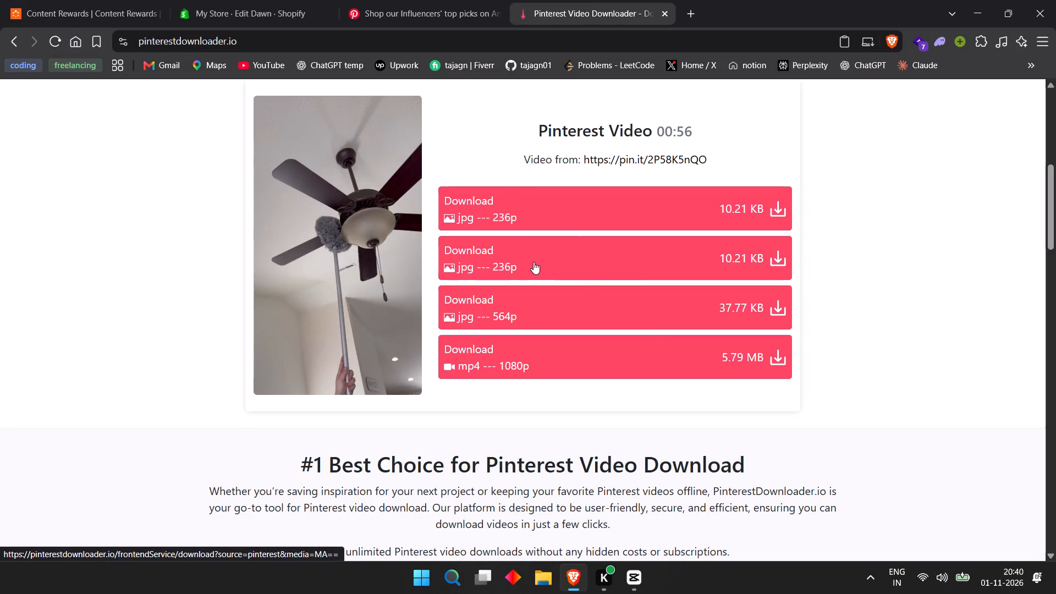
Download the second 236p JPG of the Pinterest video and save it to Downloads as pinterest-video.
click(679, 249)
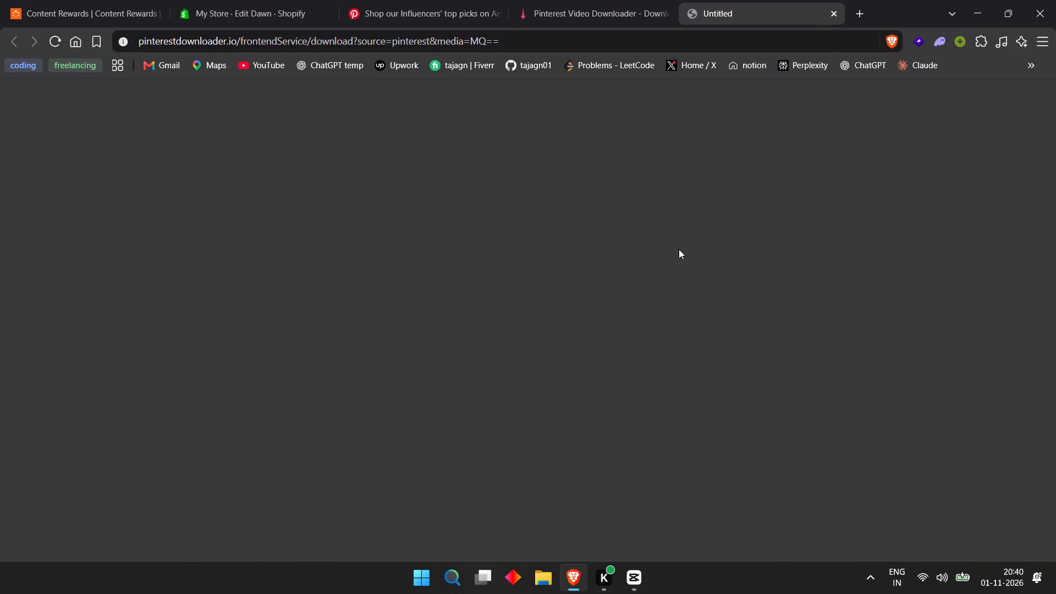
click(901, 536)
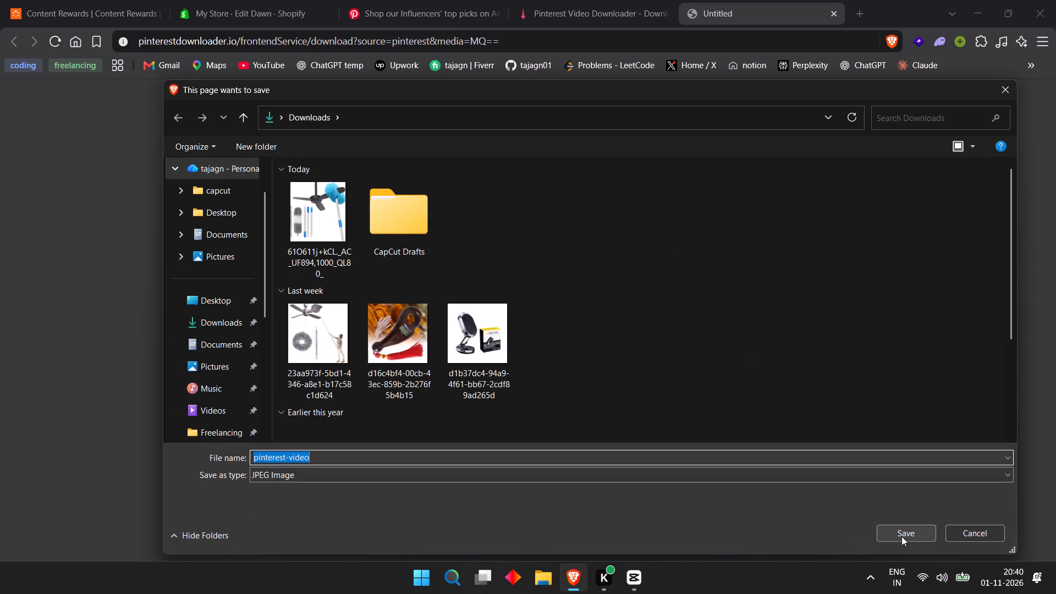
On Pinterest, examine pins related to the Amazon influencers' pick and the "This Cleaning Brush Changed" ceiling fan pin for more duster clips.
click(442, 0)
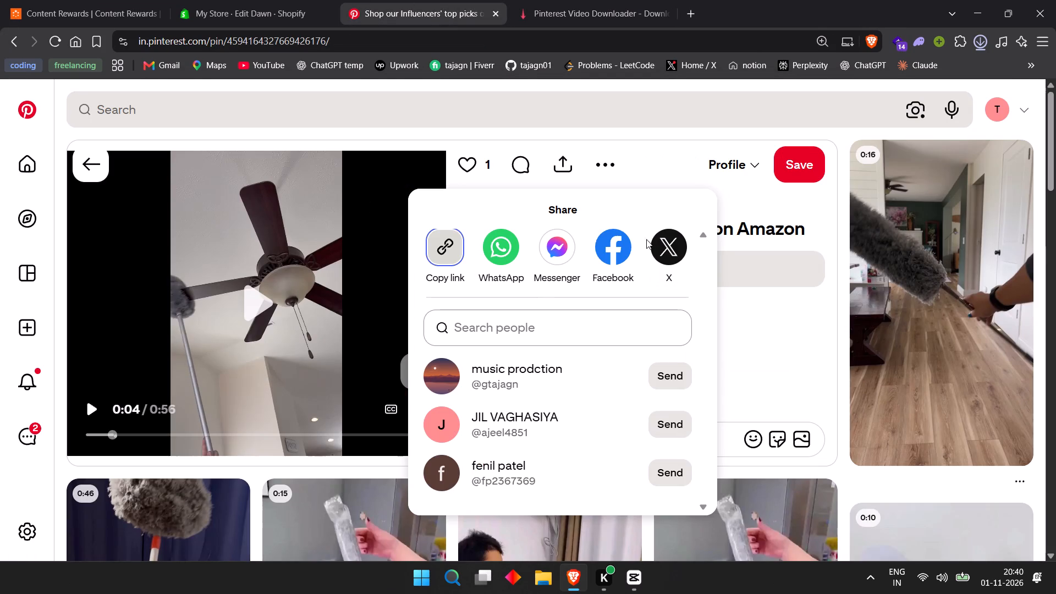
click(814, 325)
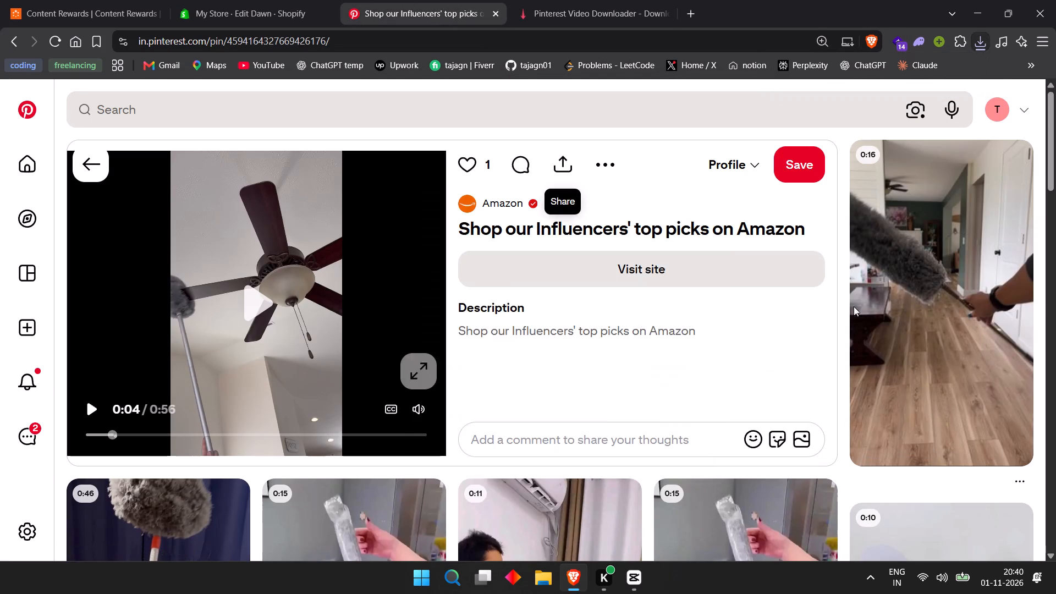
scroll(846, 294, down, 4)
click(689, 281)
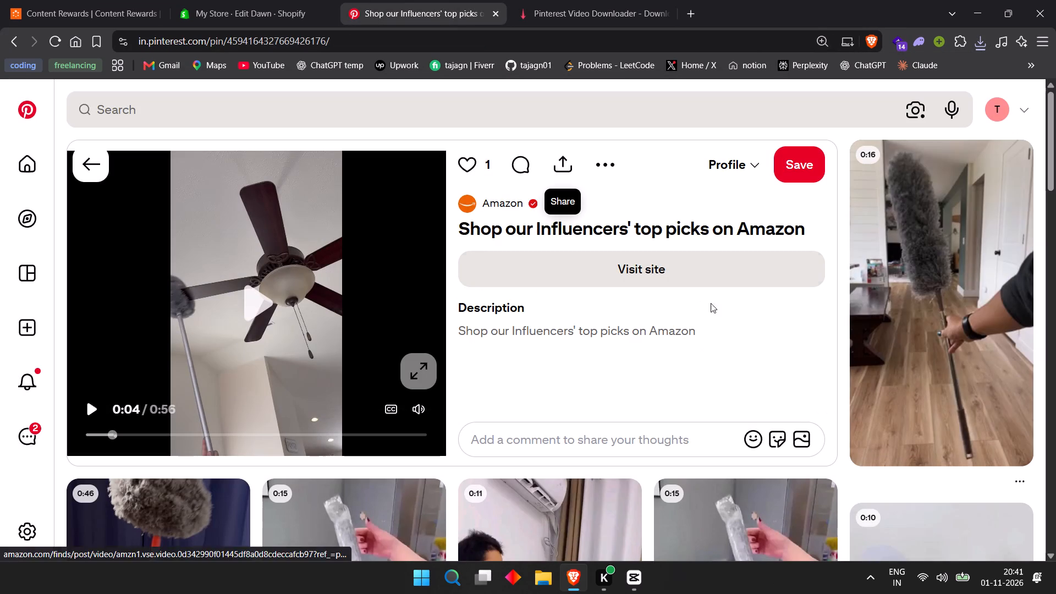
scroll(894, 335, down, 4)
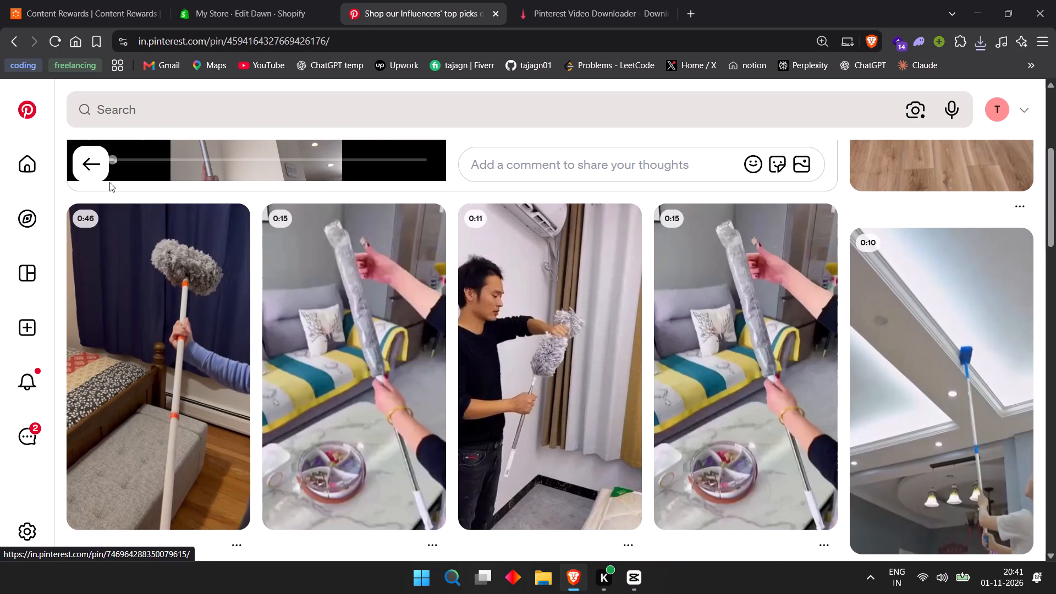
click(92, 156)
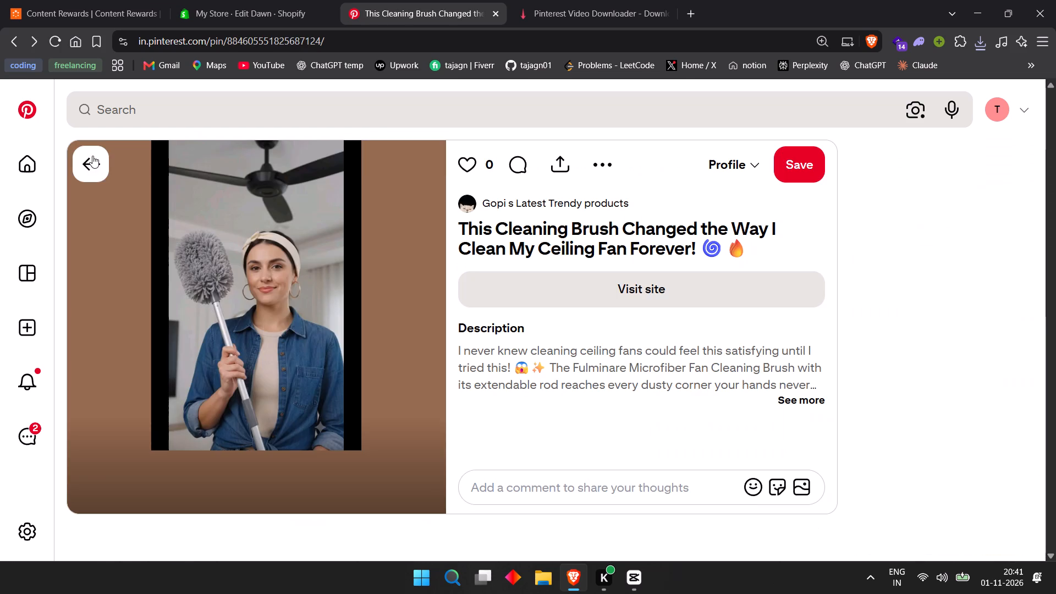
scroll(577, 365, down, 4)
scroll(783, 370, down, 4)
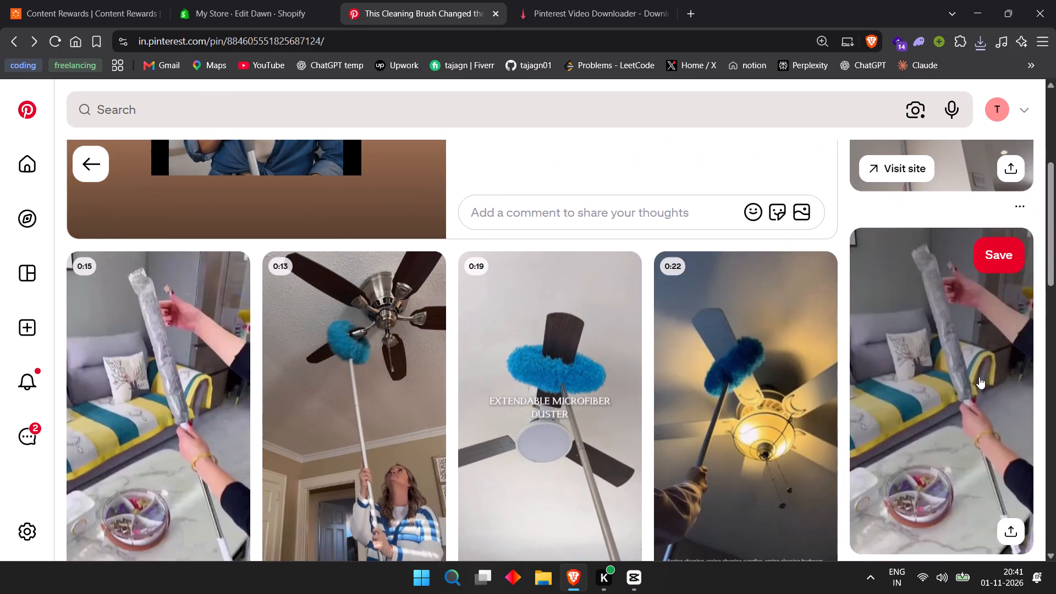
scroll(846, 373, down, 2)
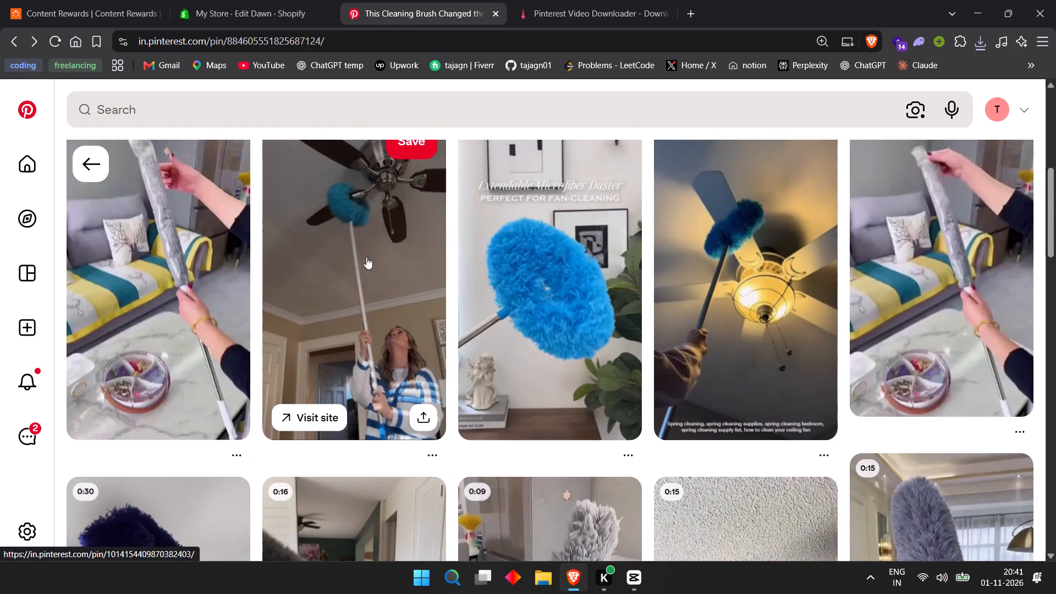
scroll(337, 342, down, 2)
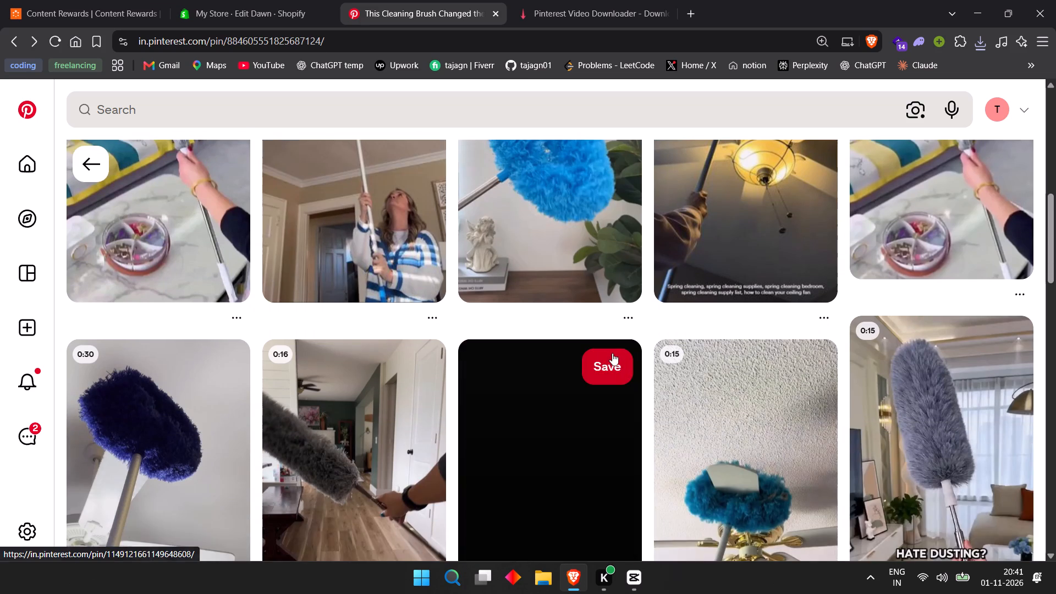
scroll(438, 339, down, 3)
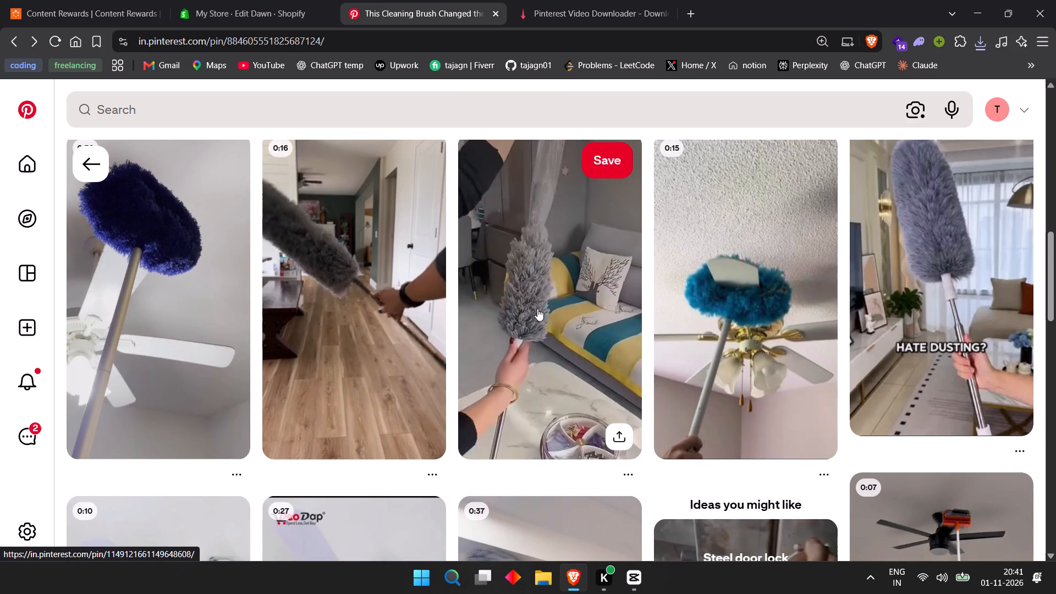
scroll(344, 318, down, 5)
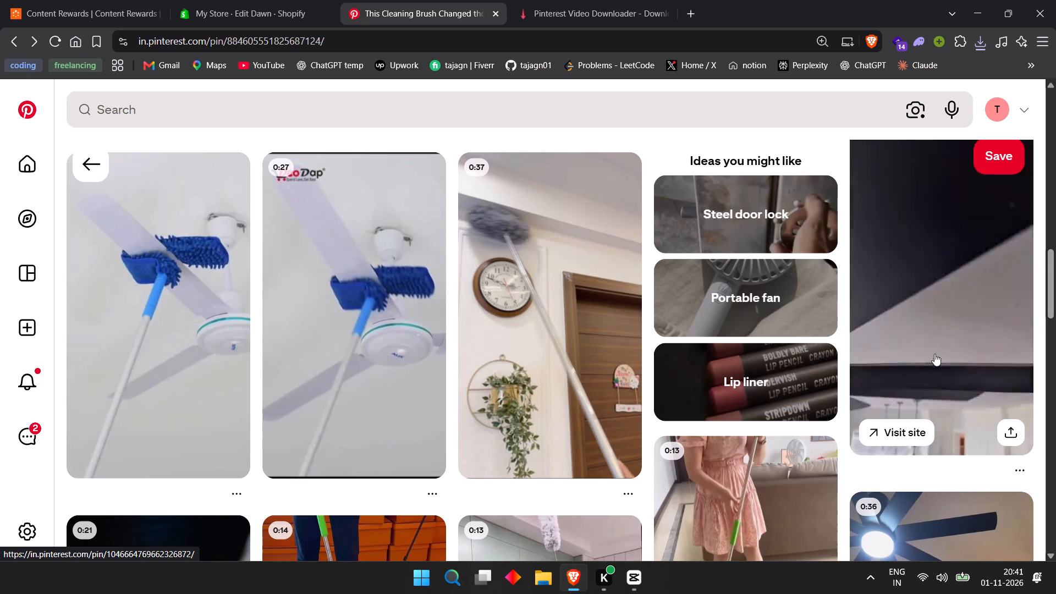
scroll(907, 355, down, 4)
scroll(368, 353, down, 1)
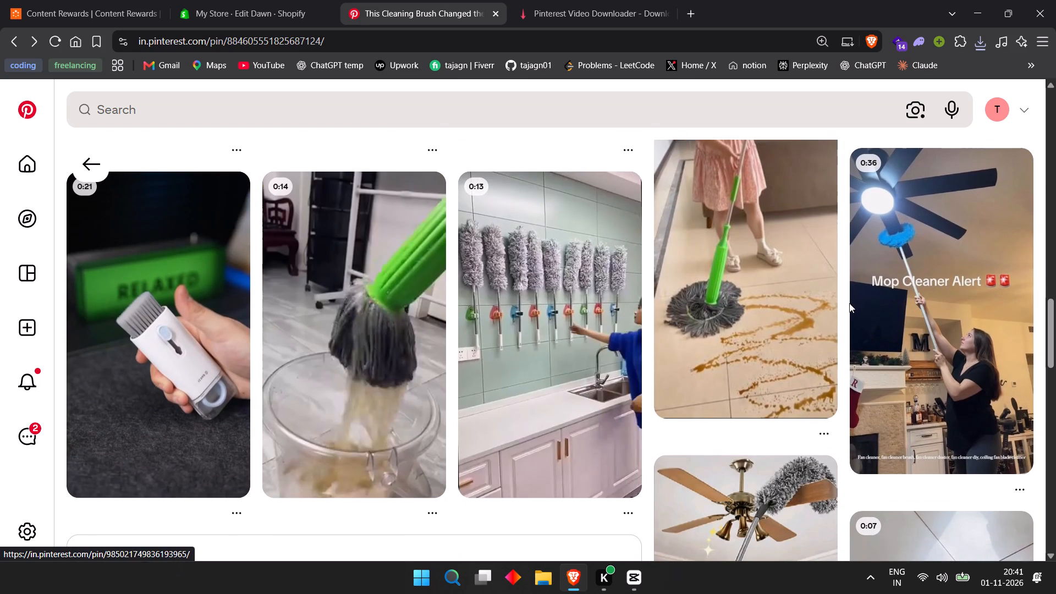
Open the "Mop Cleaner Alert" fan cleaner pin, look through its related pins, and return to the "fan cling mop" search results.
click(949, 316)
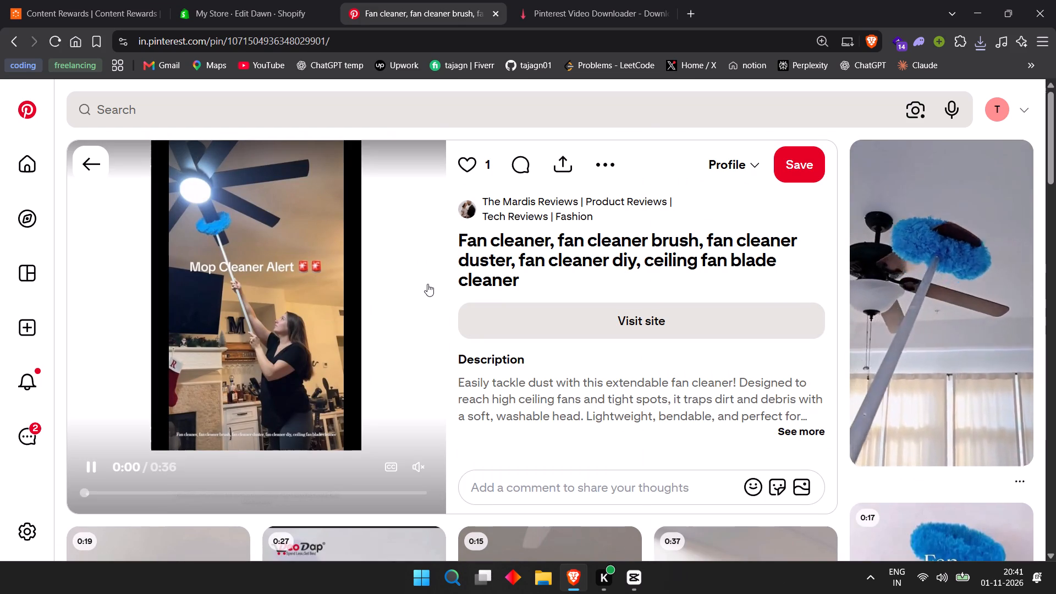
scroll(431, 287, down, 3)
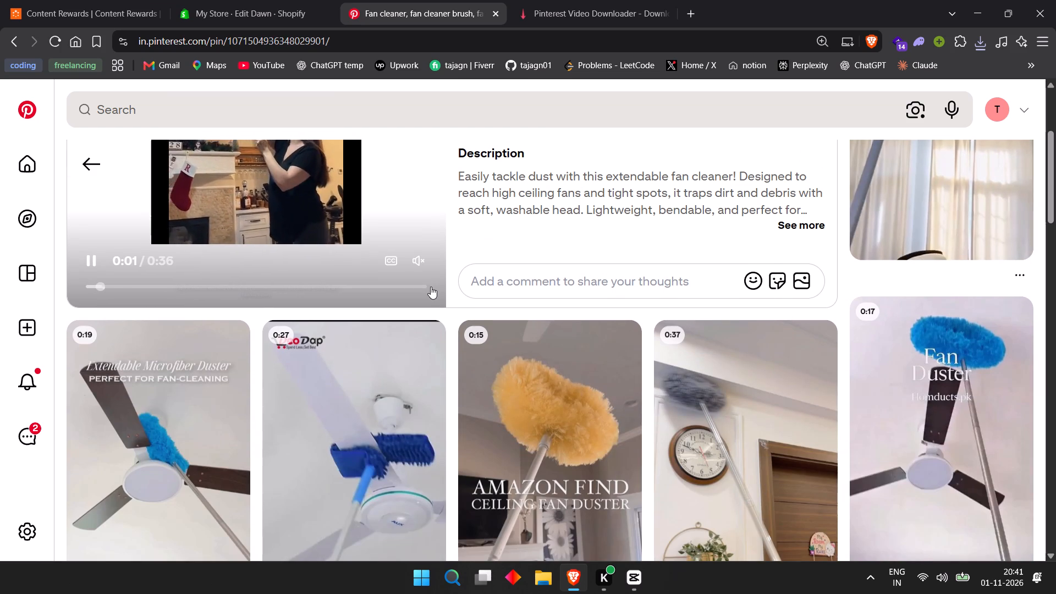
scroll(431, 287, down, 2)
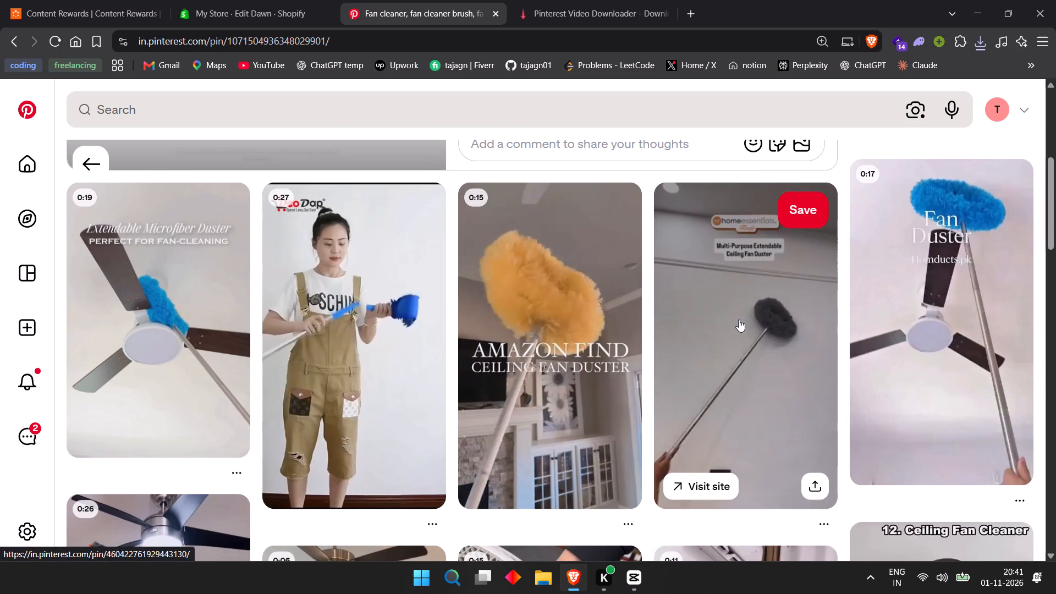
scroll(696, 360, down, 5)
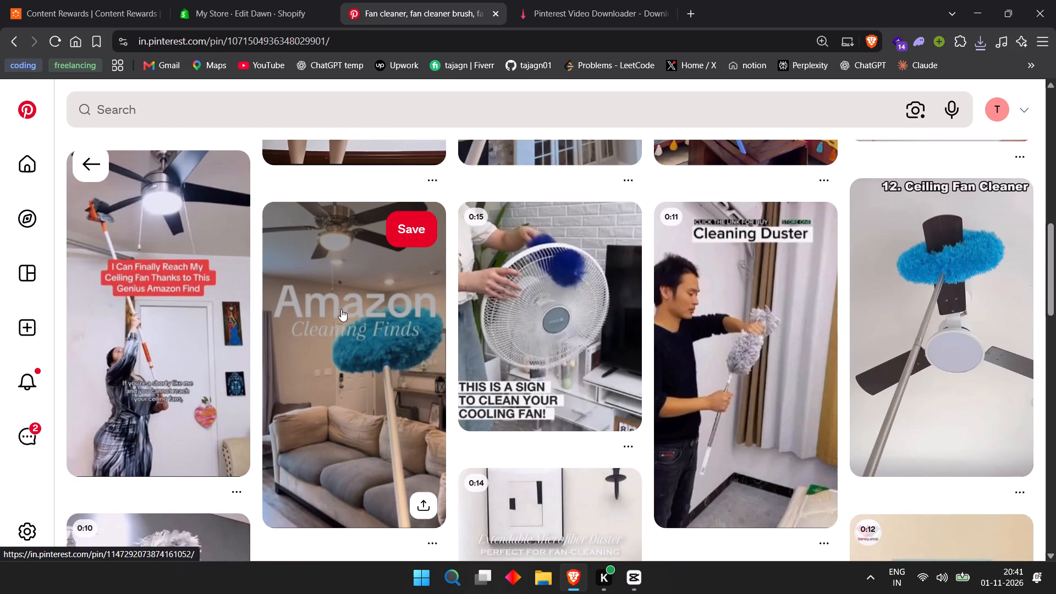
scroll(343, 305, up, 7)
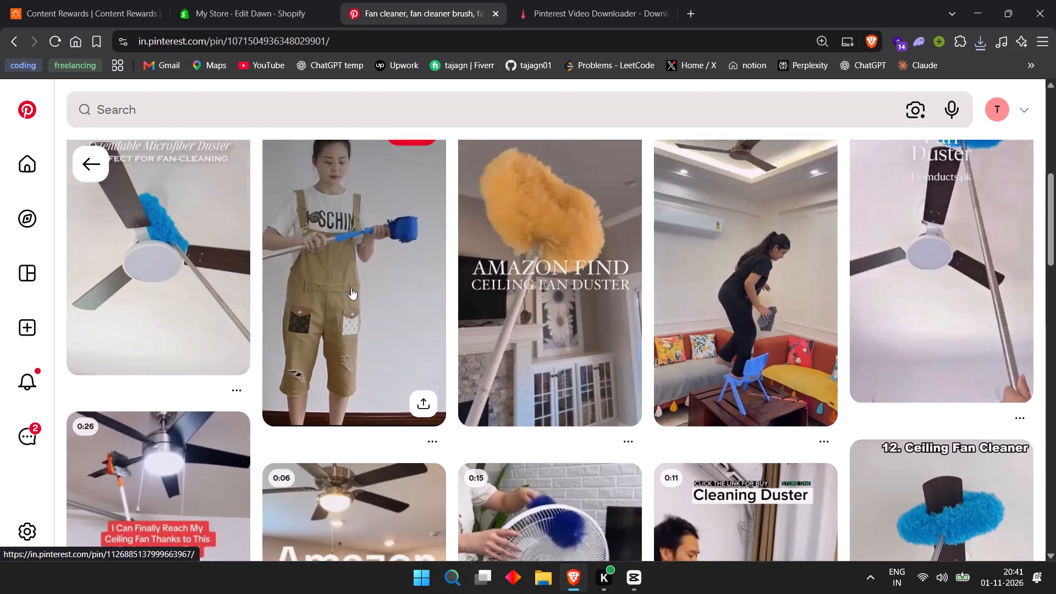
scroll(351, 288, up, 10)
click(84, 158)
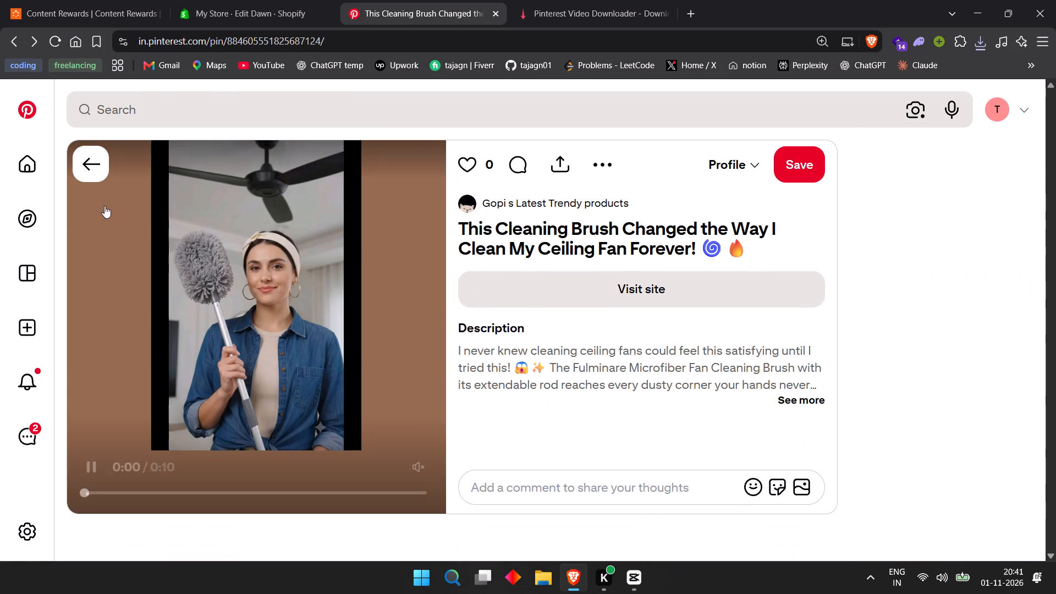
click(87, 162)
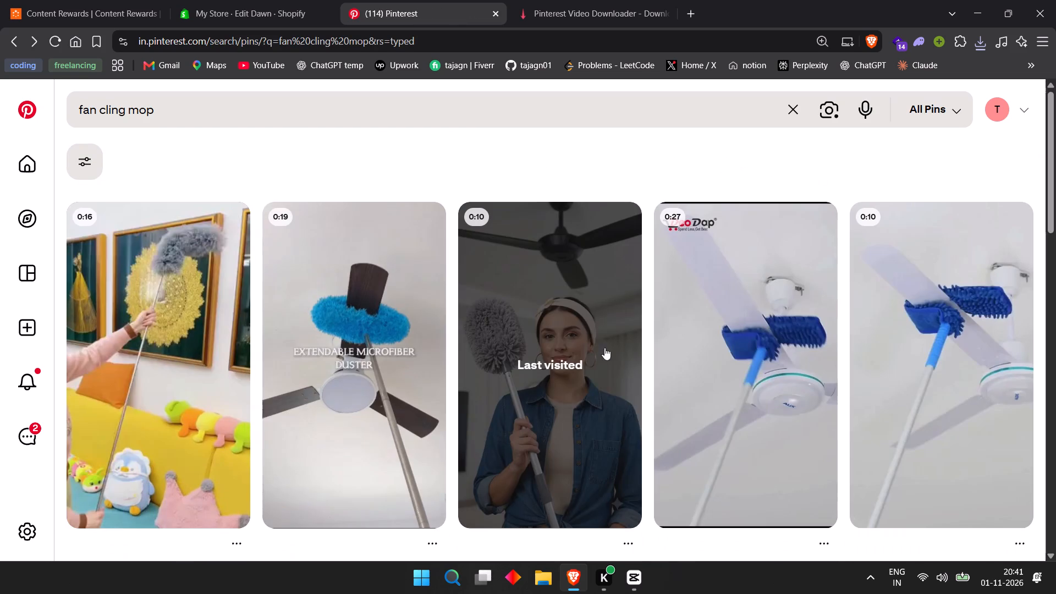
Look through the "fan cling mop" search results for further ceiling fan cleaning footage.
scroll(628, 356, down, 4)
scroll(510, 334, down, 3)
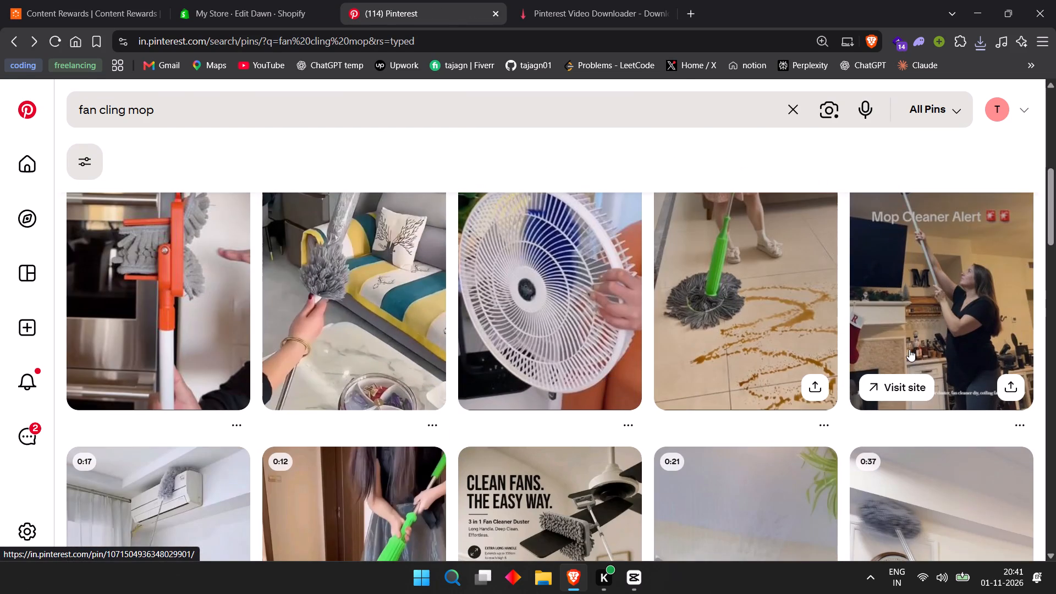
scroll(975, 324, up, 2)
scroll(975, 325, down, 7)
scroll(820, 340, up, 2)
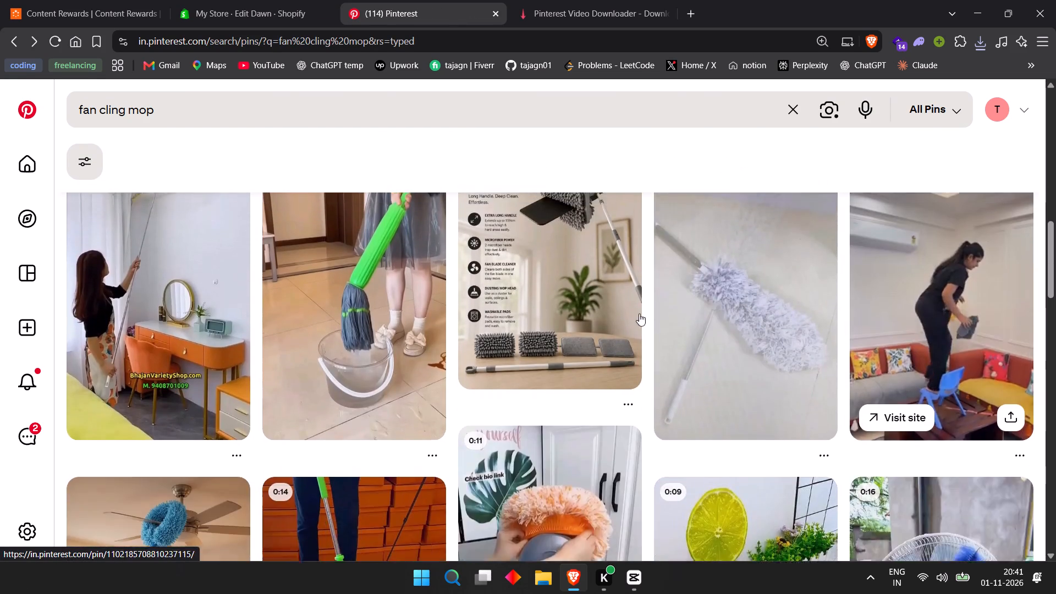
scroll(597, 313, down, 2)
scroll(888, 338, up, 2)
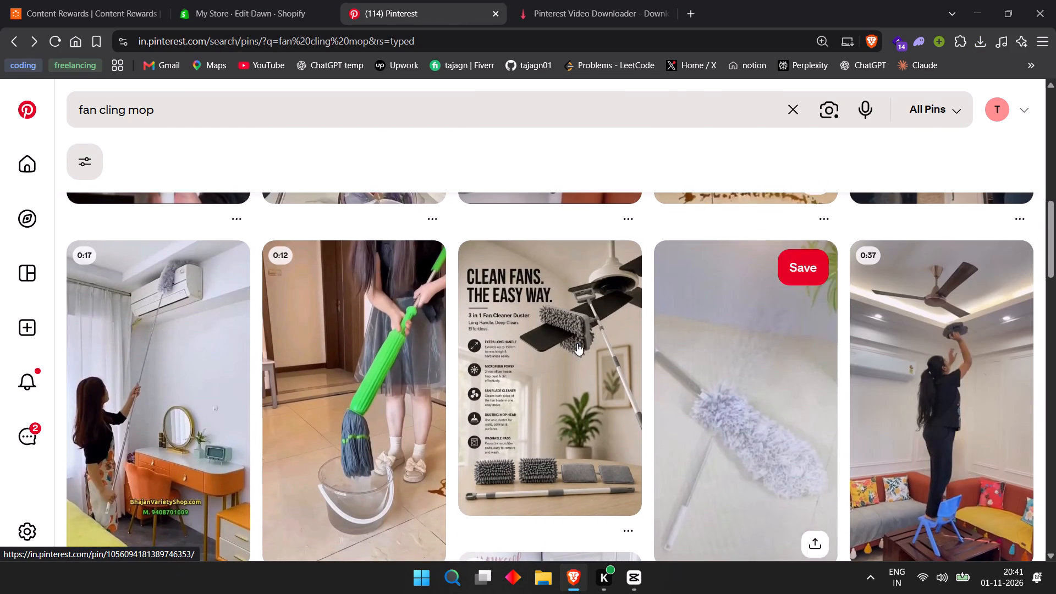
scroll(531, 360, down, 5)
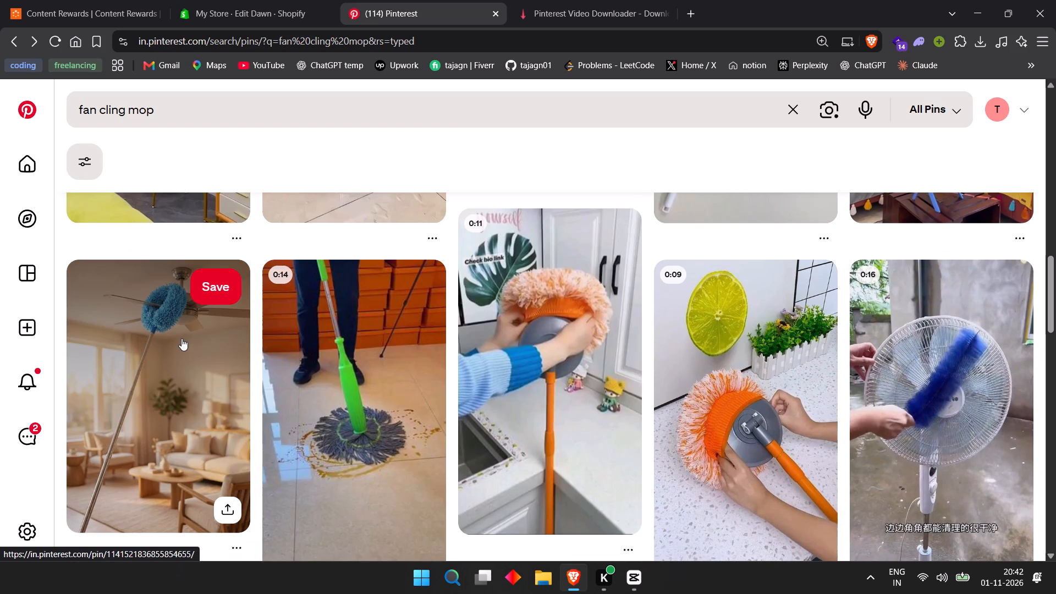
scroll(1055, 416, down, 5)
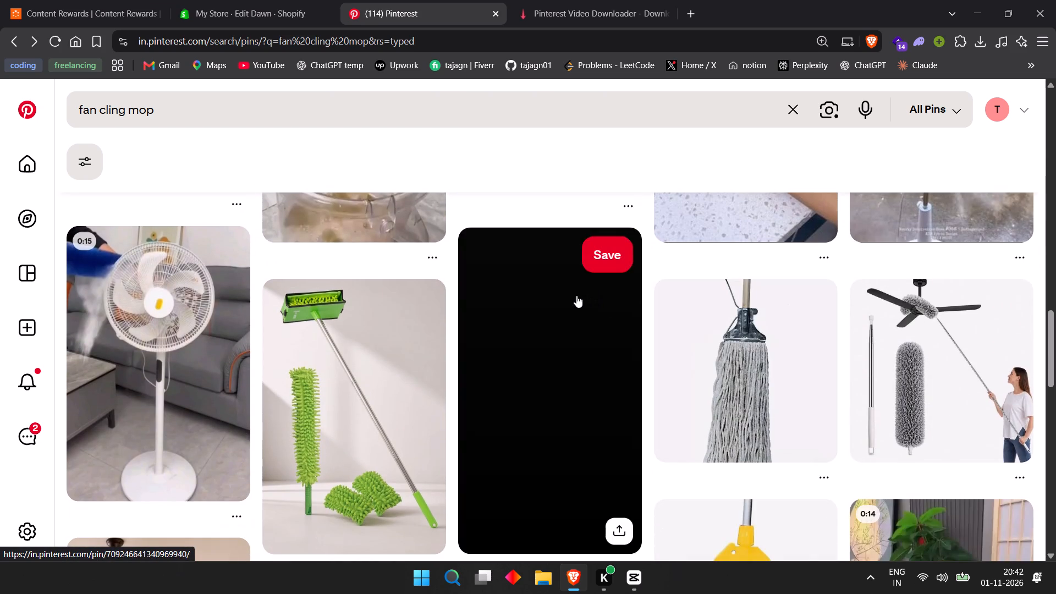
scroll(921, 344, down, 4)
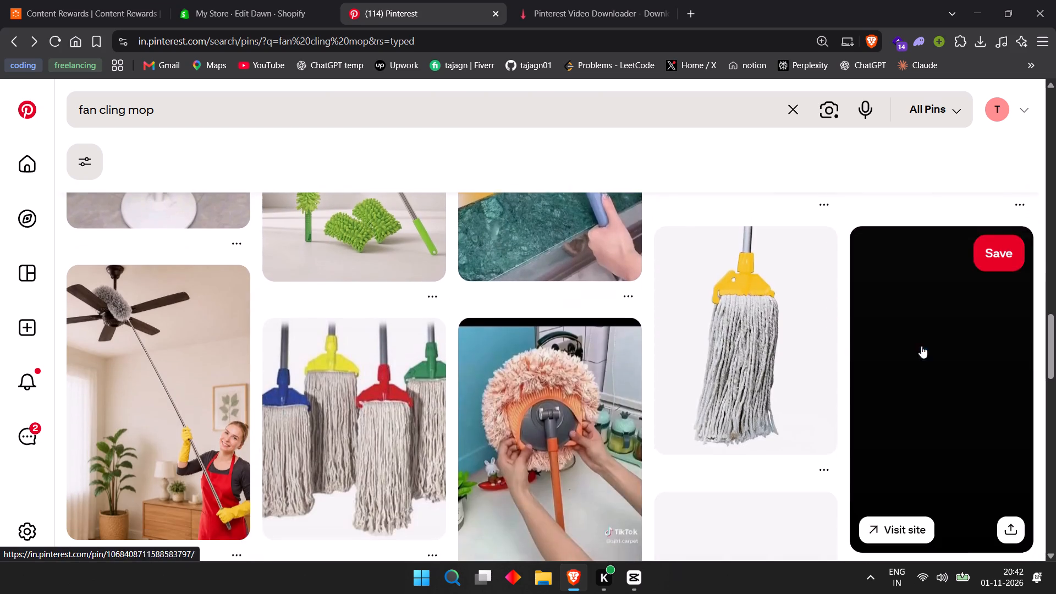
scroll(244, 321, down, 3)
scroll(343, 297, down, 4)
scroll(606, 298, up, 1)
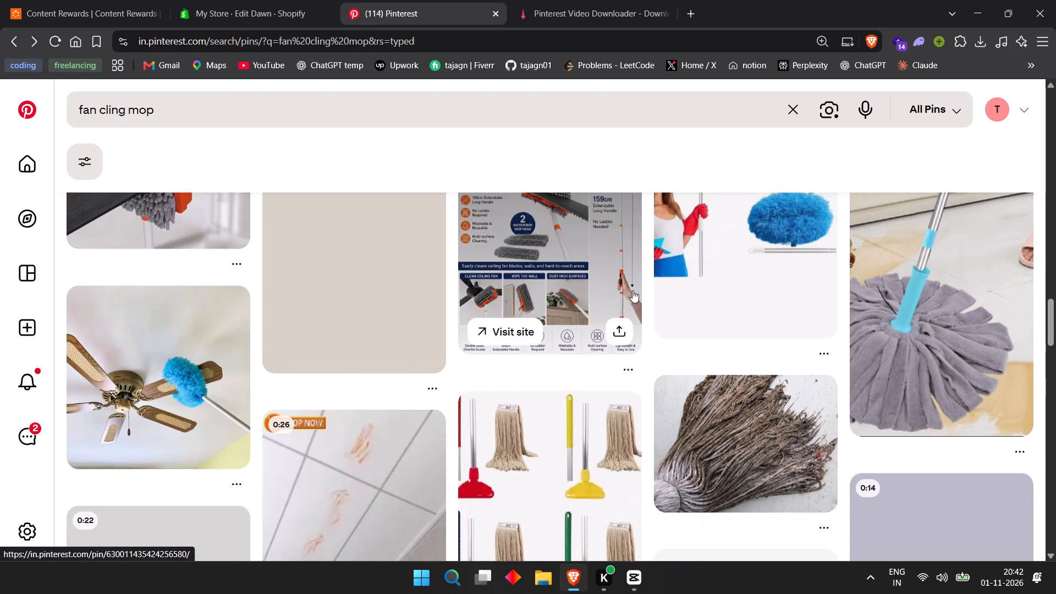
scroll(678, 291, up, 2)
scroll(722, 331, down, 7)
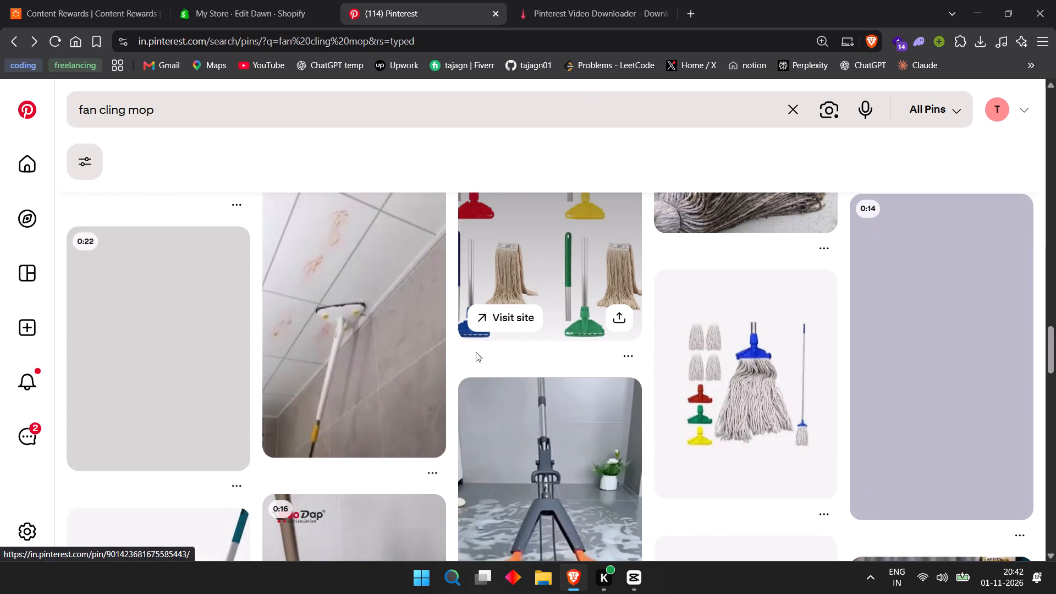
scroll(479, 344, up, 1)
scroll(482, 332, down, 4)
scroll(728, 393, down, 4)
scroll(729, 394, up, 1)
Switch to CapCut and import pinterest-video from the Downloads folder into the project media.
click(639, 582)
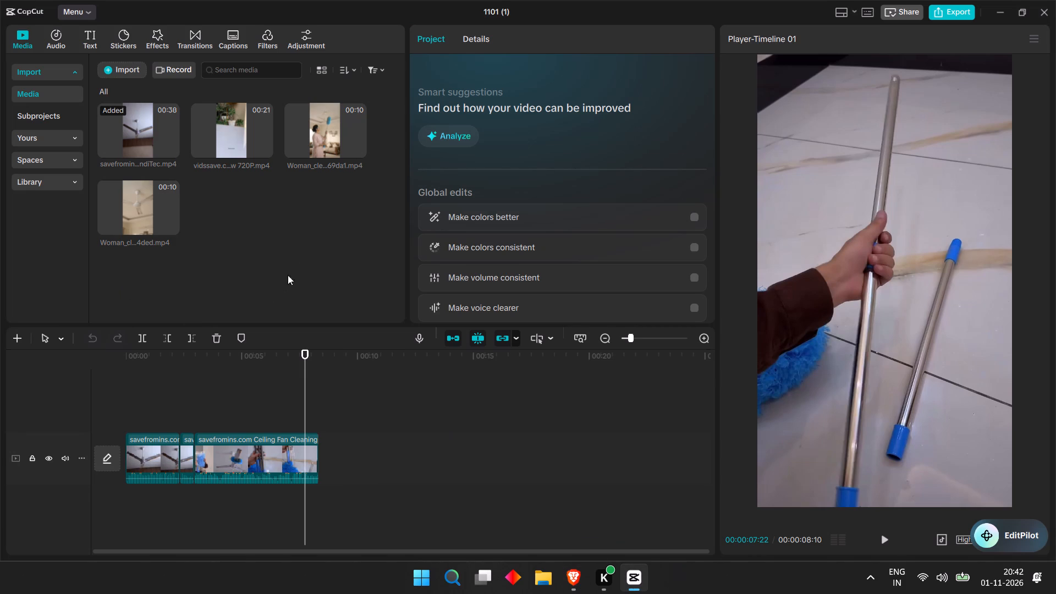
click(124, 75)
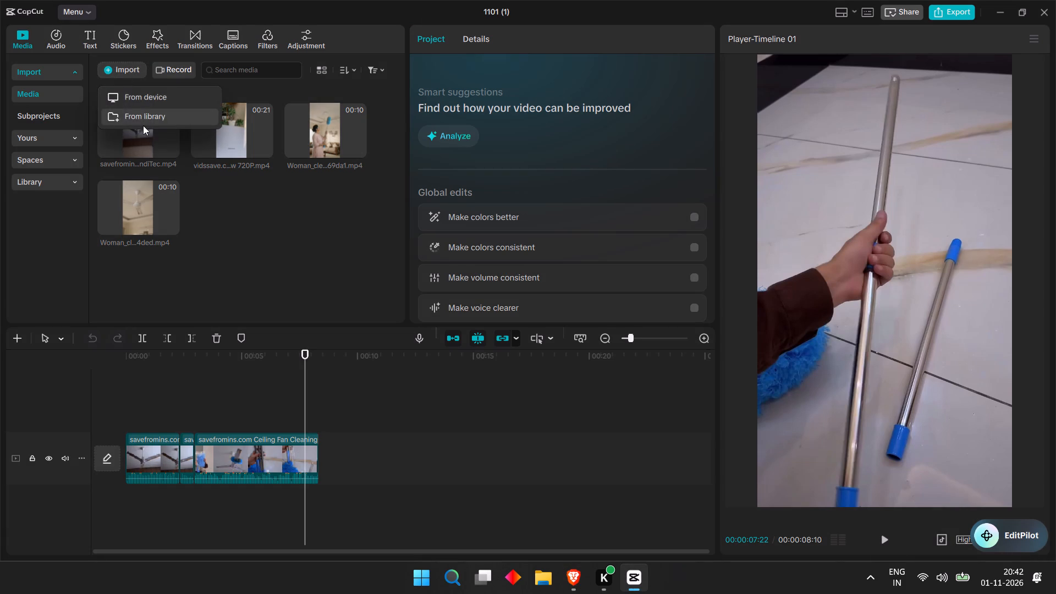
click(171, 103)
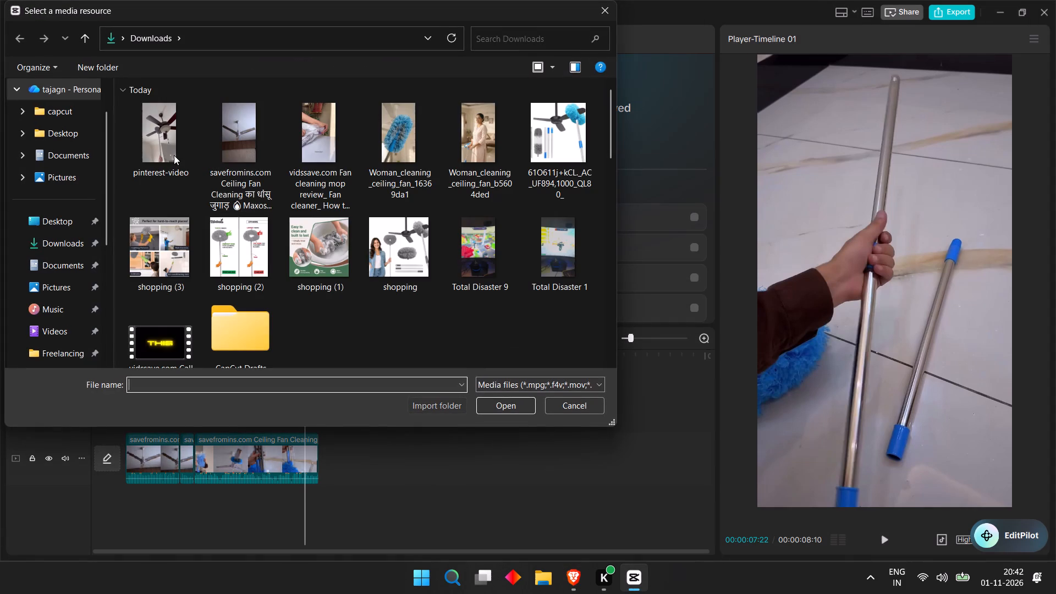
click(174, 155)
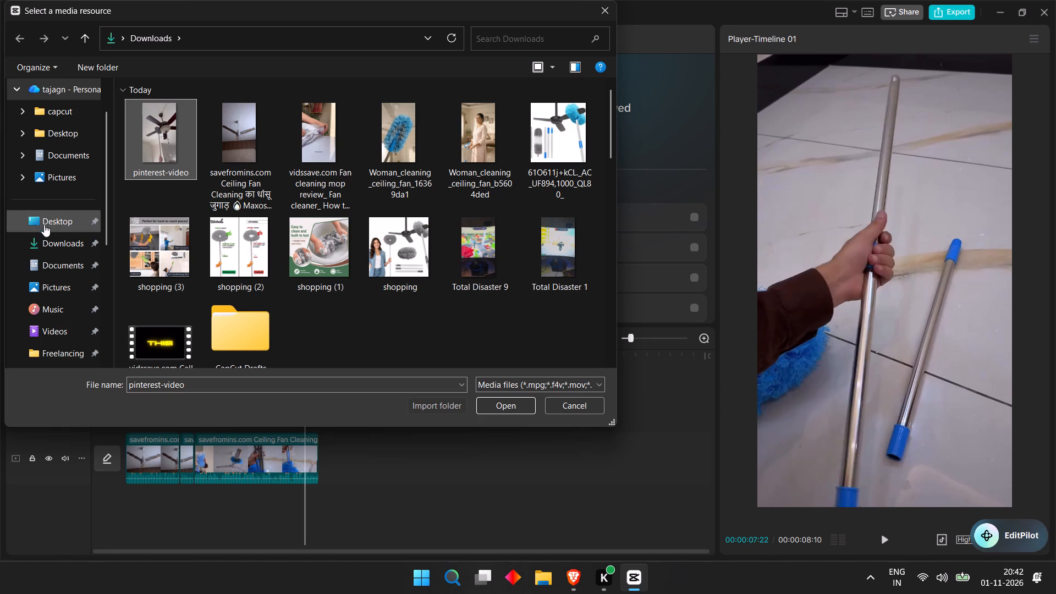
click(57, 236)
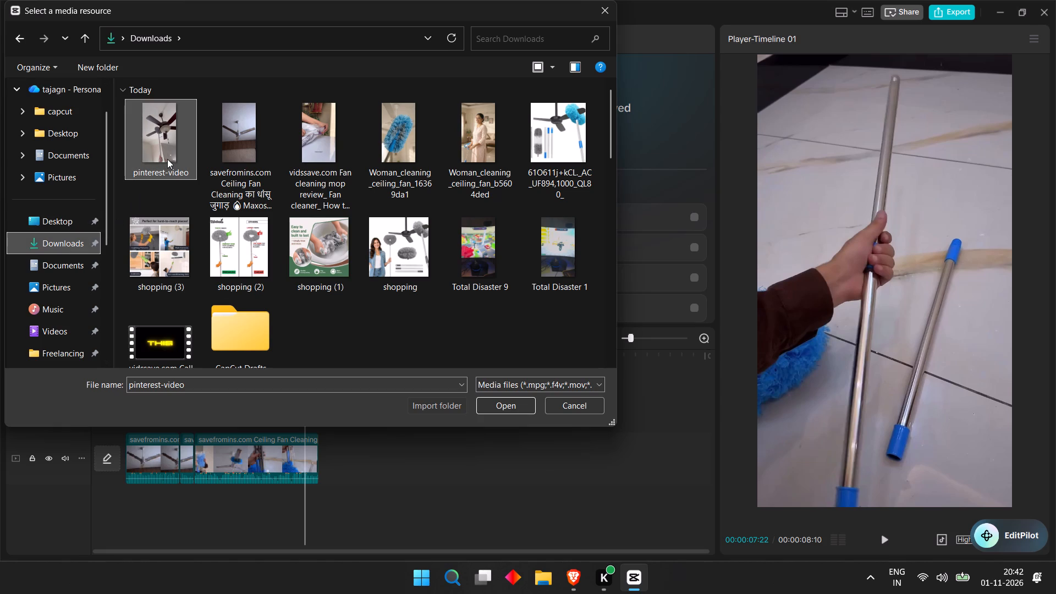
click(518, 404)
Place pinterest-video.jpg on the main track directly after the last ceiling fan cleaning clip.
drag(219, 206, 364, 420)
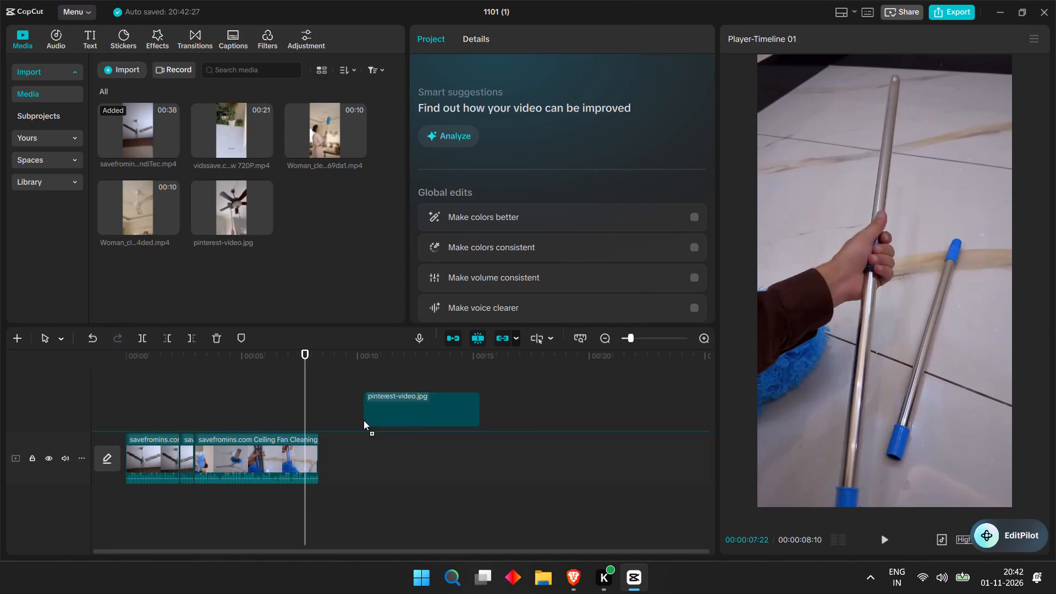
drag(364, 420, 337, 457)
Return the playhead to the start of the timeline.
drag(305, 364, 260, 361)
drag(256, 354, 57, 346)
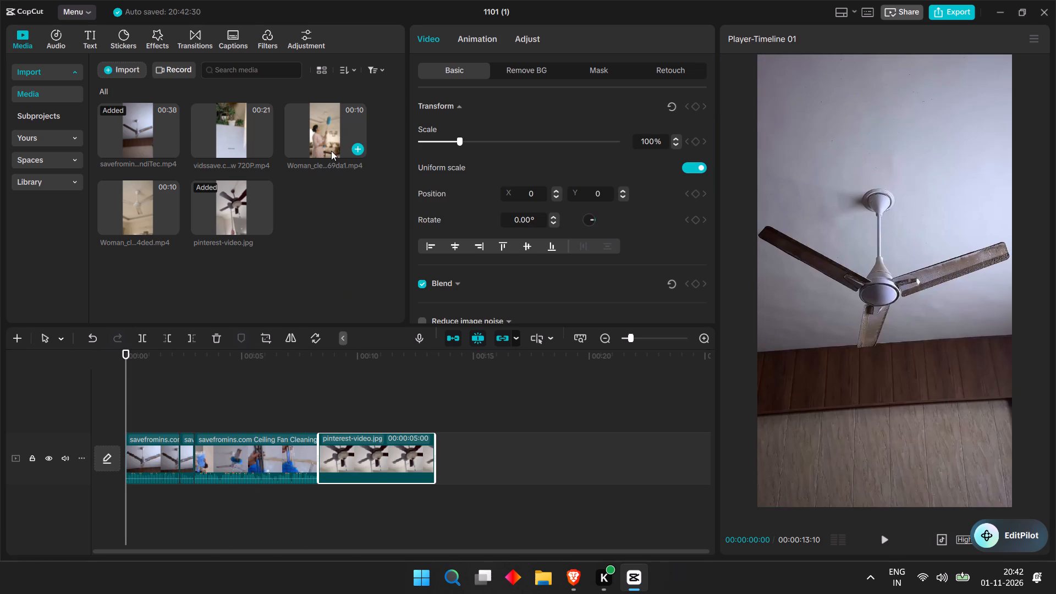
Insert the 10-second Woman_cle...69da1.mp4 clip at the start of the main track.
click(360, 153)
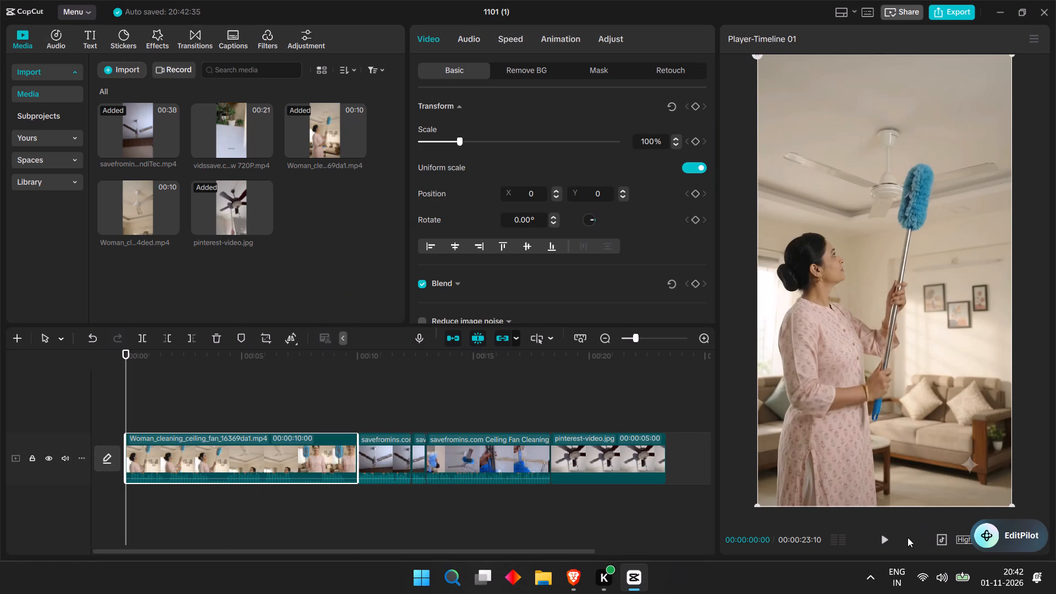
Split the woman cleaning clip at 00:00:06:09 and 00:00:01:16, and delete the section between the two cuts.
click(889, 537)
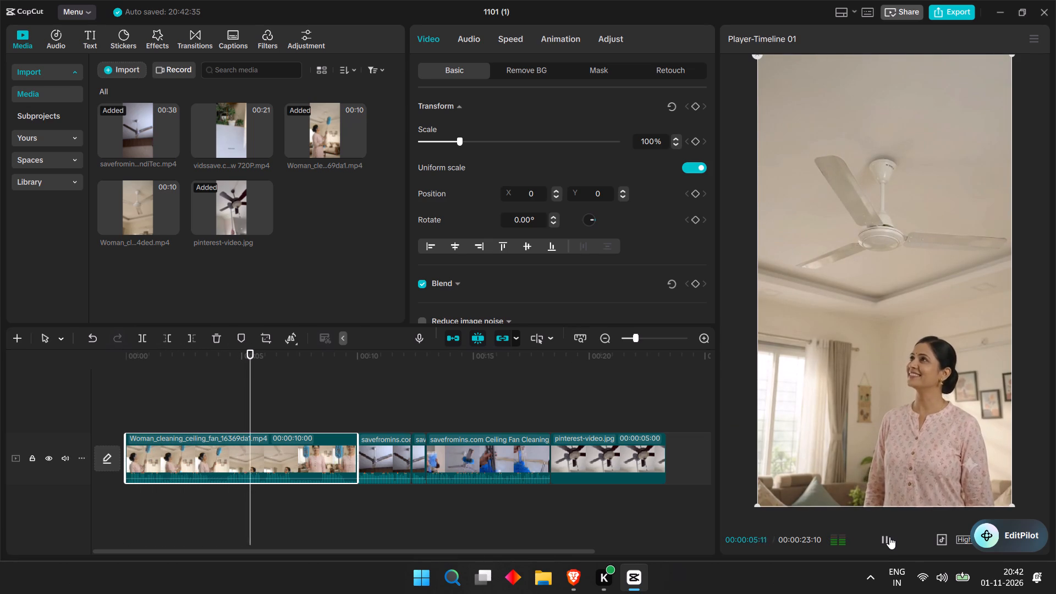
click(889, 537)
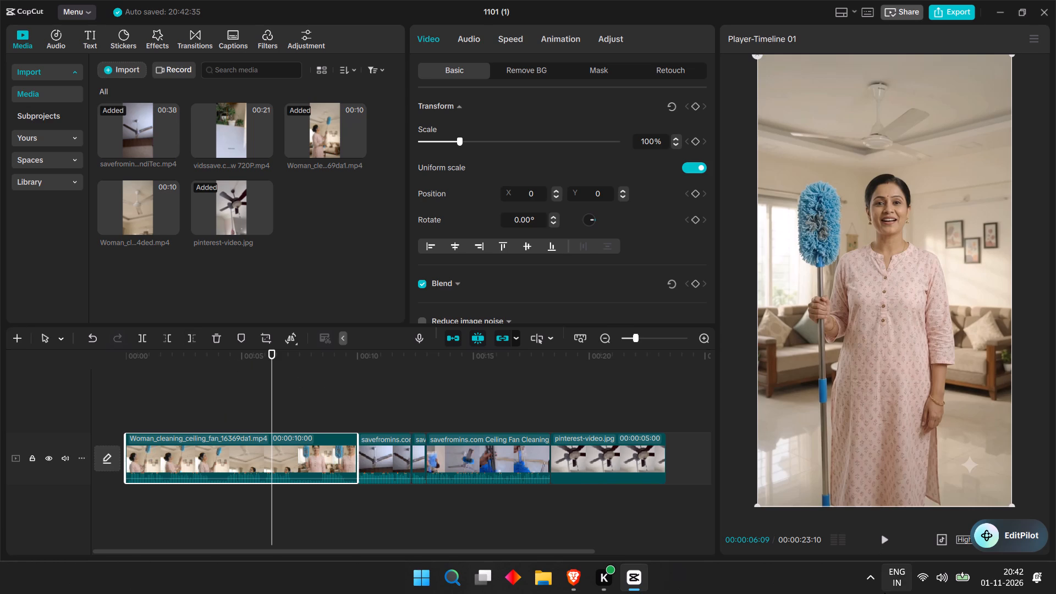
key(ctrl+b)
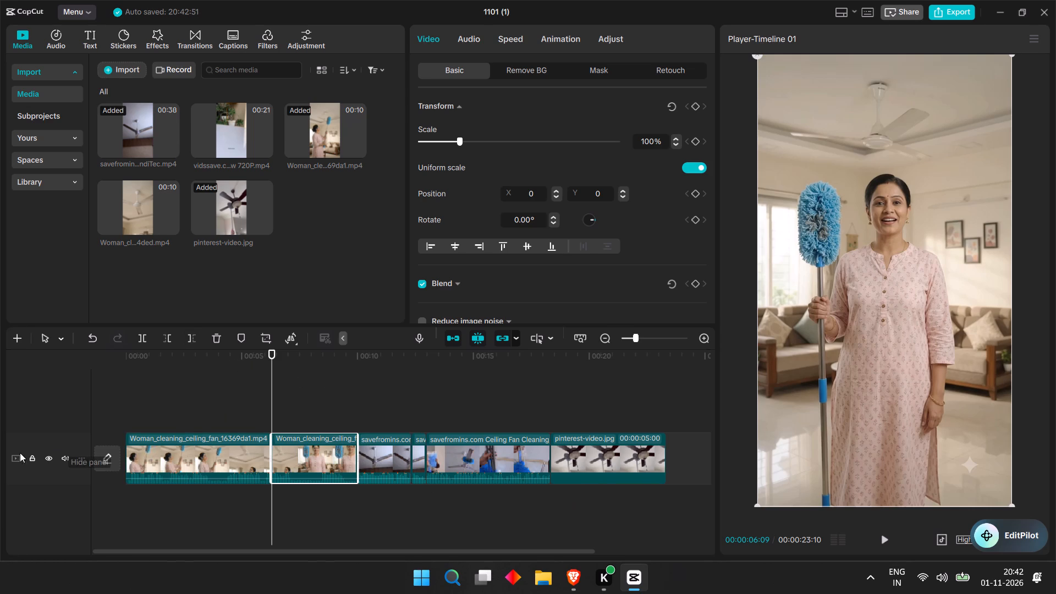
click(236, 454)
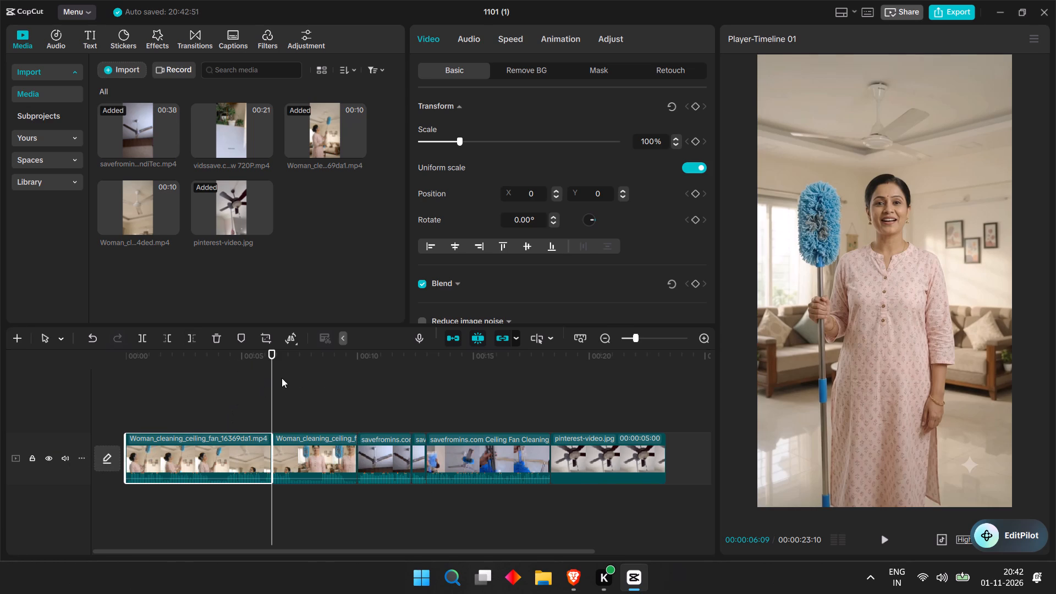
drag(276, 356, 133, 373)
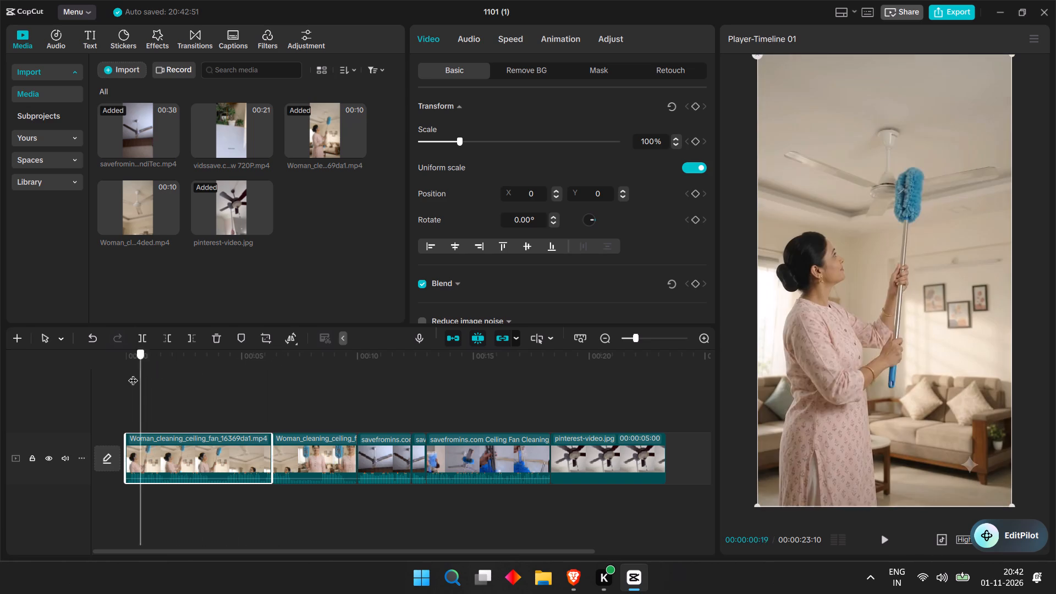
drag(133, 373, 47, 390)
key(space)
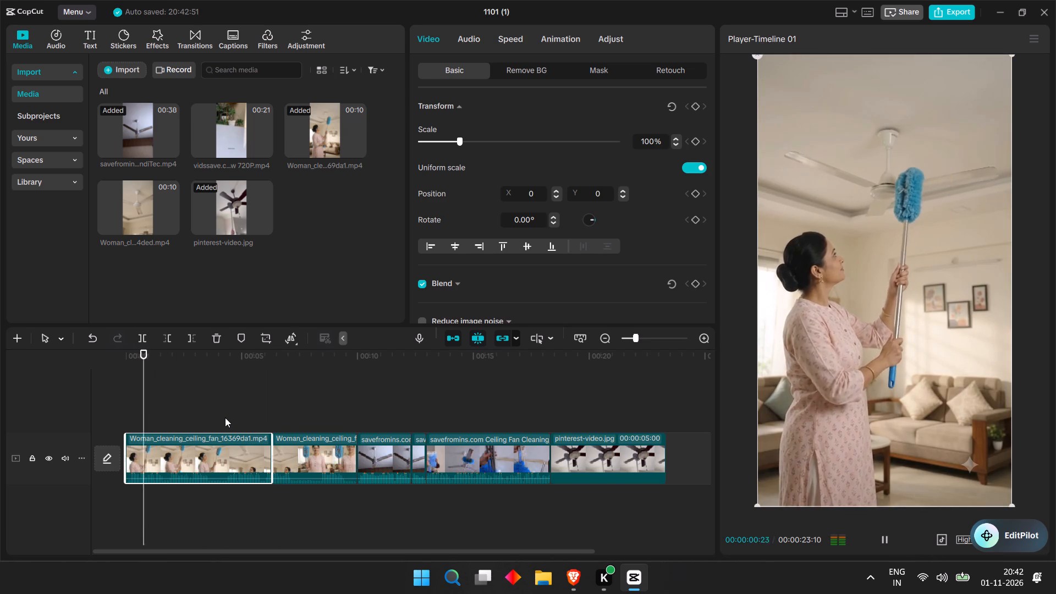
key(space)
key(ctrl+b)
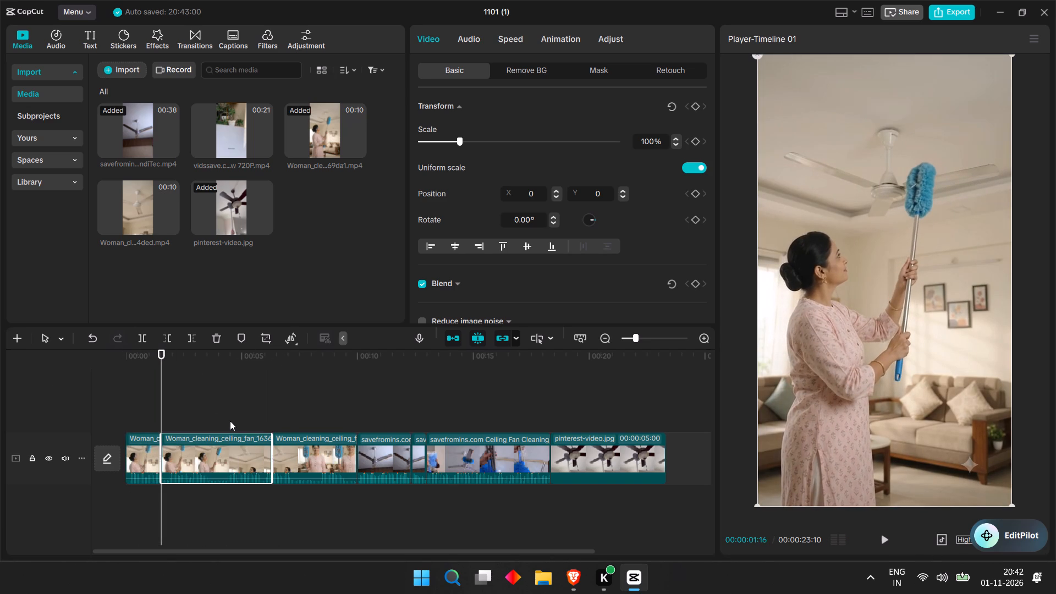
key(space)
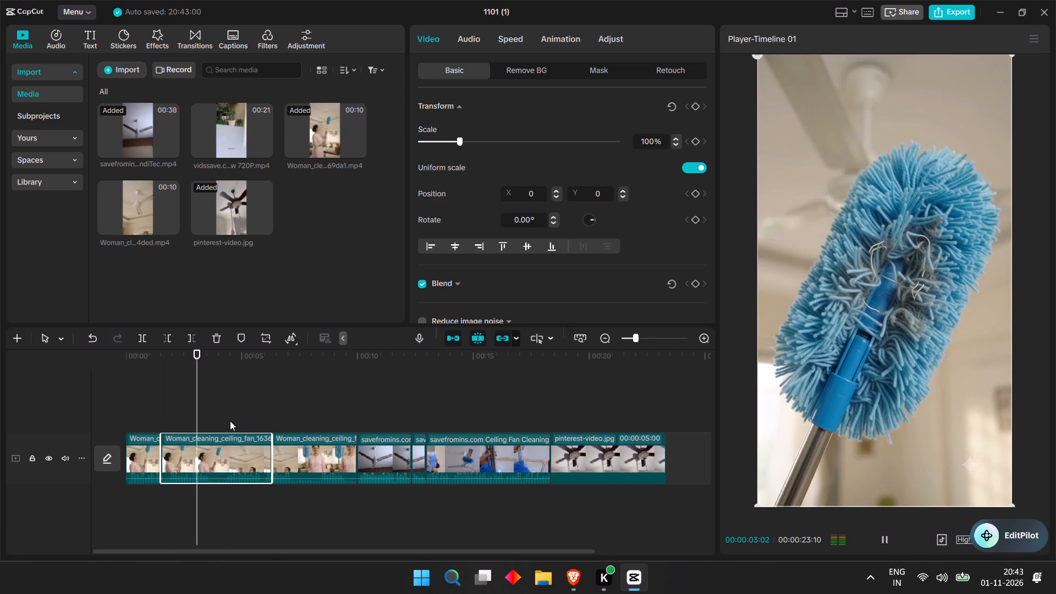
key(space)
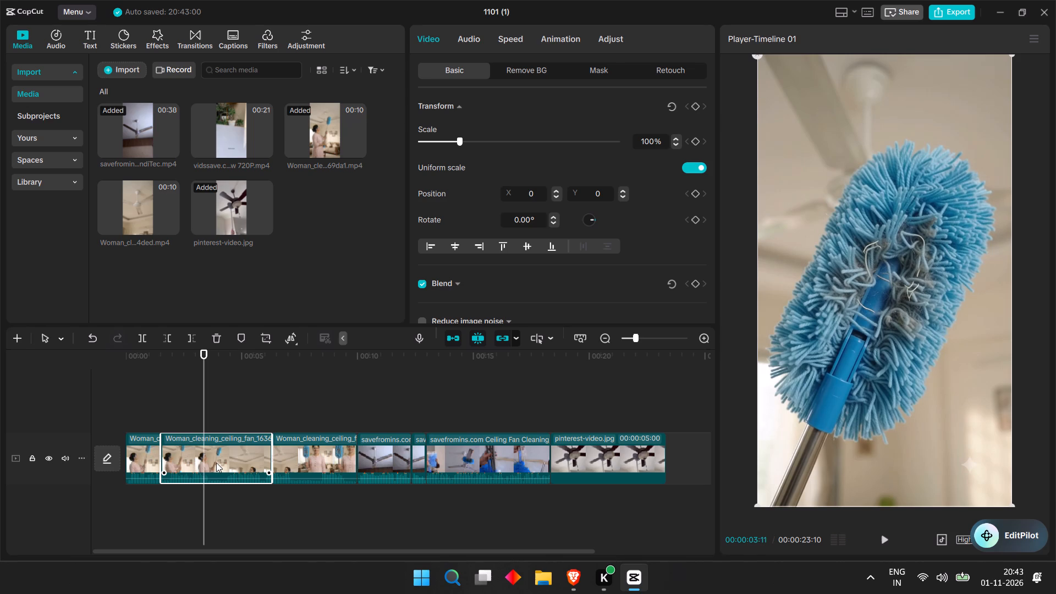
key(BackSpace)
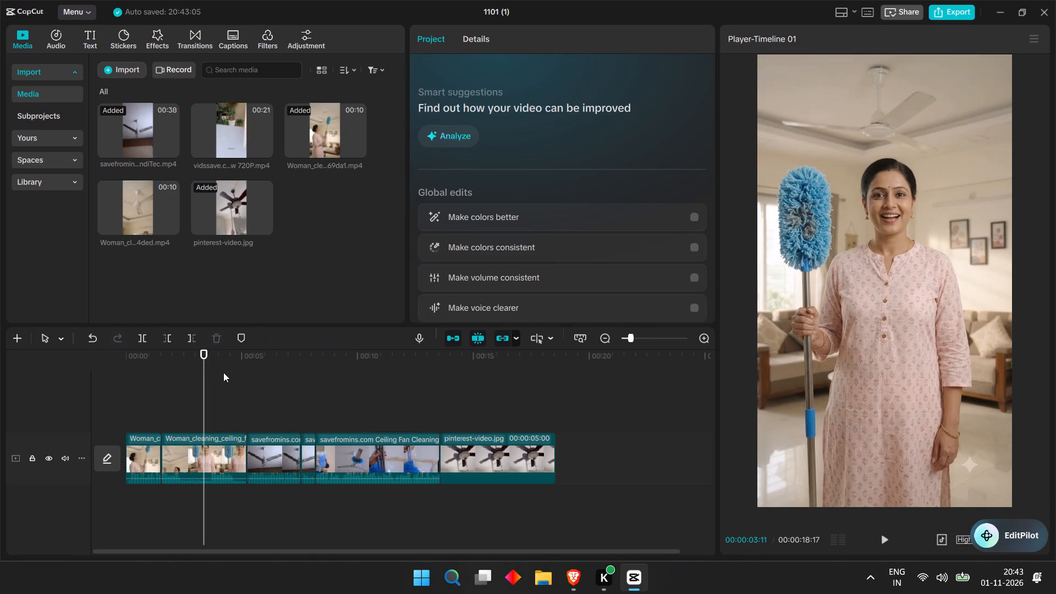
Mute the main track and play the opening from the start of the timeline.
drag(205, 353, 18, 381)
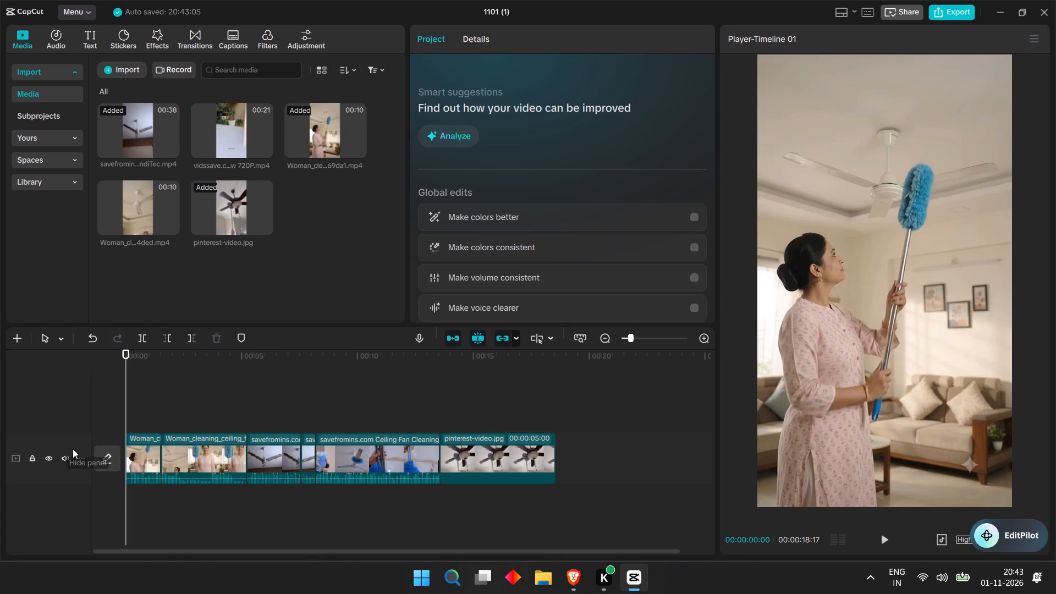
click(64, 459)
key(space)
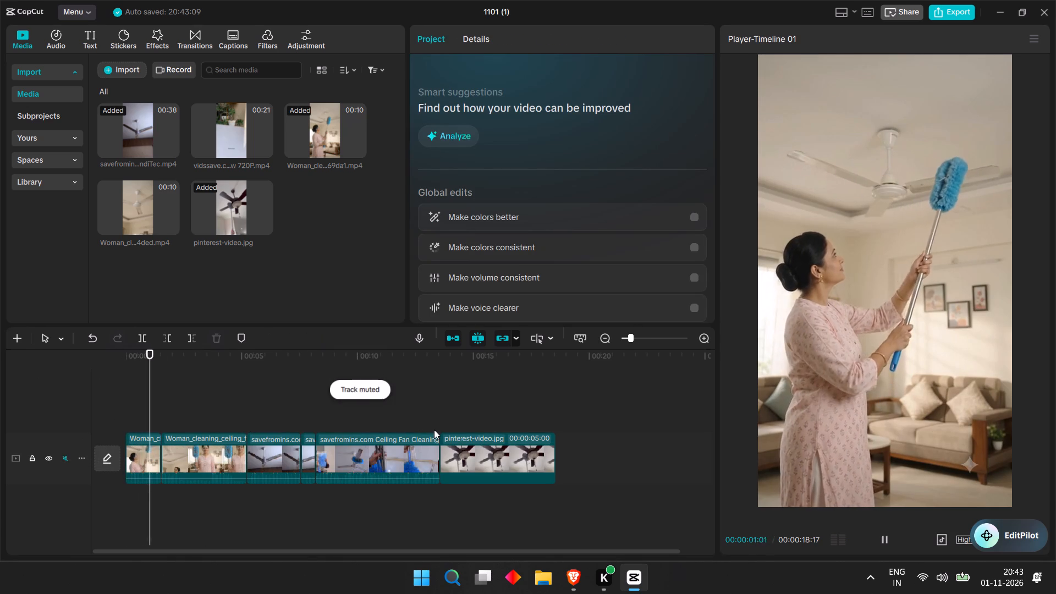
key(space)
Move both woman cleaning clips from the start to the end of the main track, directly after pinterest-video.jpg.
click(275, 458)
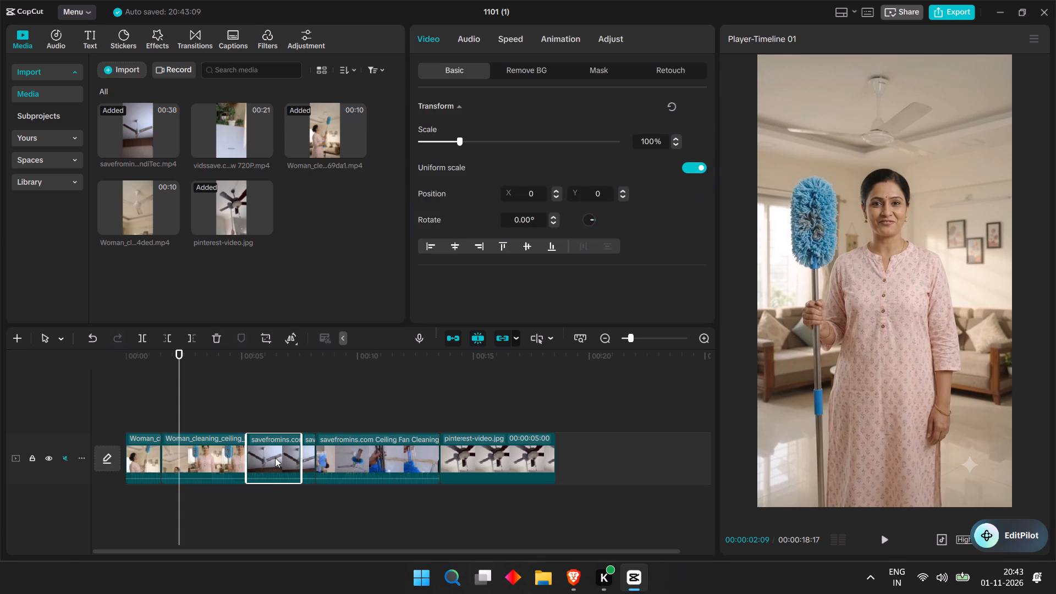
click(279, 454)
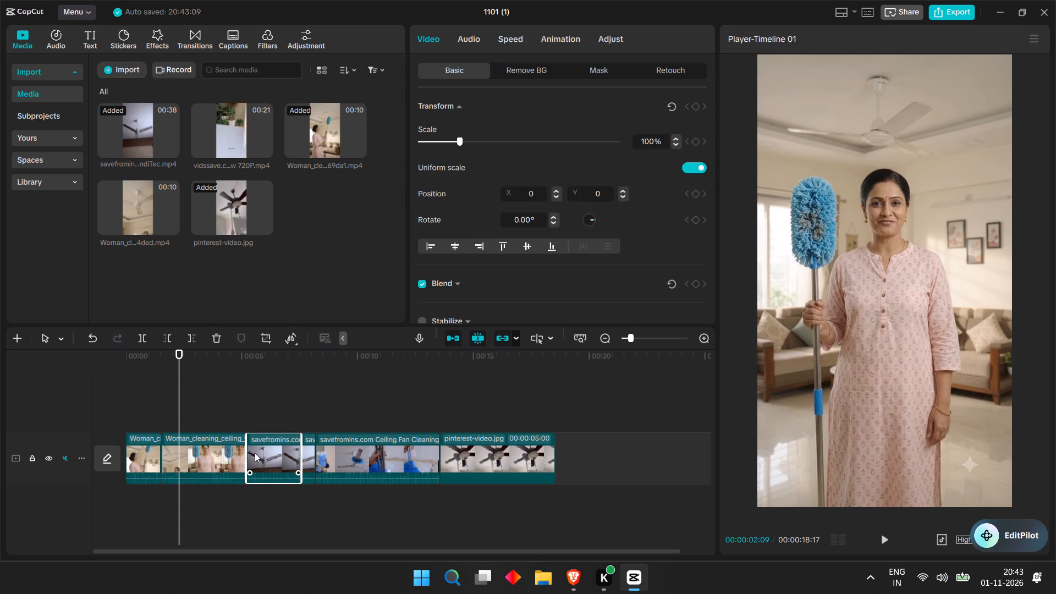
drag(140, 402, 224, 473)
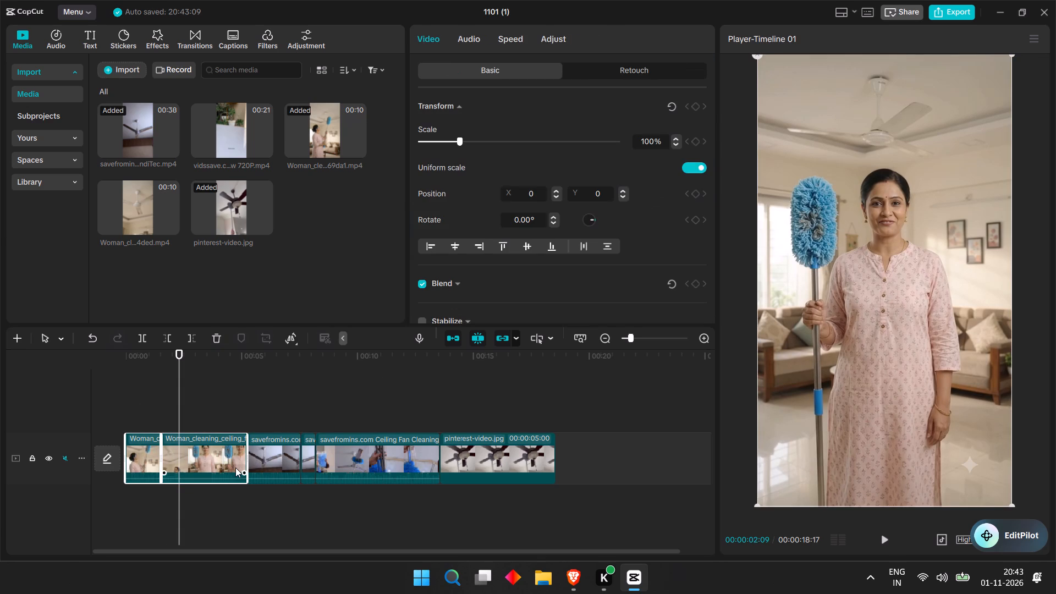
key(ctrl+x)
key(ctrl+v)
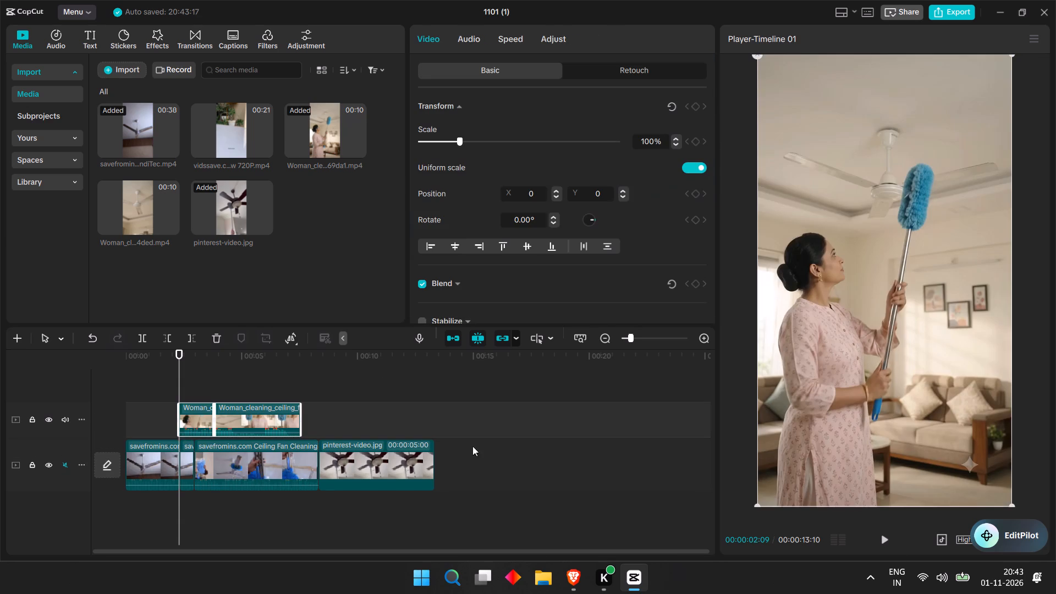
click(155, 411)
drag(166, 388, 329, 424)
drag(245, 422, 517, 479)
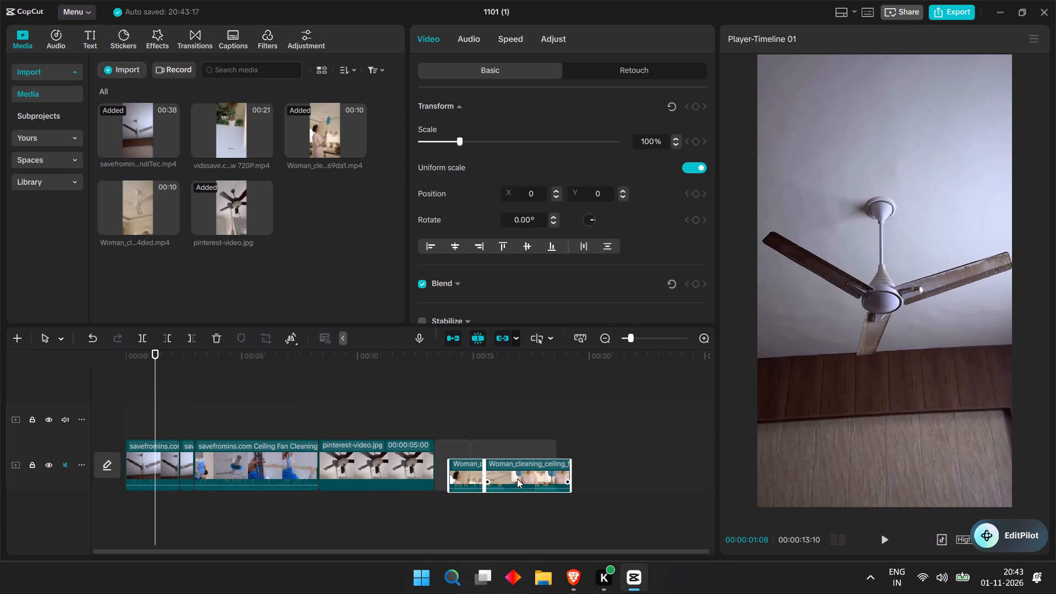
drag(517, 479, 494, 468)
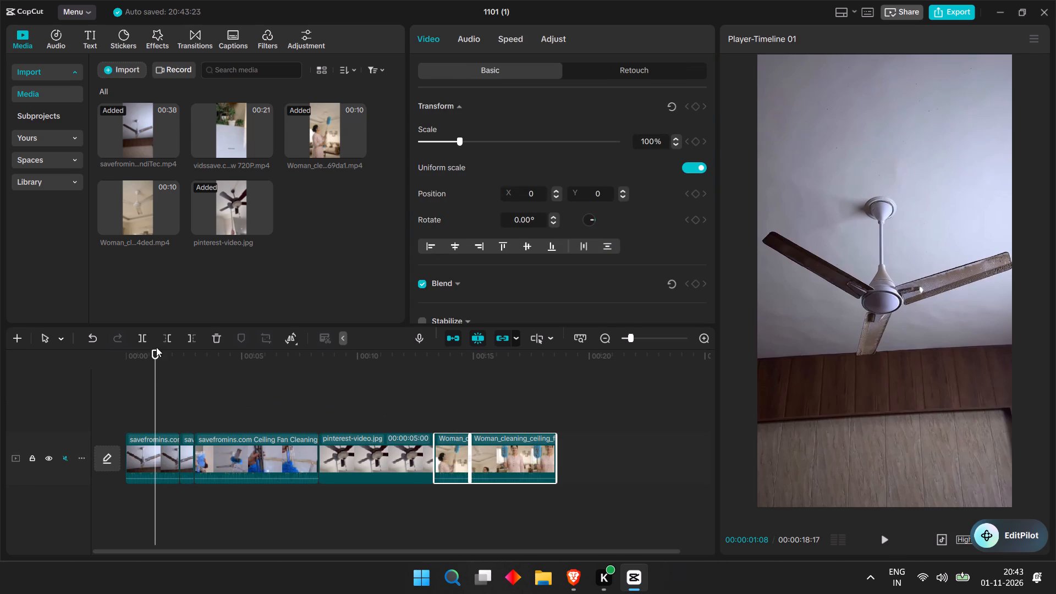
Play the reordered timeline, checking how the pinterest-video.jpg still leads into the two woman cleaning clips.
drag(159, 366, 6, 377)
key(space)
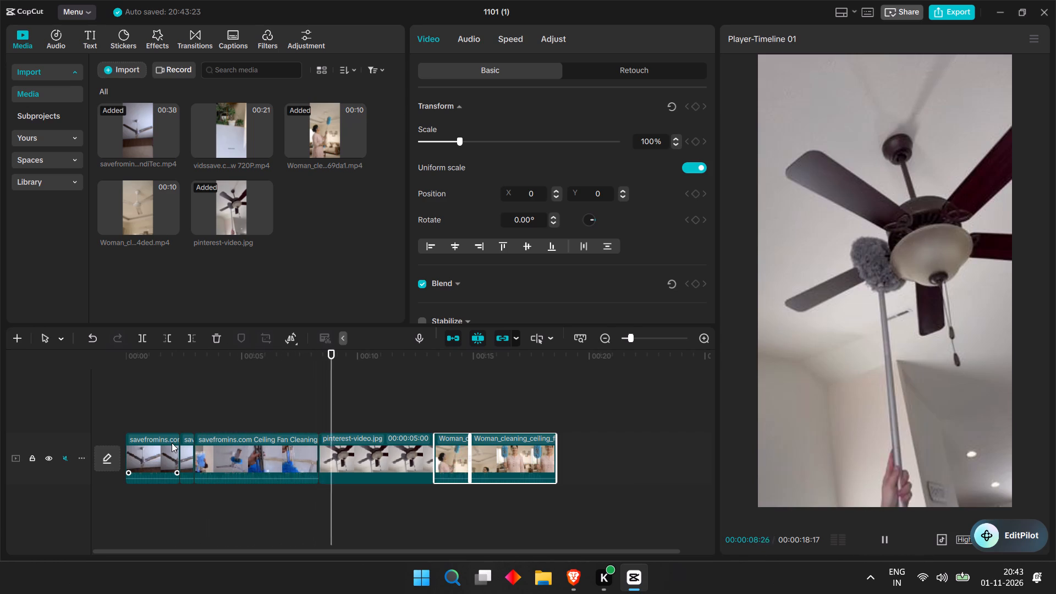
key(space)
click(400, 465)
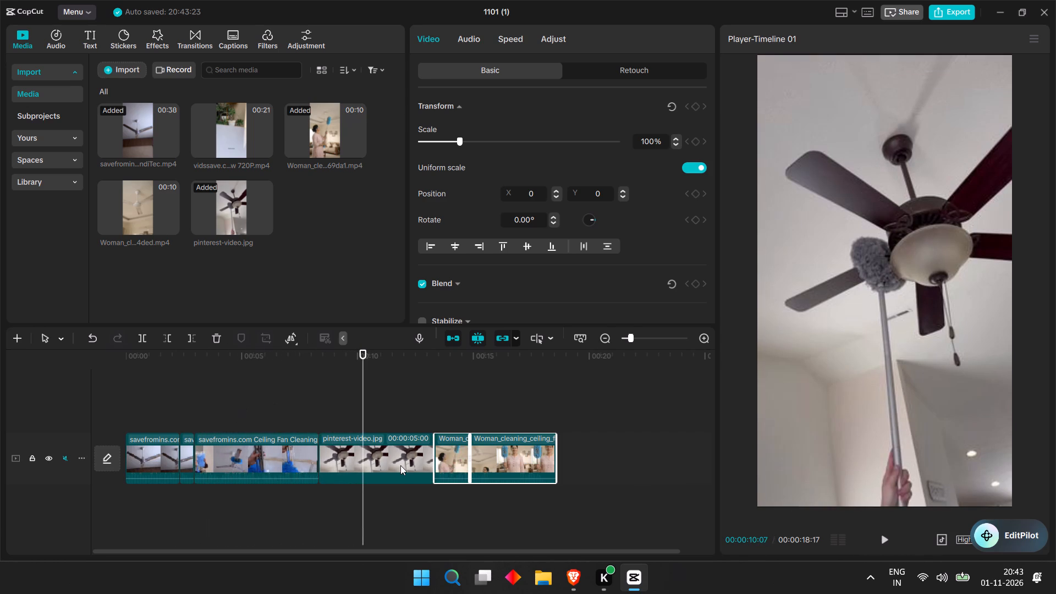
drag(351, 367, 302, 375)
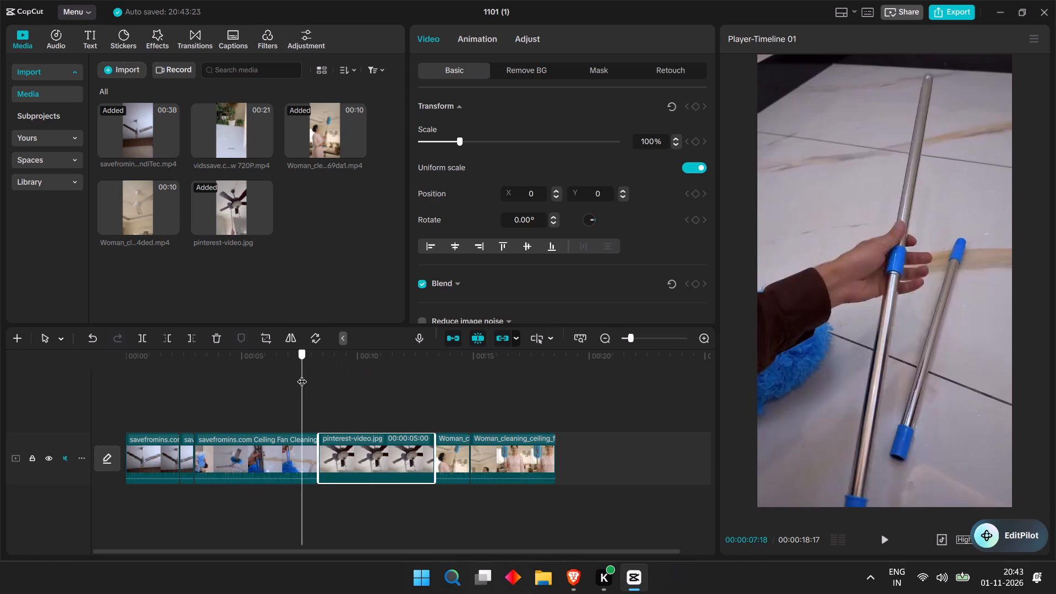
drag(302, 375, 351, 377)
key(space)
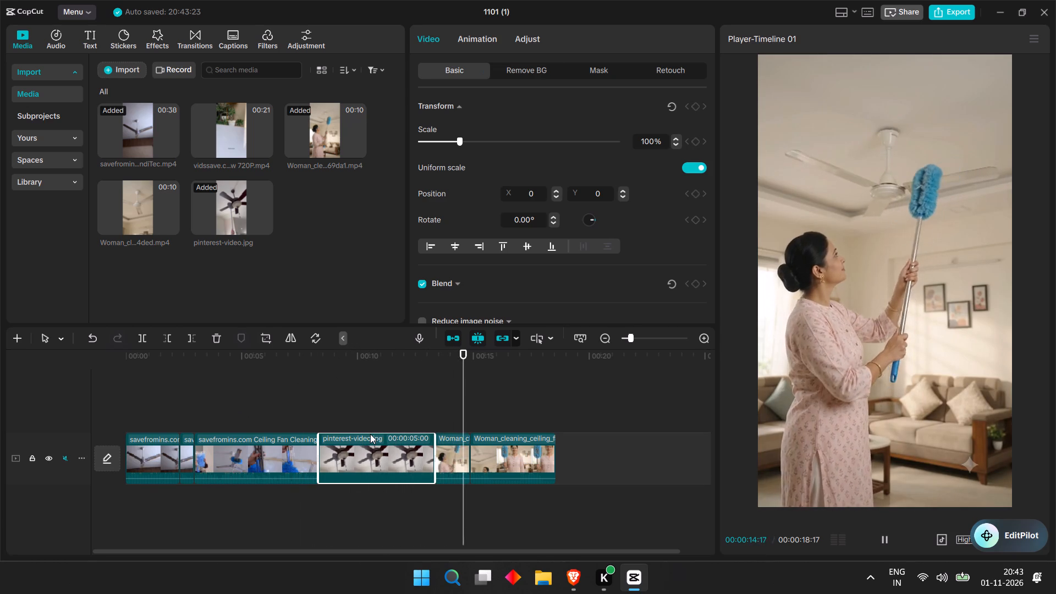
key(space)
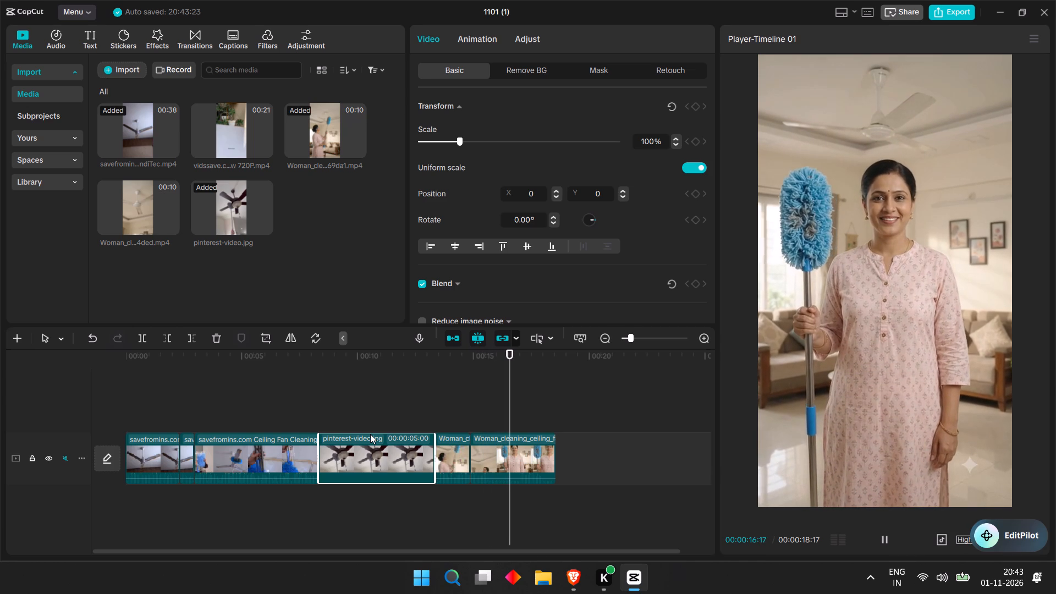
click(501, 363)
drag(501, 363, 430, 374)
key(space)
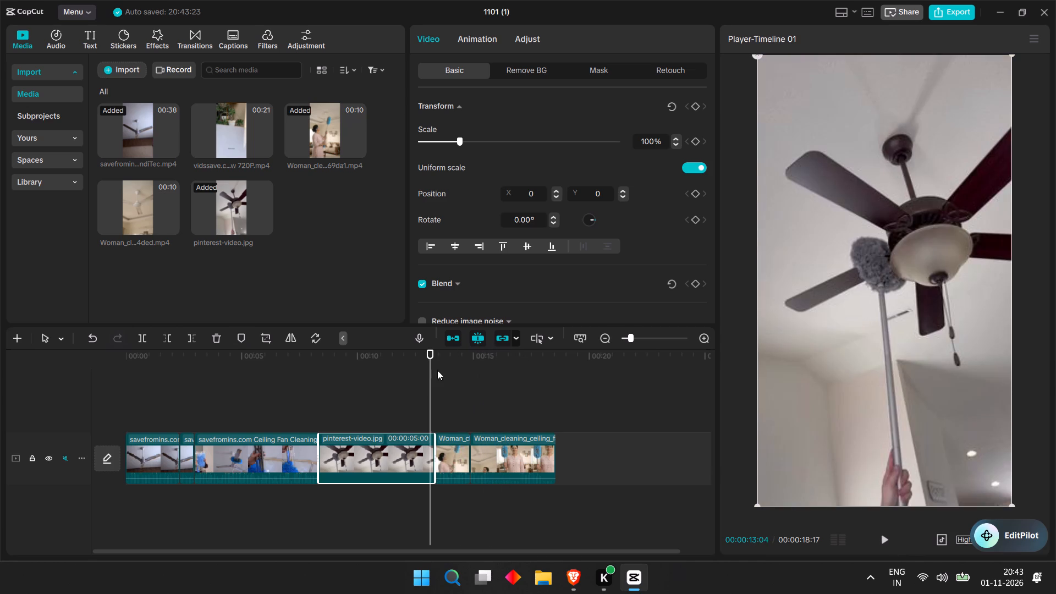
key(space)
key(space)
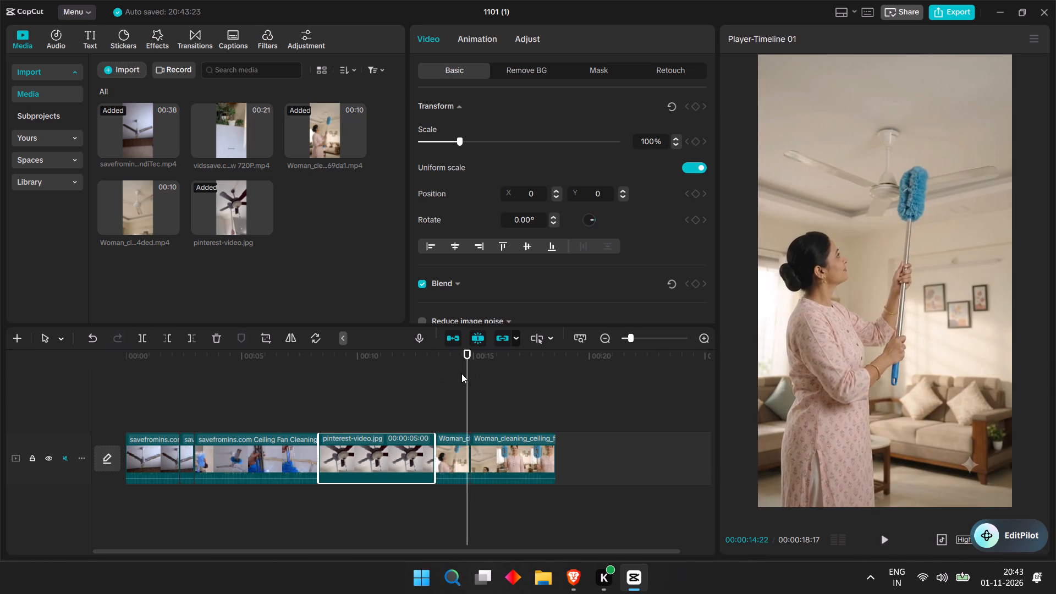
key(space)
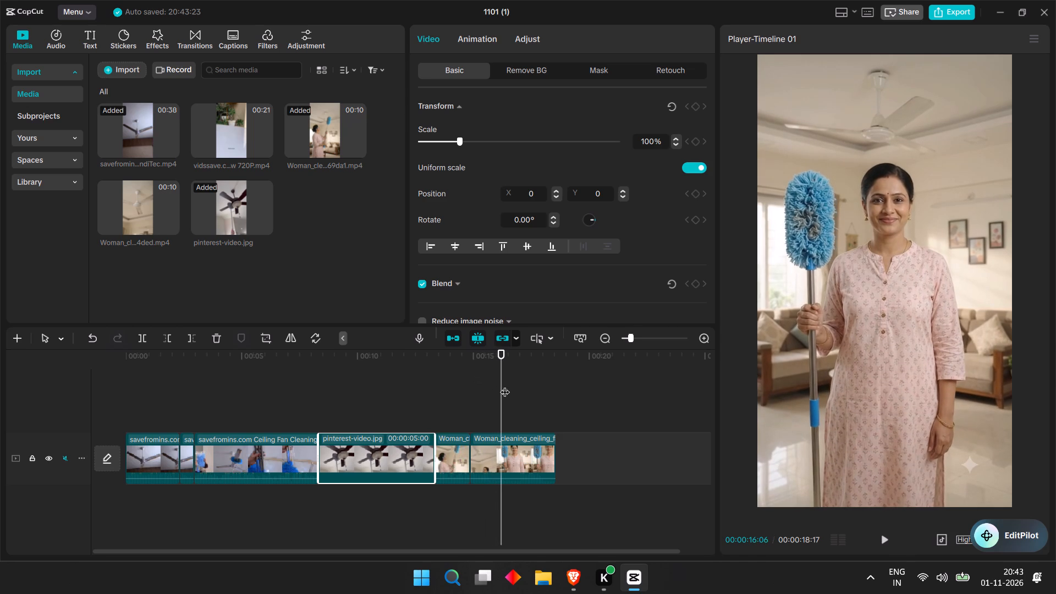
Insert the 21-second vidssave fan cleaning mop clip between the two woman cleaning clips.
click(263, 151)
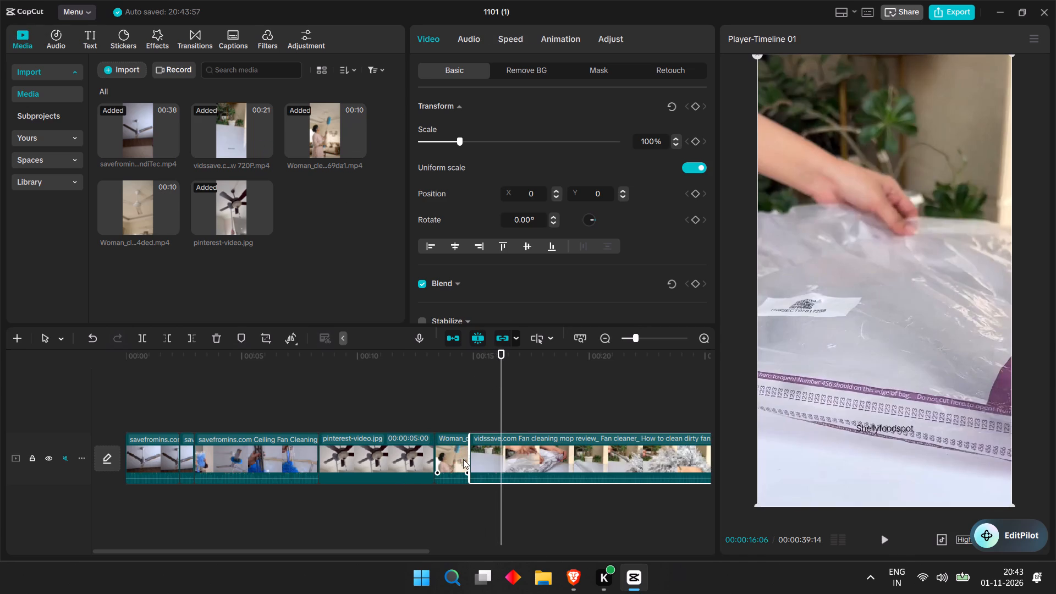
Delete the short woman cleaning clip that directly follows pinterest-video.jpg.
click(463, 459)
key(BackSpace)
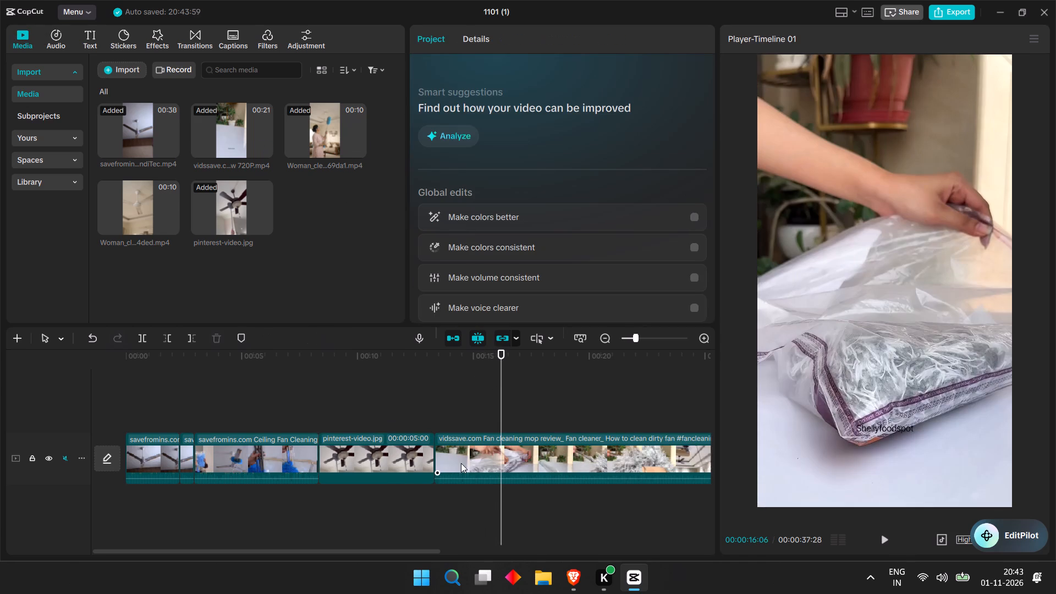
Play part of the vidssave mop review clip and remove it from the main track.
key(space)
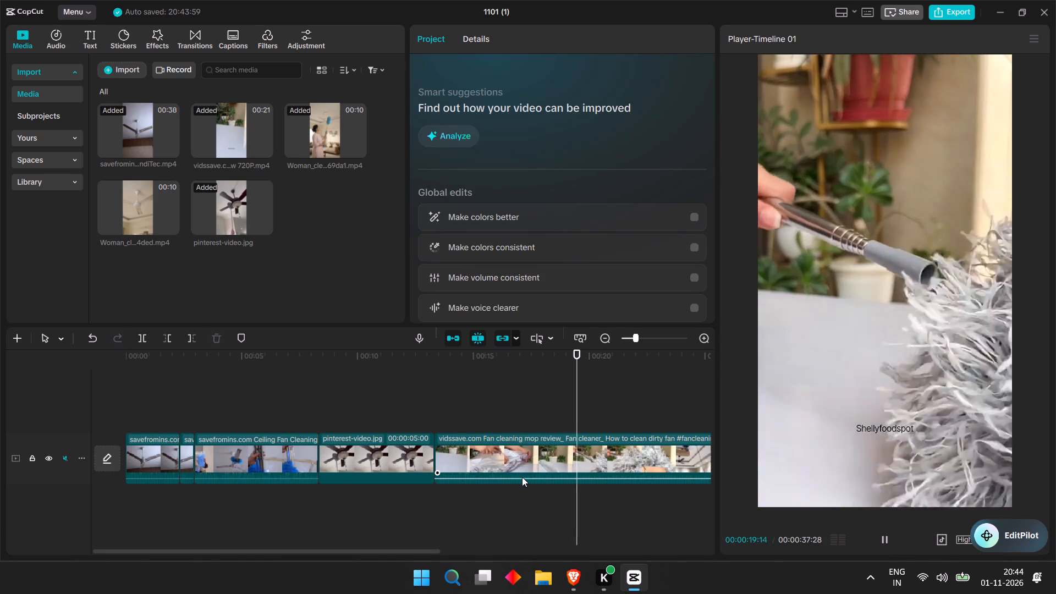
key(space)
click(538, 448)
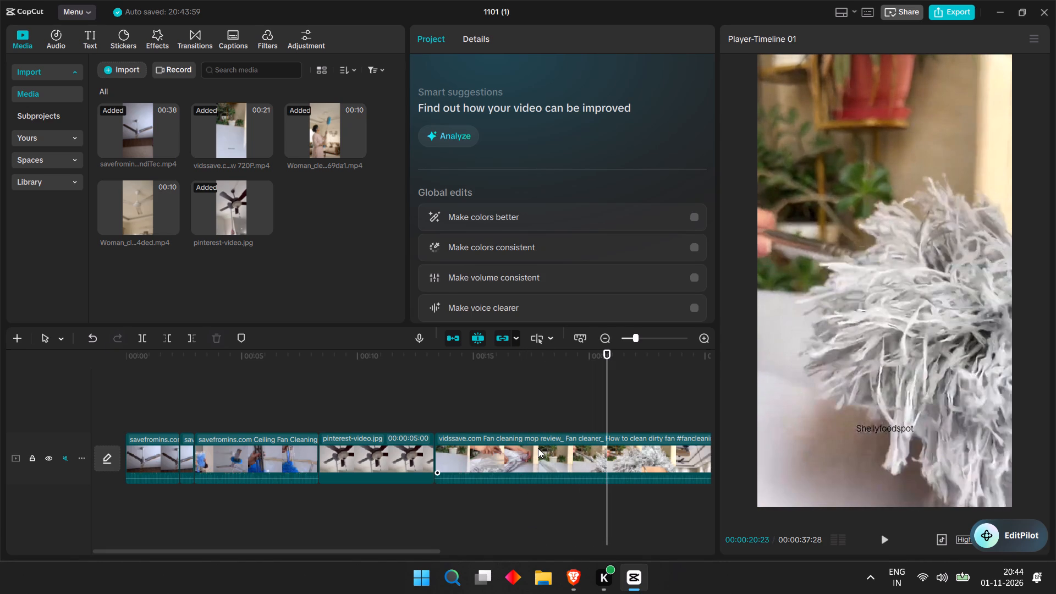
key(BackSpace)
Delete the pinterest-video.jpg still from the main track.
click(478, 444)
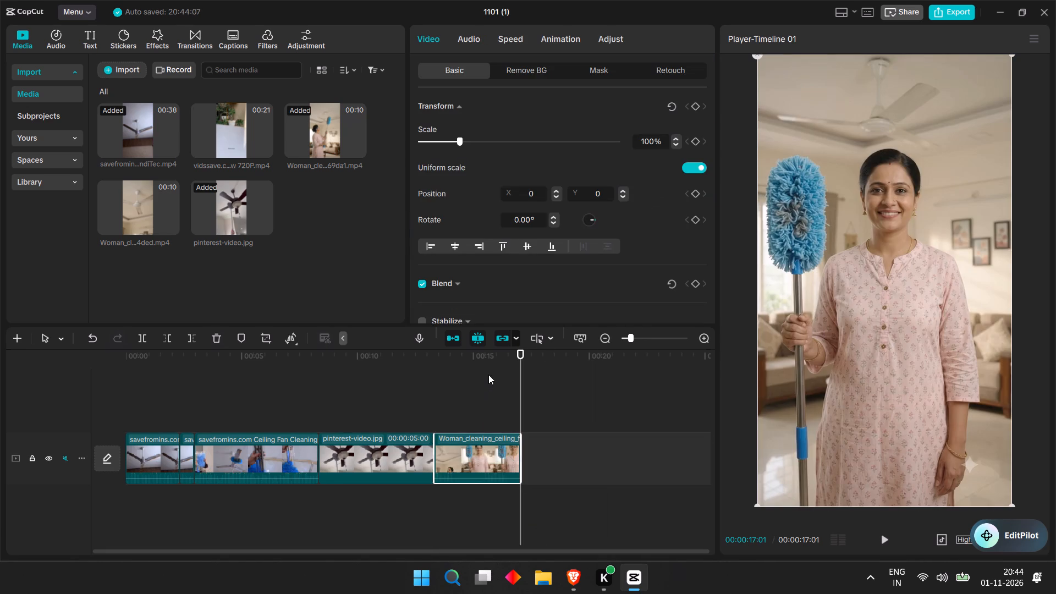
drag(515, 365, 373, 383)
click(404, 442)
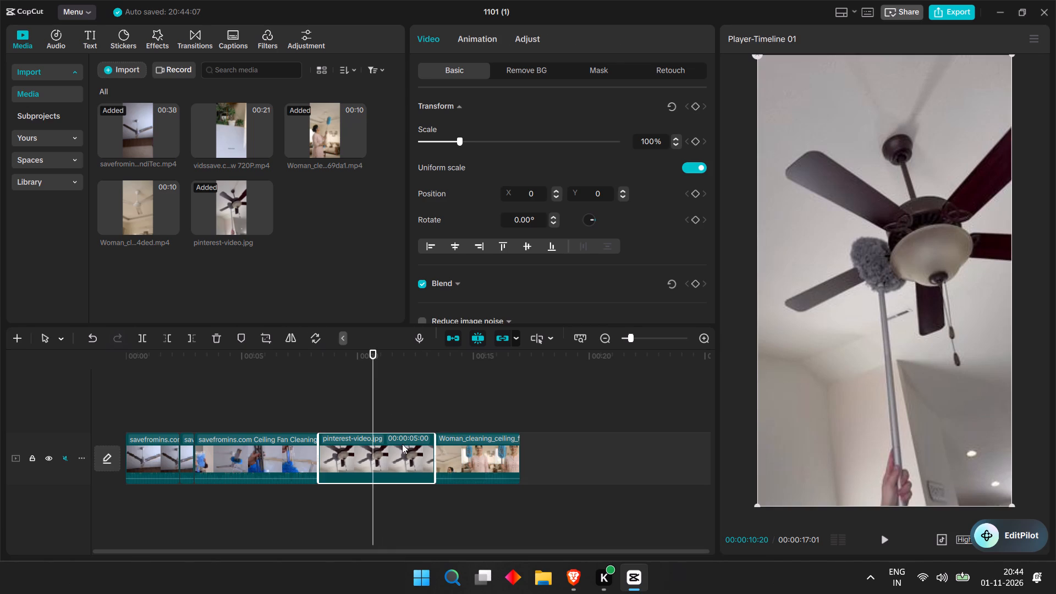
key(BackSpace)
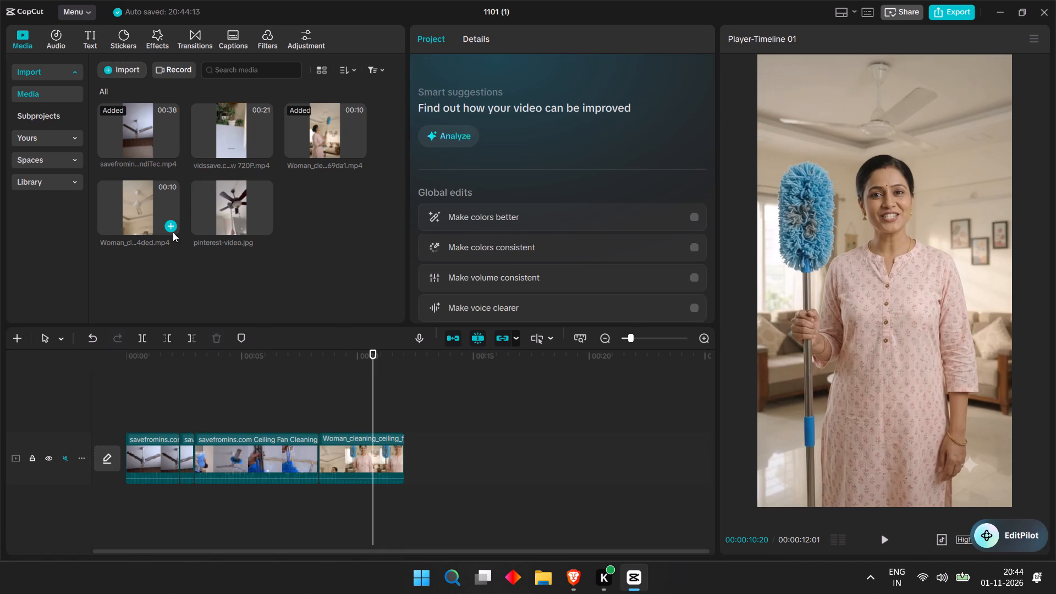
Preview the unused 10-second woman cleaning clip and play back the assembled timeline from its beginning.
click(177, 228)
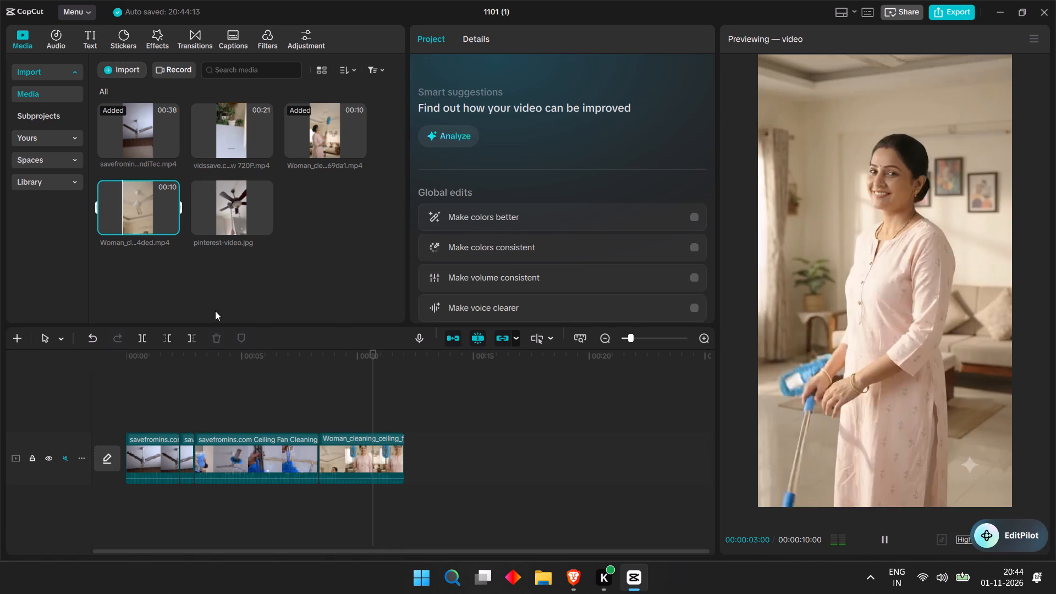
key(space)
drag(362, 448, 354, 453)
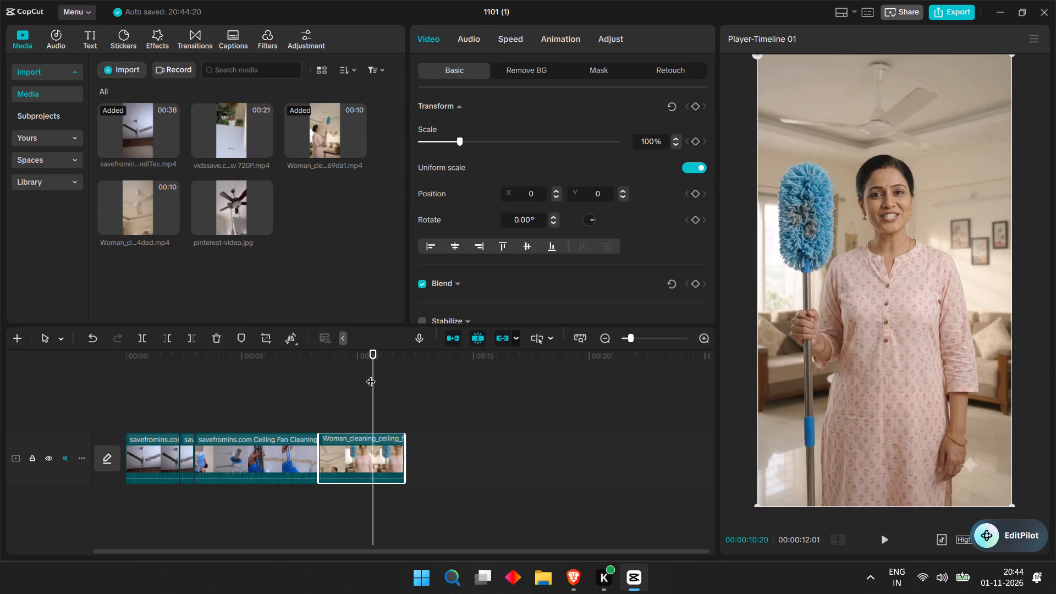
drag(372, 365, 62, 436)
key(space)
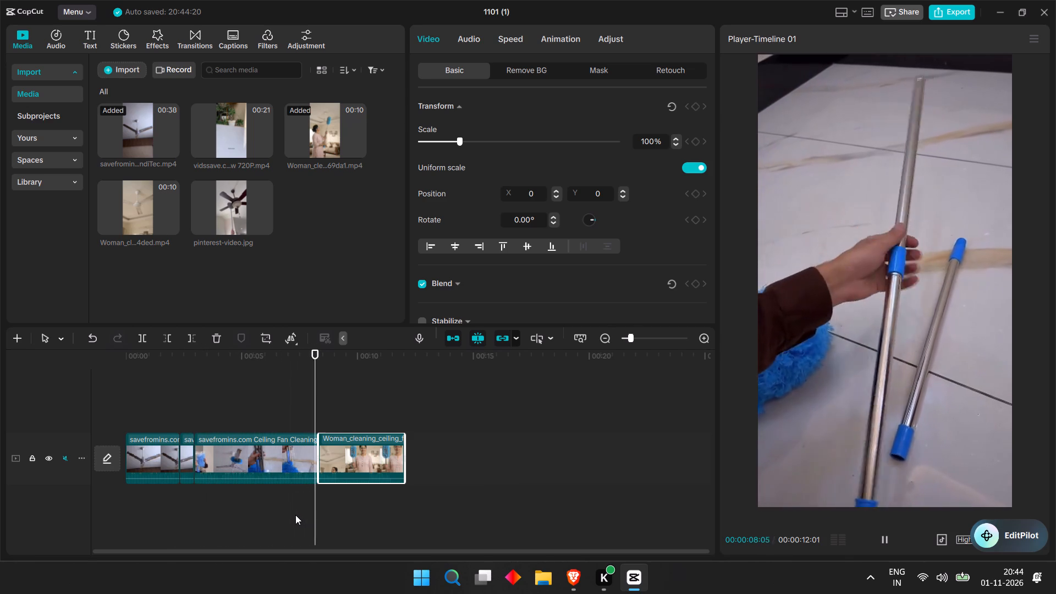
key(space)
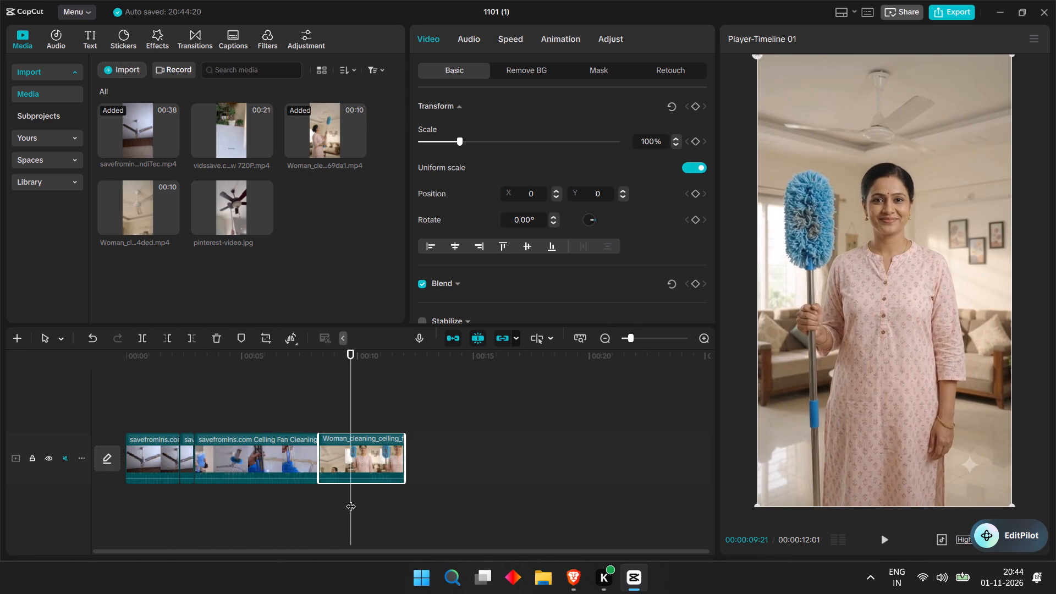
Switch to Brave, look through the Pinterest "fan cling mop" results for duster footage and open Temu's blue ceiling fan duster pin.
click(579, 571)
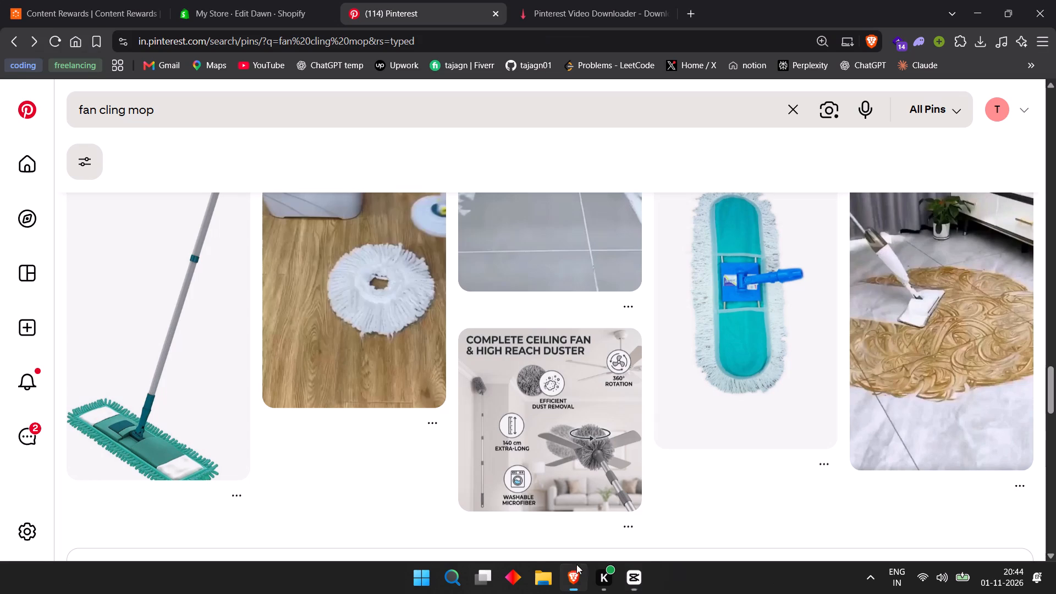
scroll(428, 332, up, 4)
scroll(541, 255, up, 5)
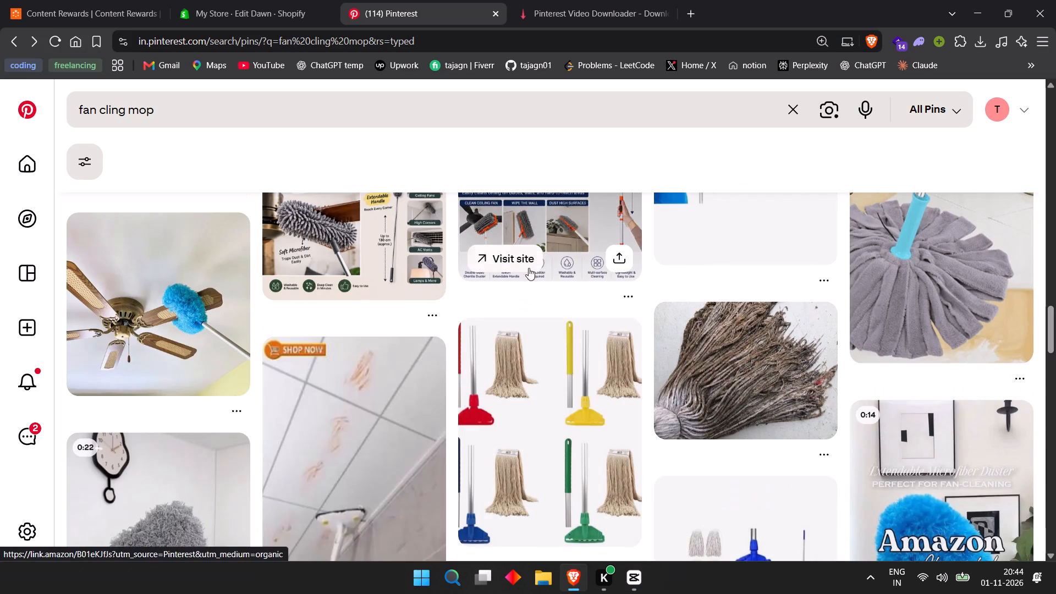
scroll(331, 441, up, 4)
scroll(246, 457, down, 4)
scroll(162, 503, down, 3)
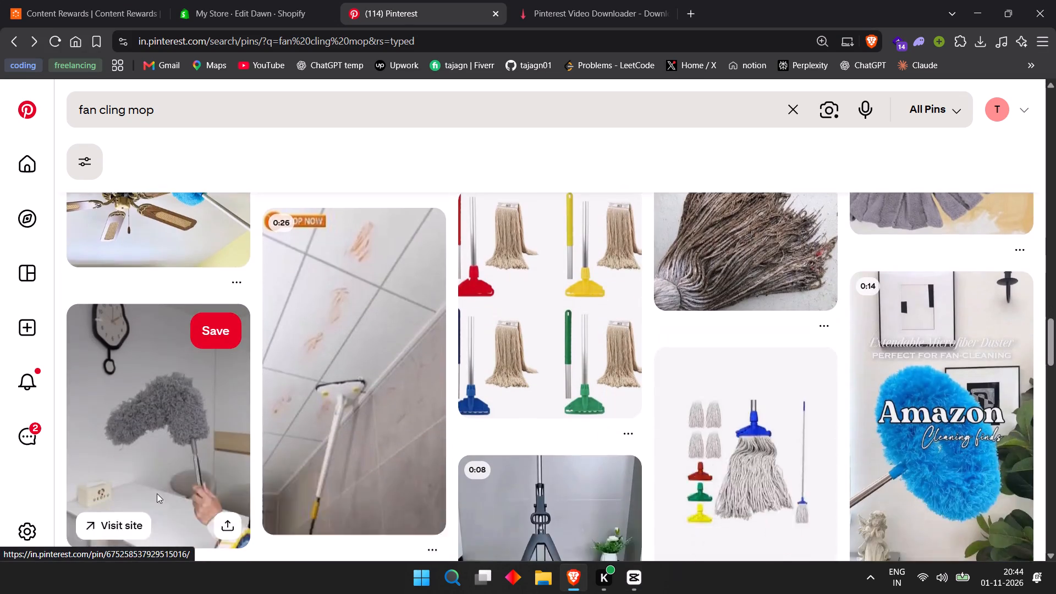
scroll(219, 359, up, 4)
scroll(469, 314, up, 5)
scroll(640, 384, up, 7)
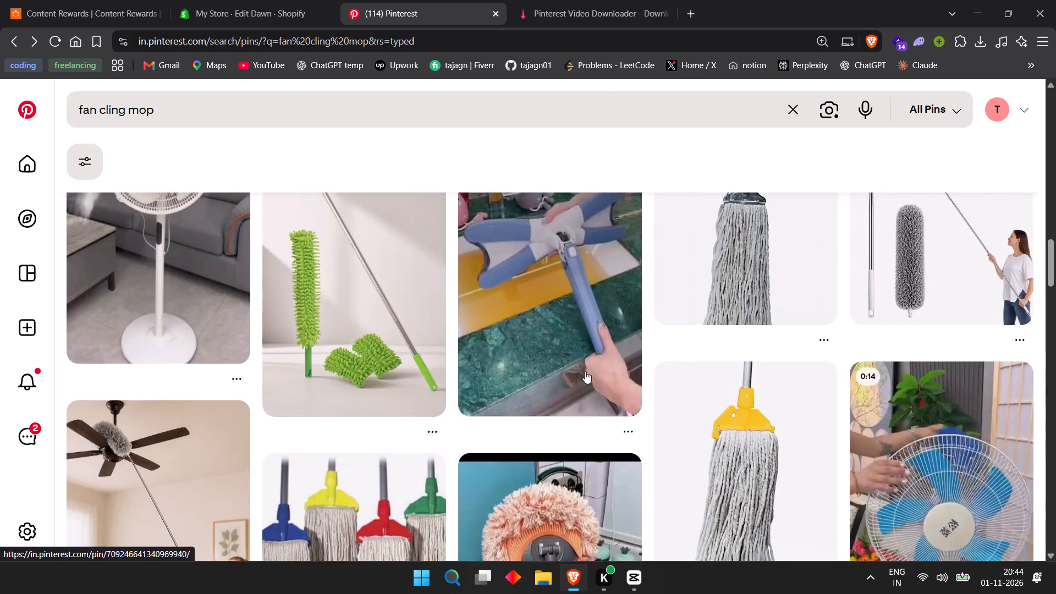
scroll(585, 371, up, 11)
scroll(513, 346, up, 5)
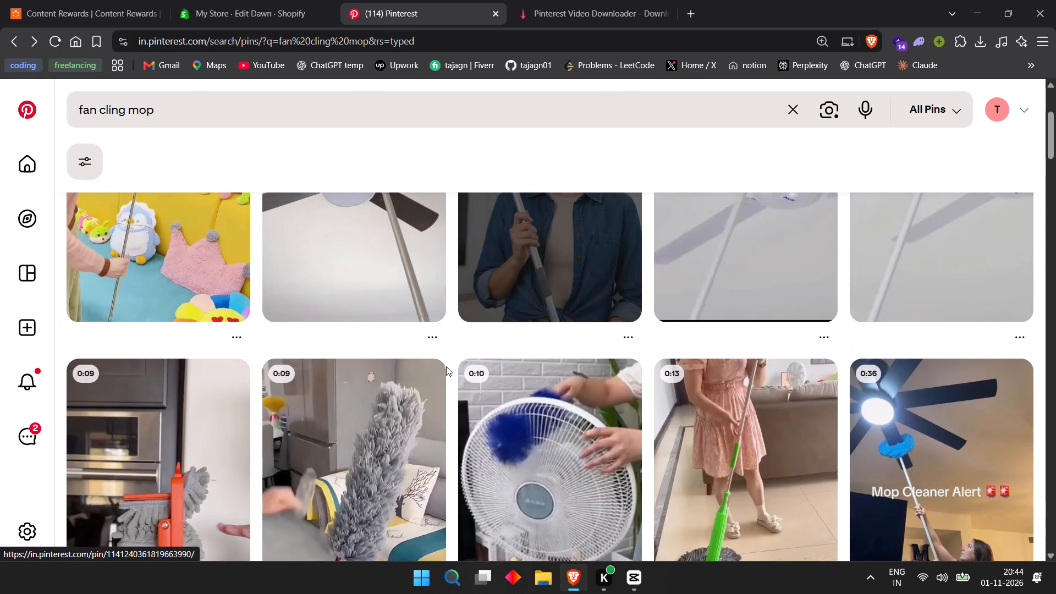
scroll(353, 441, up, 5)
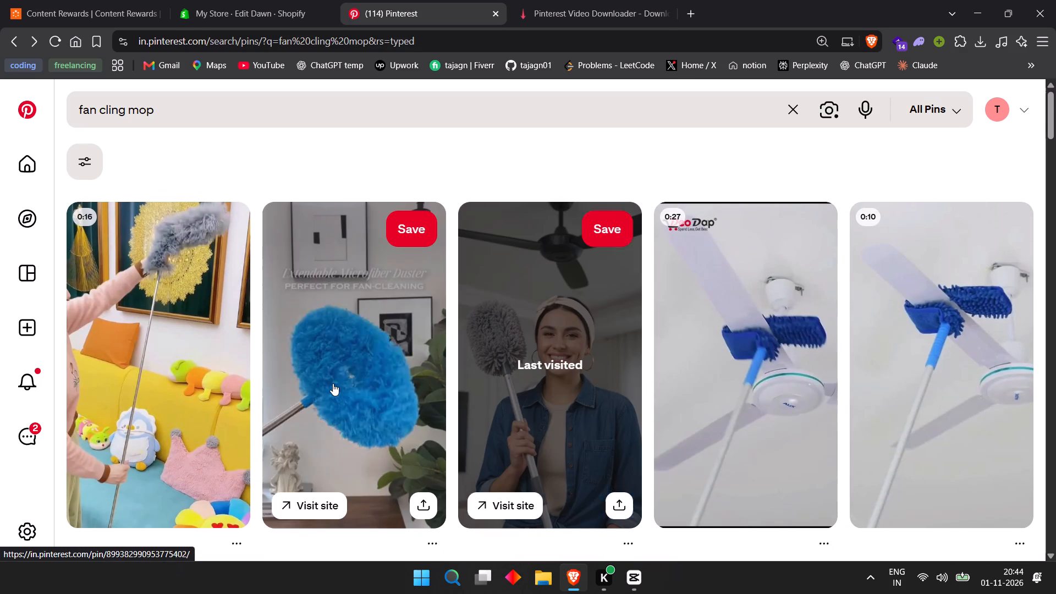
click(333, 375)
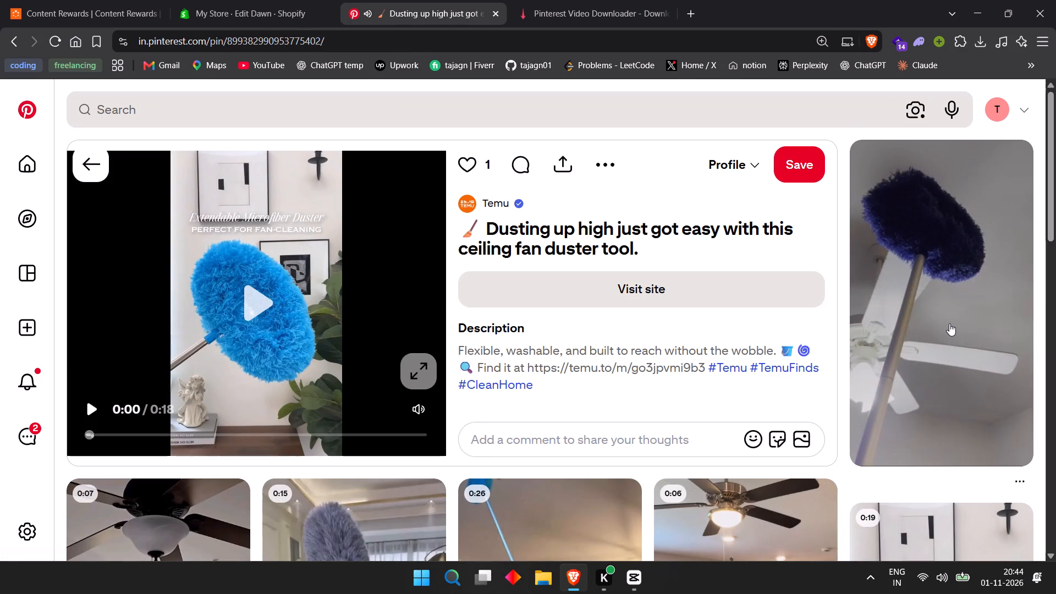
Open Amazon's related "Shop our creators' picks" pin and watch its ceiling fan duster video.
click(949, 323)
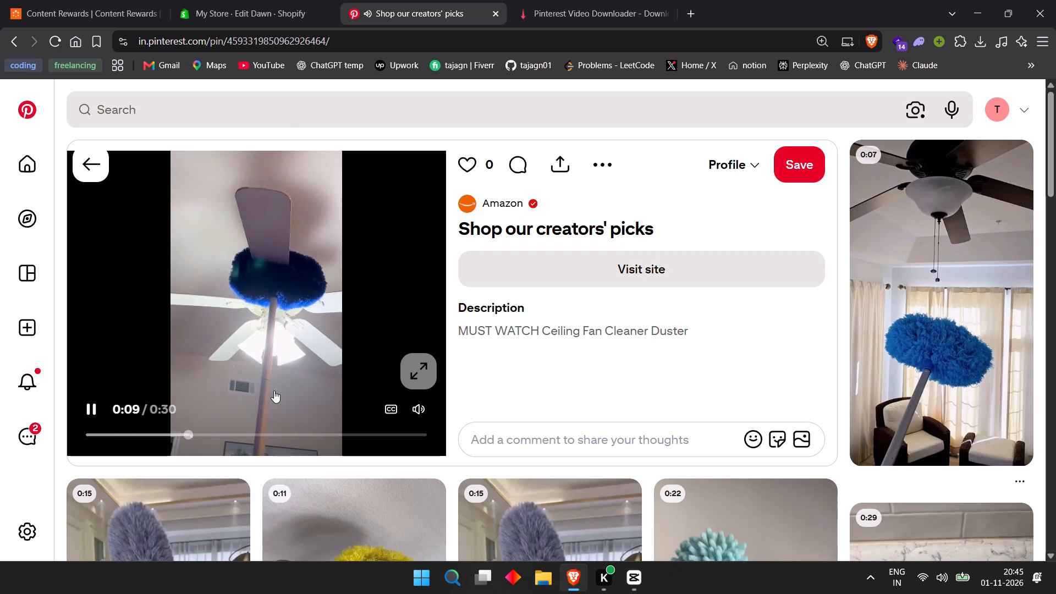
scroll(274, 391, down, 3)
scroll(274, 391, up, 3)
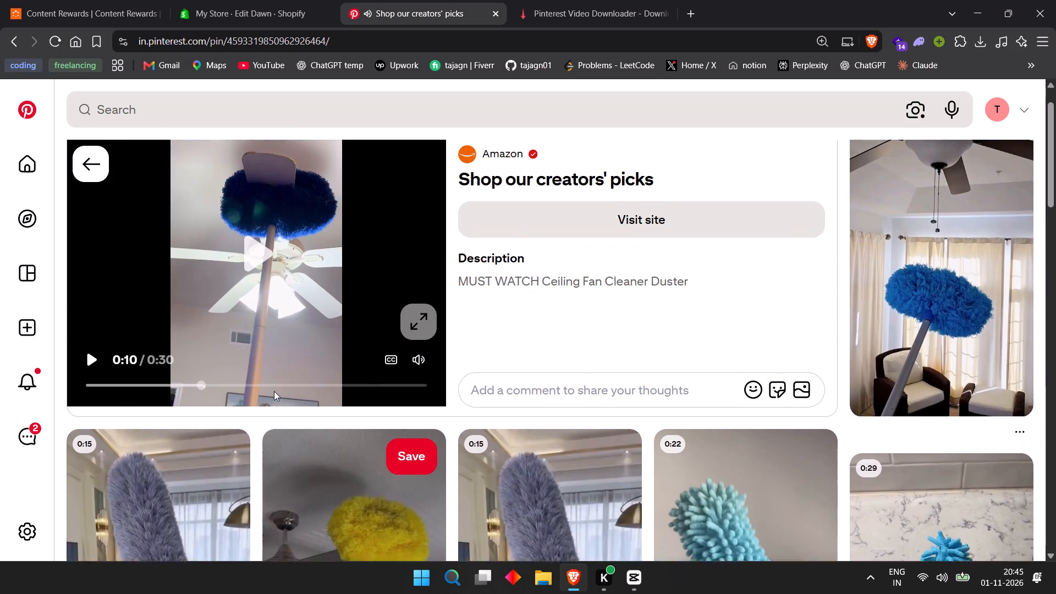
scroll(299, 317, up, 2)
click(284, 327)
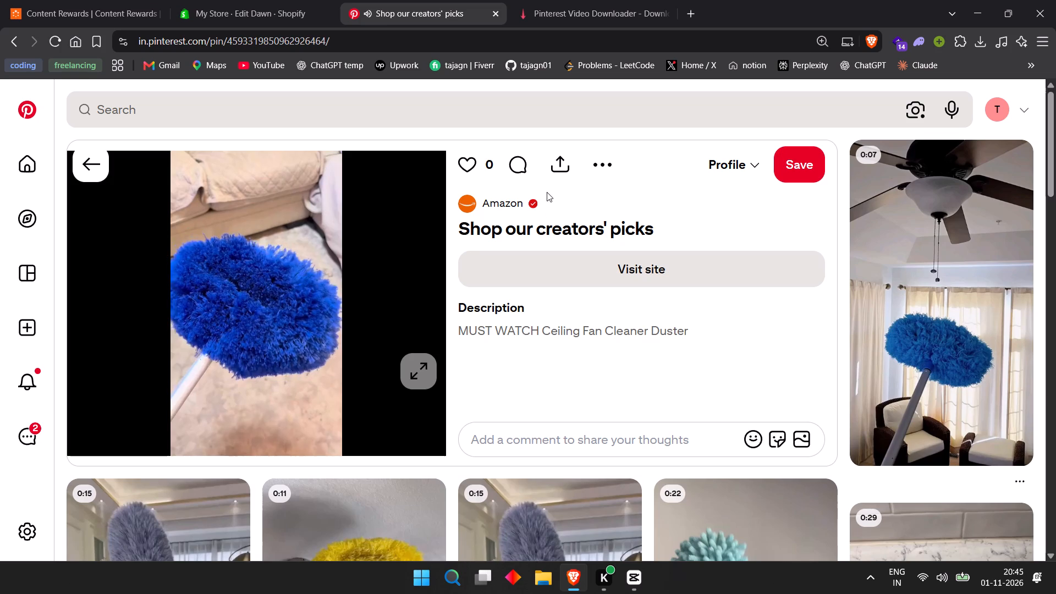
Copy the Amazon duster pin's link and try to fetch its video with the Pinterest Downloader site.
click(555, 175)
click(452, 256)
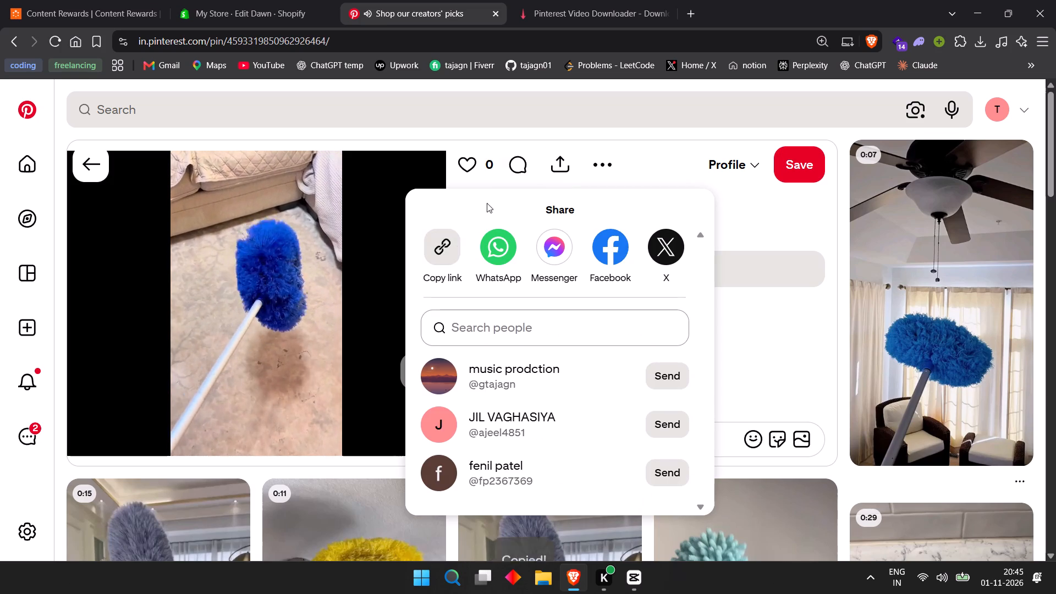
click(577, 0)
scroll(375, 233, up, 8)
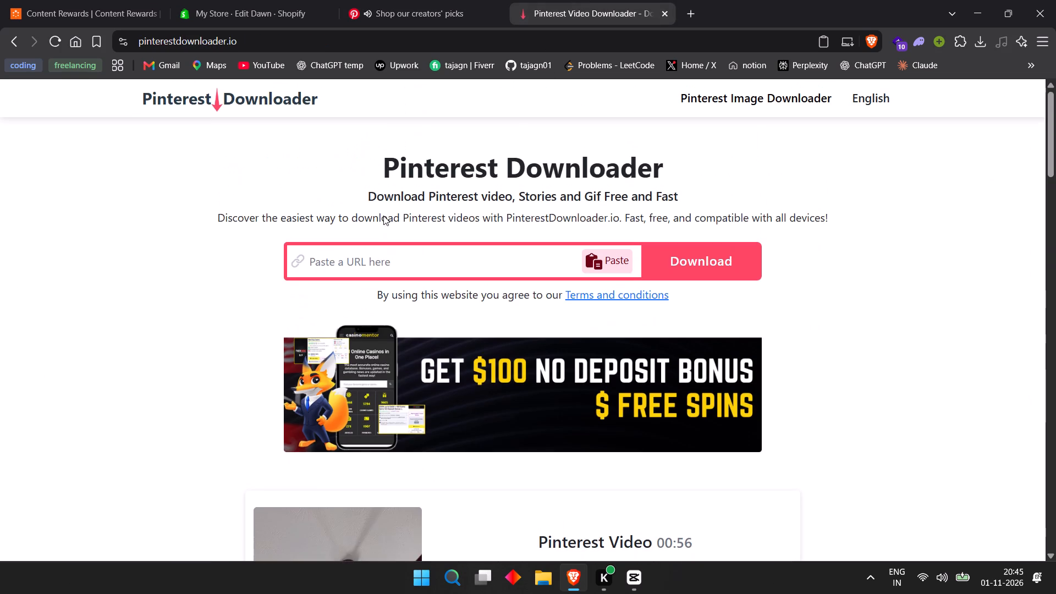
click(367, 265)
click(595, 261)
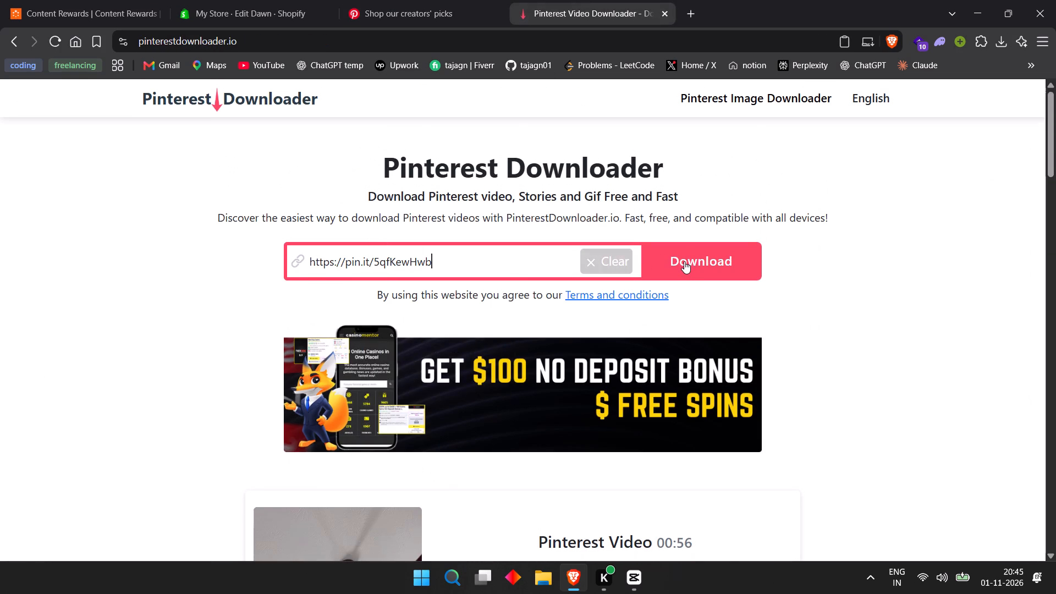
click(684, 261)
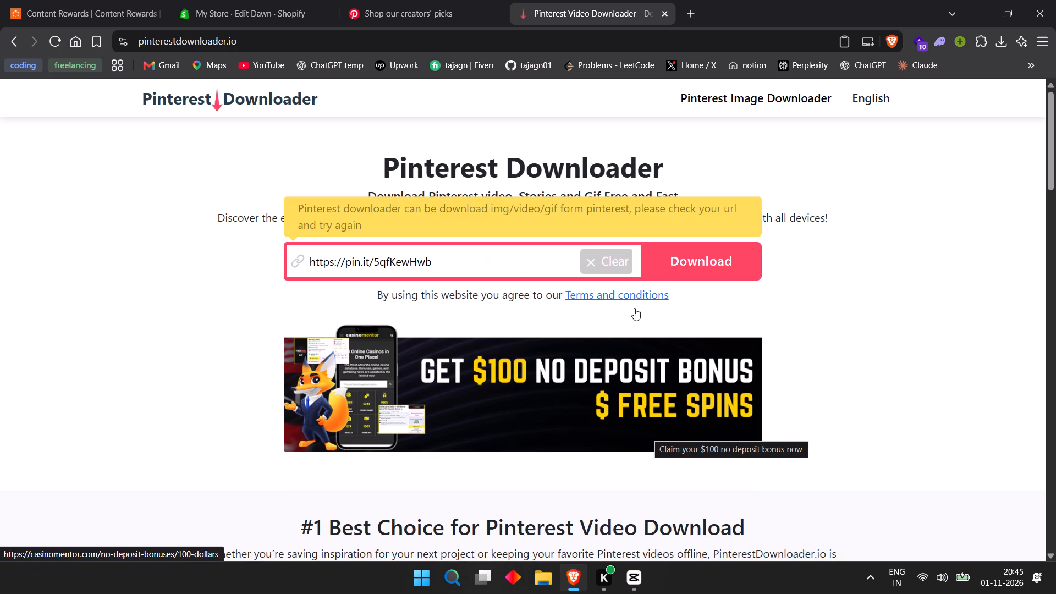
Return to Pinterest, open the related "Fan cleaning mop" pin and watch its blue duster video.
click(439, 0)
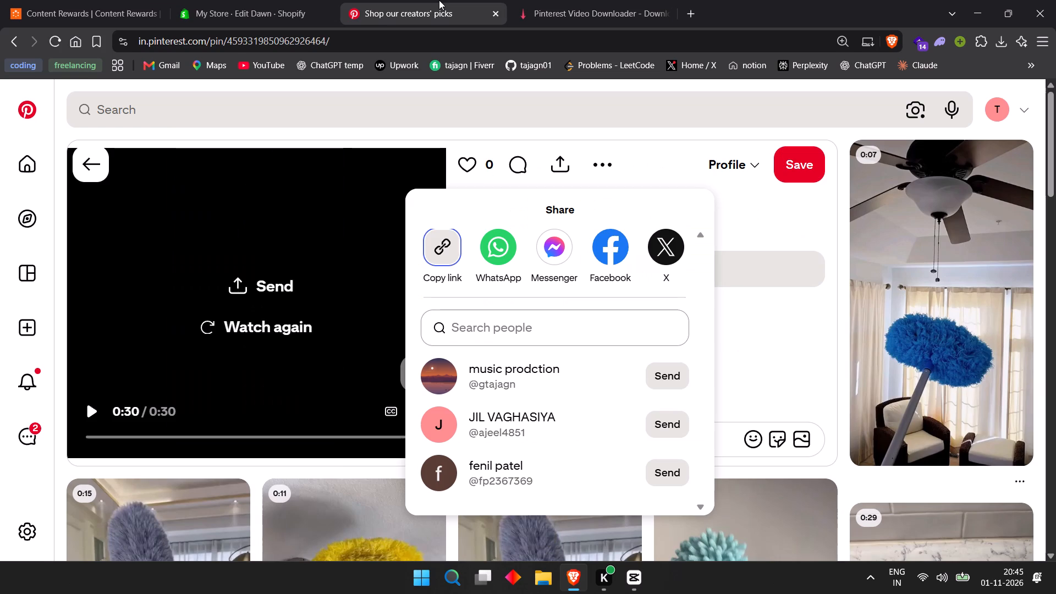
click(953, 326)
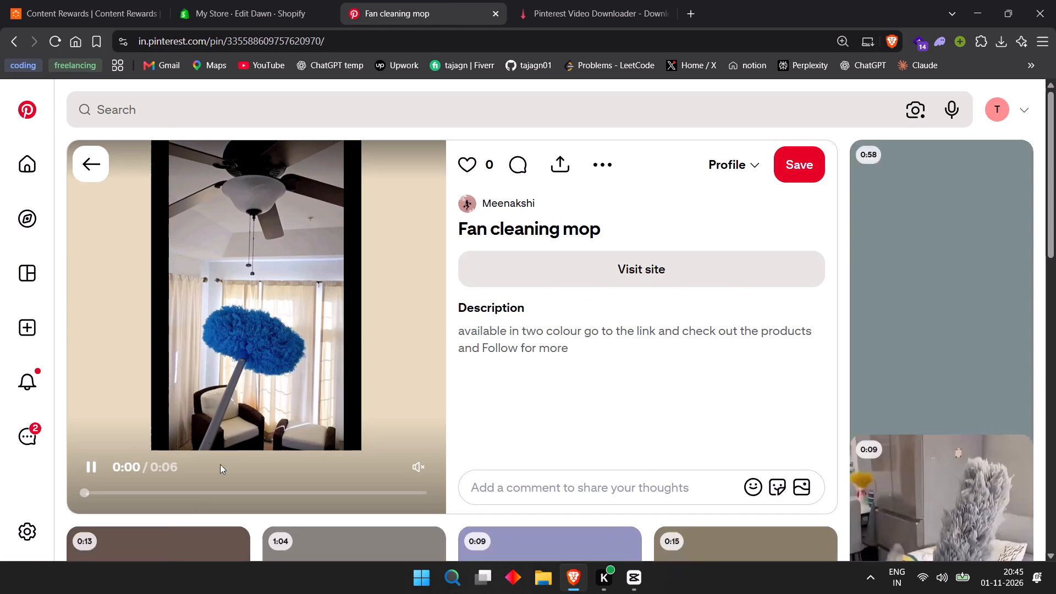
click(375, 387)
click(375, 387)
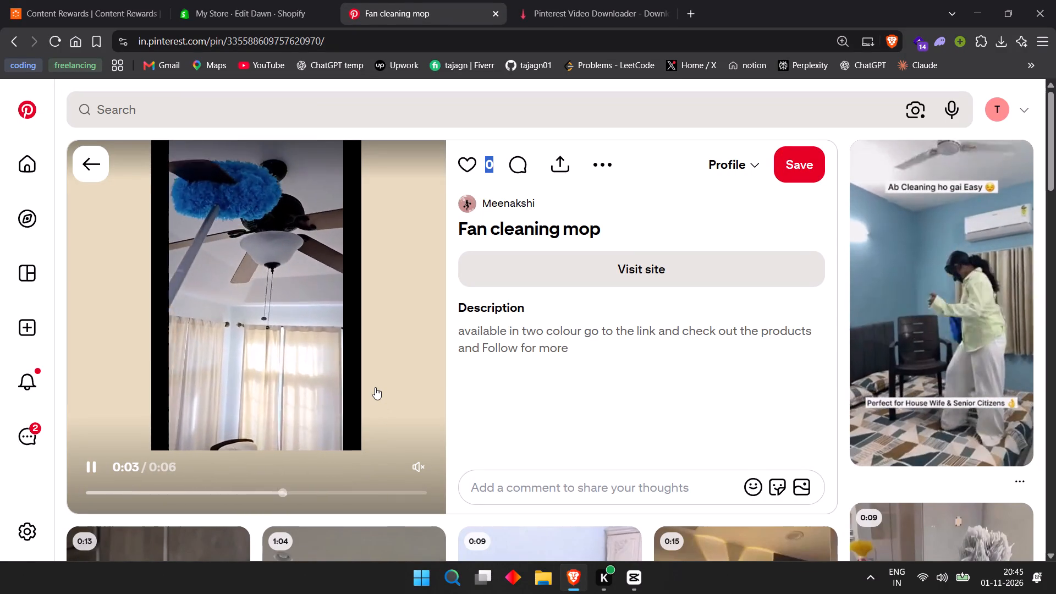
click(375, 387)
scroll(375, 387, down, 4)
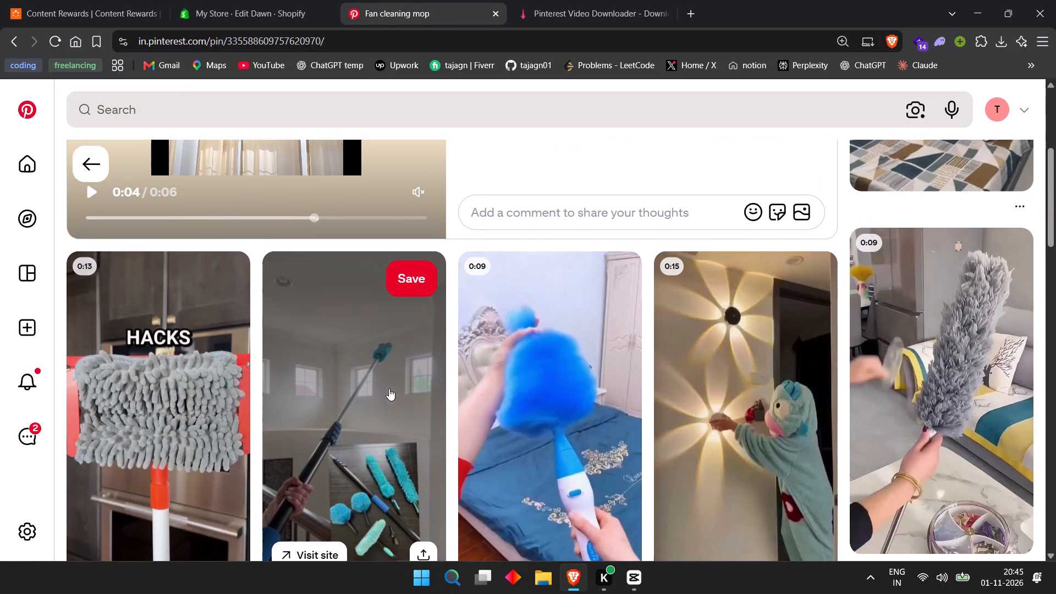
Switch back to CapCut and play the assembled timeline from the start through to the woman presenter clip.
click(631, 573)
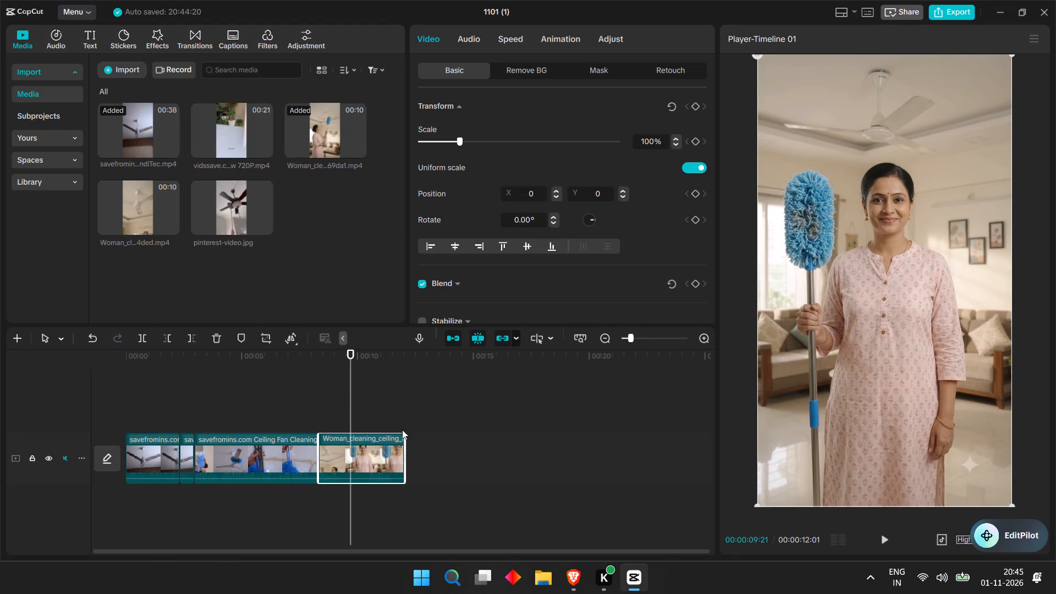
drag(356, 384, 172, 375)
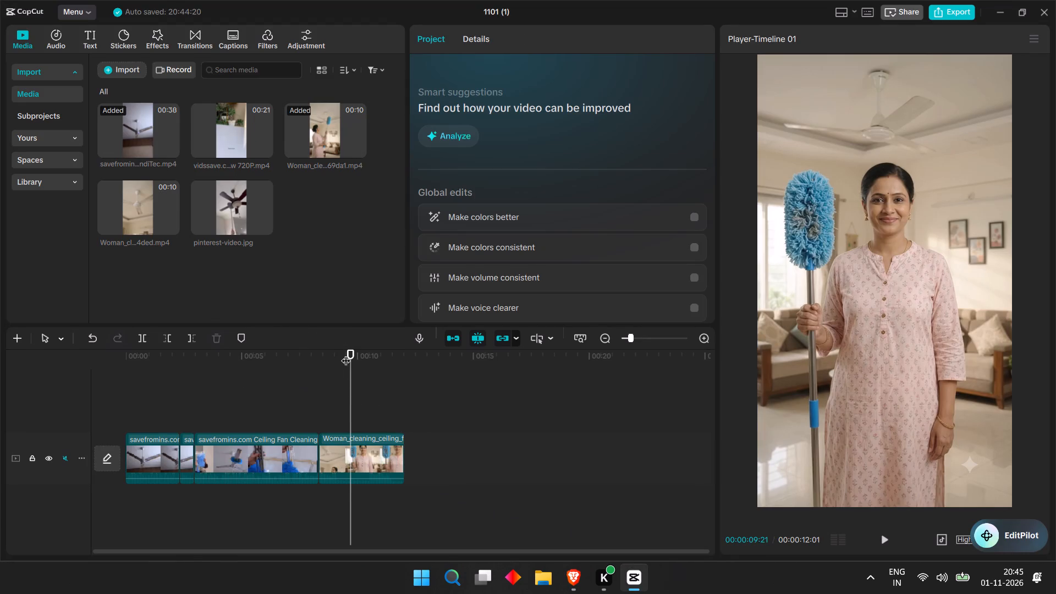
drag(346, 354, 12, 401)
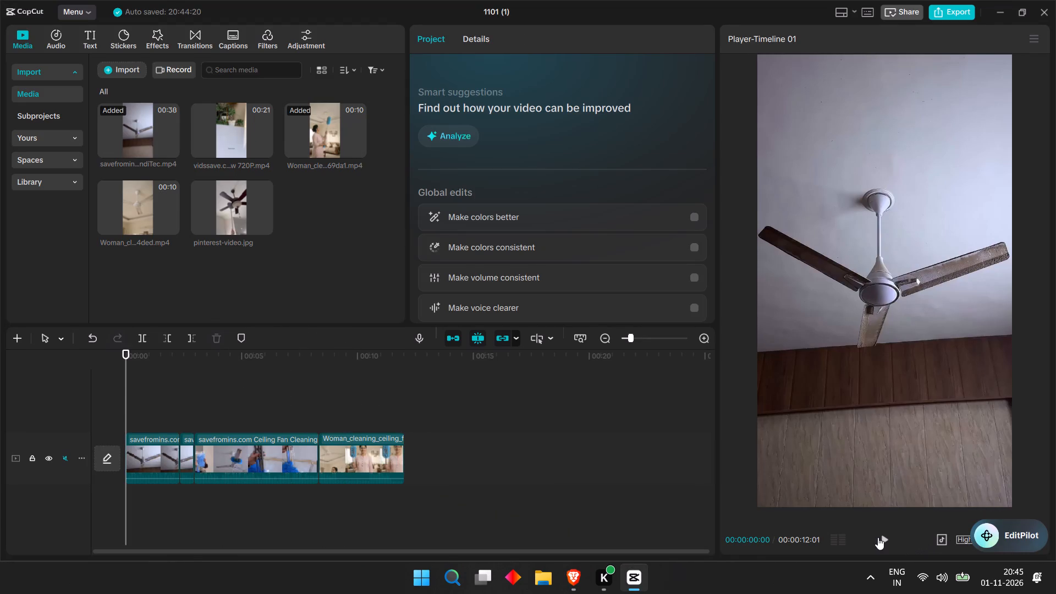
click(878, 535)
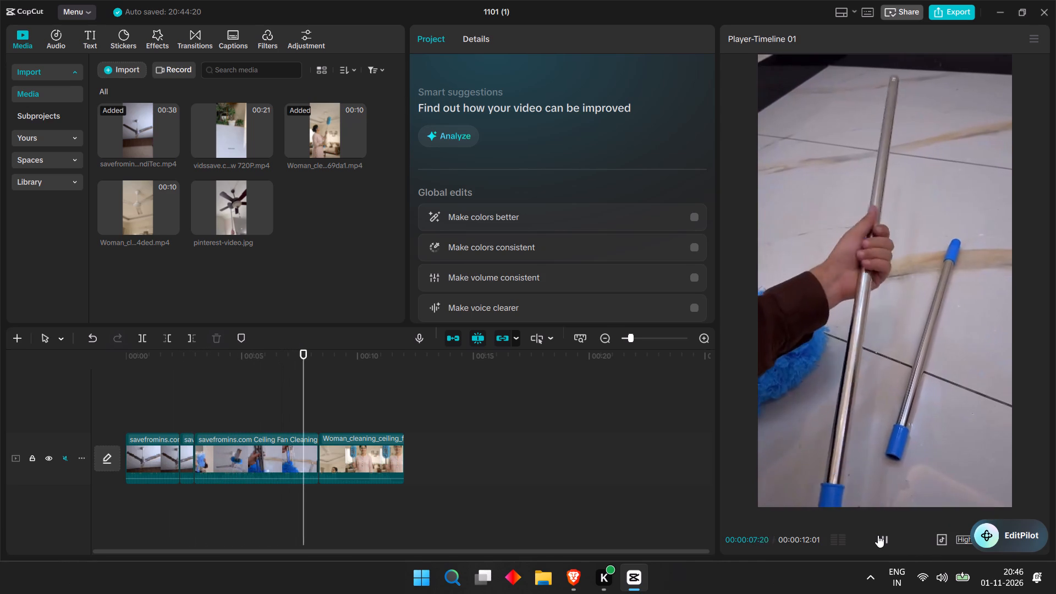
click(878, 535)
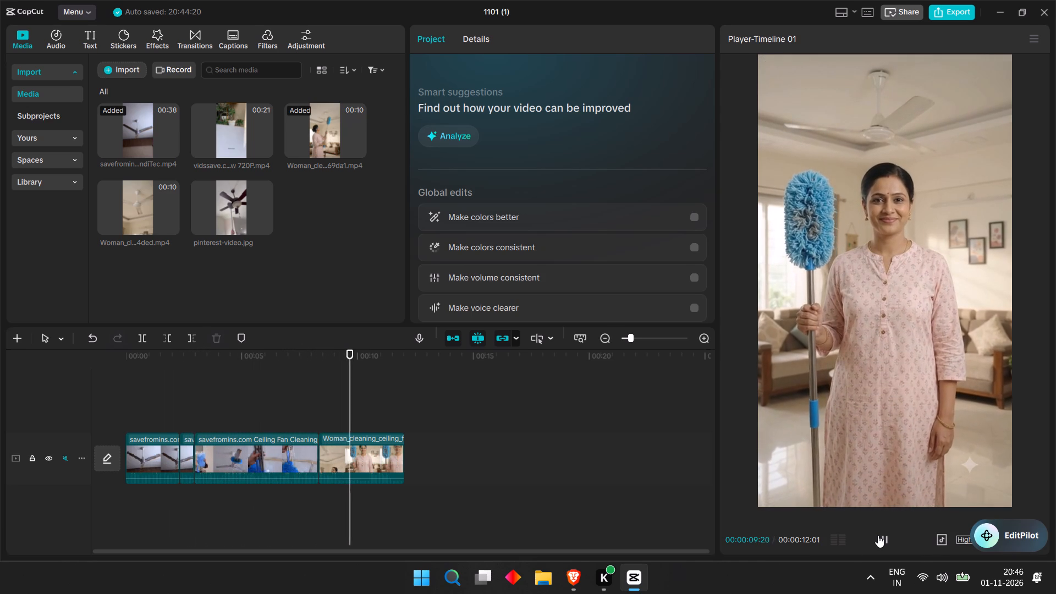
Scrub the timeline from the woman clip back to the start and the first cut, and preview pinterest-video.jpg.
click(366, 445)
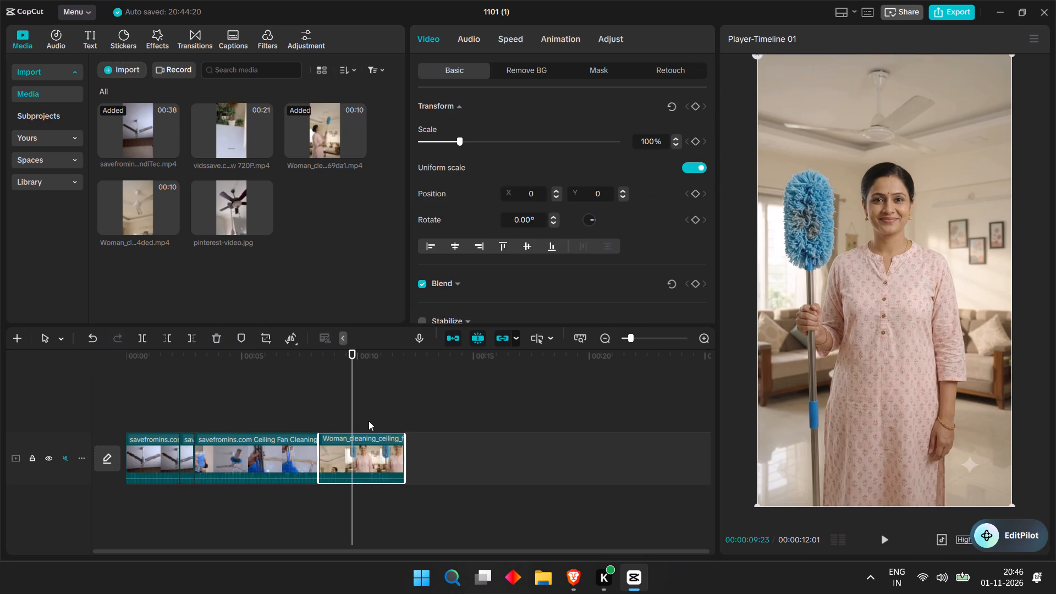
drag(360, 387, 351, 388)
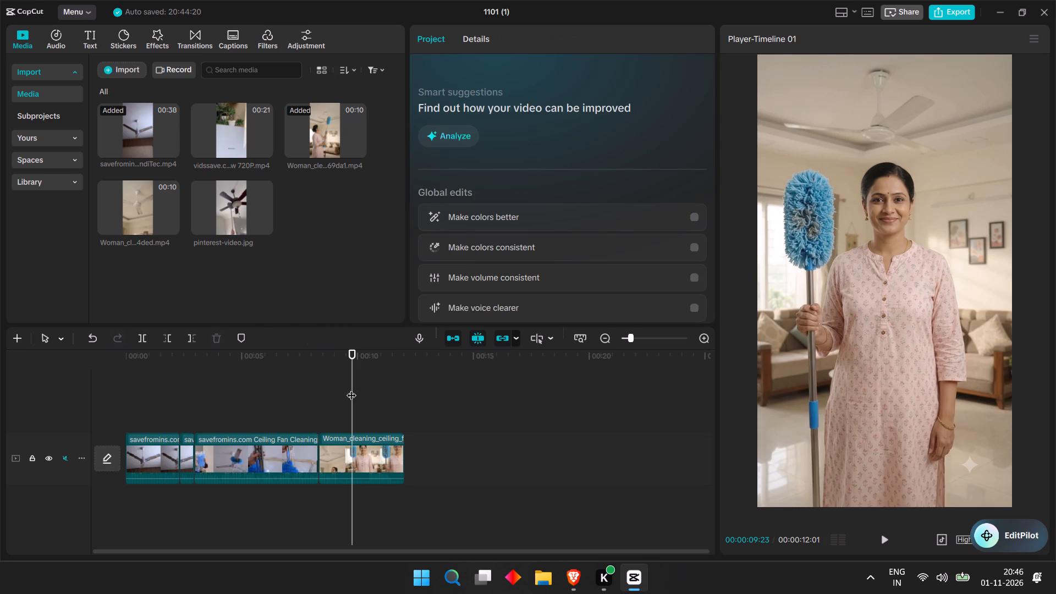
drag(351, 388, 347, 390)
drag(352, 369, 125, 477)
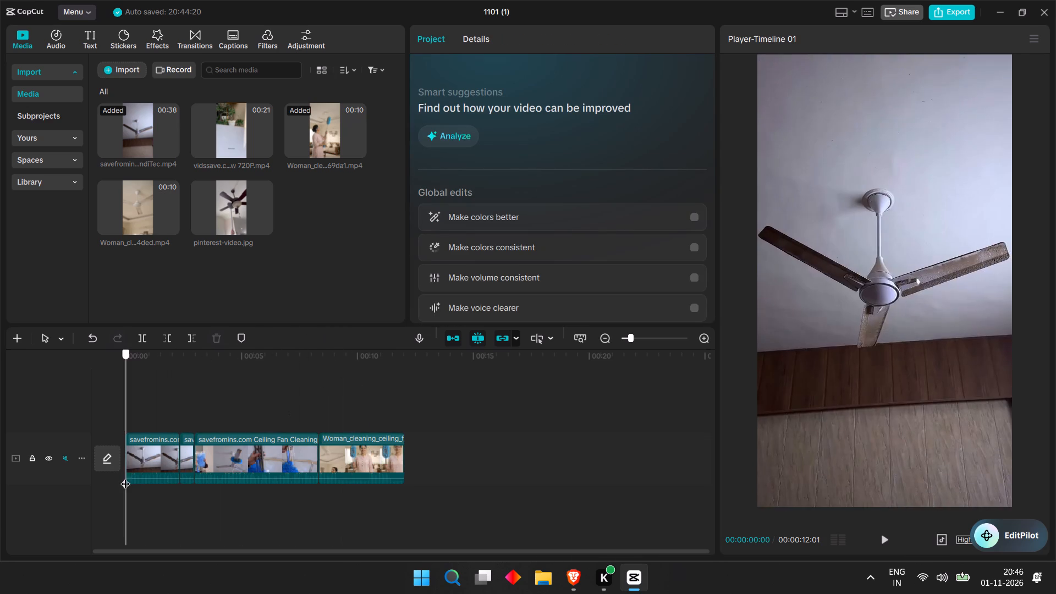
drag(125, 477, 178, 470)
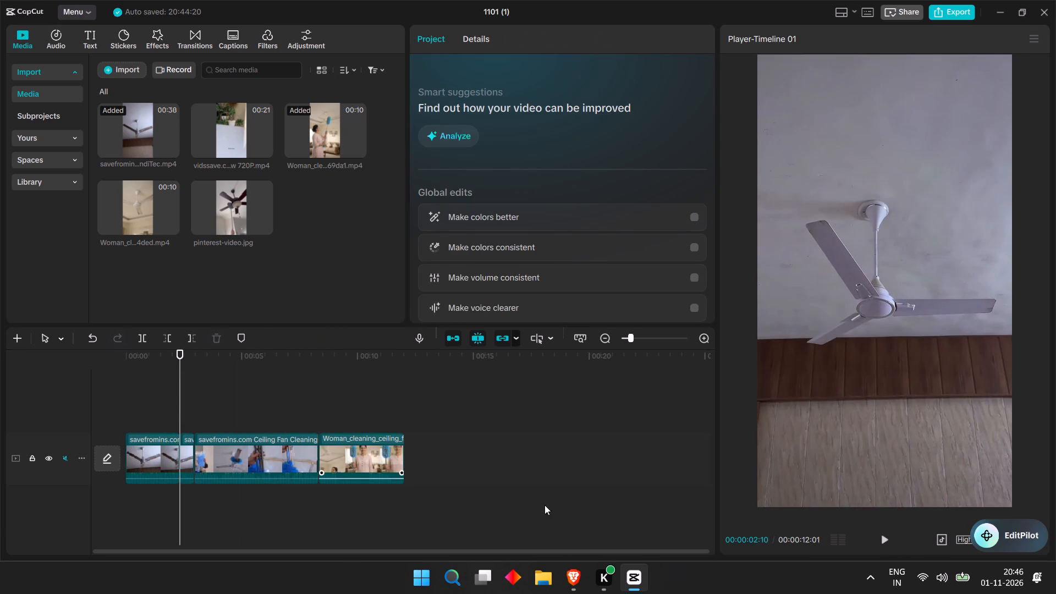
click(257, 224)
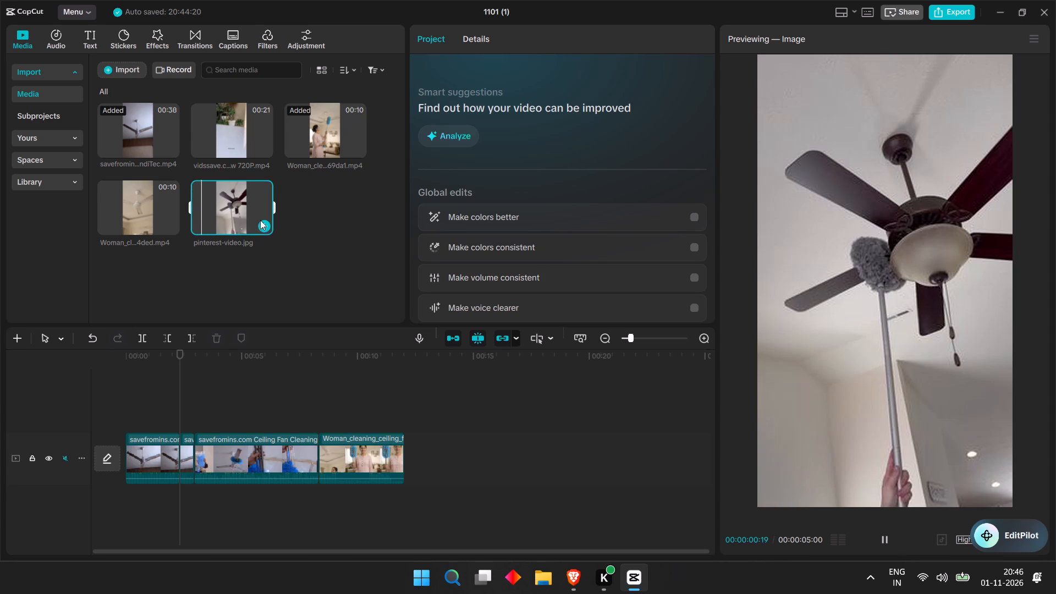
Switch to Brave and replay the "Fan cleaning mop" pin's video, pausing it at 0:04.
click(572, 569)
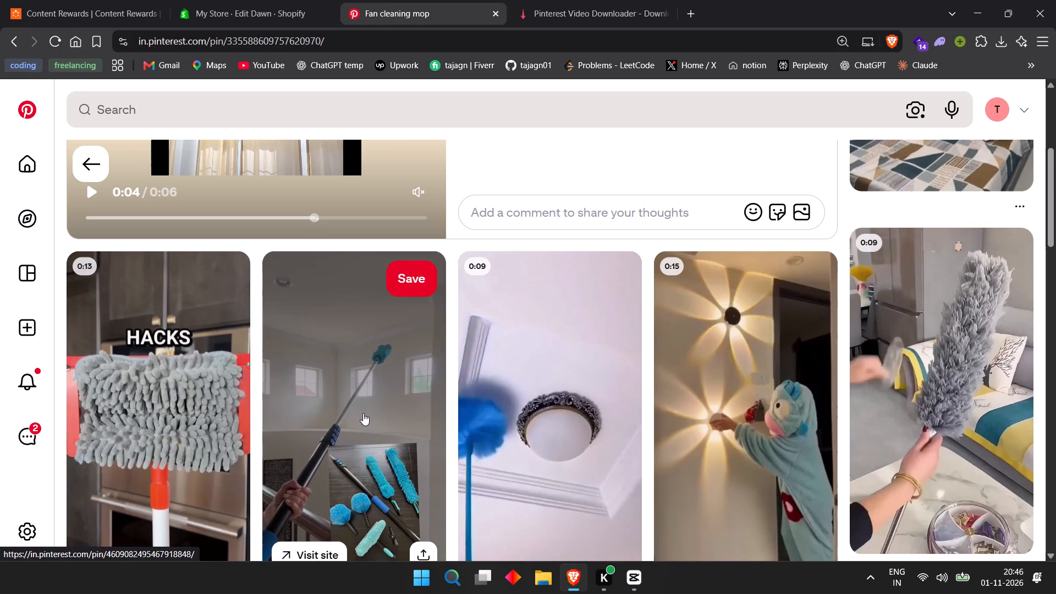
scroll(363, 406, up, 4)
click(253, 322)
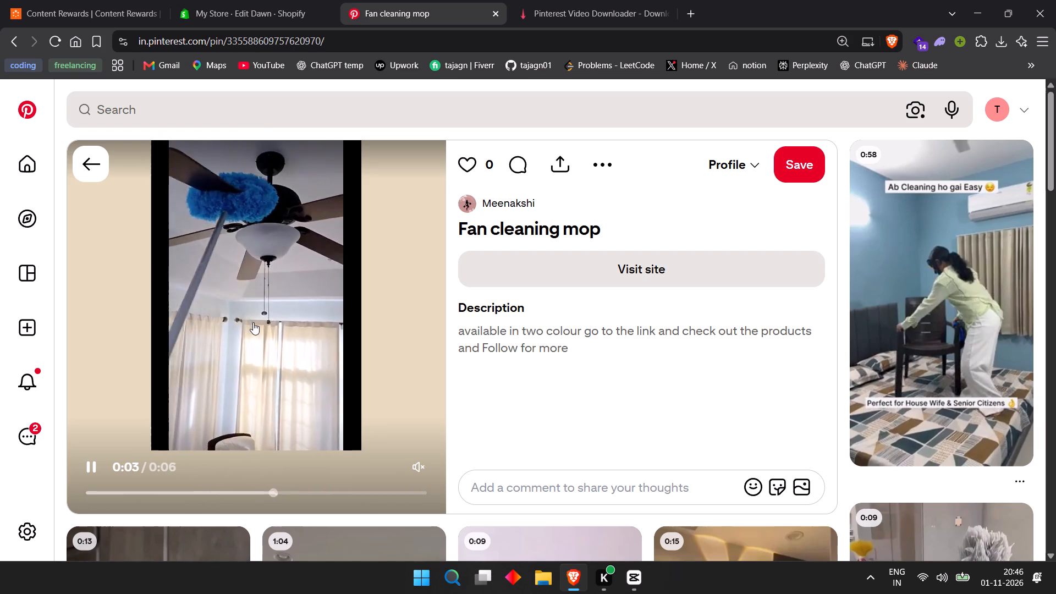
click(253, 322)
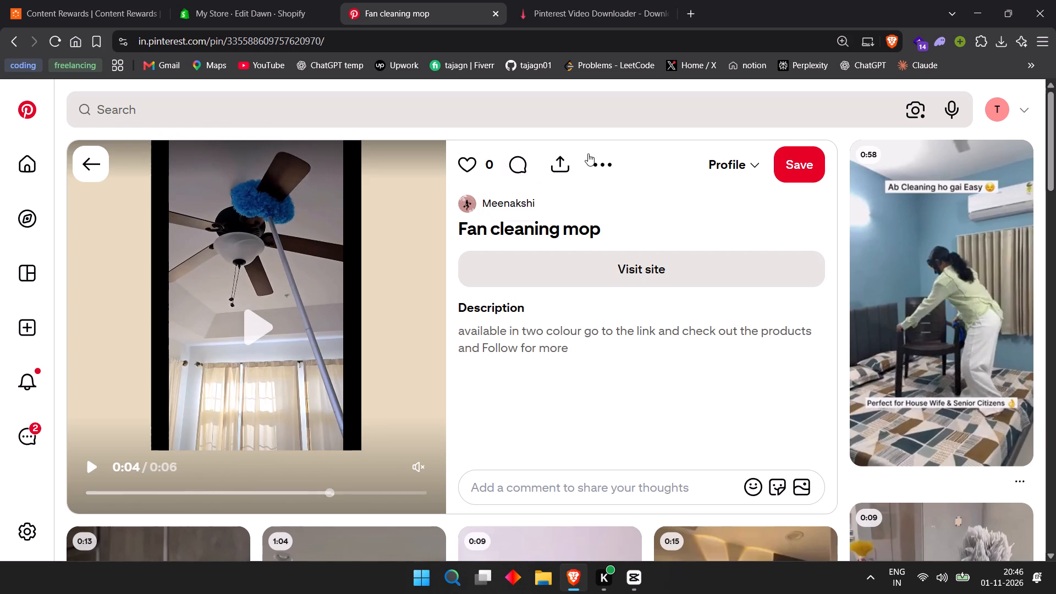
Copy the "Fan cleaning mop" pin's link and submit it in Pinterest Downloader in place of the previous link.
click(570, 167)
click(444, 265)
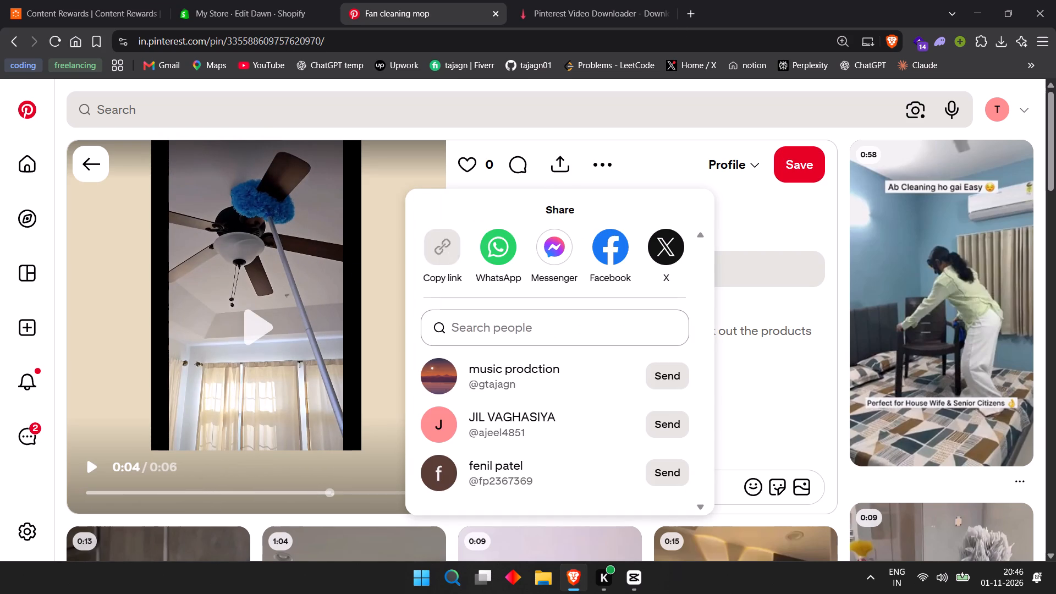
click(680, 26)
click(603, 0)
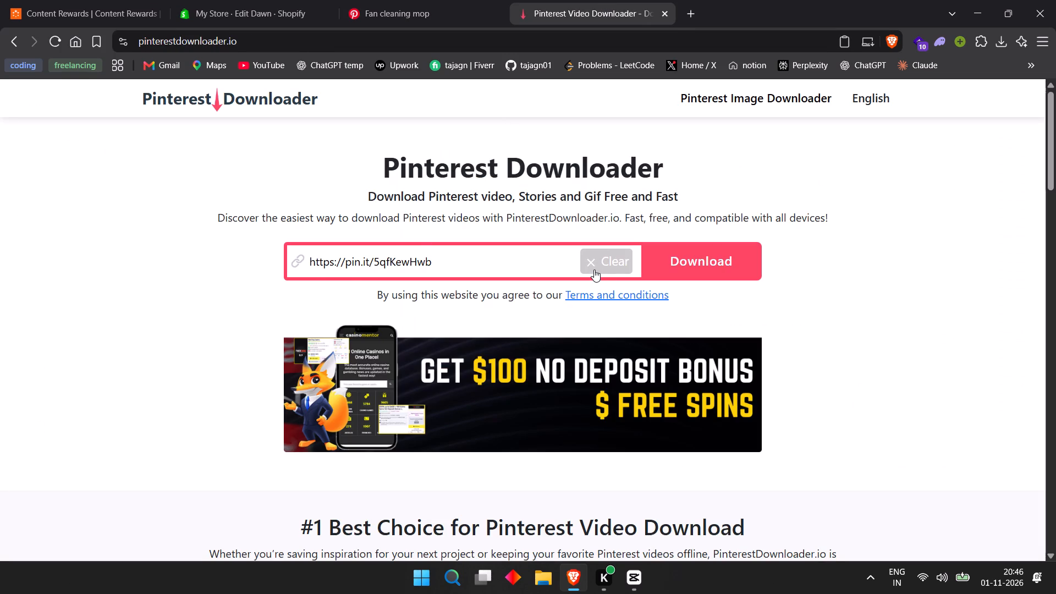
click(594, 269)
click(597, 260)
click(657, 258)
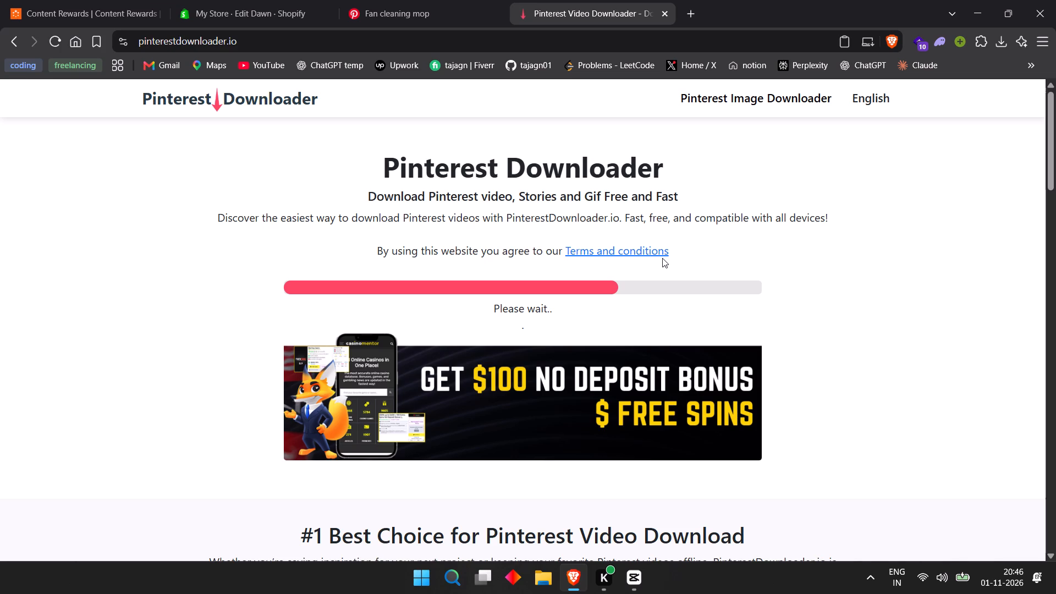
Download the 564p jpg version of the blue duster pin and save it in the Downloads folder.
scroll(662, 258, down, 4)
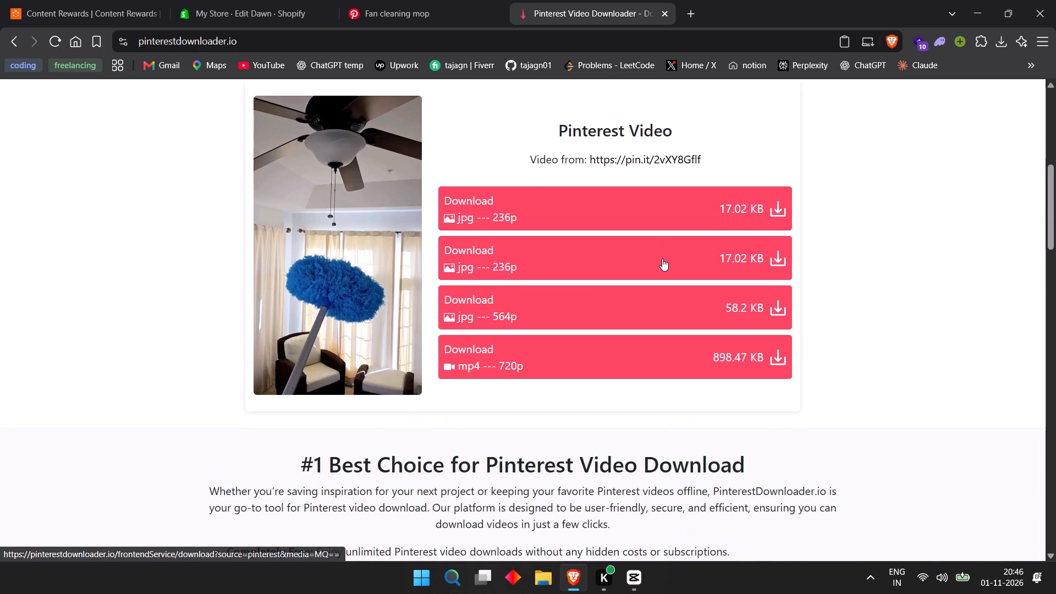
click(586, 304)
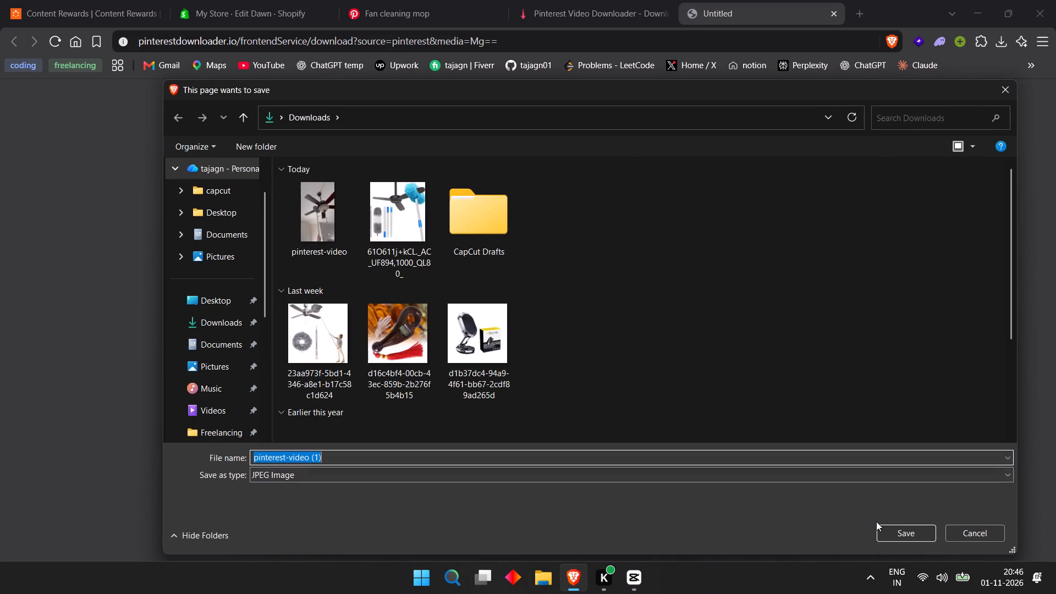
click(882, 522)
click(886, 529)
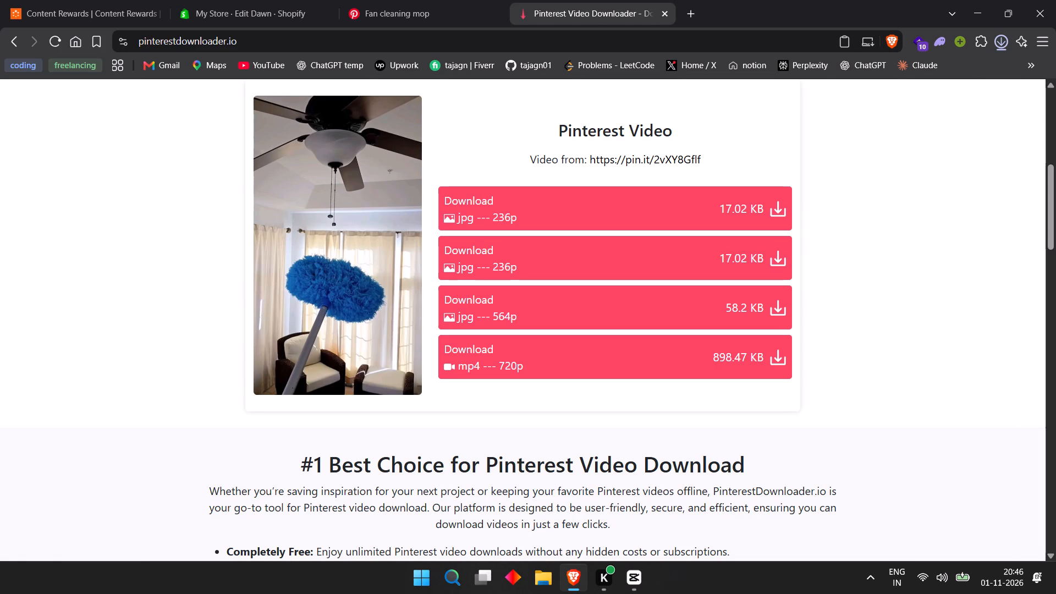
Switch to CapCut and import pinterest-video (1) from the Downloads folder into the project media.
click(645, 586)
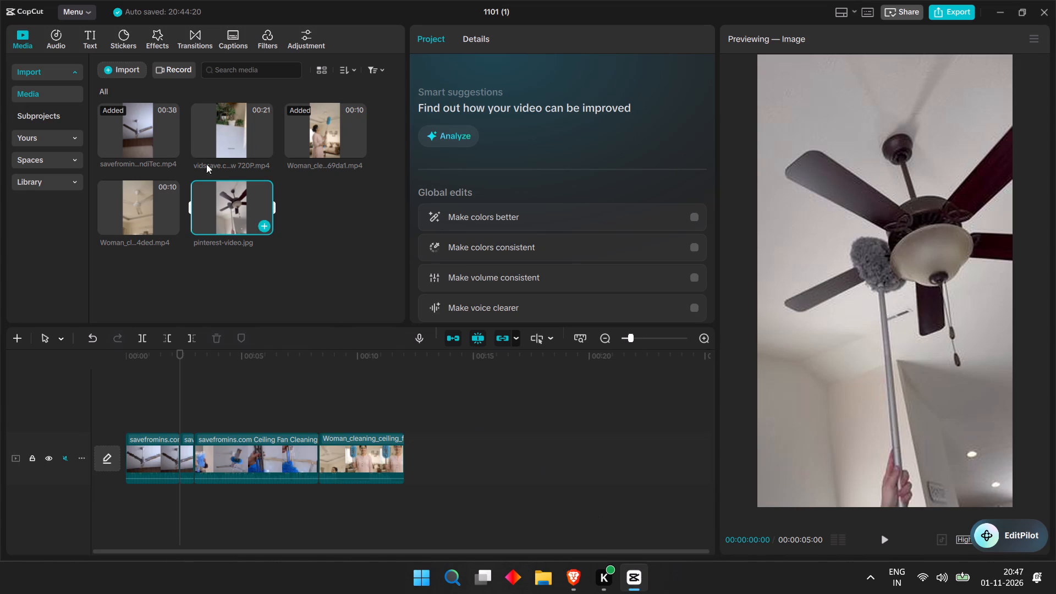
click(110, 69)
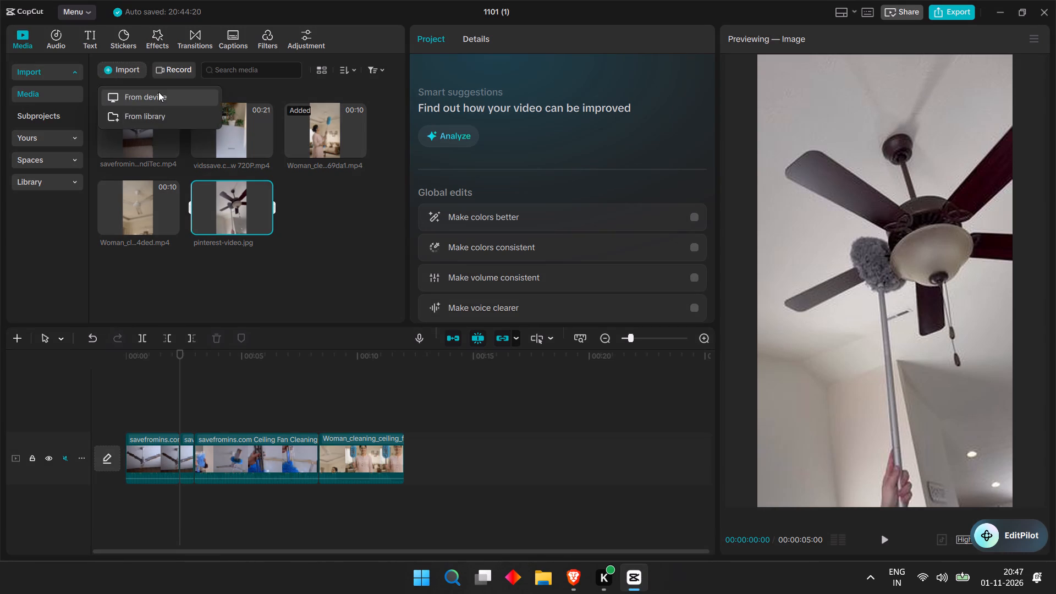
click(158, 92)
click(153, 116)
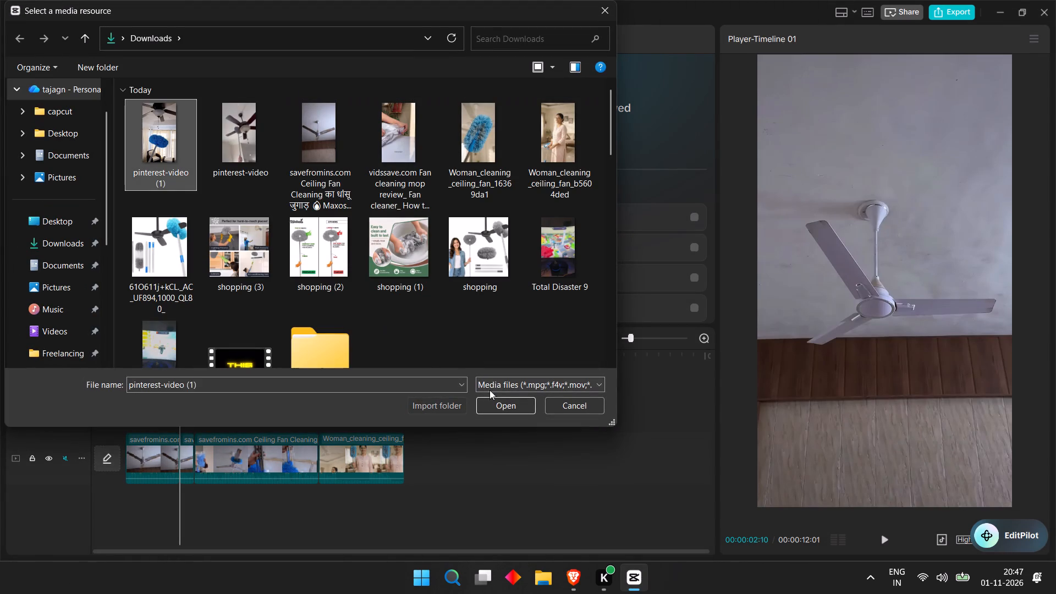
click(497, 406)
Insert pinterest-video (1).jpg into the timeline between the last savefromins fan cleaning clip and the woman clip.
drag(341, 212, 339, 348)
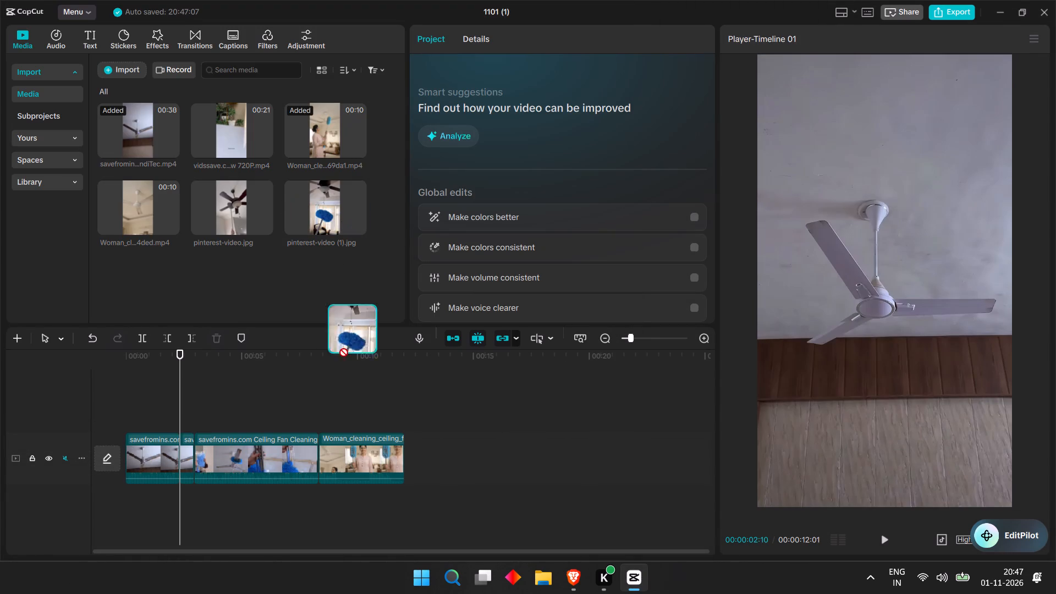
drag(339, 348, 311, 448)
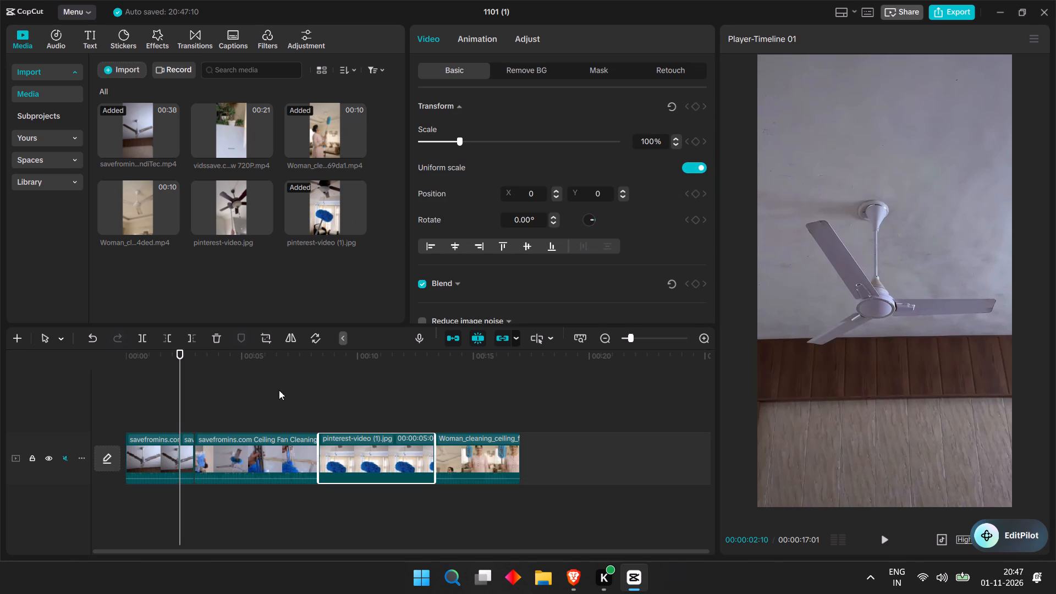
Play the timeline from the start into the blue duster clip, then scrub over and select that clip to check it.
drag(185, 372, 152, 373)
drag(158, 349, 111, 371)
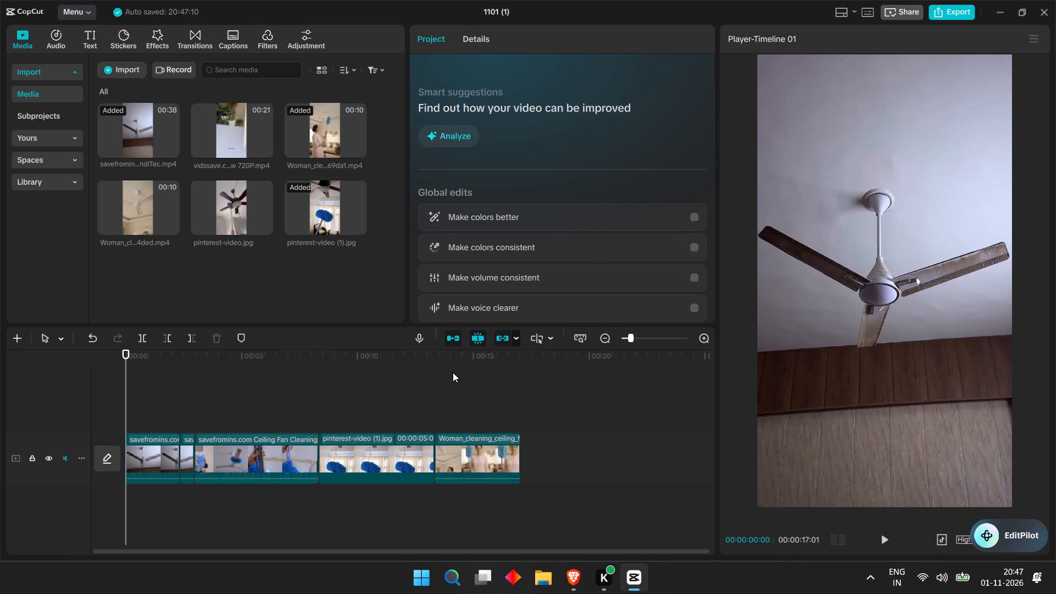
click(890, 538)
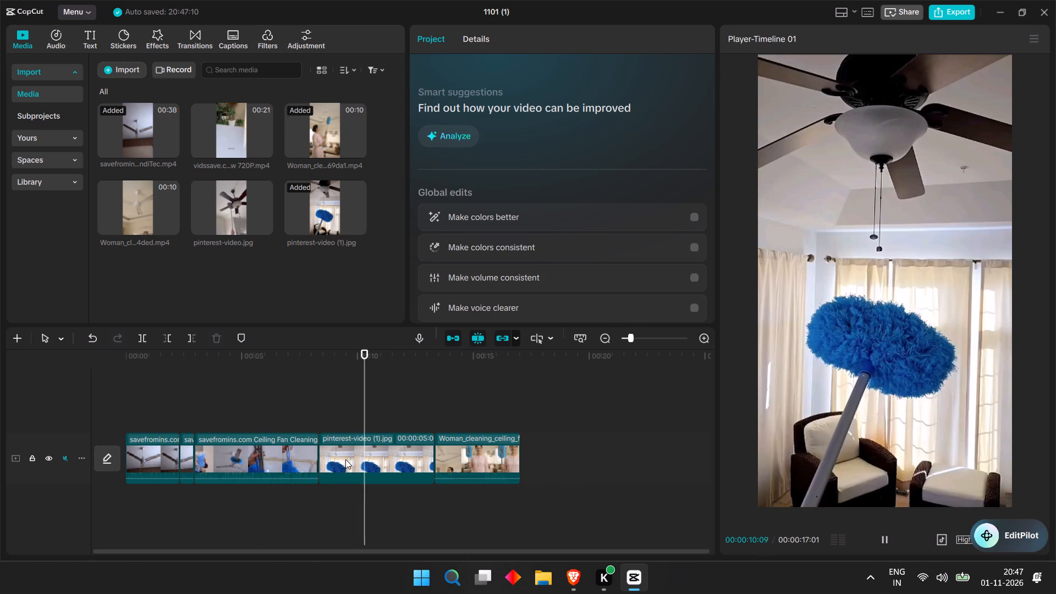
click(345, 459)
drag(395, 381, 366, 398)
drag(436, 350, 375, 384)
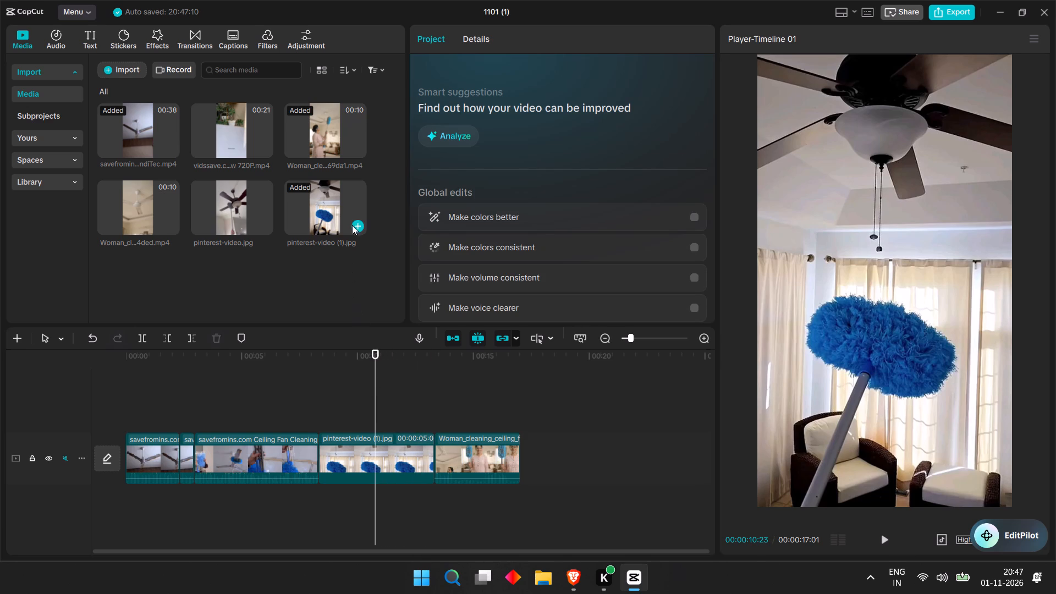
click(378, 453)
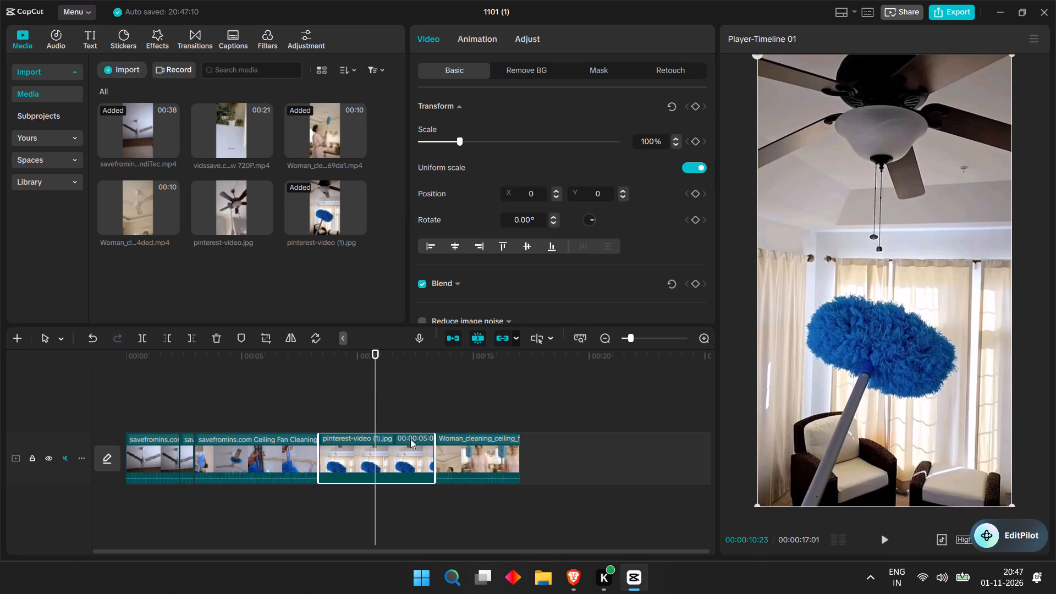
Switch back to Brave, search Google for "pinterest downloader online" and open the KlickPin Pinterest Video Downloader result.
click(580, 581)
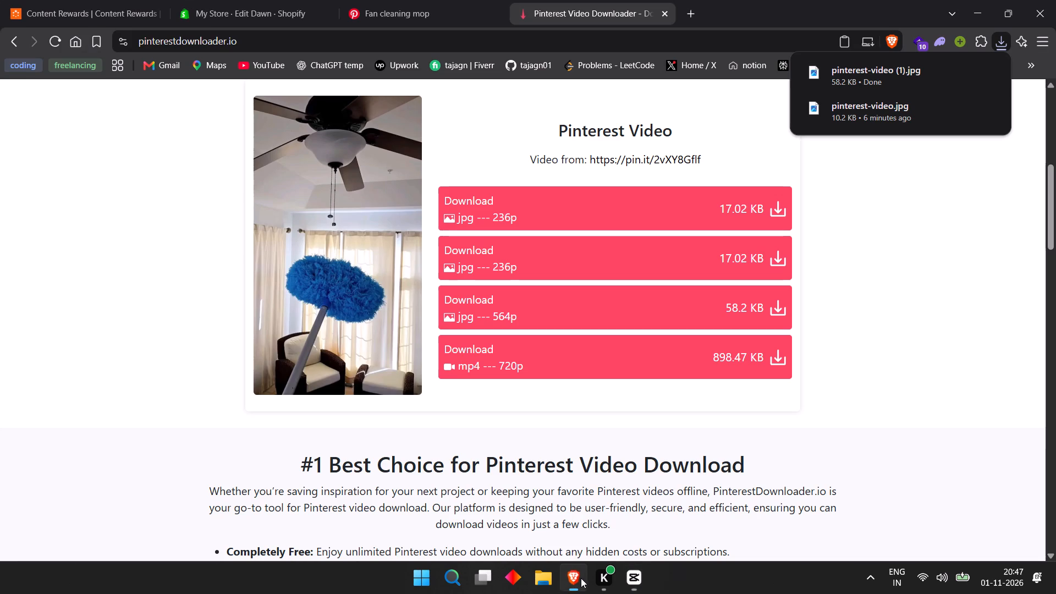
click(13, 42)
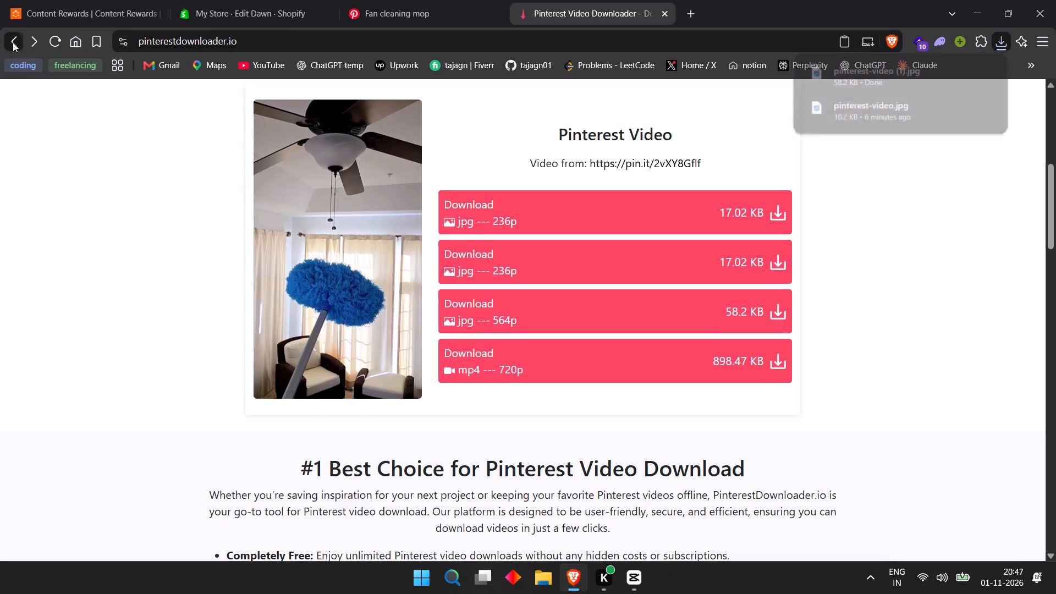
click(13, 42)
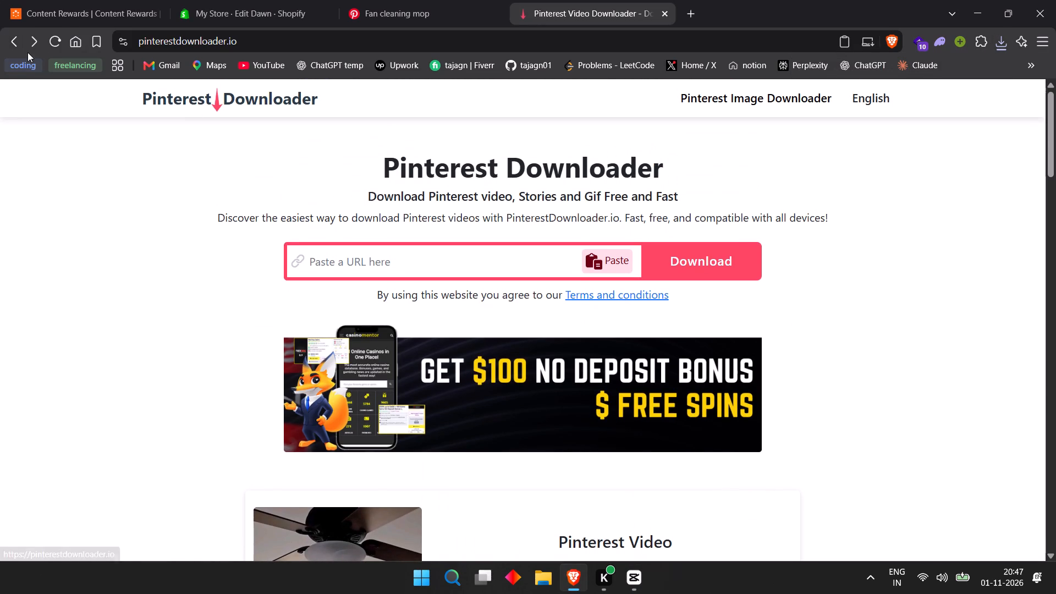
click(13, 43)
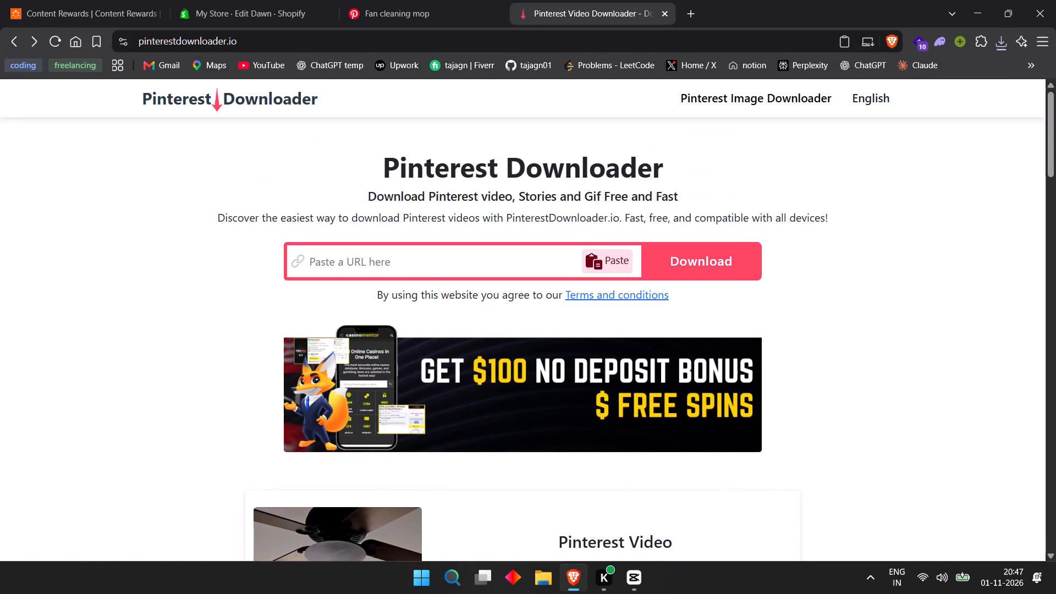
click(254, 36)
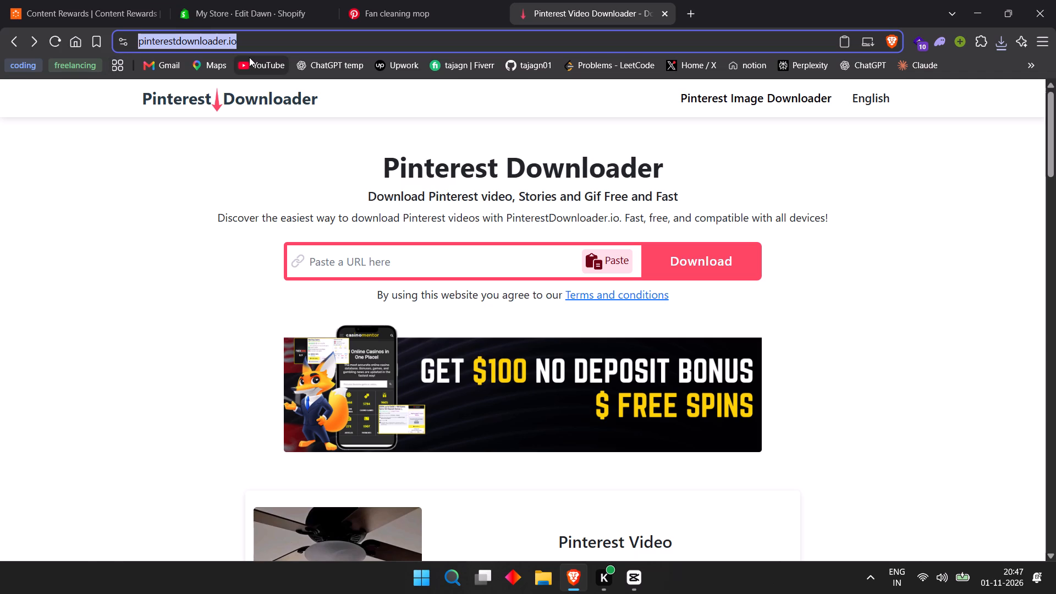
key(BackSpace)
text(pin)
text(trest)
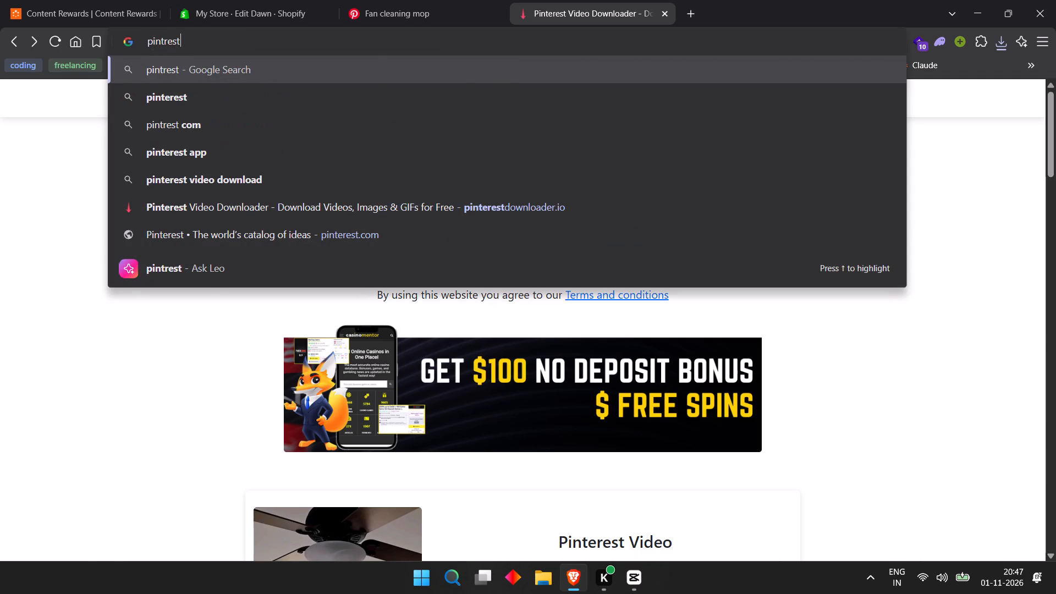
key(space)
key(d)
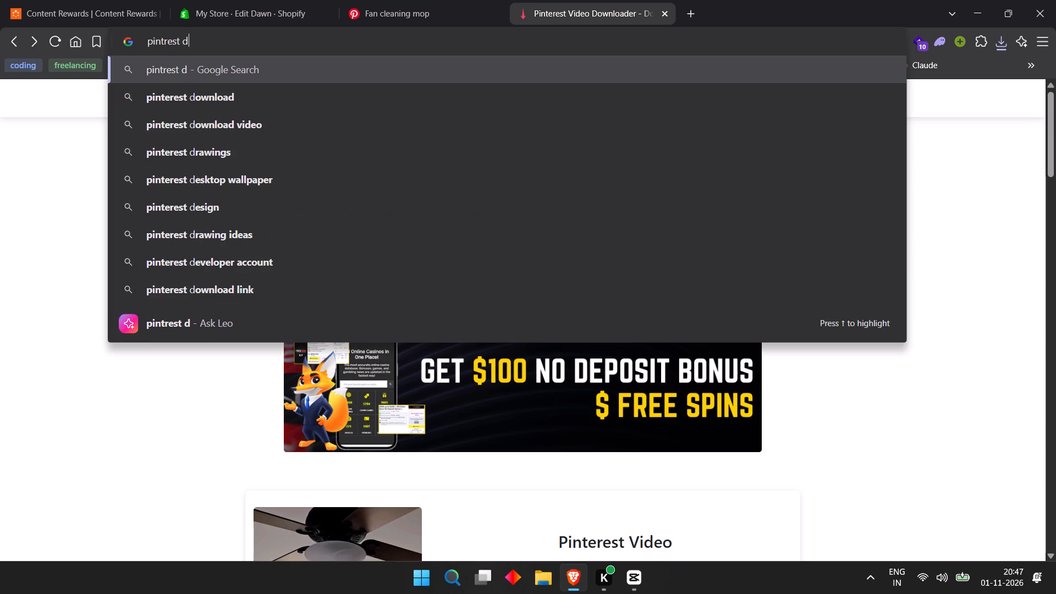
key(o)
key(w)
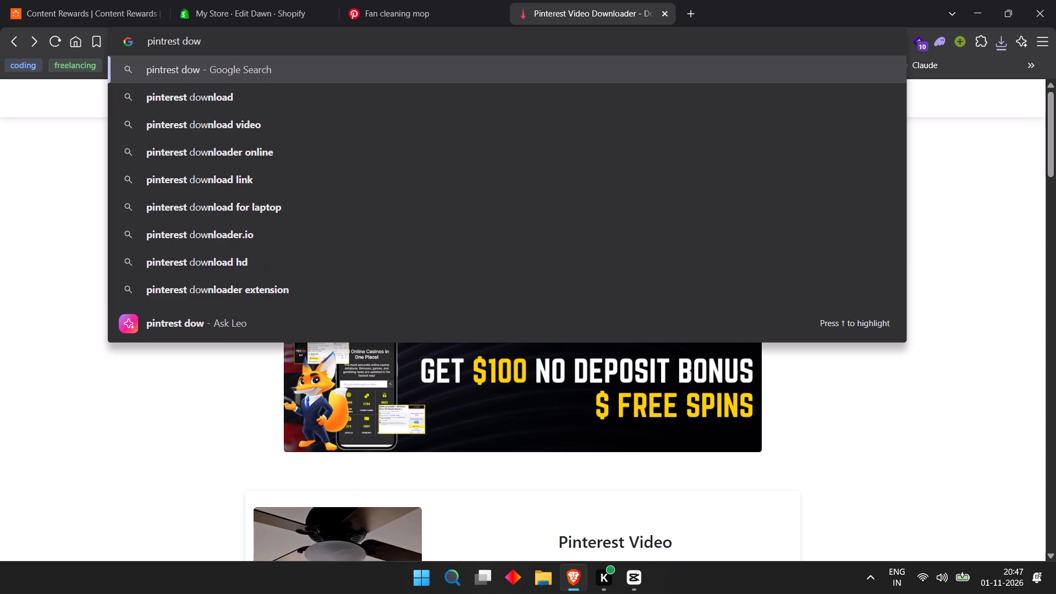
key(Down)
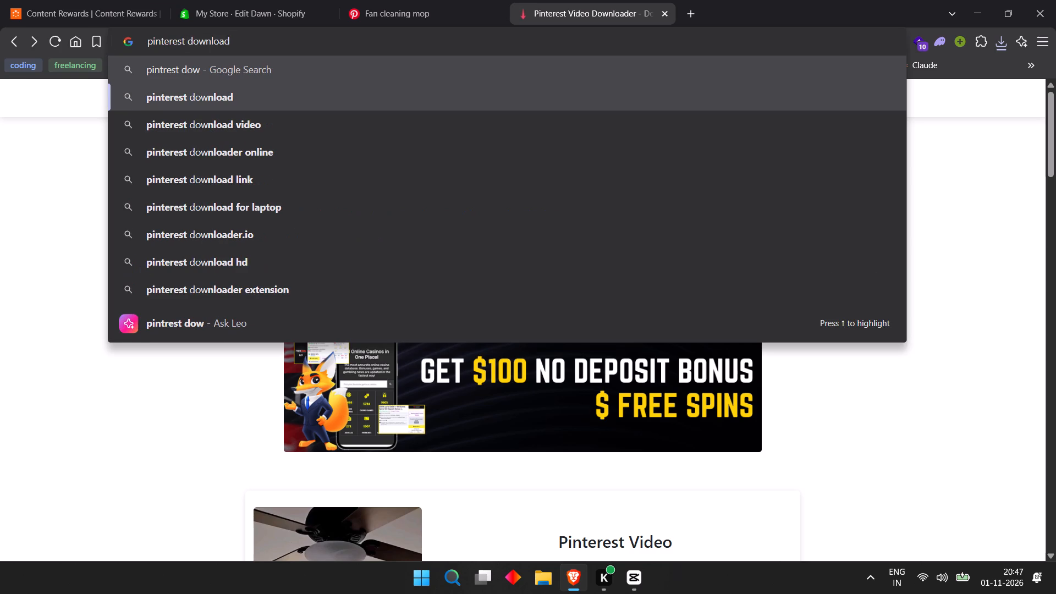
text(er)
key(Return)
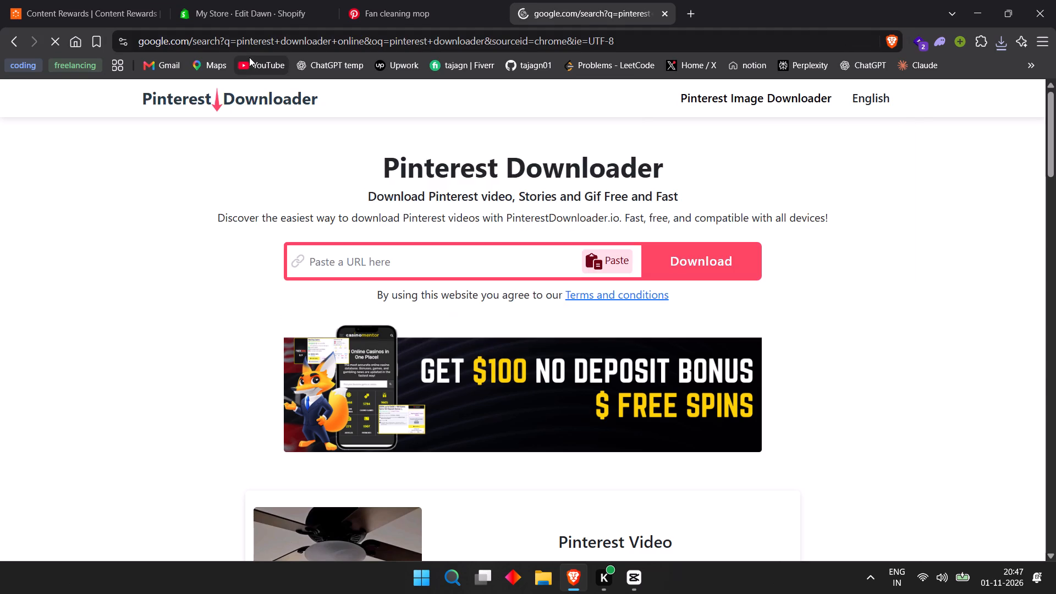
click(173, 226)
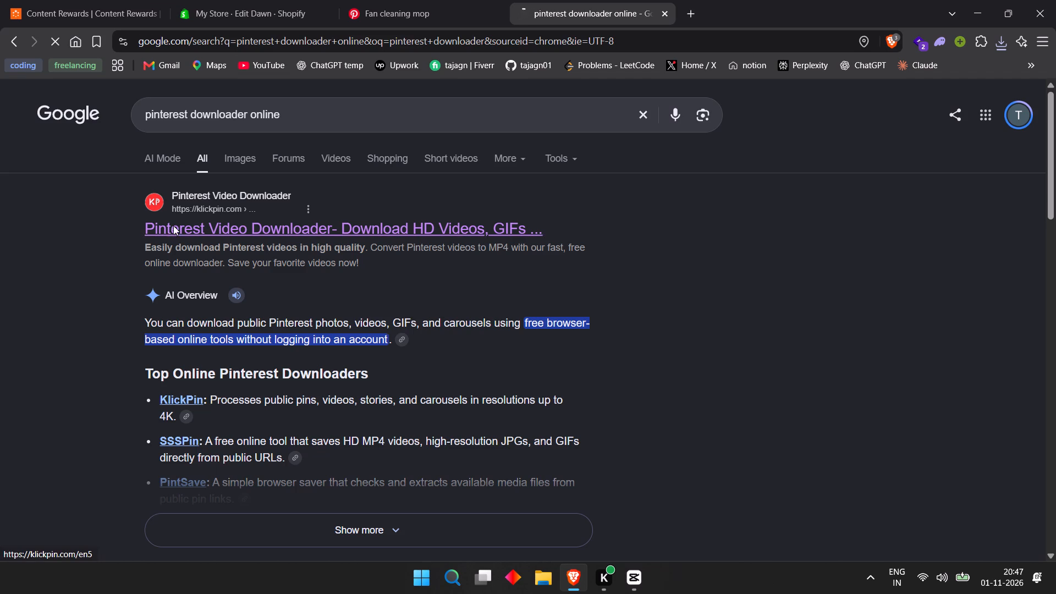
Paste the copied pin link into KlickPin, allowing clipboard access, and submit it to fetch the video.
click(288, 277)
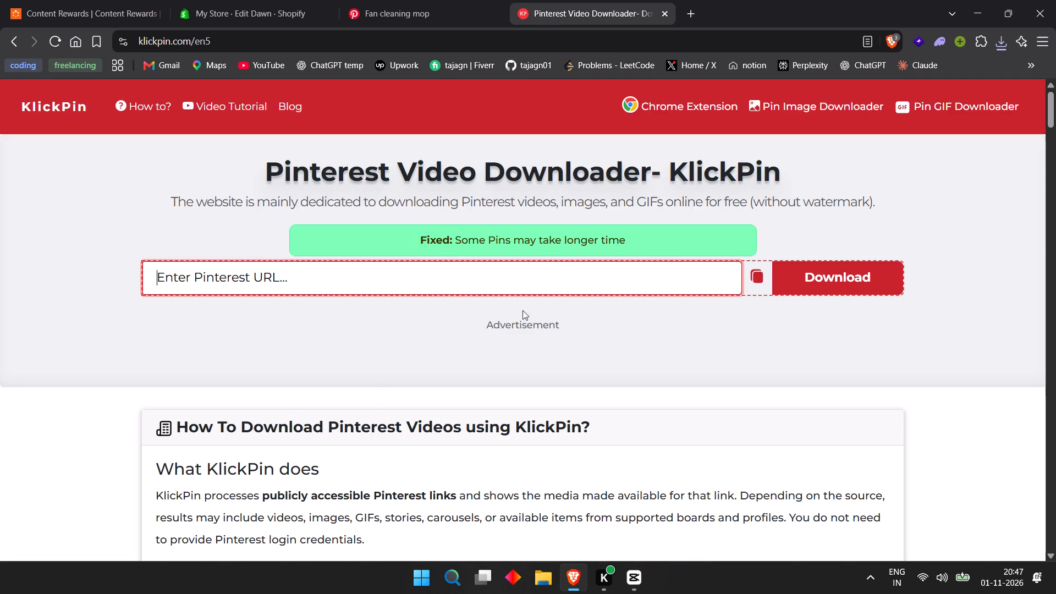
click(750, 279)
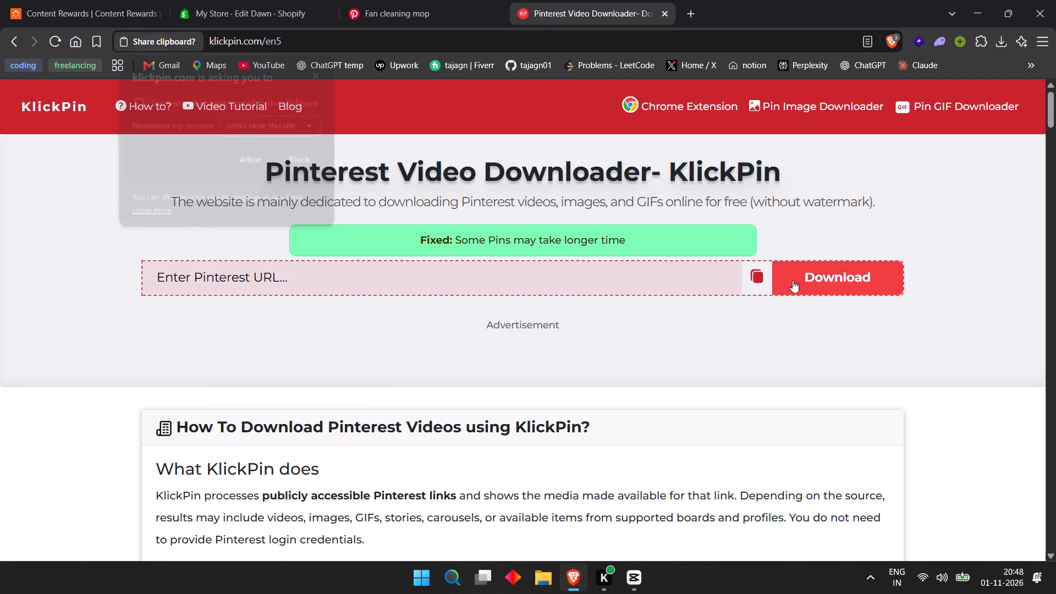
click(256, 168)
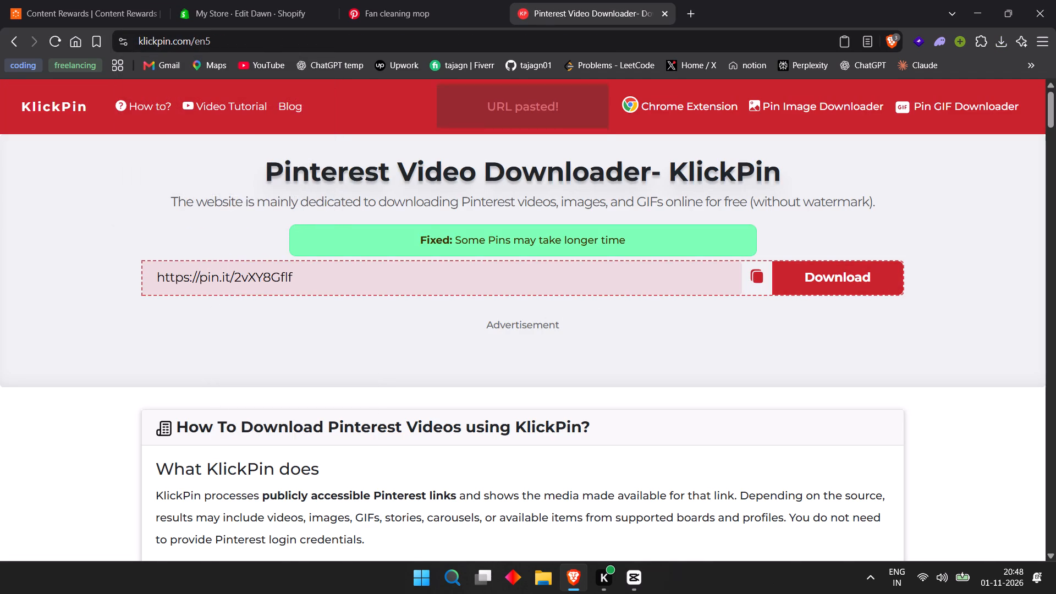
click(757, 281)
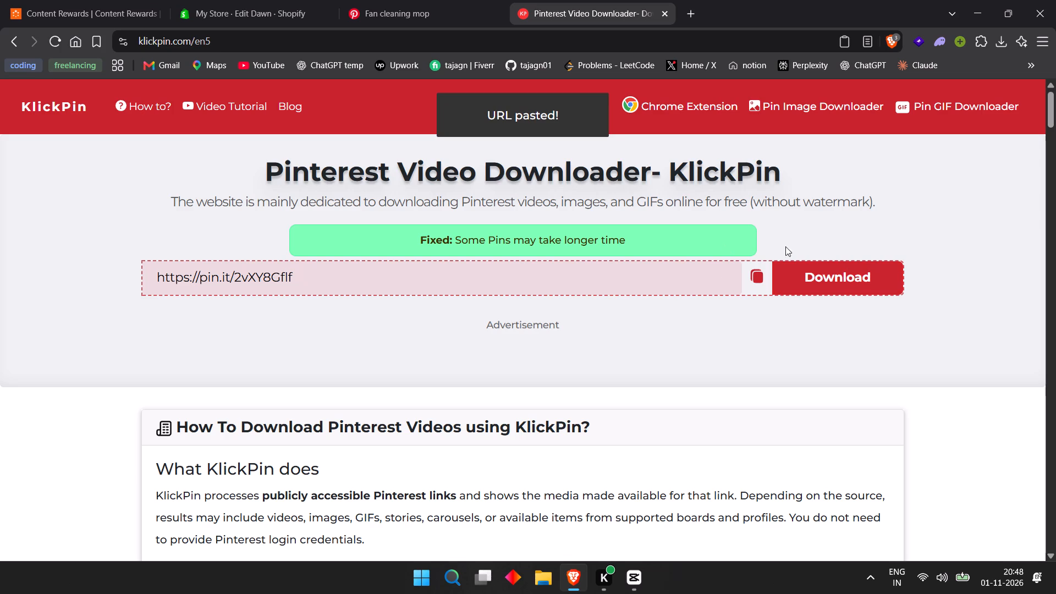
click(863, 283)
scroll(847, 286, down, 3)
scroll(840, 288, up, 2)
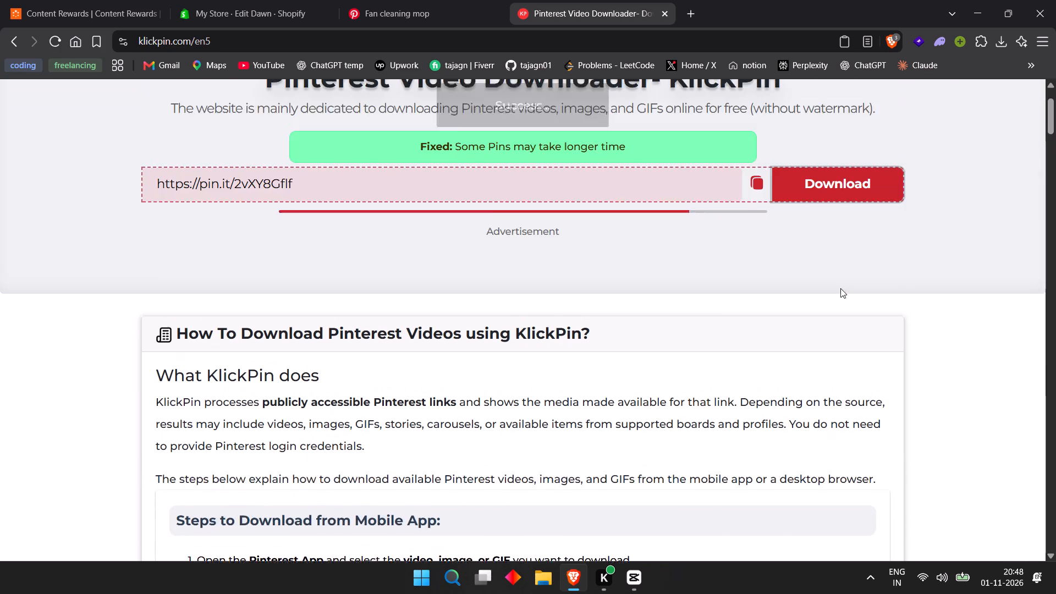
scroll(840, 288, down, 3)
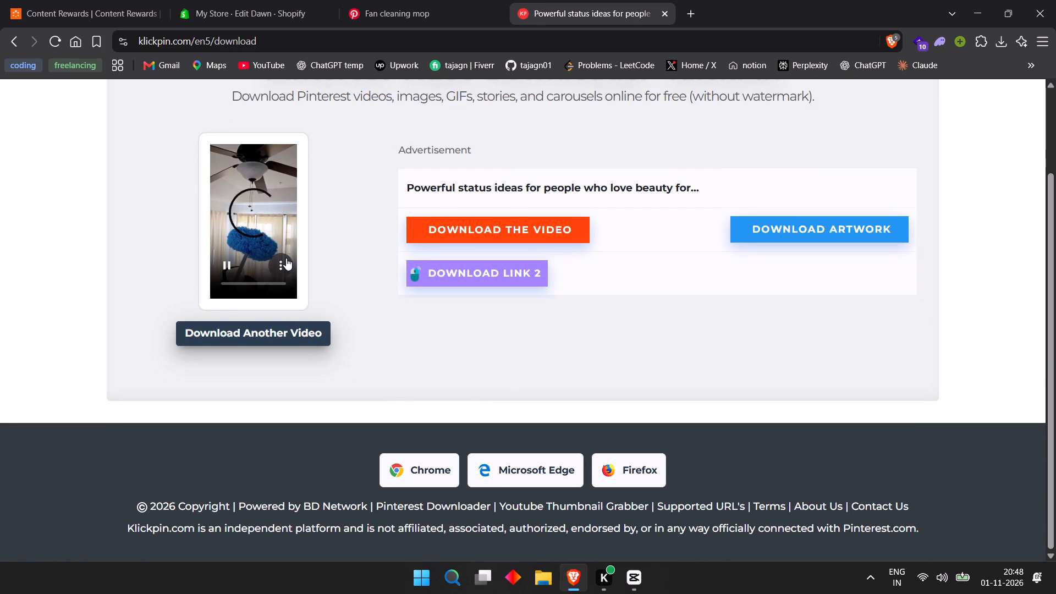
Download the fetched blue duster video from KlickPin into Downloads as d8459ecc3107e9347aa735339fa54b77_720w.
click(286, 258)
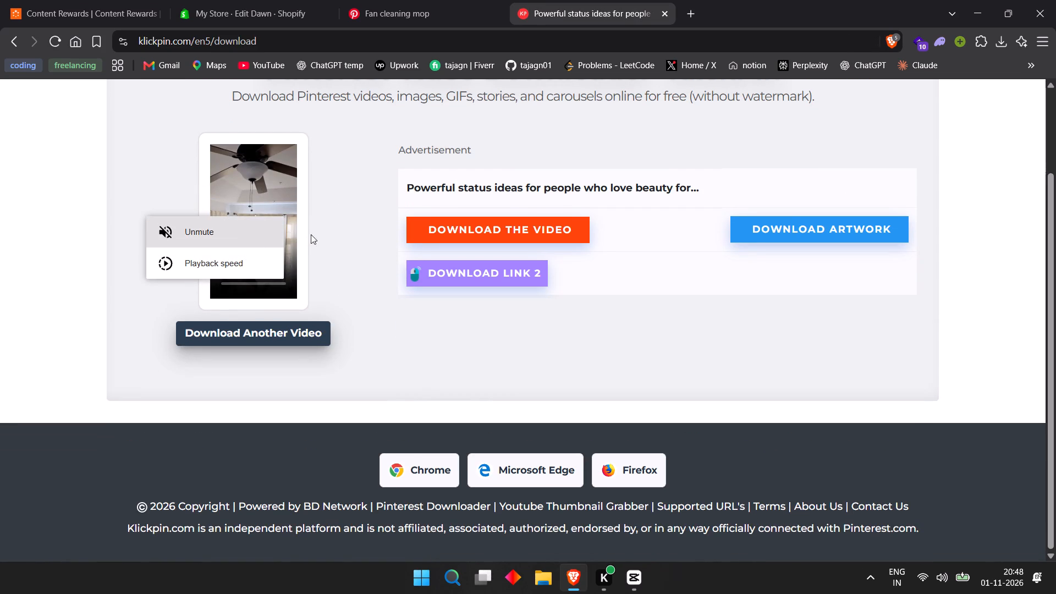
click(328, 222)
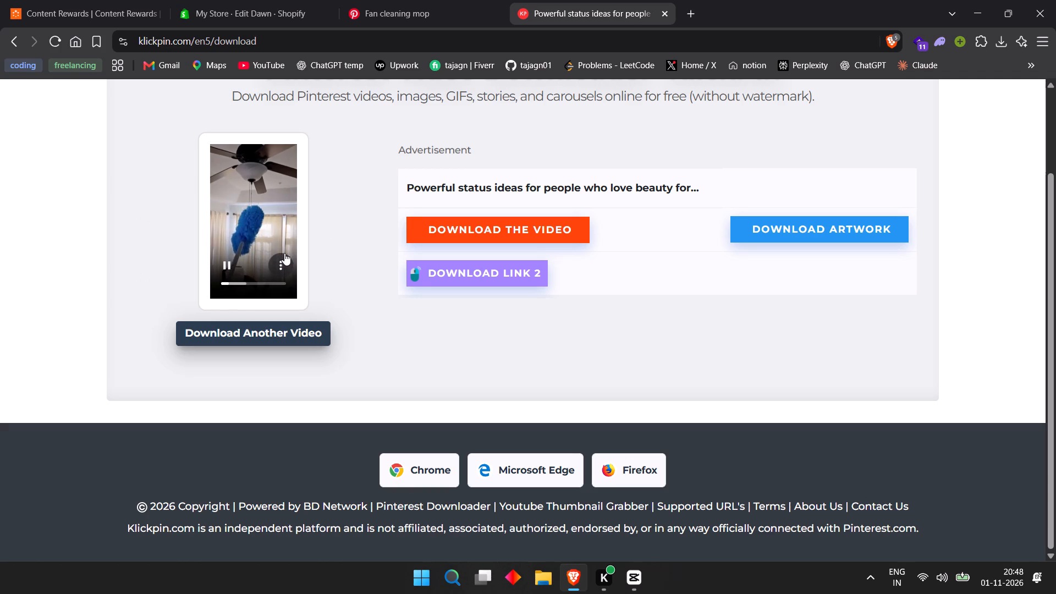
click(283, 254)
click(239, 172)
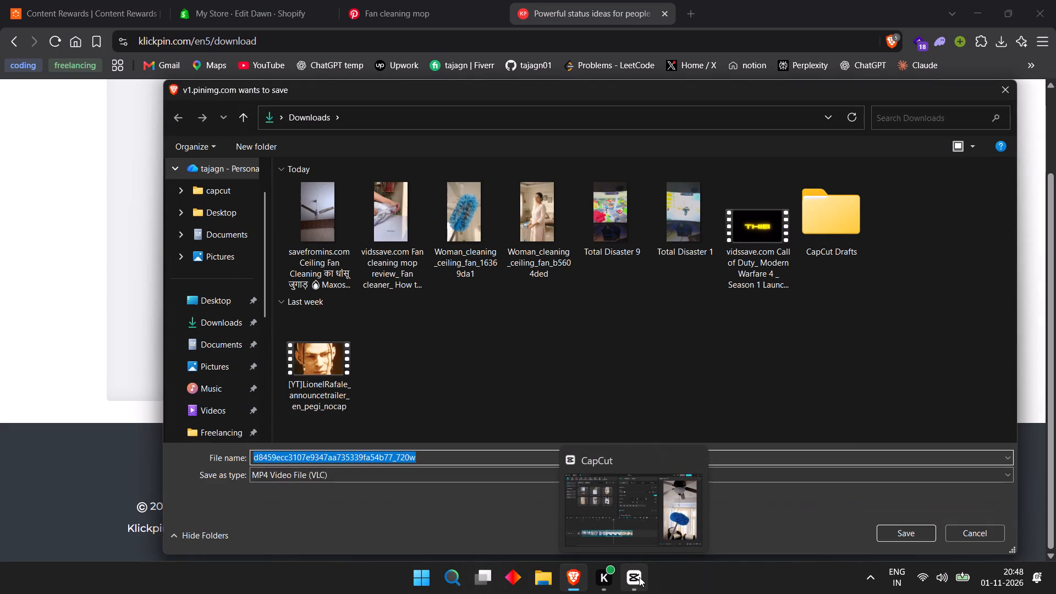
click(906, 537)
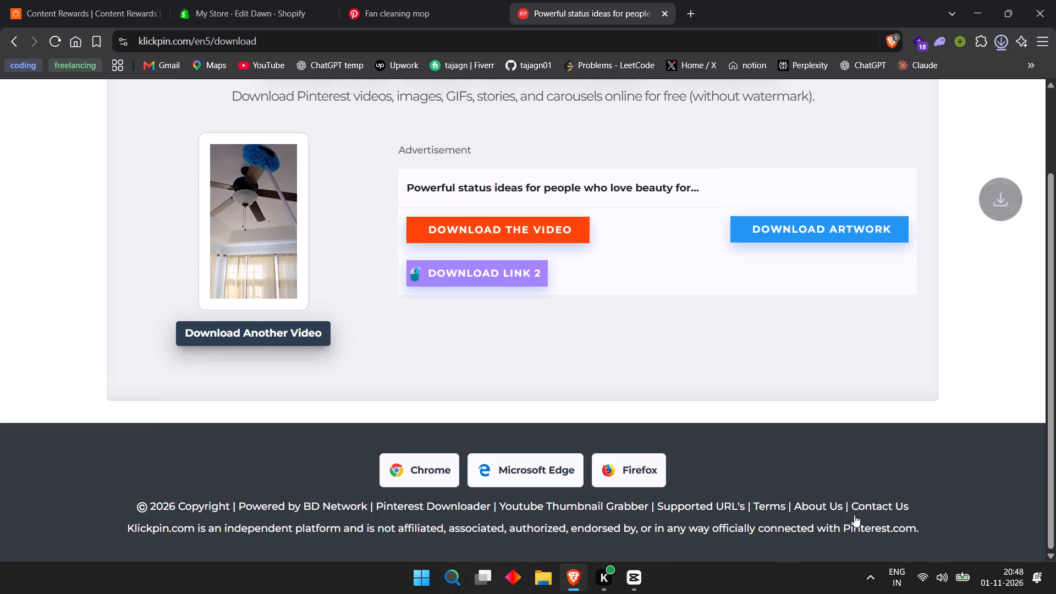
Switch to CapCut and delete the pinterest-video (1).jpg clip from the timeline.
click(630, 588)
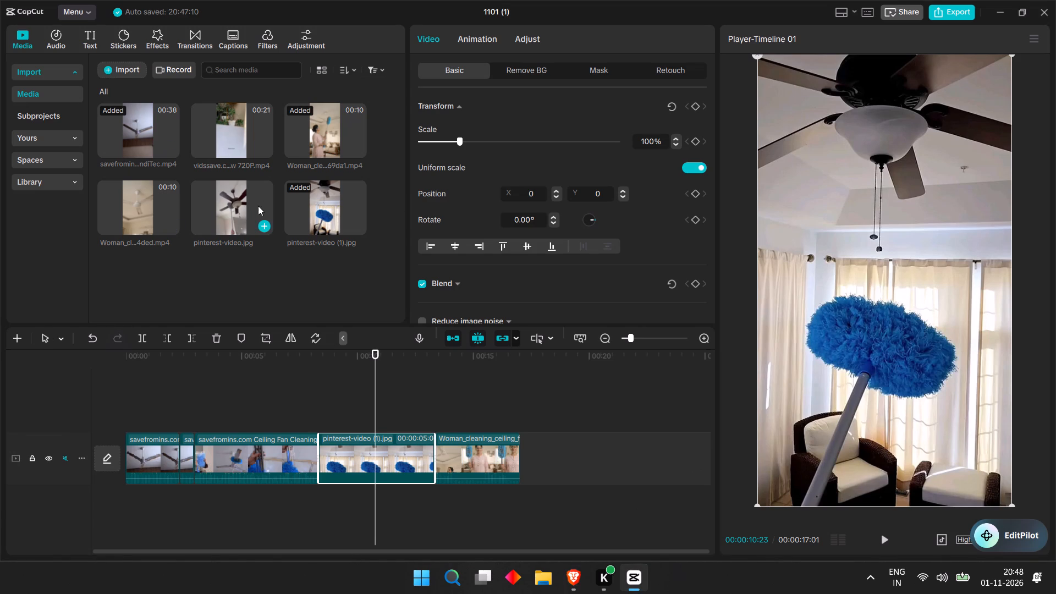
drag(339, 263, 230, 224)
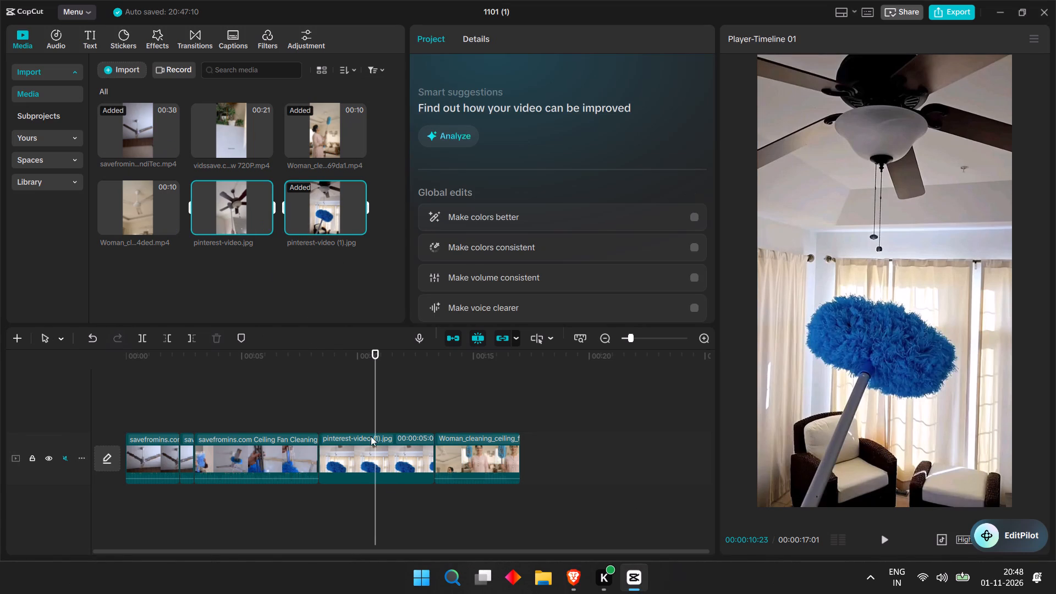
click(393, 455)
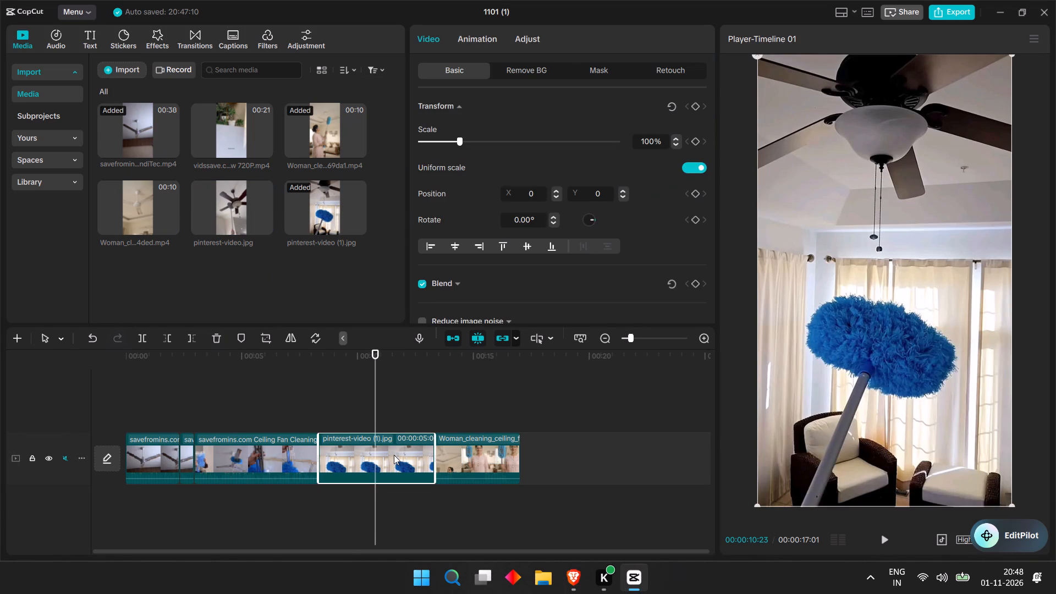
key(BackSpace)
Import the d8459ecc3107e9347aa735339fa54b77_720w video from Downloads into the project media.
click(125, 63)
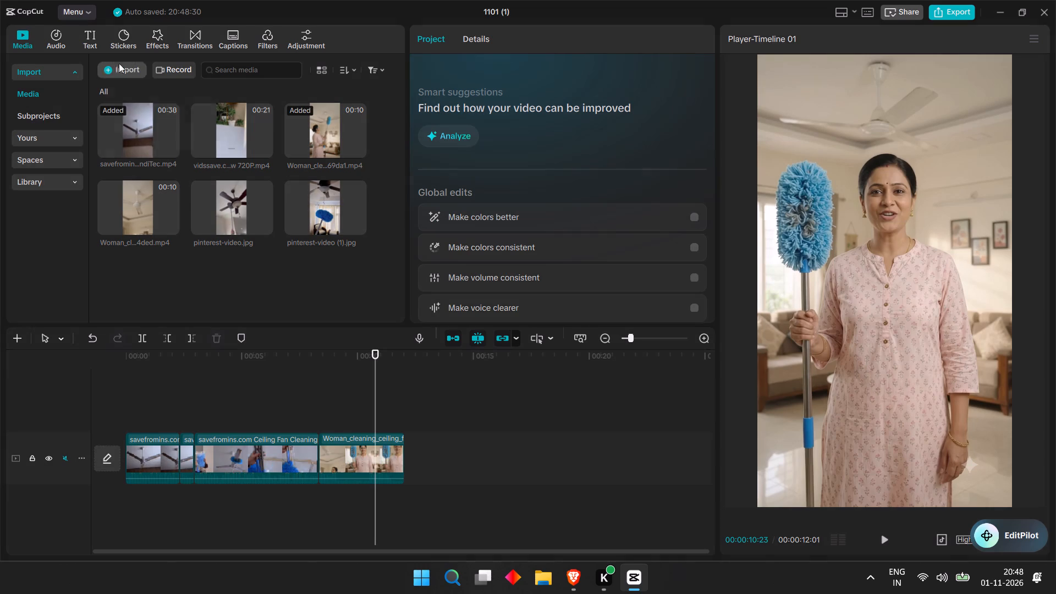
click(124, 91)
click(176, 140)
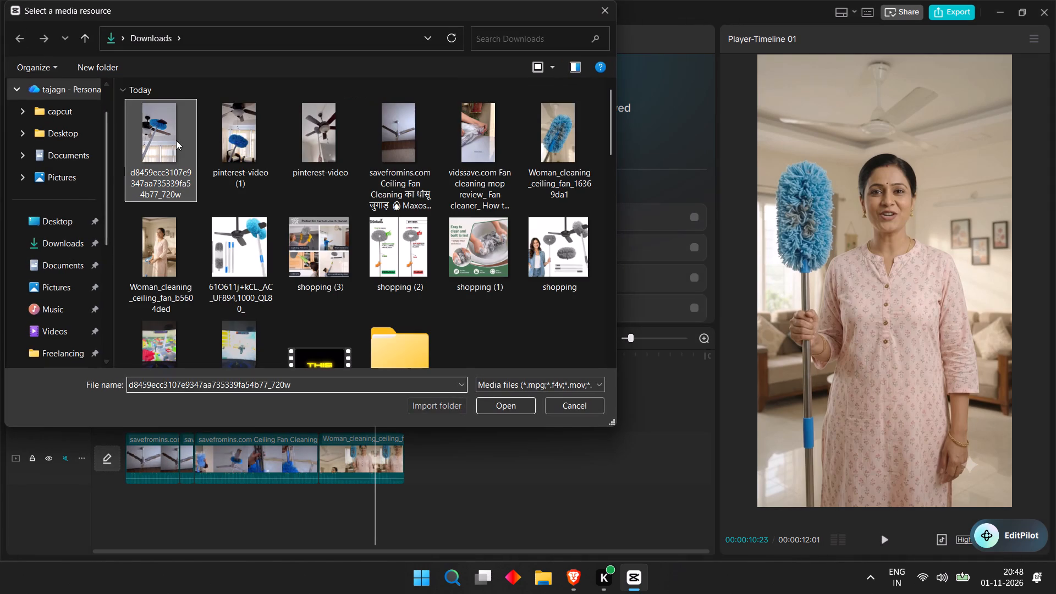
click(501, 405)
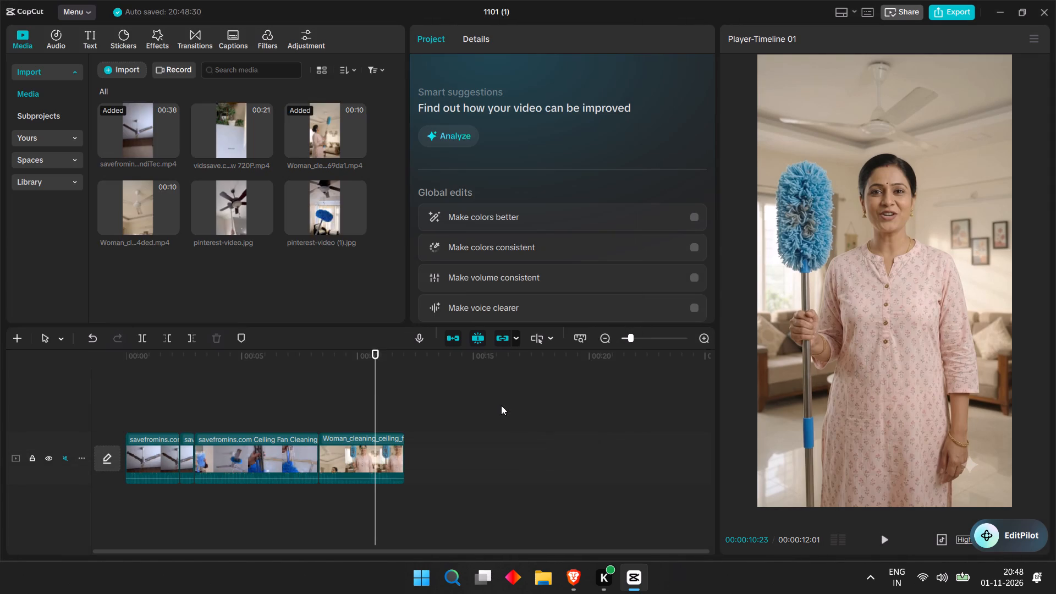
Insert the d8459ecc 720w video into the timeline between the last savefromins clip and the woman clip.
drag(145, 263, 289, 467)
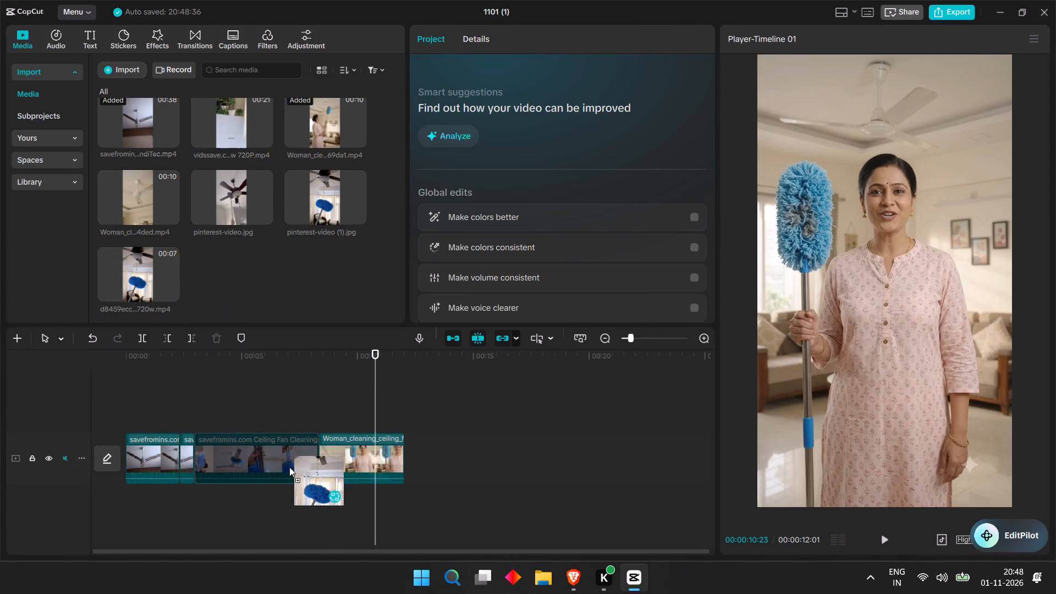
drag(289, 467, 317, 449)
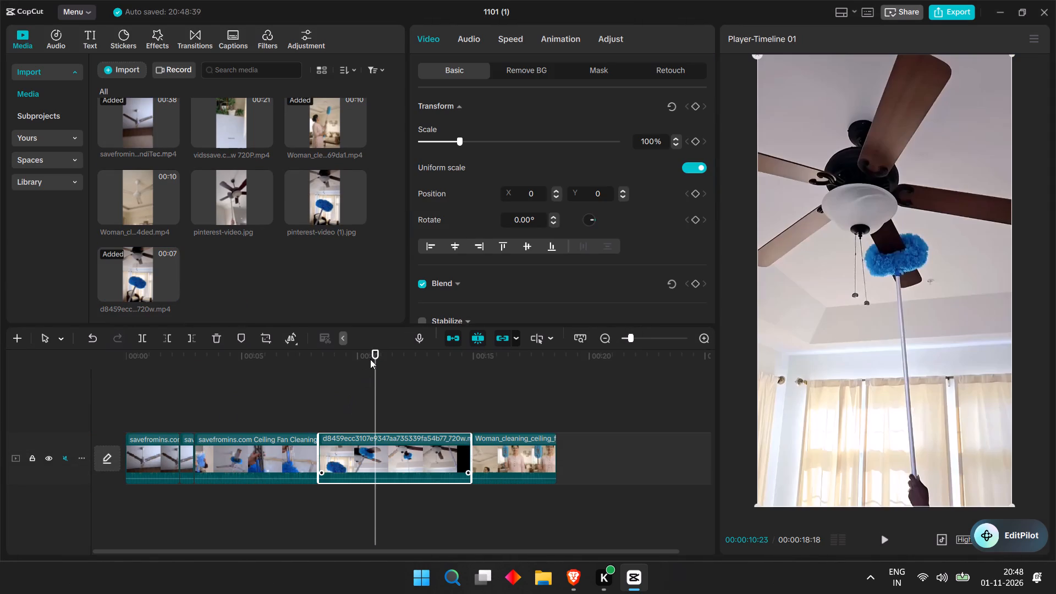
Play the timeline from the start, and move the short second savefromins clip directly before the d8459ecc clip.
drag(371, 358, 24, 382)
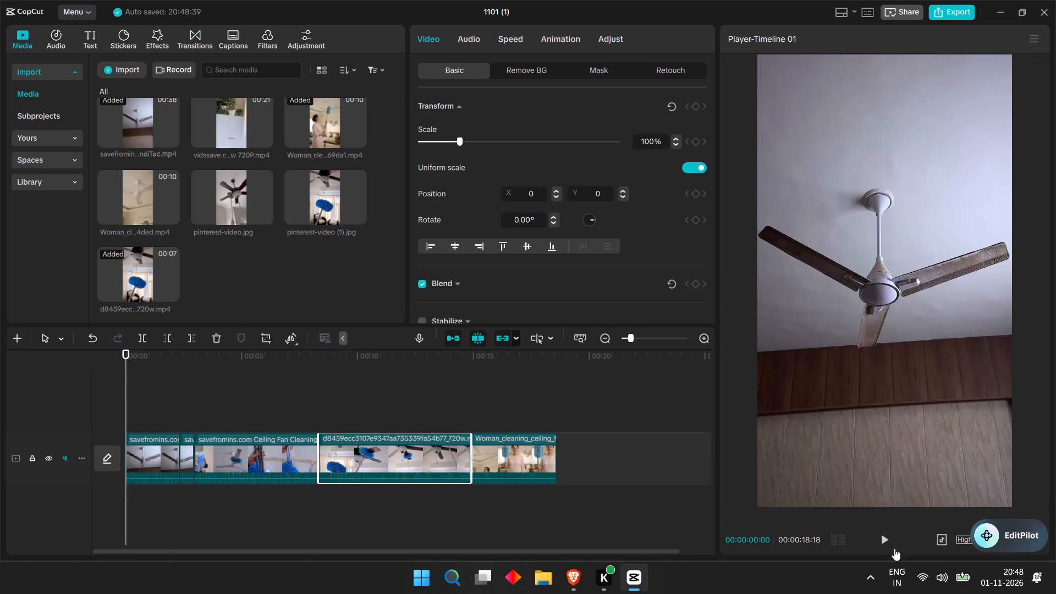
click(886, 542)
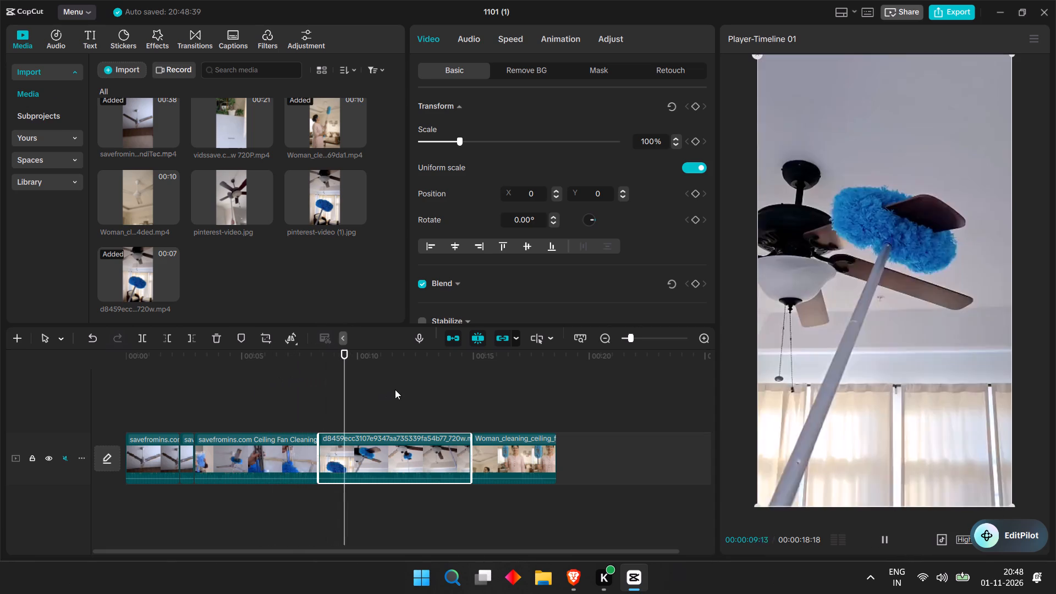
drag(376, 391, 306, 411)
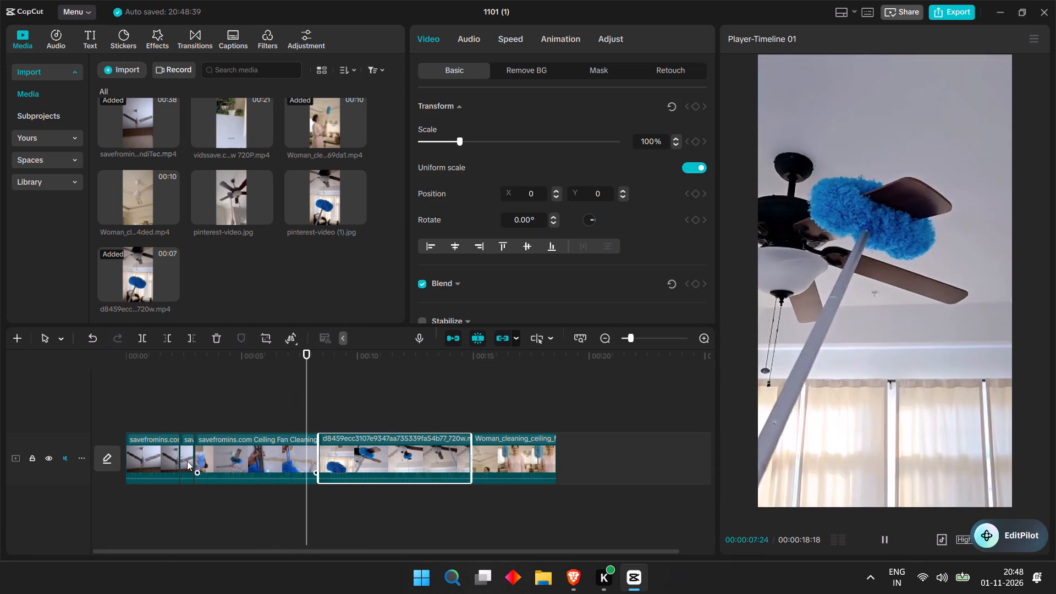
click(190, 450)
drag(189, 450, 320, 457)
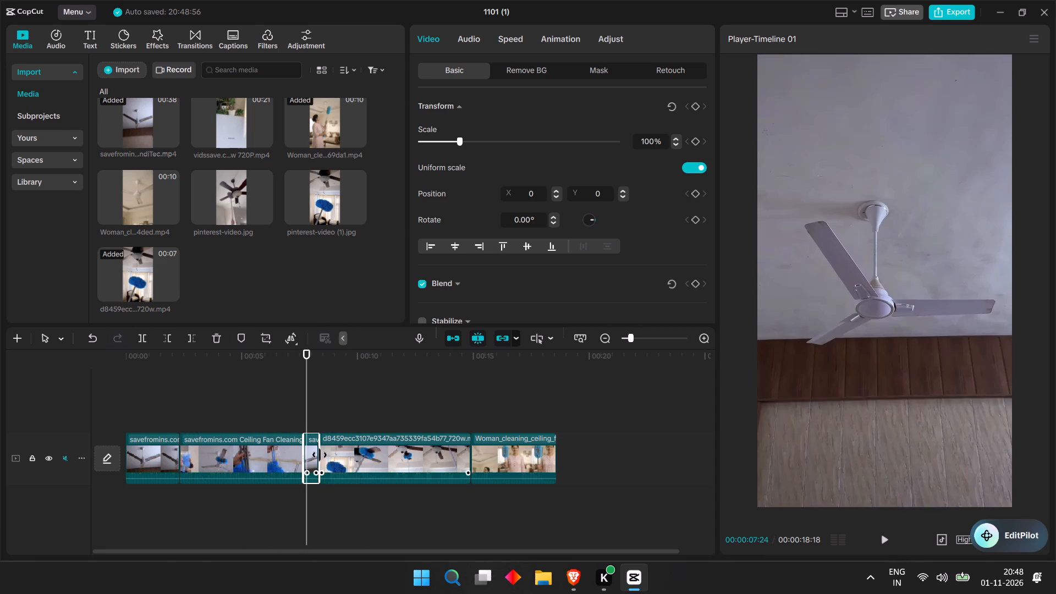
Review the reordered opening and split the long savefromins duster unpacking clip at 00:00:03:23.
drag(306, 367, 161, 421)
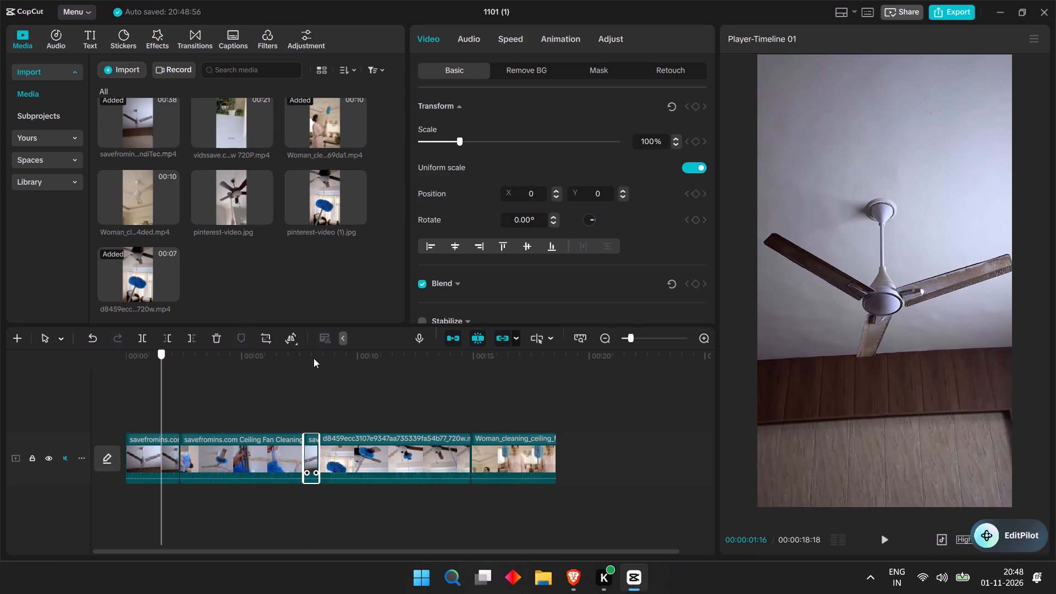
click(886, 545)
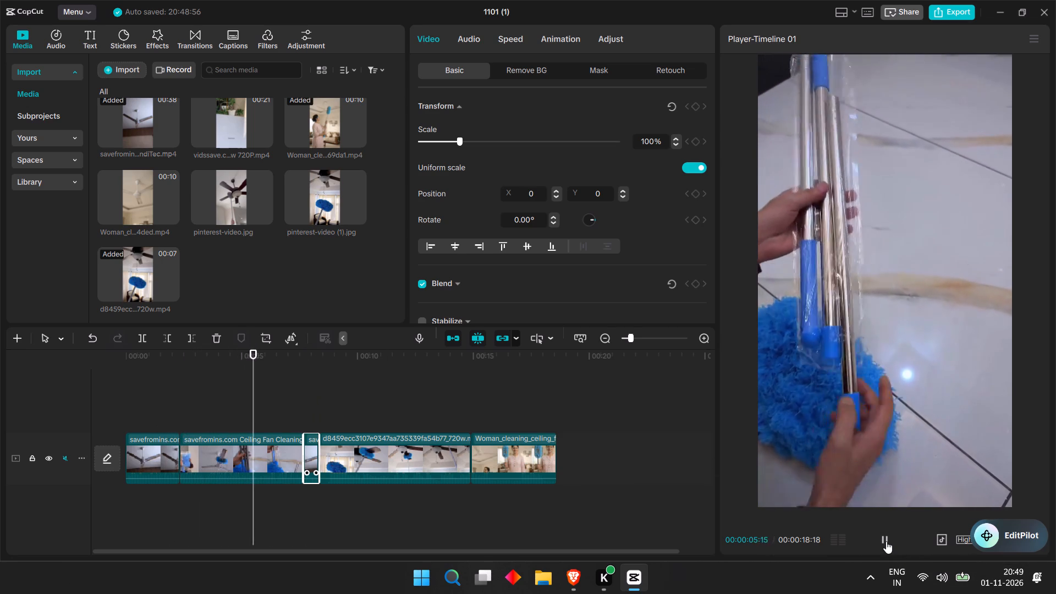
click(886, 541)
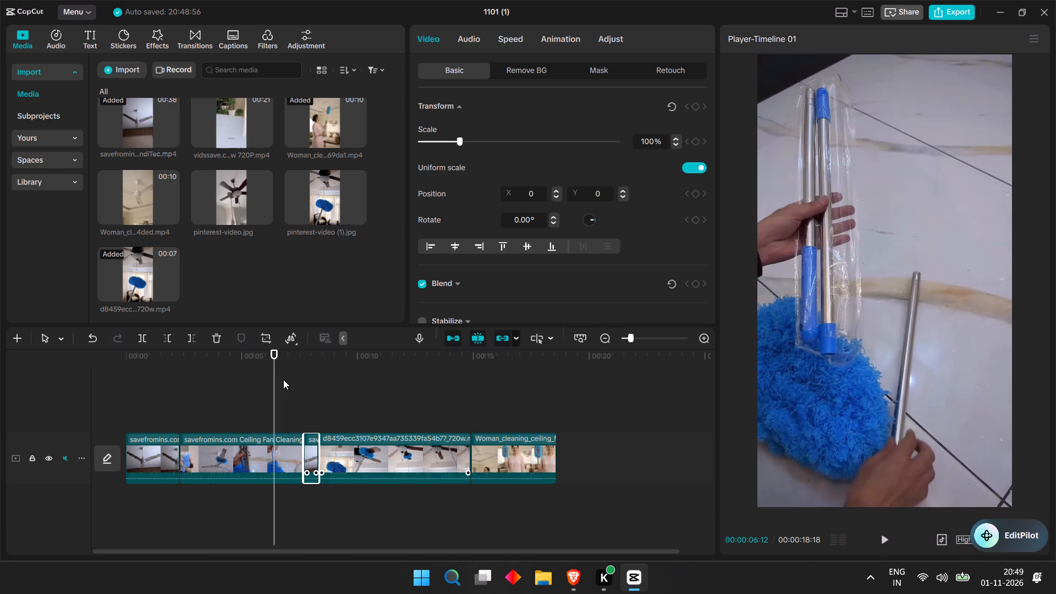
click(266, 371)
drag(269, 359, 177, 389)
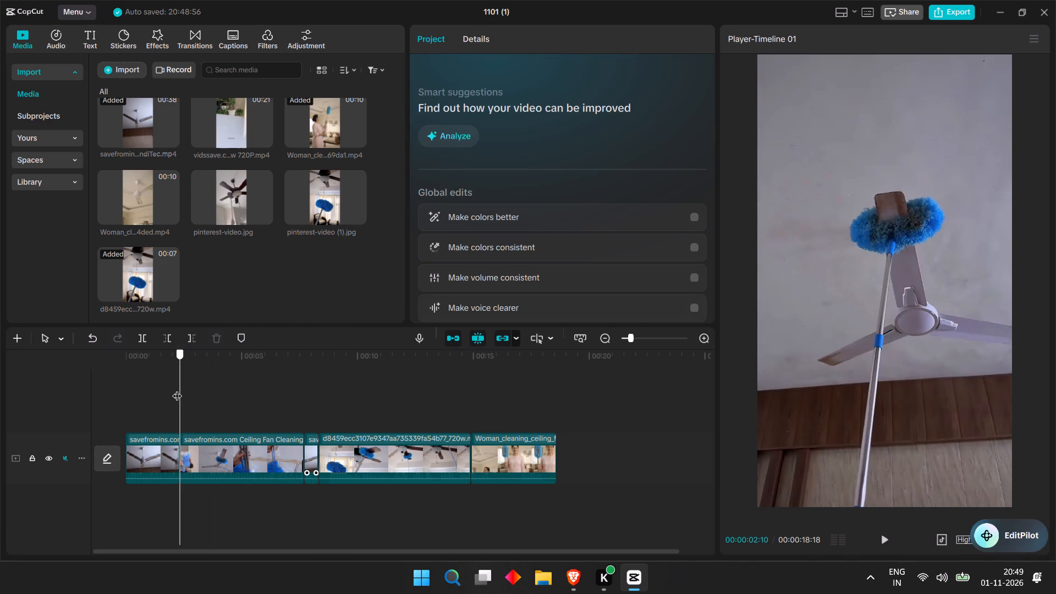
drag(177, 389, 213, 383)
click(236, 477)
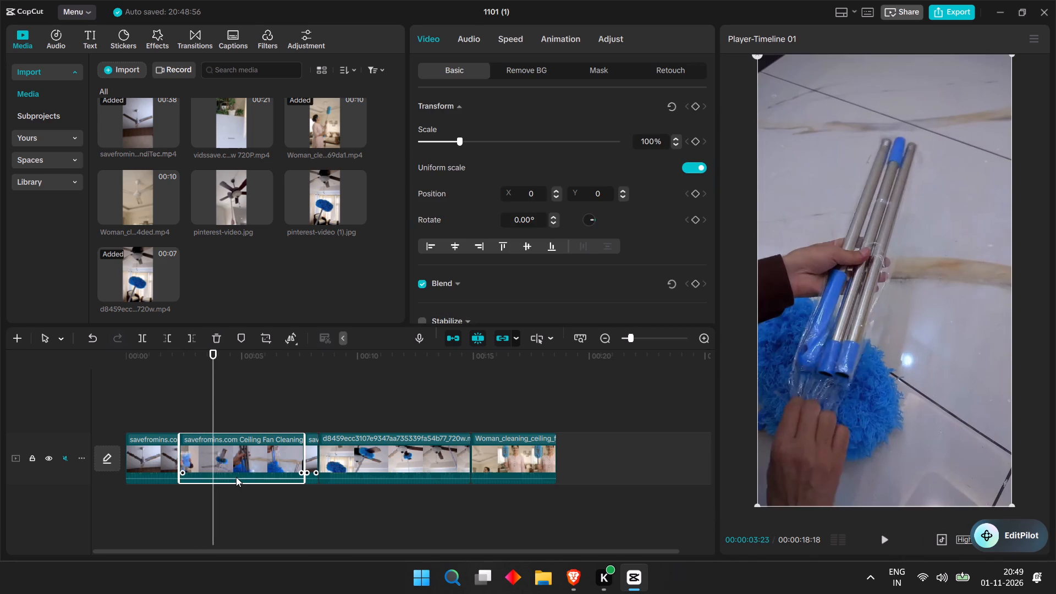
key(ctrl+b)
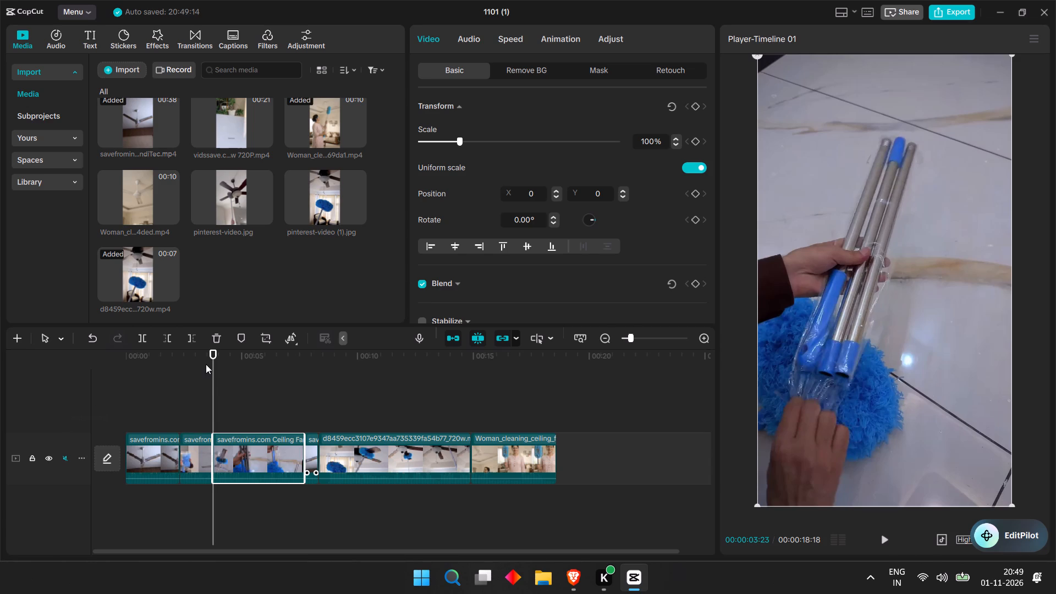
Check the cut after the opening fan clip and move the first split duster piece behind the longer remaining piece.
drag(216, 371, 184, 385)
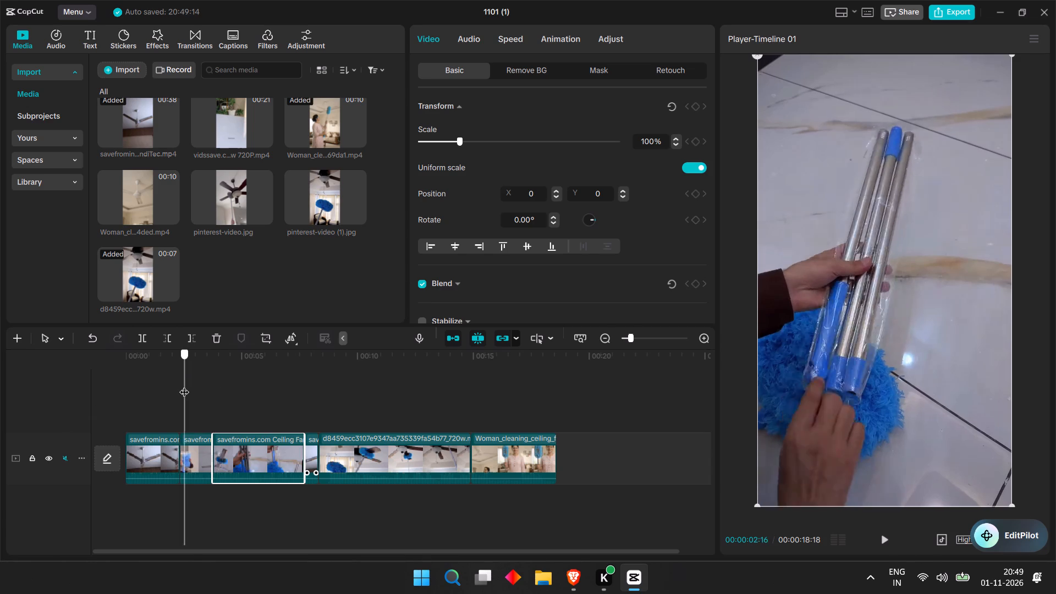
drag(184, 385, 178, 389)
drag(182, 386, 174, 389)
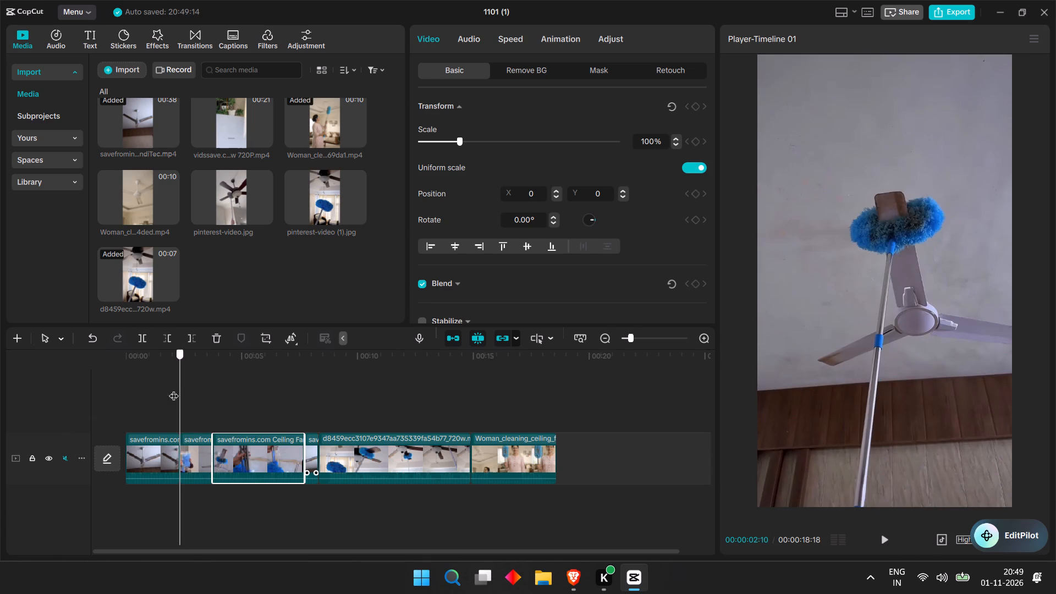
drag(174, 389, 149, 397)
key(space)
key(space)
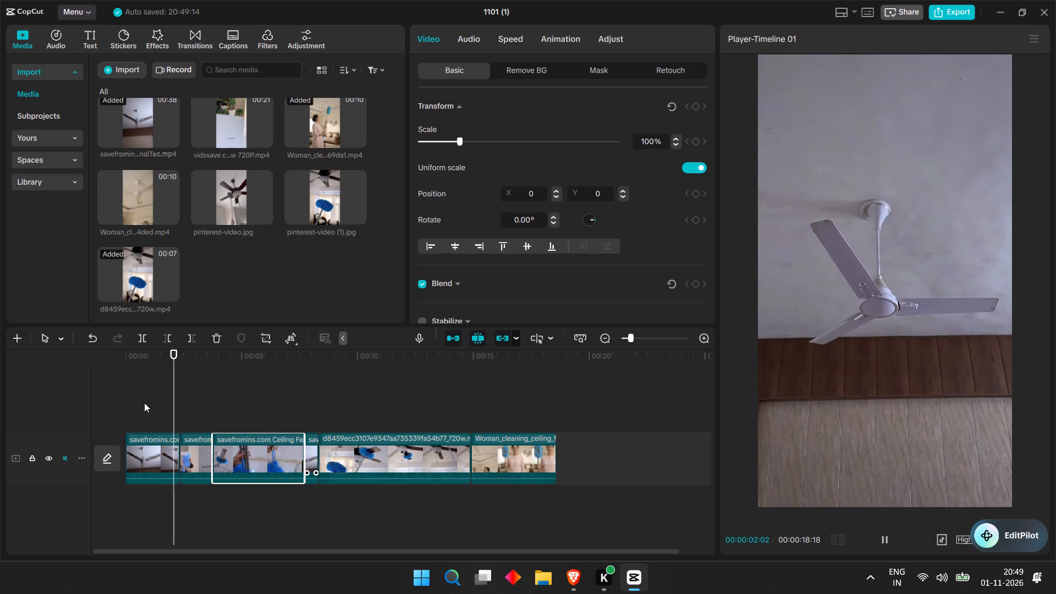
key(space)
key(space)
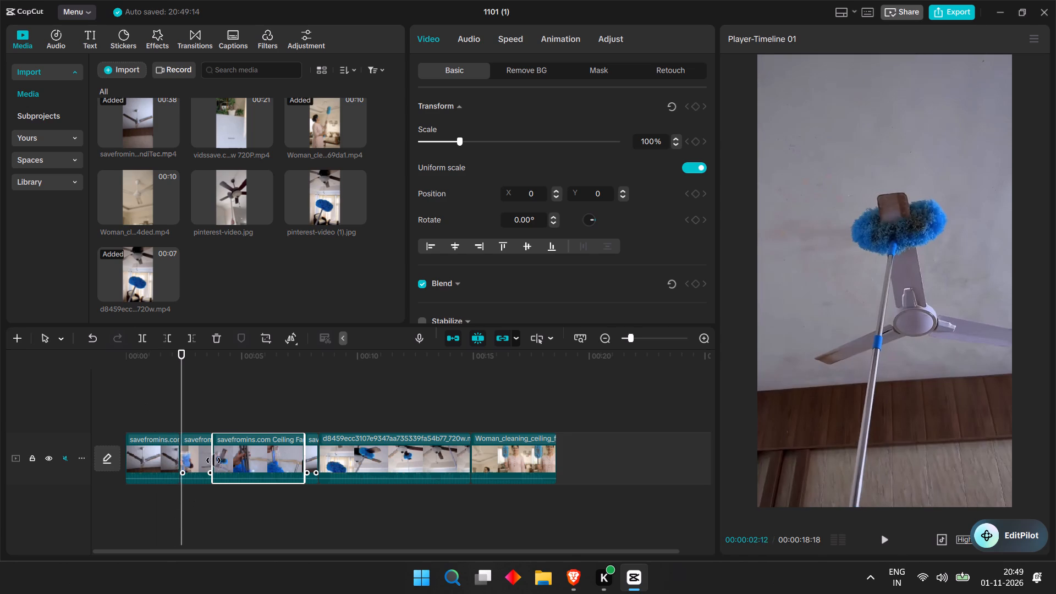
click(183, 446)
drag(187, 444, 262, 449)
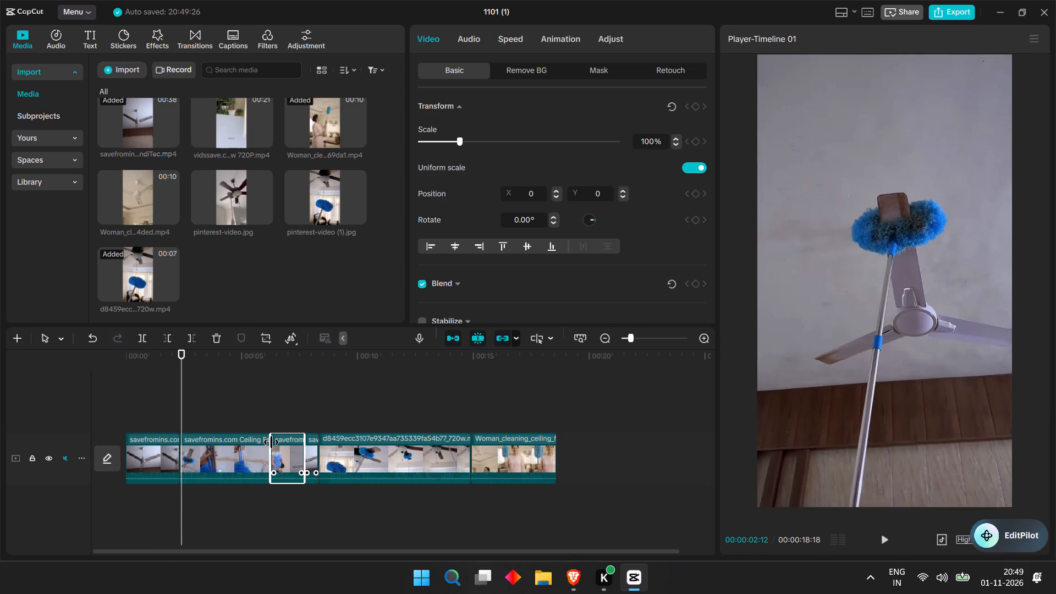
Play back the reordered timeline and examine the opening clips and the short clean-fan clip before the d8459ecc video.
key(space)
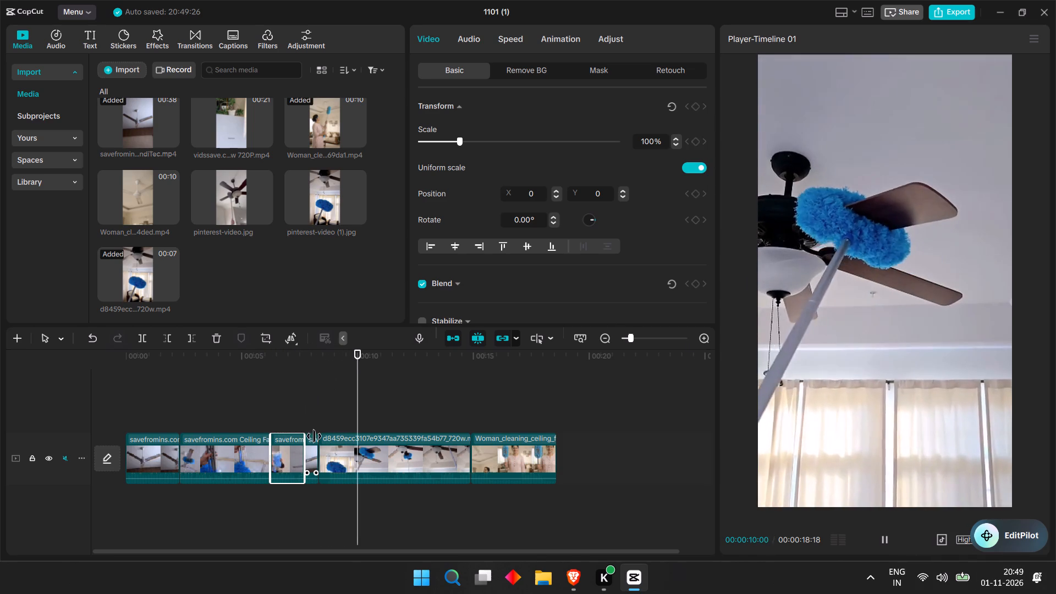
click(314, 436)
drag(319, 360, 301, 369)
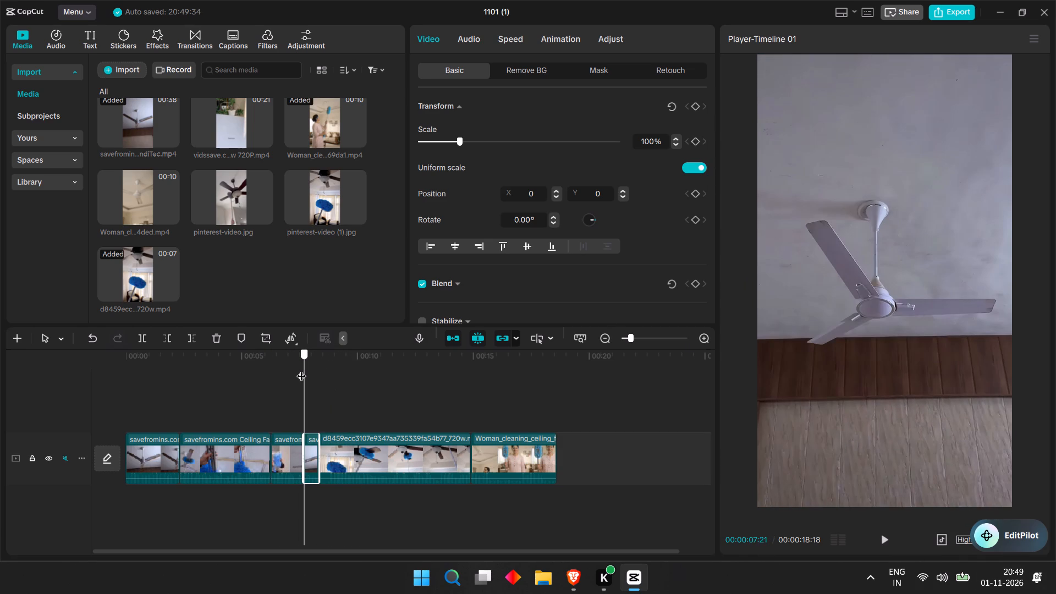
drag(301, 369, 311, 360)
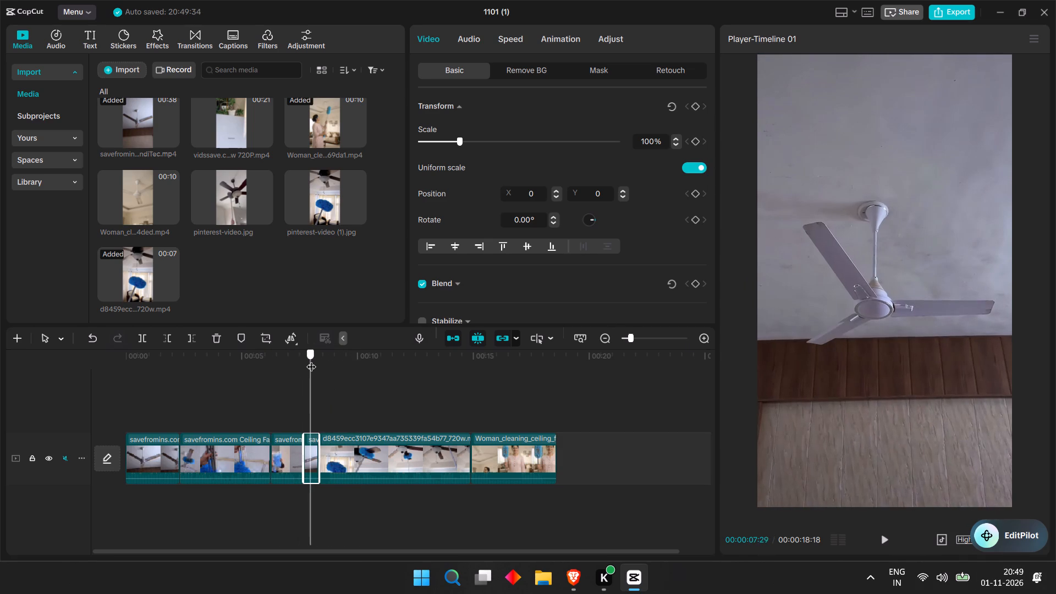
drag(311, 360, 303, 353)
click(147, 457)
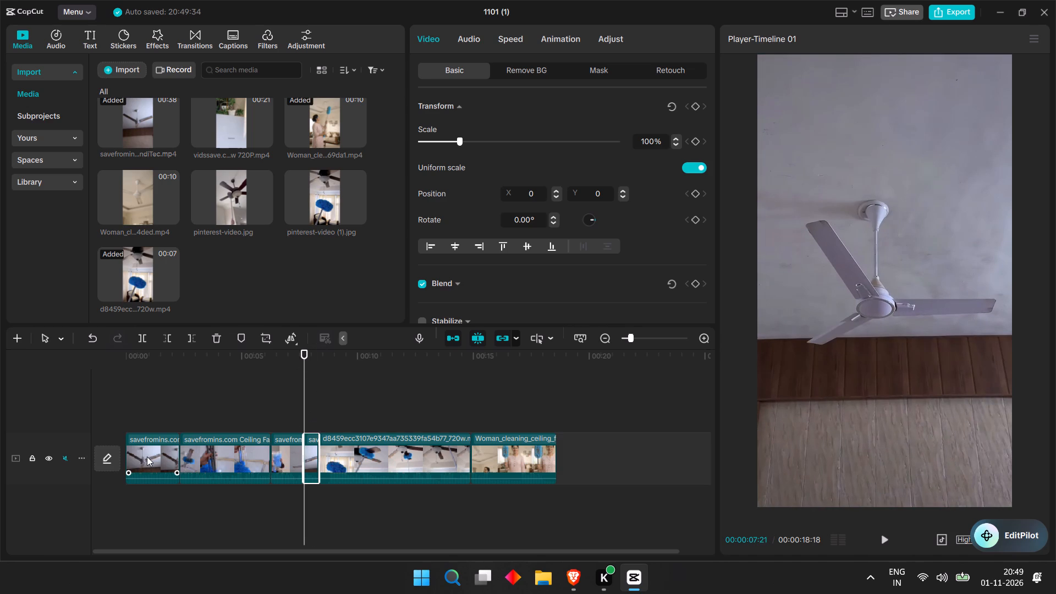
drag(303, 349, 119, 364)
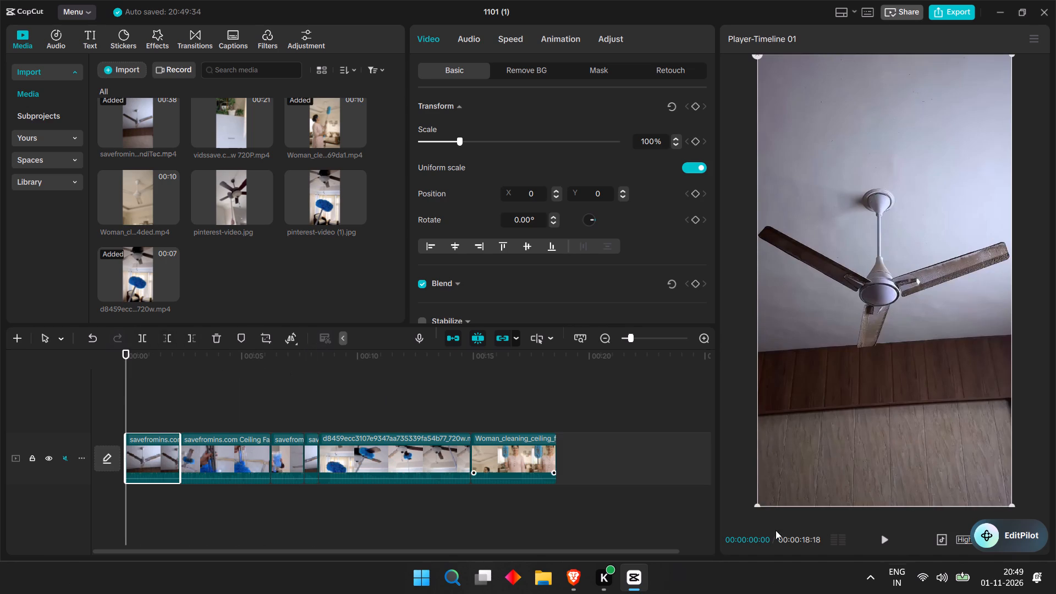
click(882, 536)
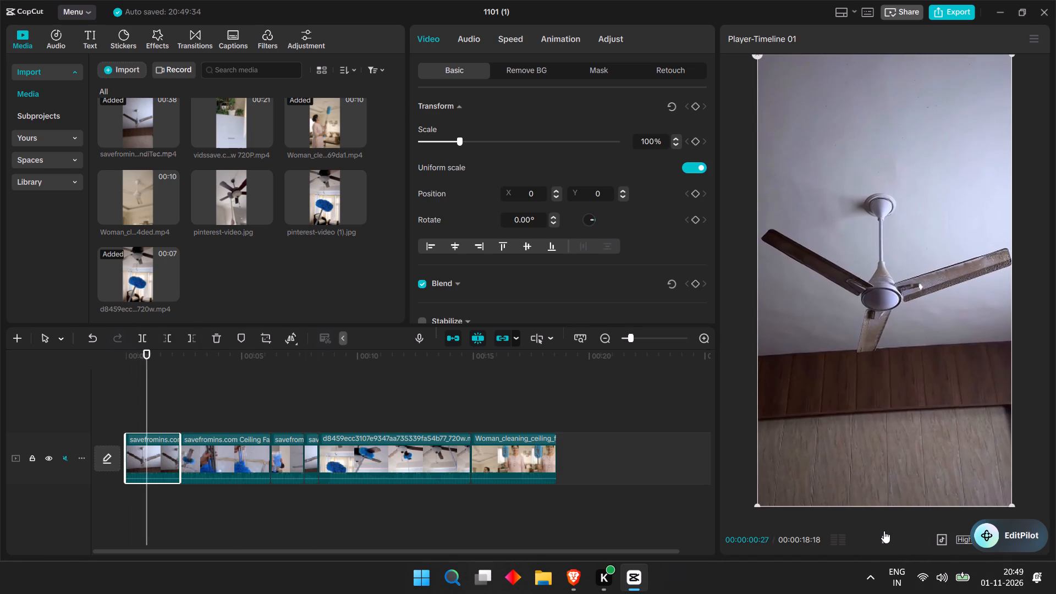
click(884, 531)
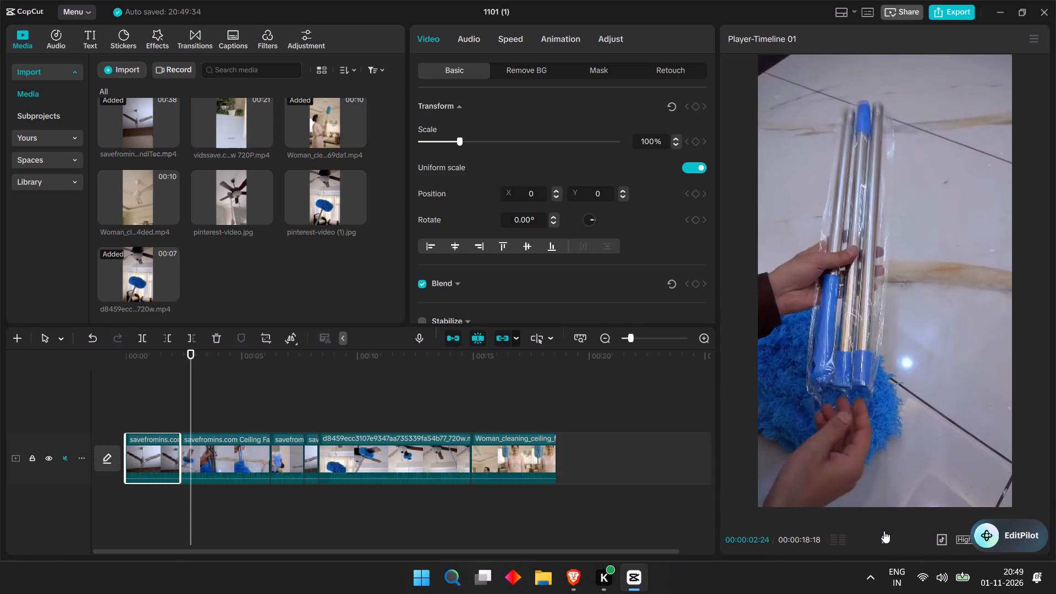
click(309, 441)
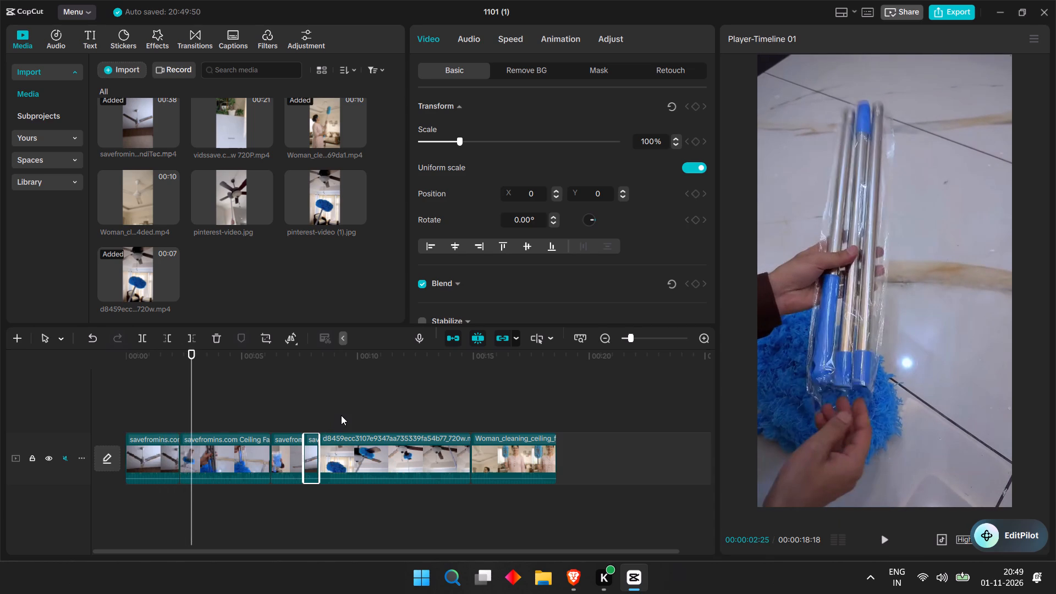
Delete the short clean-fan savefromins clip placed directly before the d8459ecc clip.
key(BackSpace)
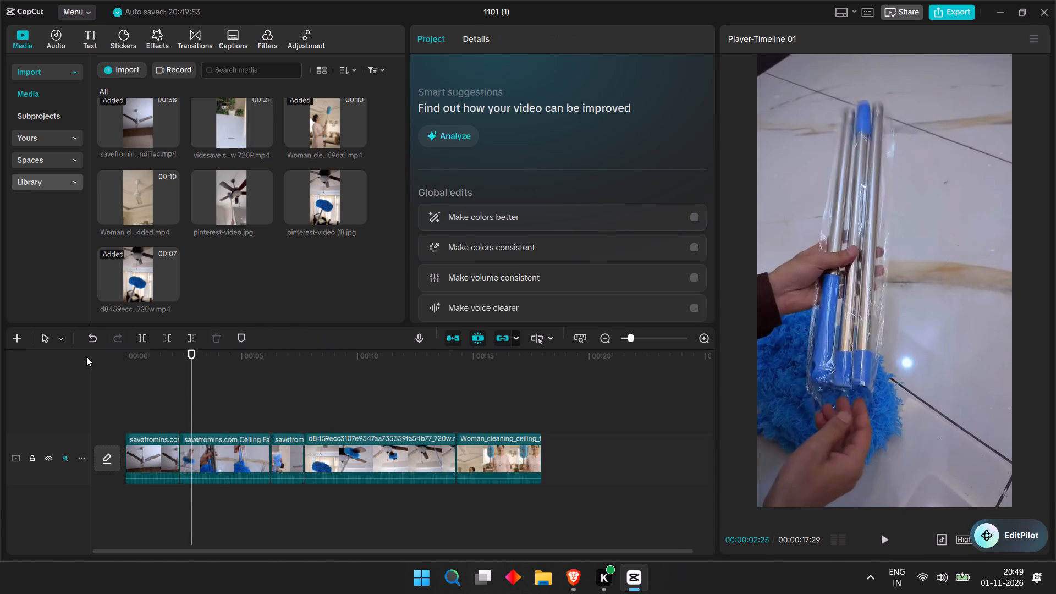
Split the third savefromins clip at 00:00:07:10 and delete its trailing piece before the d8459ecc clip.
click(279, 366)
click(887, 560)
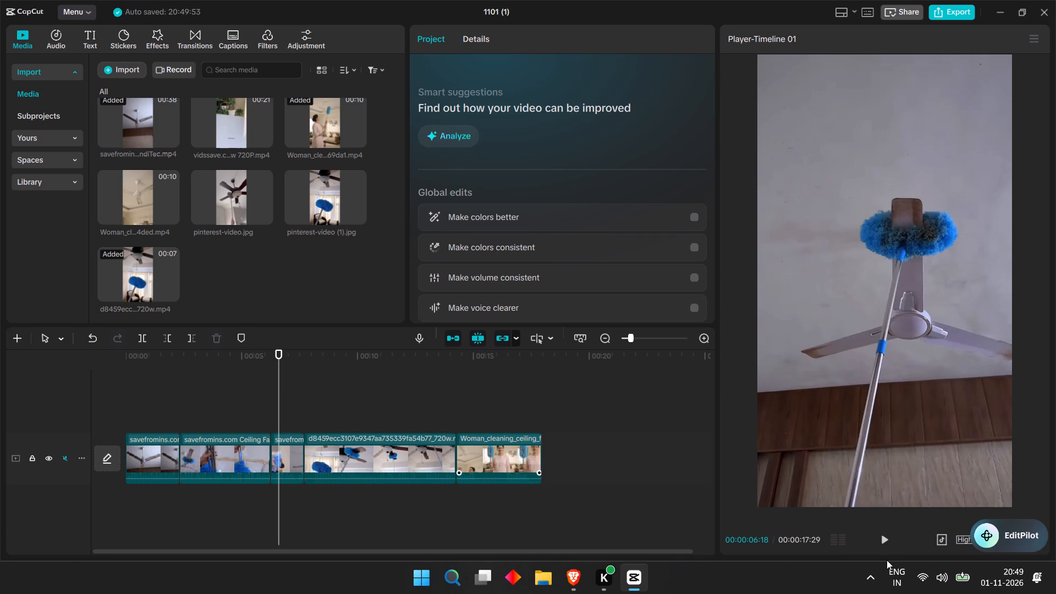
click(882, 545)
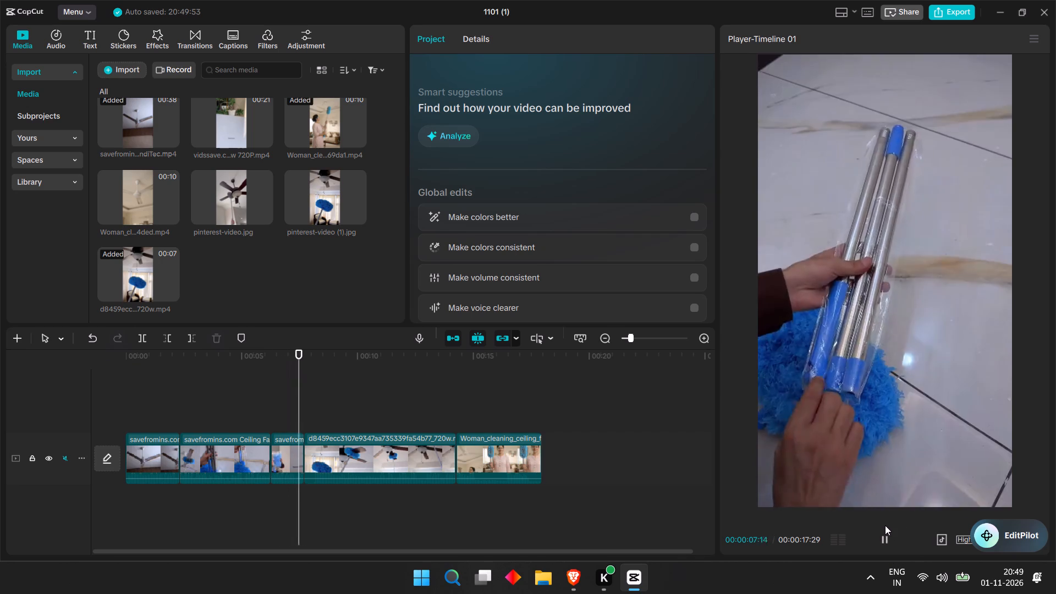
click(899, 519)
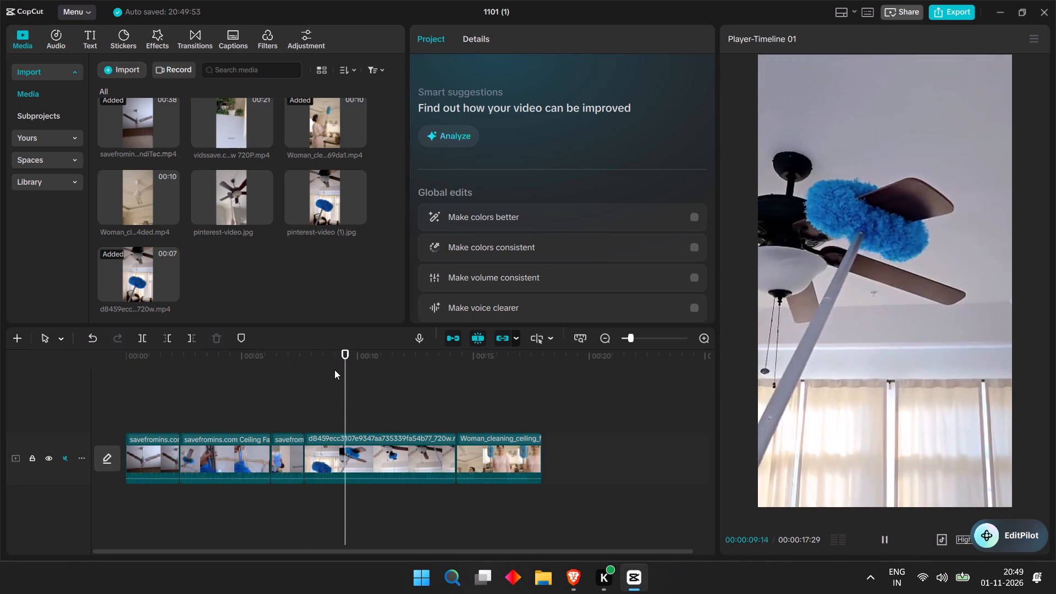
drag(341, 361, 288, 367)
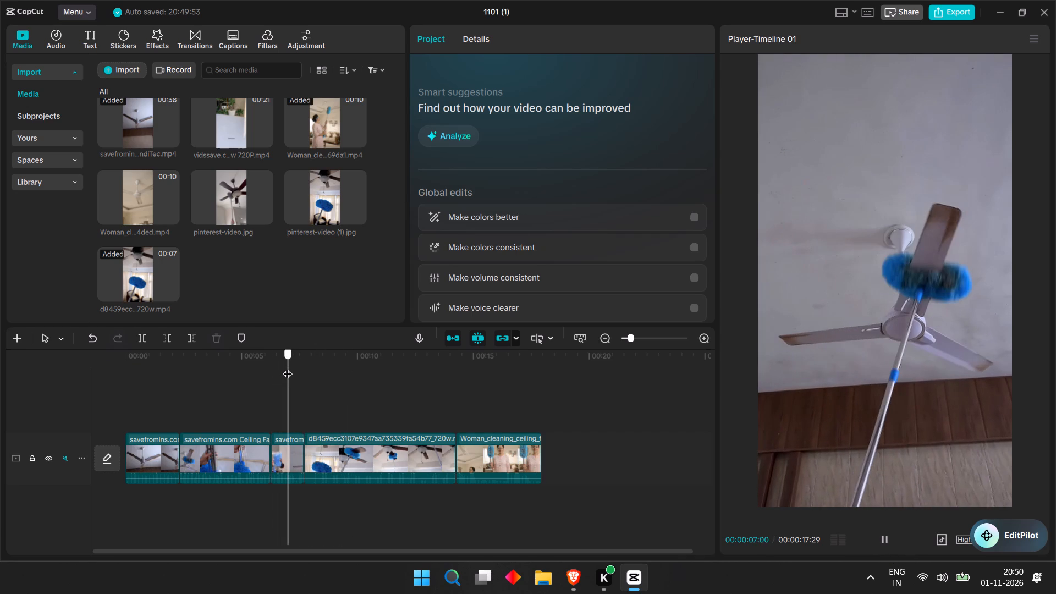
drag(288, 367, 293, 360)
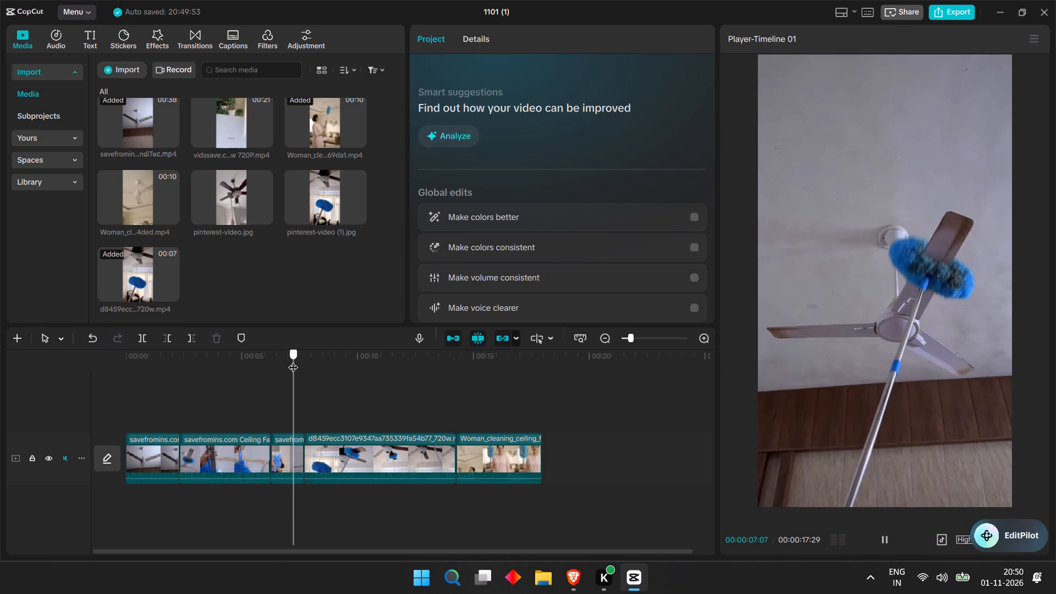
drag(293, 360, 296, 353)
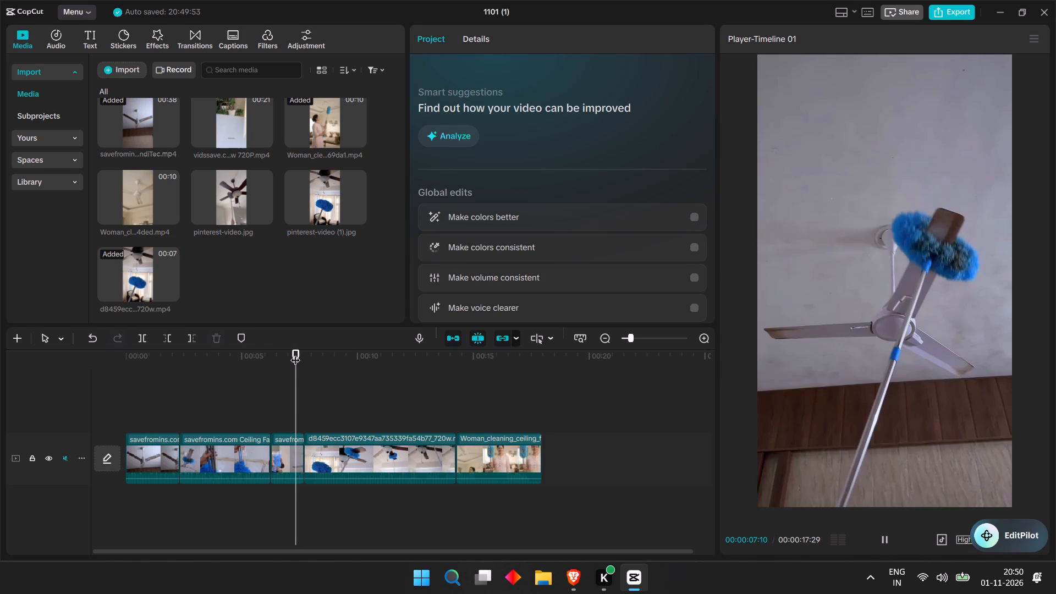
key(ctrl+b)
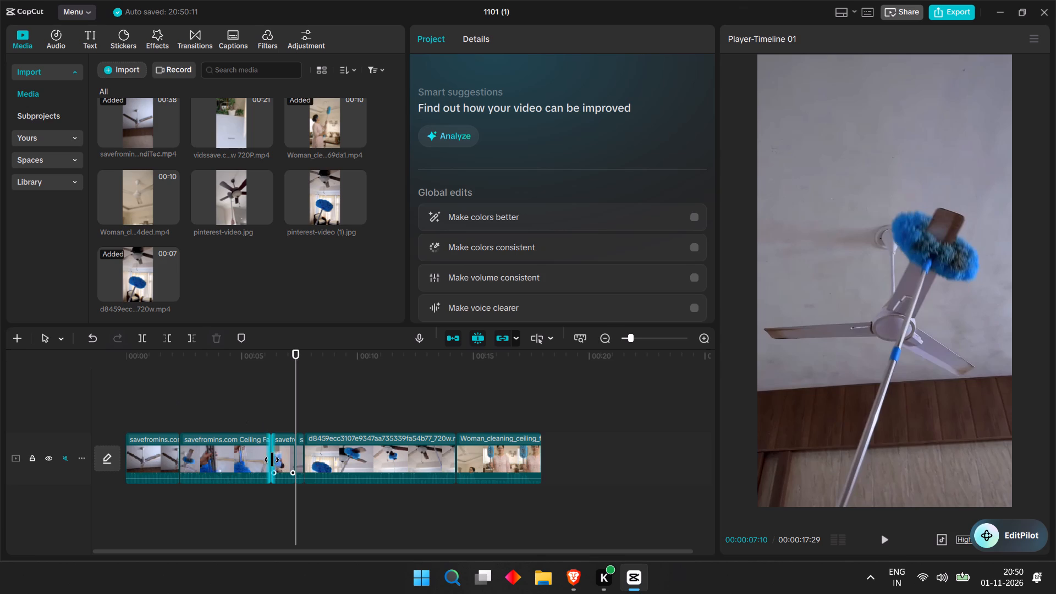
click(303, 399)
click(298, 443)
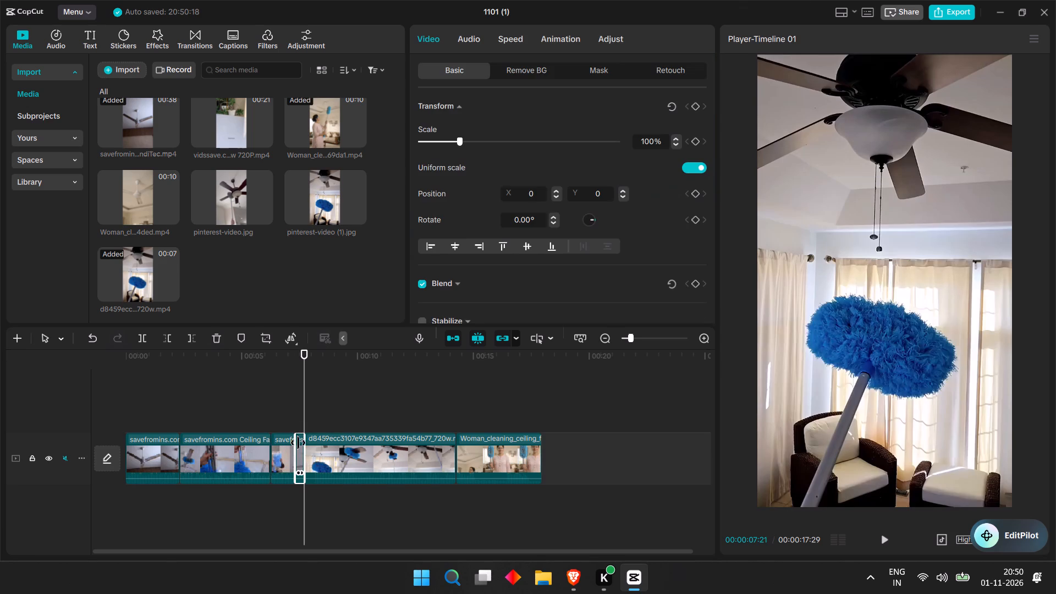
key(BackSpace)
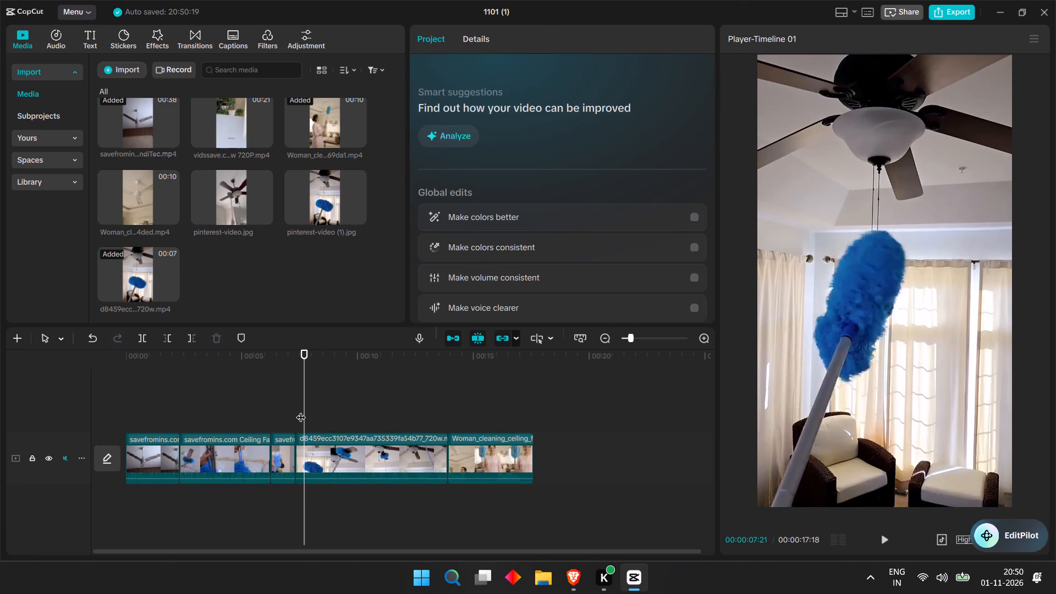
Play back the timeline from the duster clips through the d8459ecc clip and examine the closing woman presenter clip.
drag(306, 376, 258, 393)
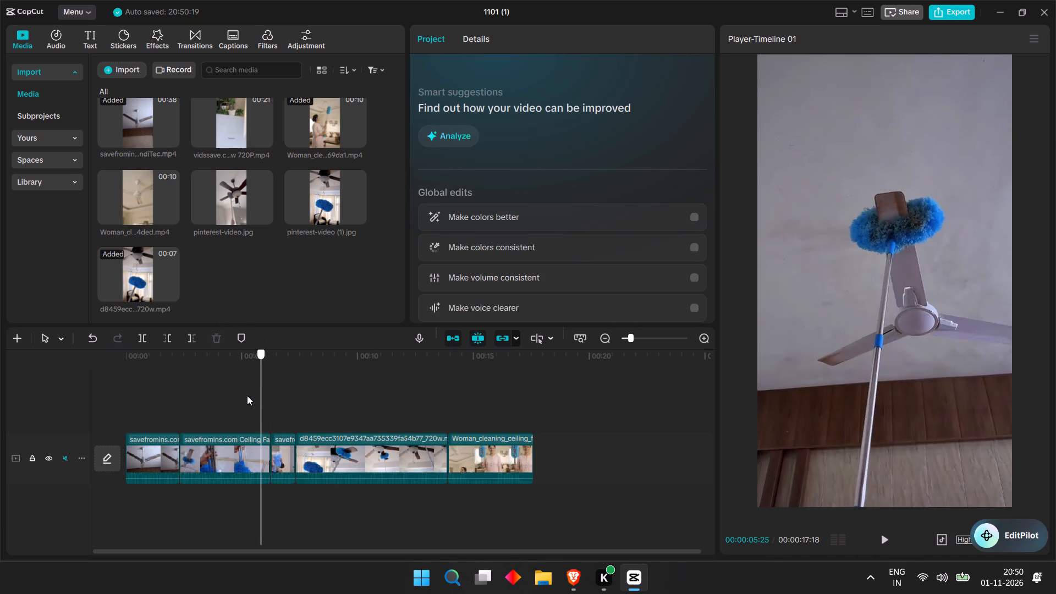
click(878, 544)
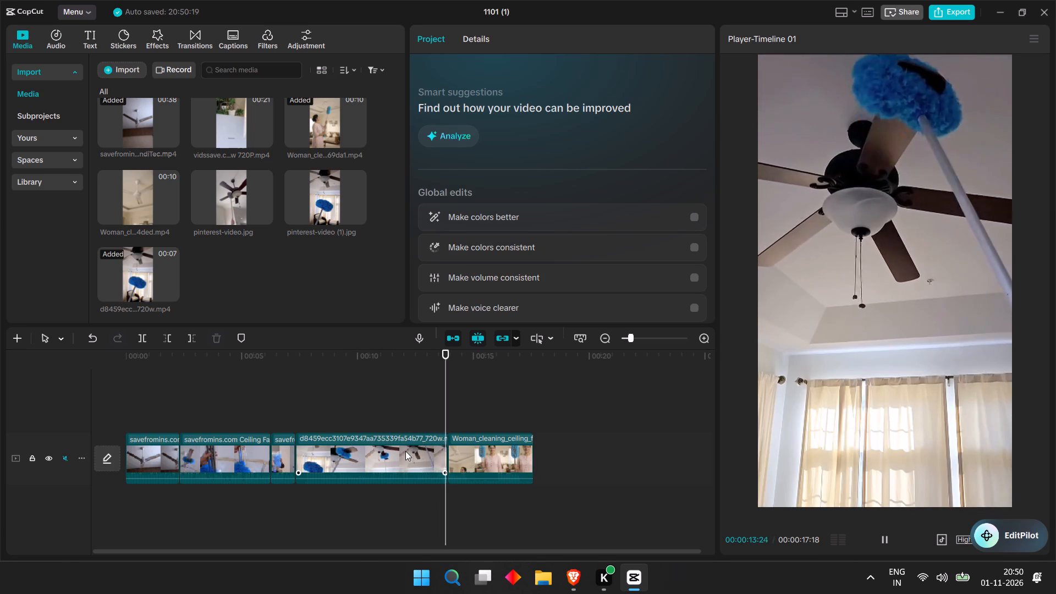
drag(491, 391, 488, 391)
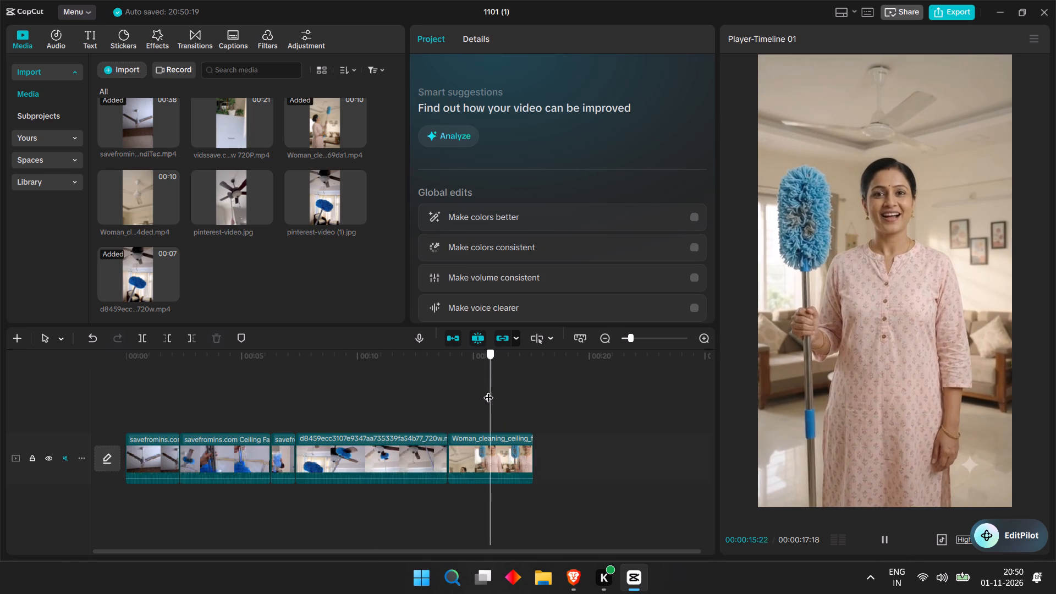
drag(488, 391, 466, 405)
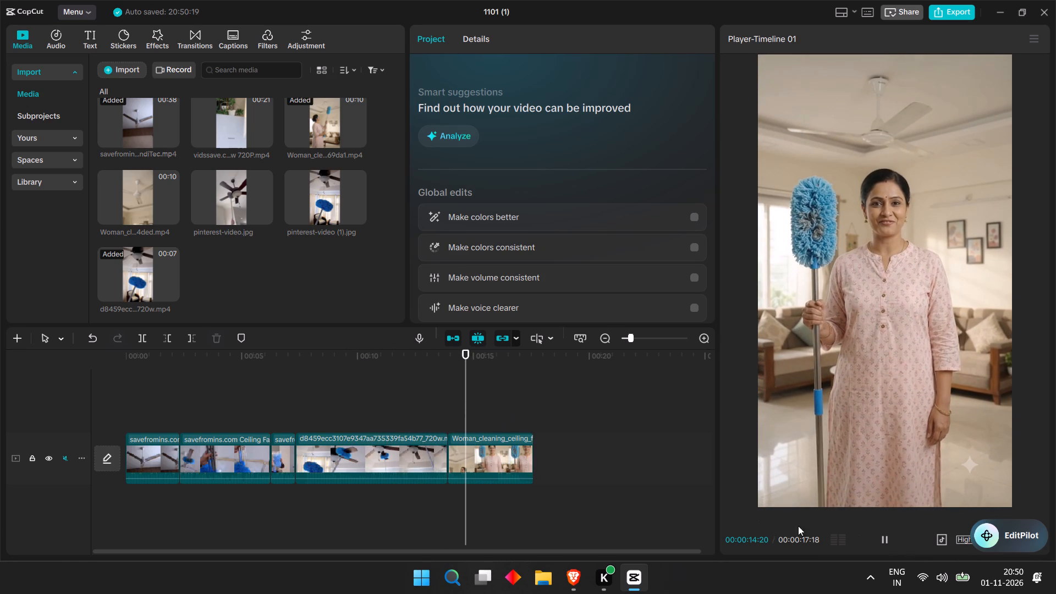
drag(463, 369, 424, 391)
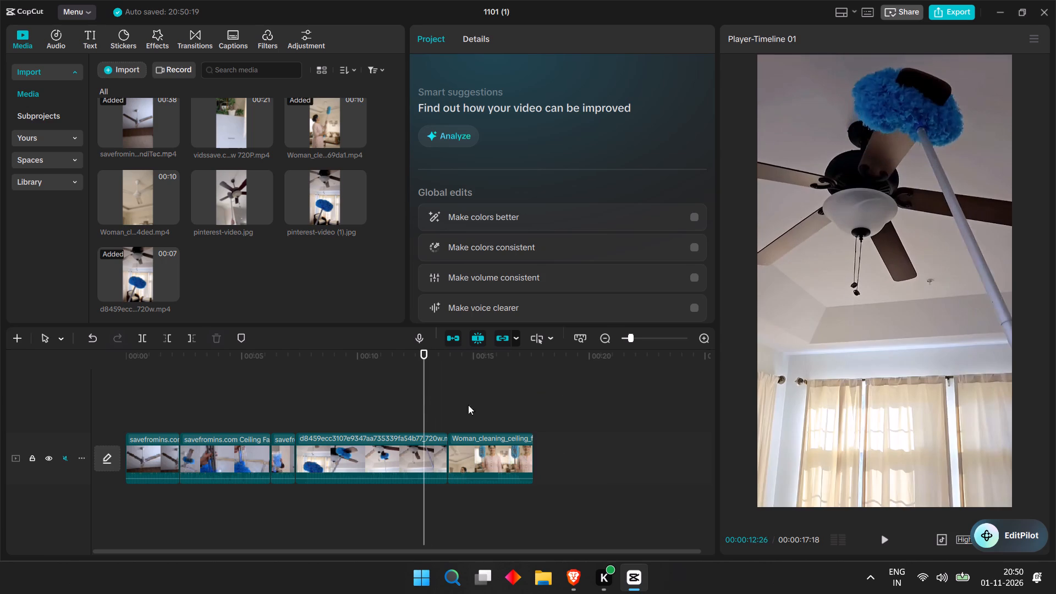
click(881, 544)
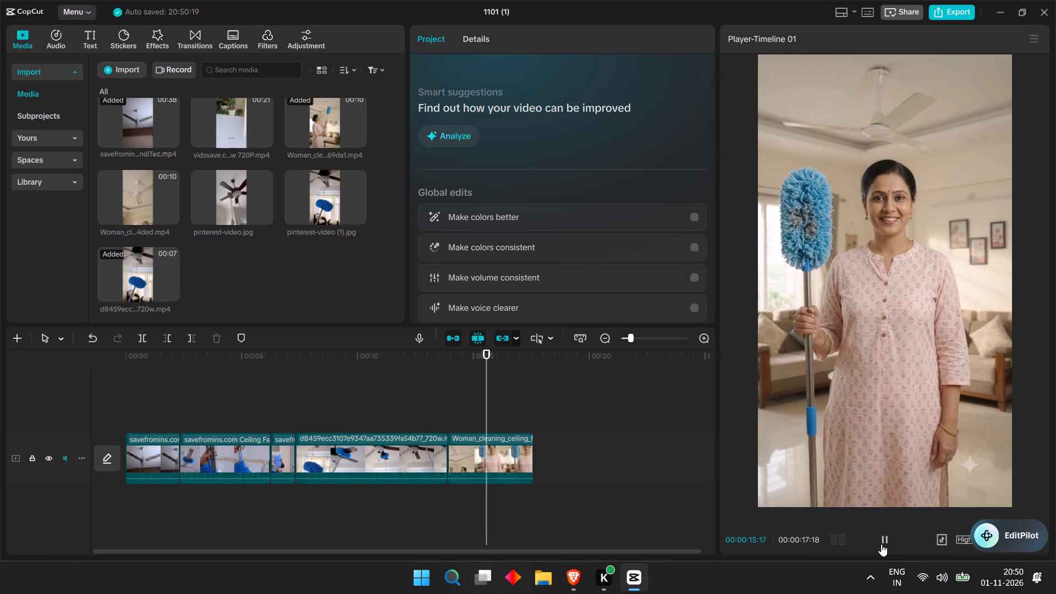
click(881, 544)
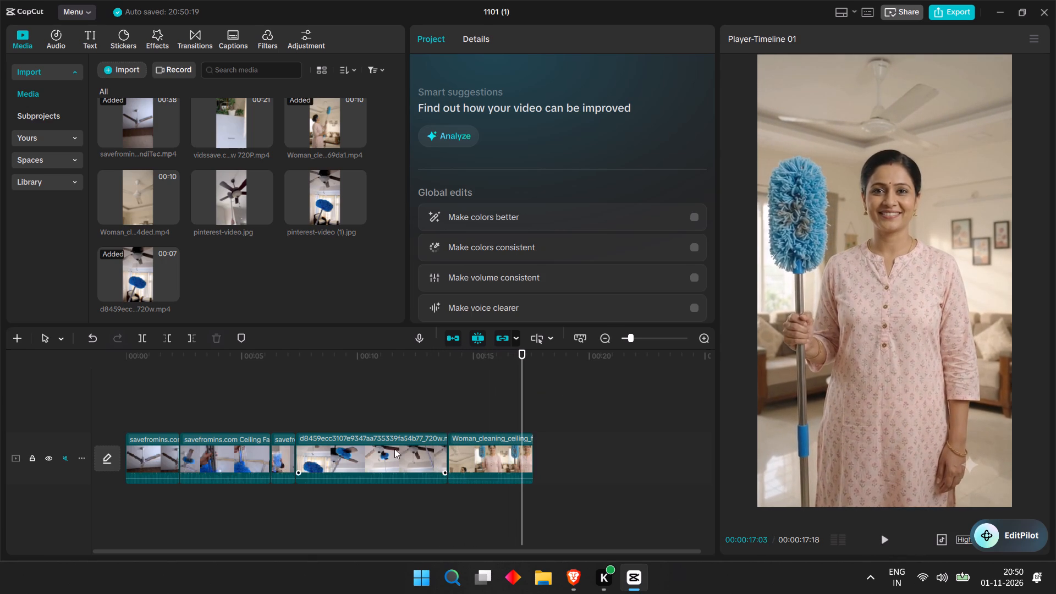
drag(522, 357, 502, 377)
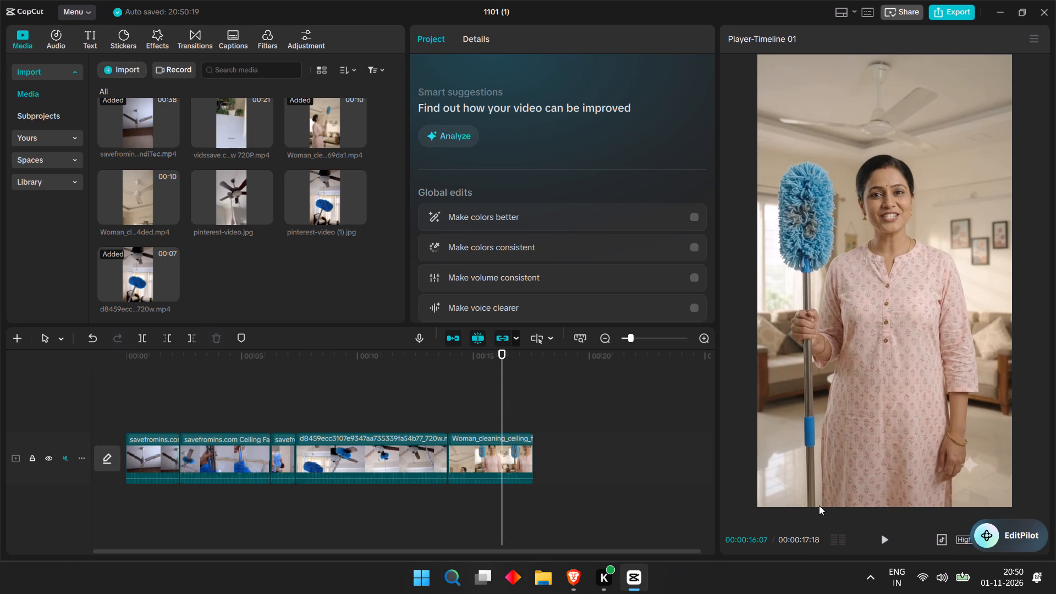
click(878, 532)
click(879, 532)
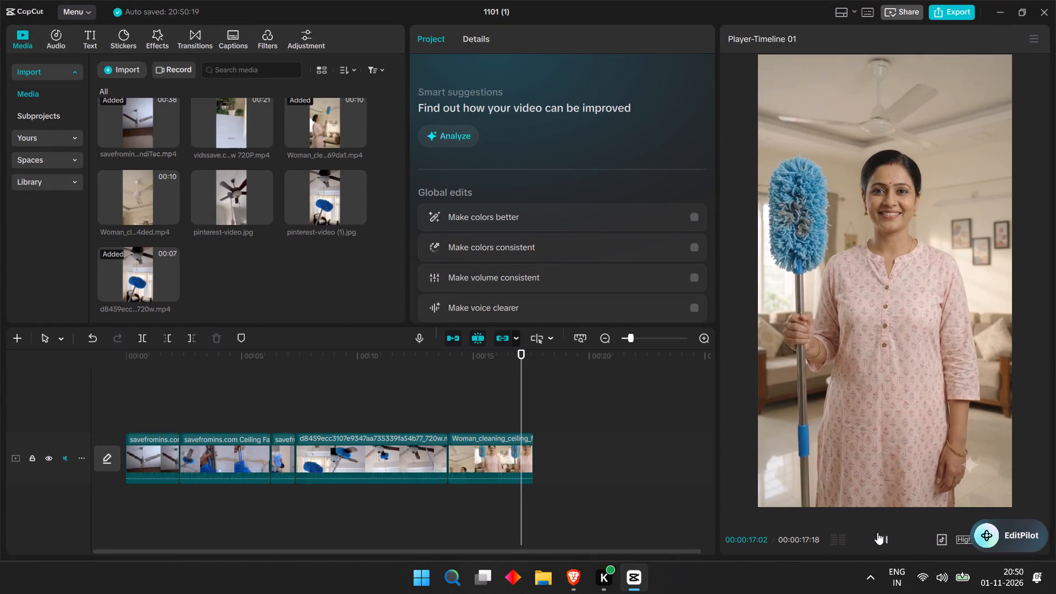
drag(521, 366, 447, 404)
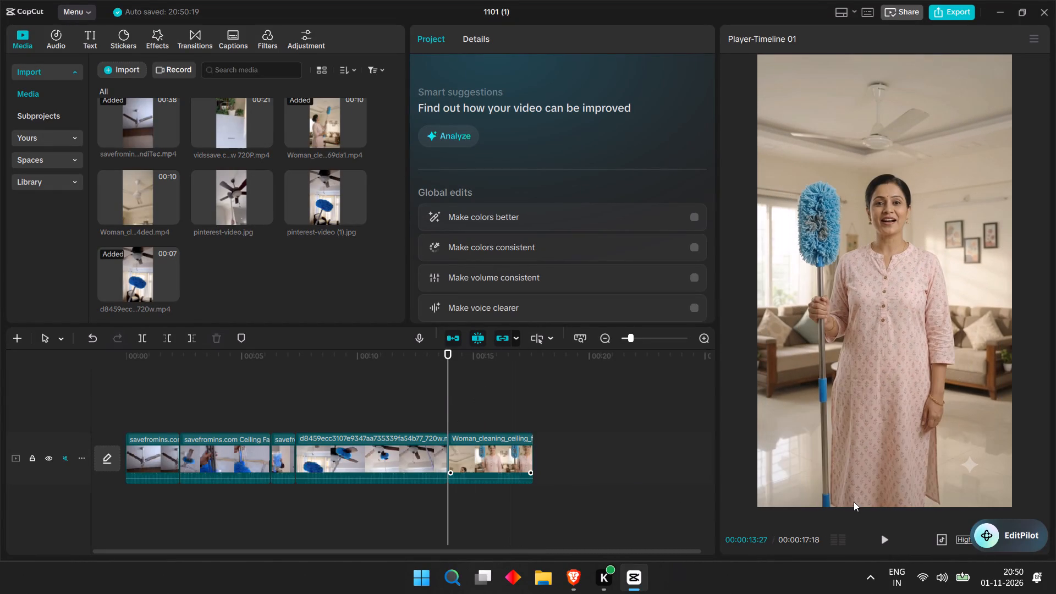
click(880, 538)
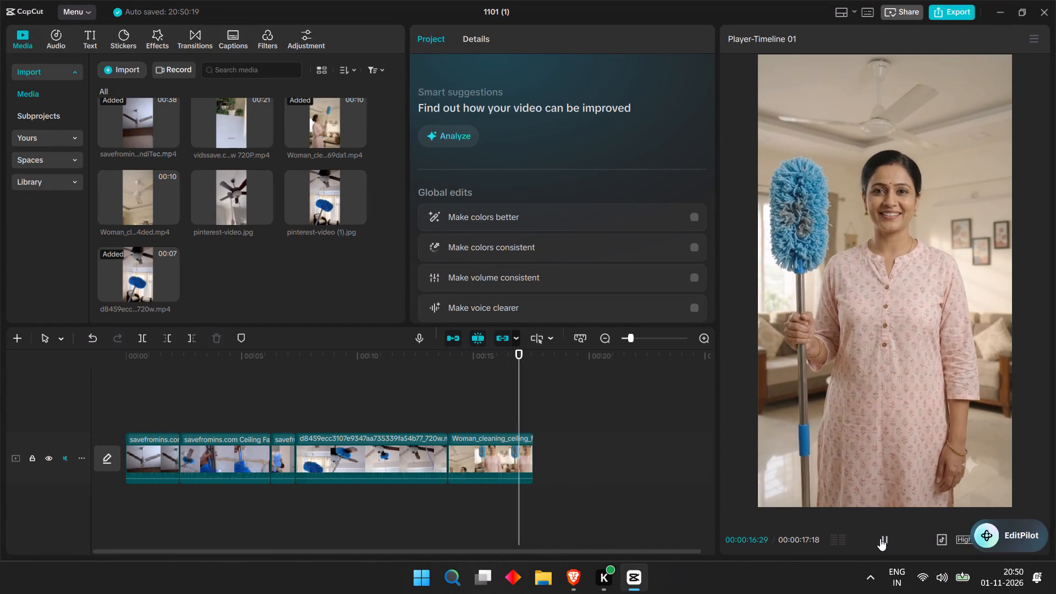
Enlarge the closing woman presenter clip to 126% and reposition it in the frame to X 278, Y -47.
click(471, 442)
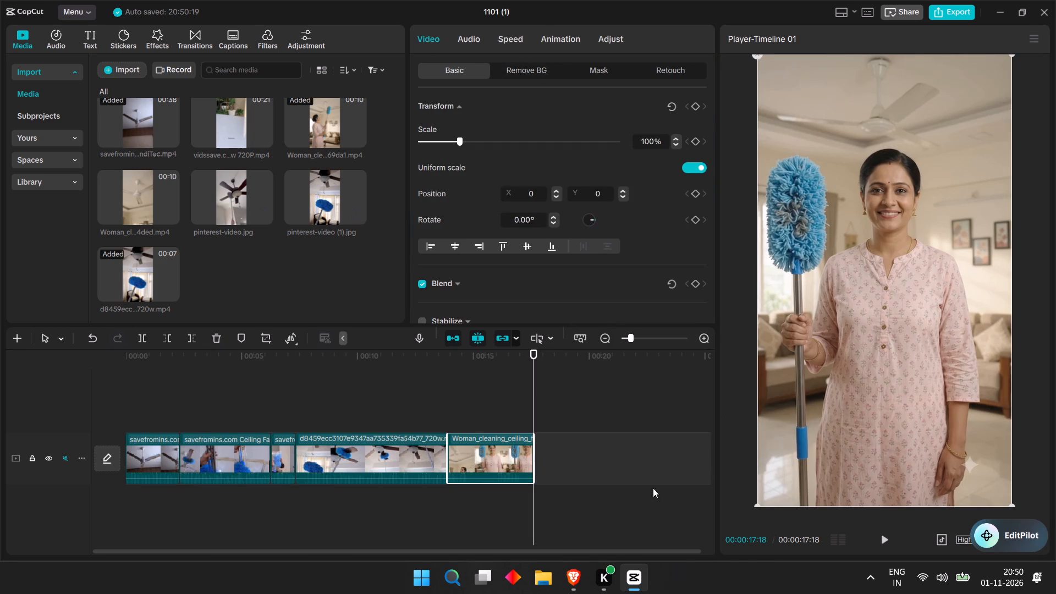
drag(1011, 505, 1055, 593)
drag(891, 419, 934, 436)
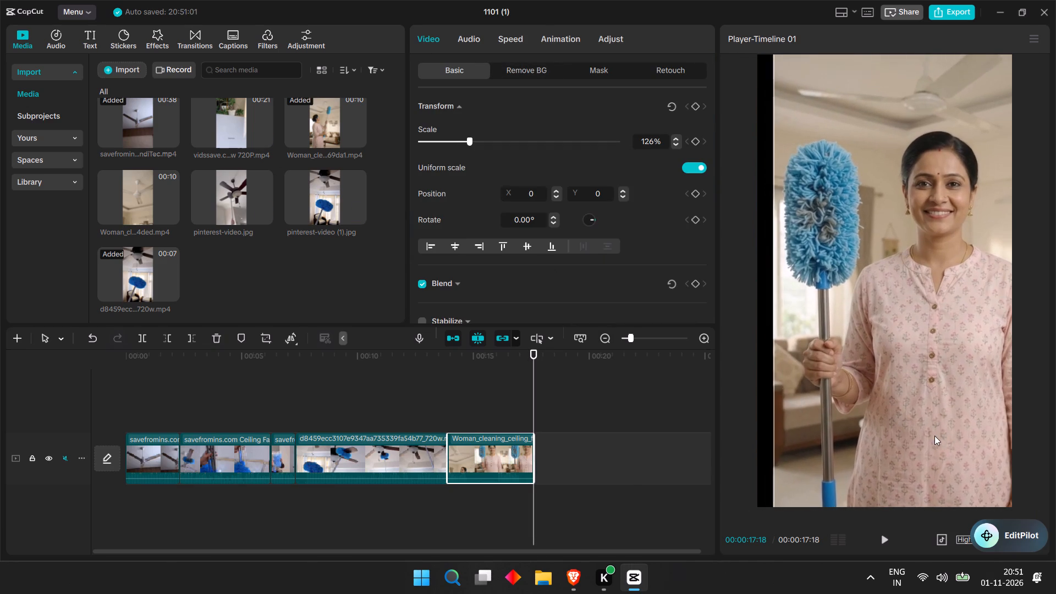
drag(934, 436, 904, 436)
click(901, 410)
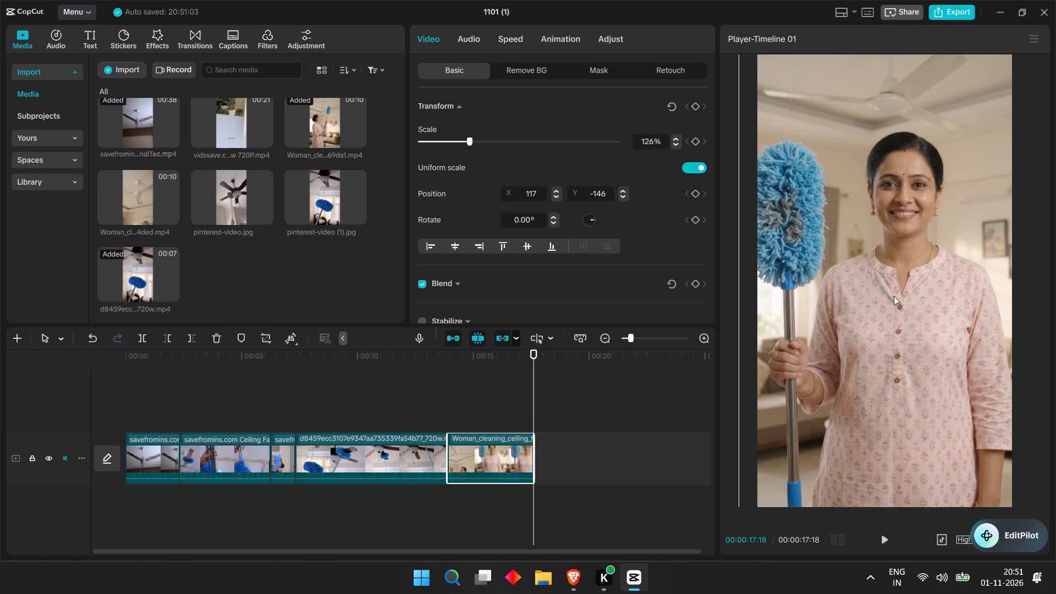
drag(894, 300, 910, 289)
Set the woman presenter clip's speed to 1.20x and play it back from the end of the d8459ecc clip.
drag(536, 369, 431, 380)
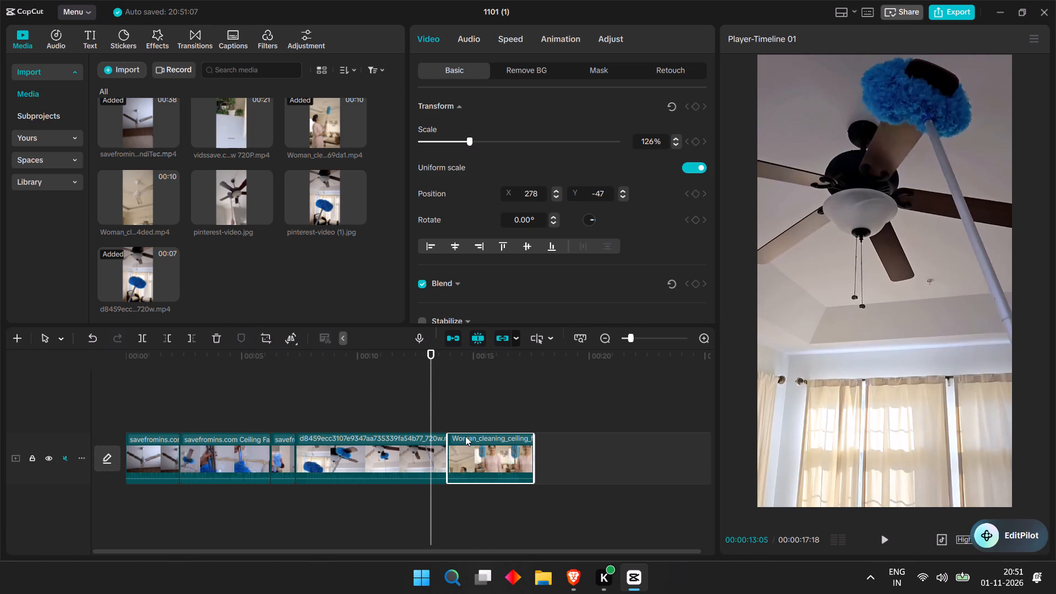
click(487, 450)
click(485, 362)
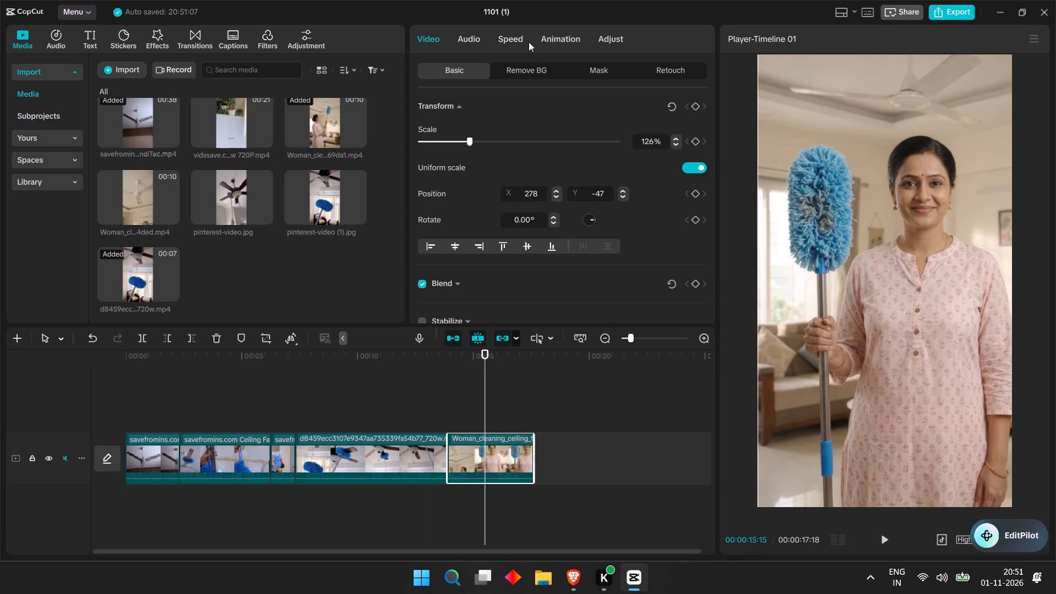
click(512, 36)
click(699, 120)
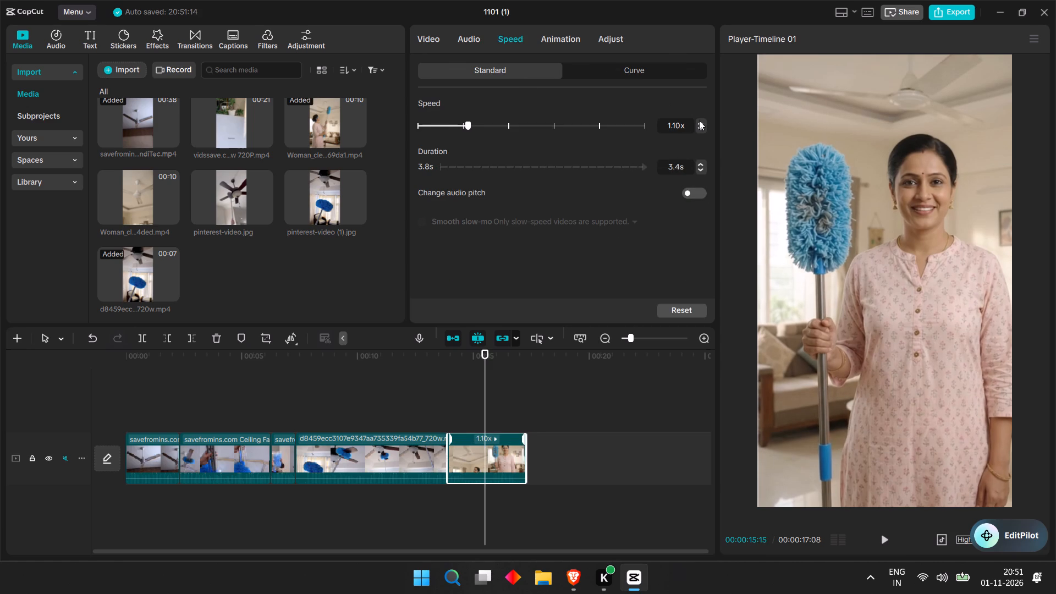
click(699, 120)
drag(486, 365, 465, 374)
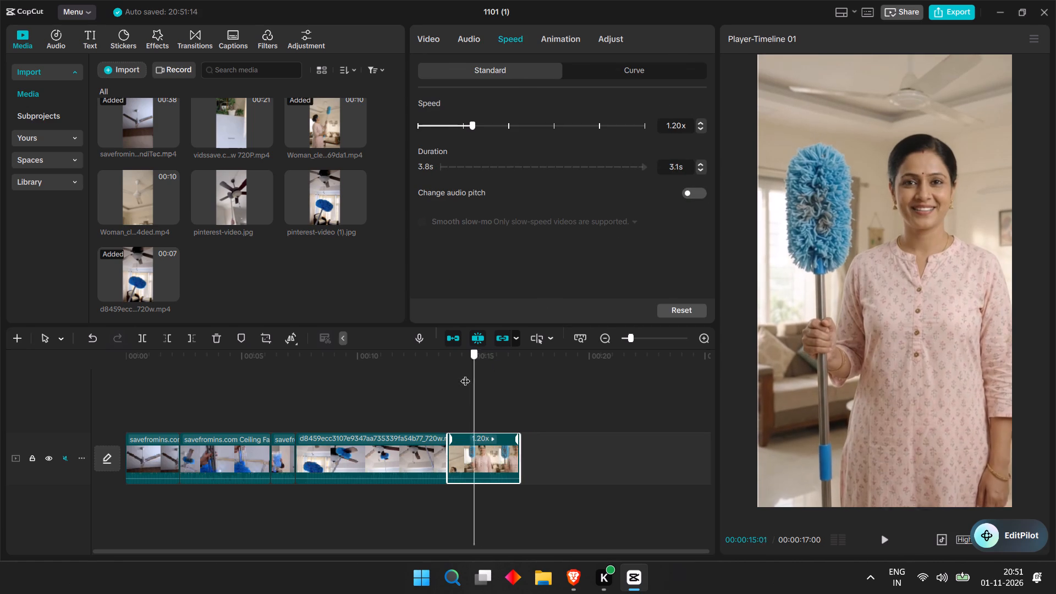
drag(465, 374, 437, 382)
click(875, 538)
click(879, 538)
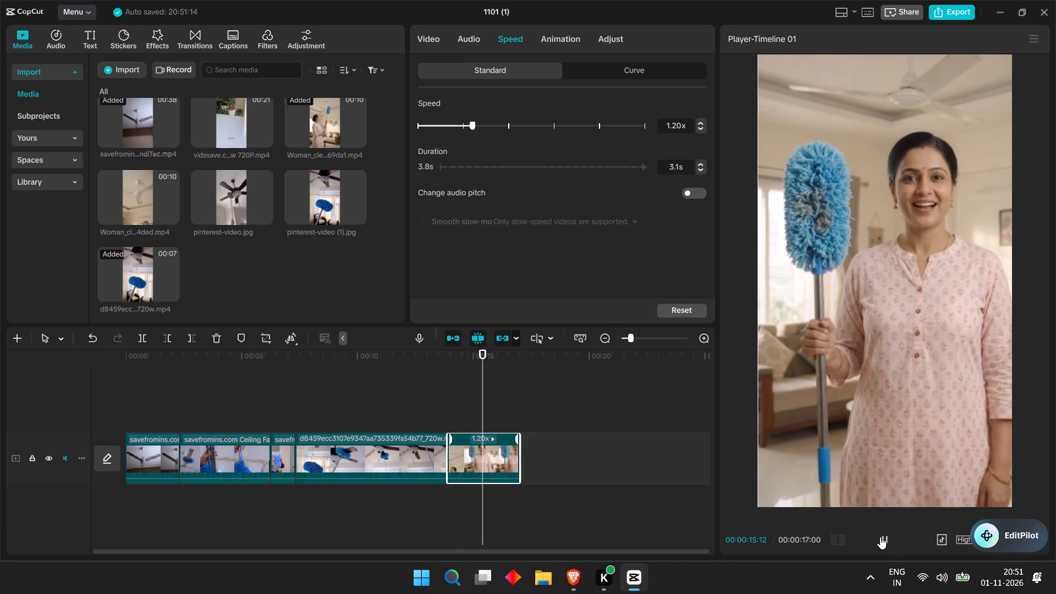
click(880, 537)
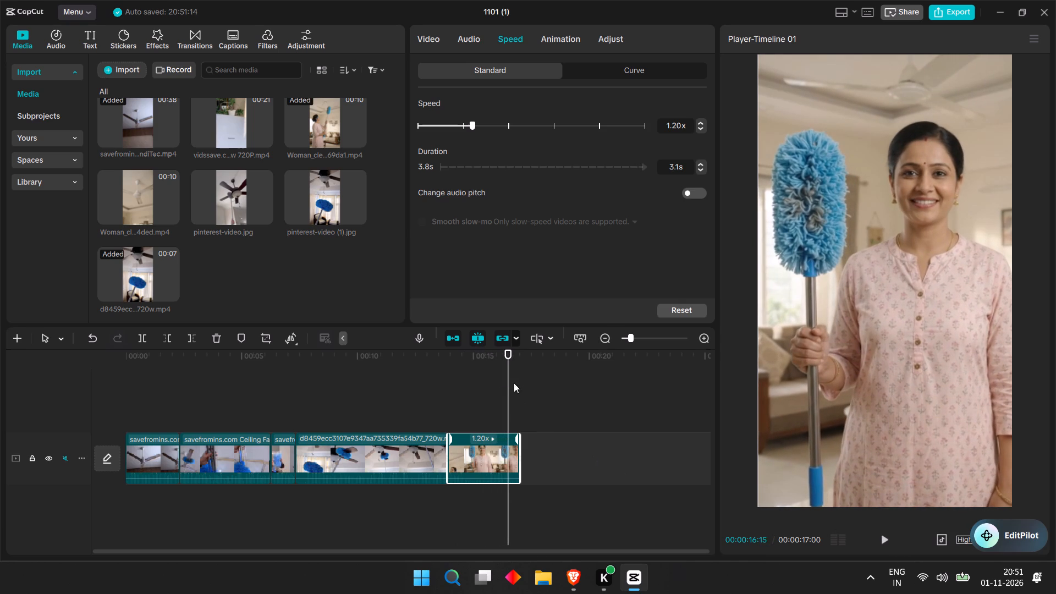
Split the woman presenter clip at 00:00:14:29 and delete its first piece.
drag(506, 366, 451, 376)
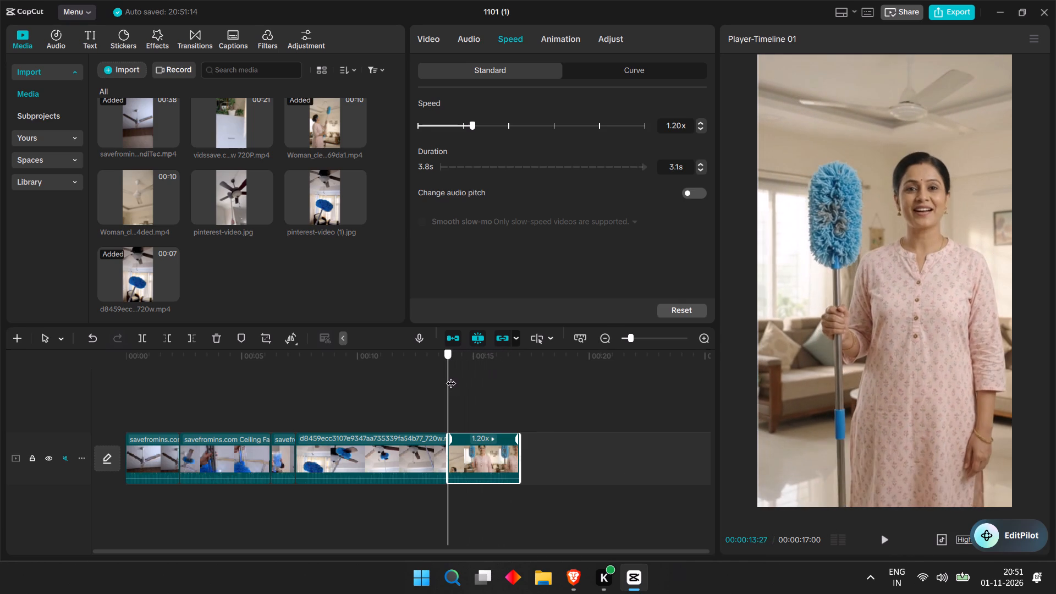
drag(451, 376, 471, 373)
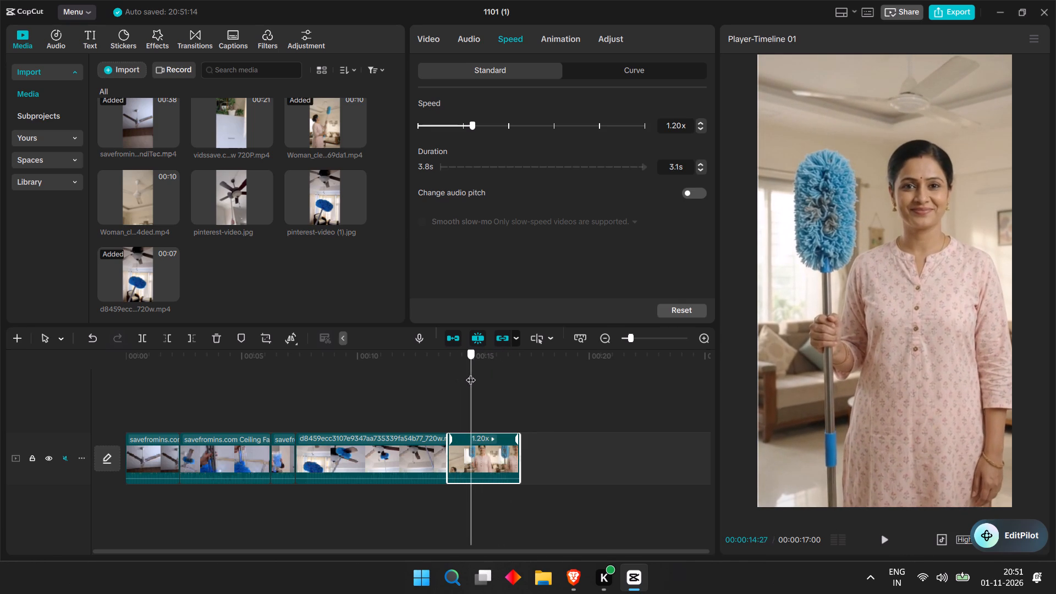
drag(471, 373, 472, 373)
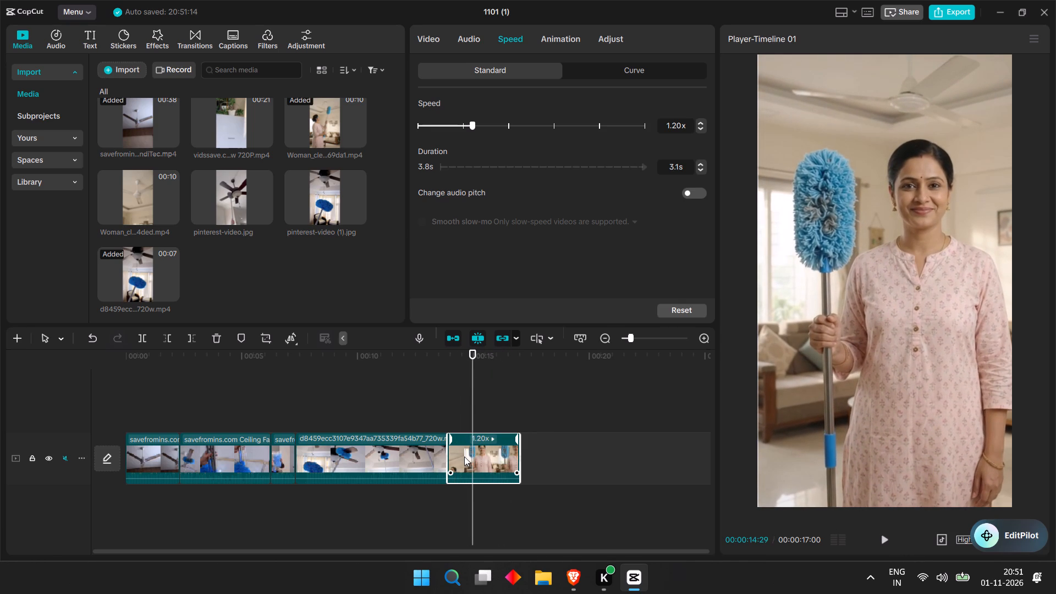
key(ctrl+b)
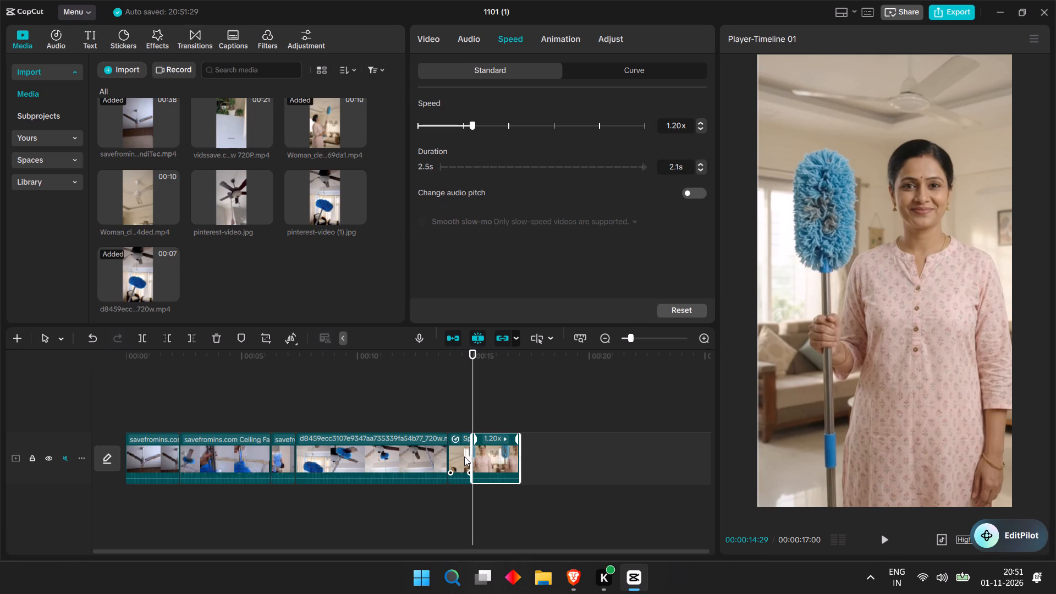
click(464, 457)
key(BackSpace)
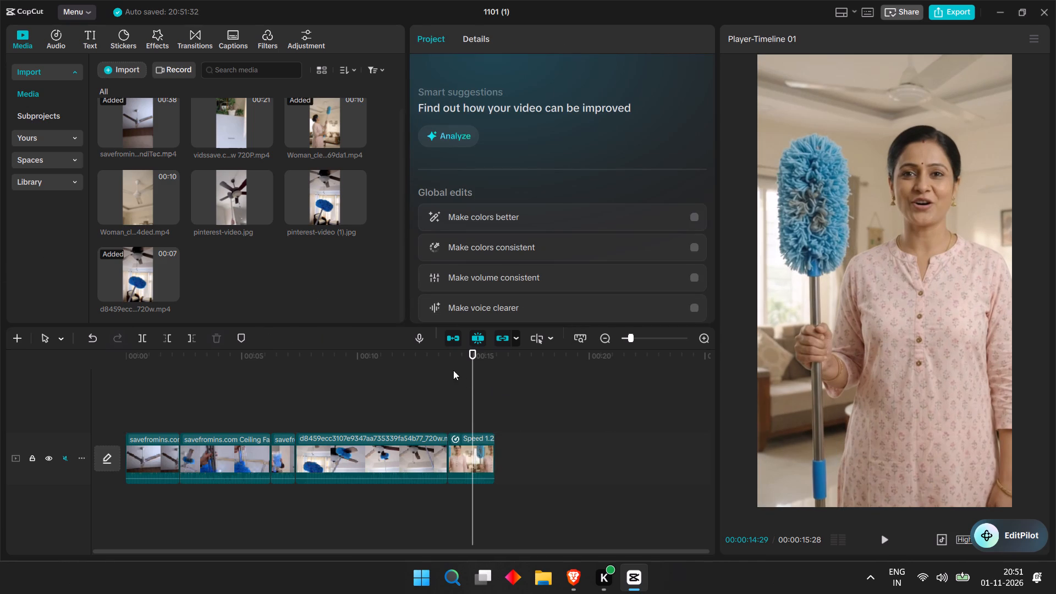
Scrub through the closing woman presenter clip to its end and return the playhead to the timeline's start.
drag(470, 361, 497, 361)
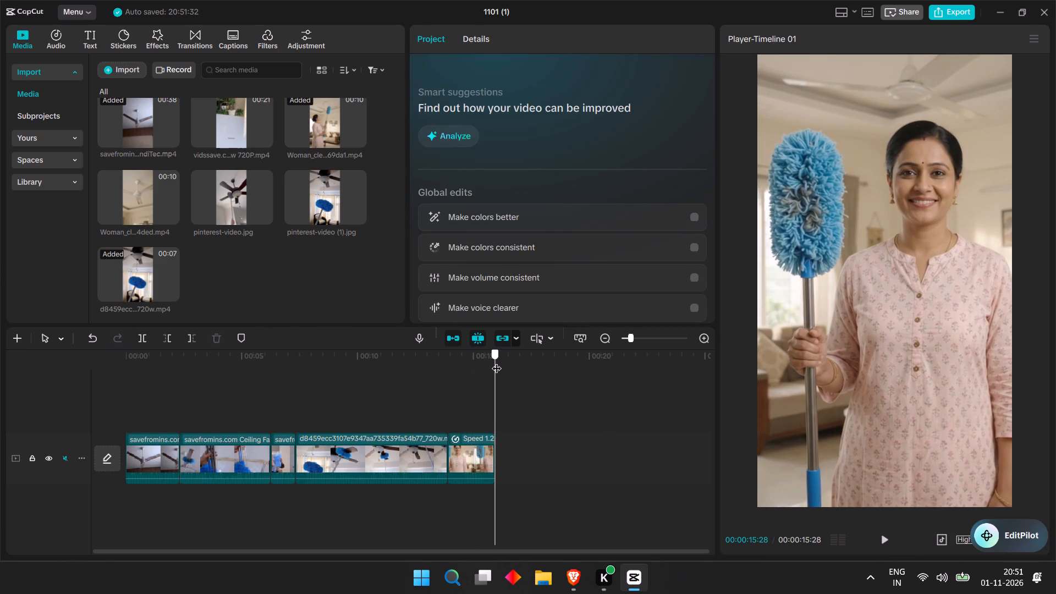
drag(497, 361, 0, 334)
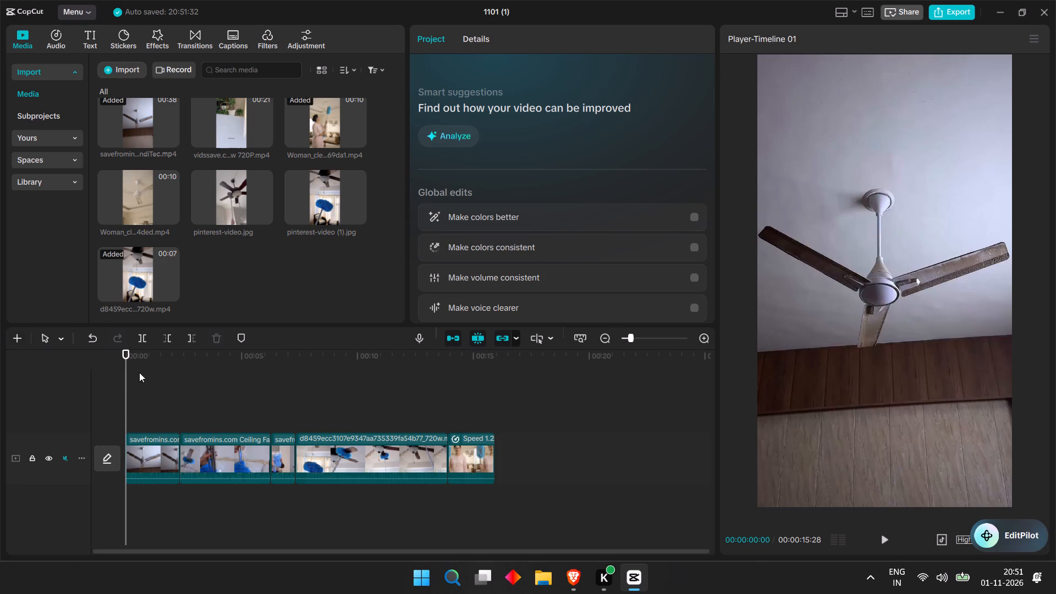
Switch to the Brave browser and open a new tab.
click(577, 577)
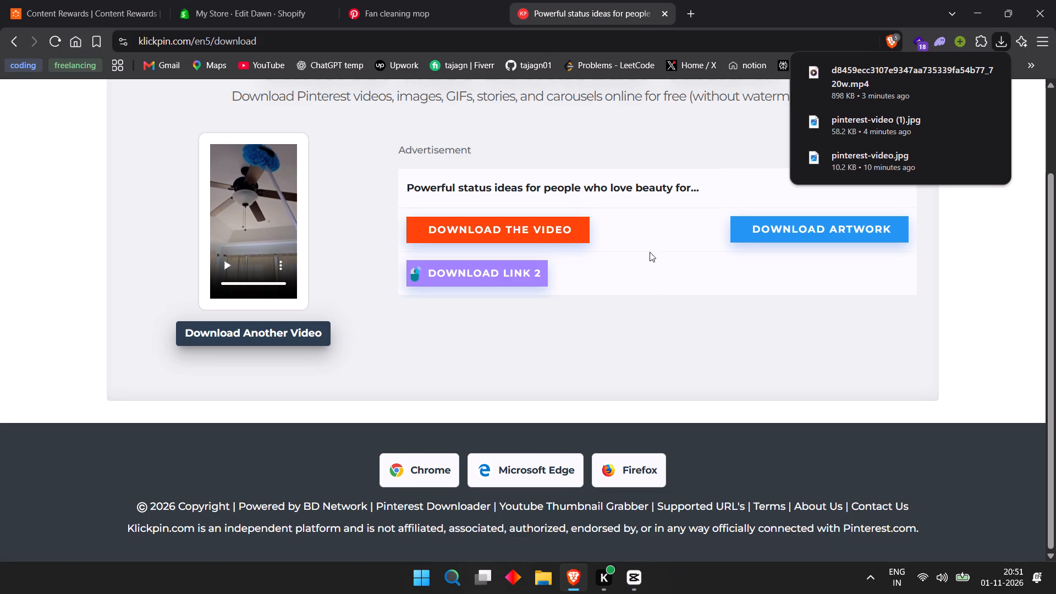
click(697, 0)
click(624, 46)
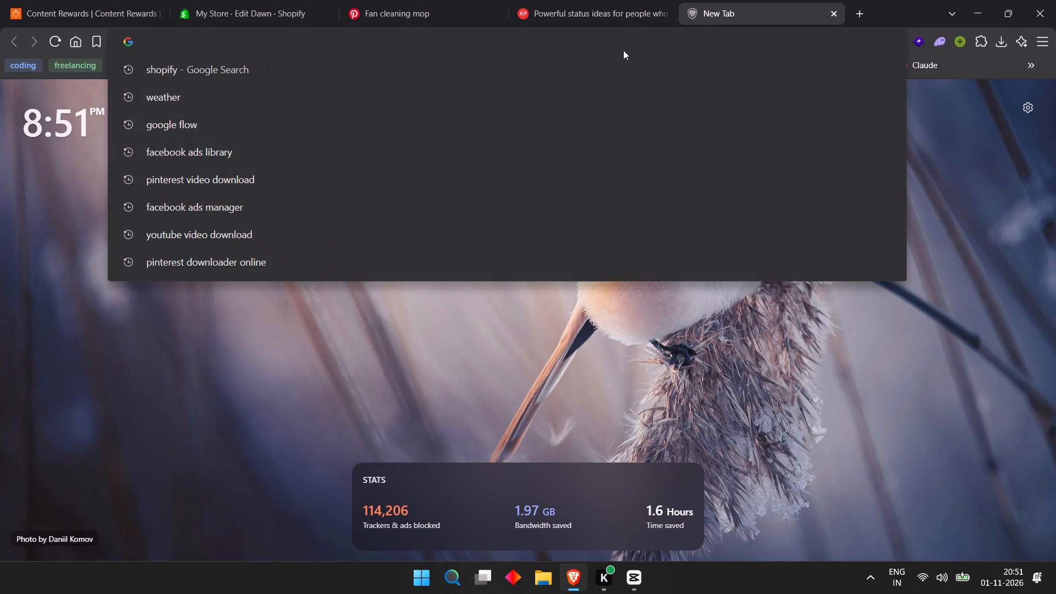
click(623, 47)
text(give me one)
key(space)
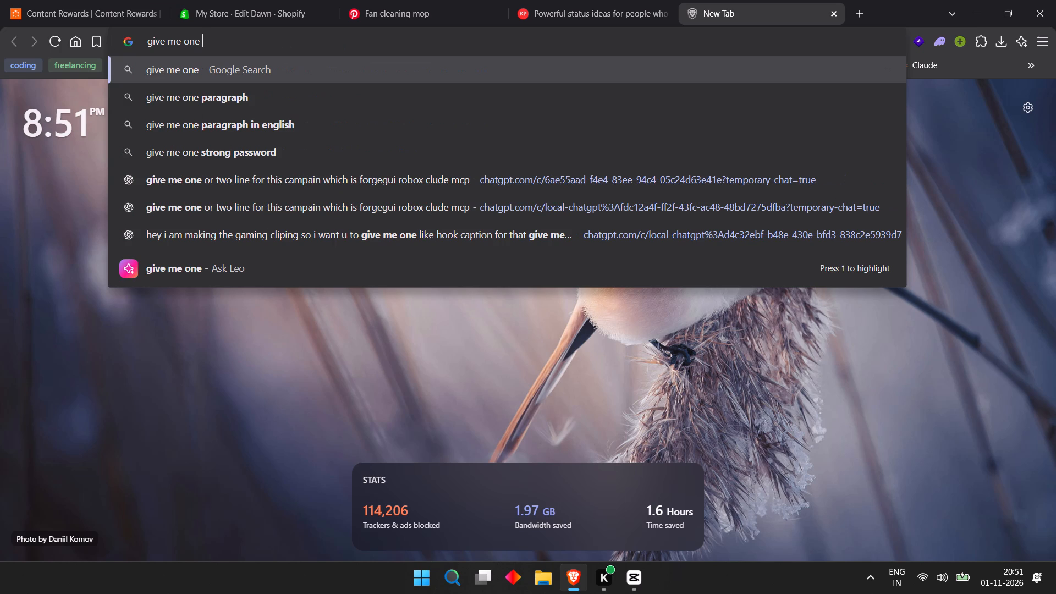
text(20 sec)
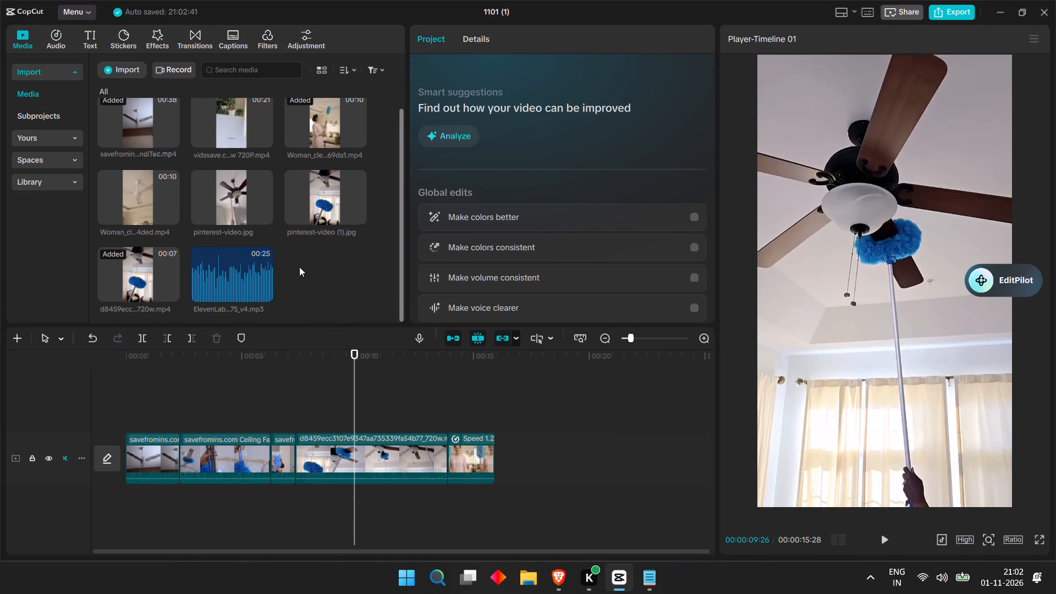
Import the newly downloaded ElevenLabs voice-over and place it at the start of the timeline beneath the video clips.
right_click(299, 267)
click(128, 67)
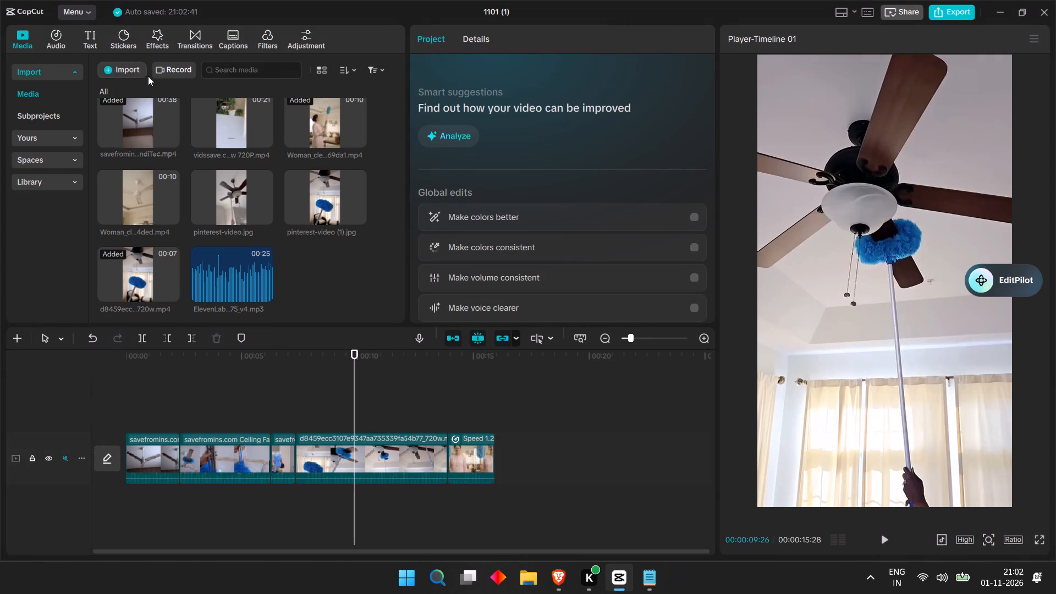
click(127, 76)
click(140, 95)
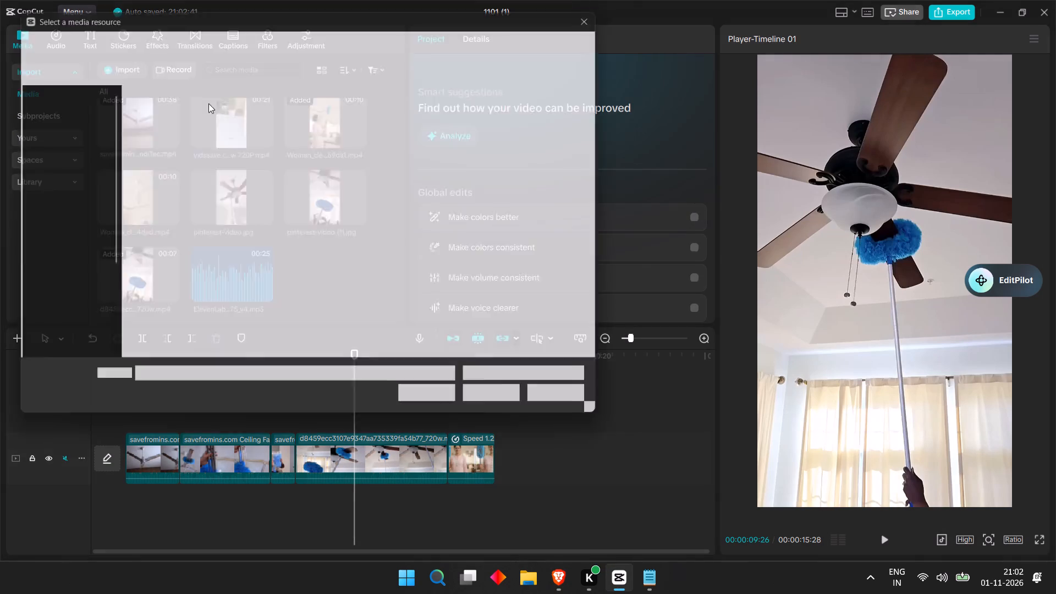
click(170, 148)
click(501, 402)
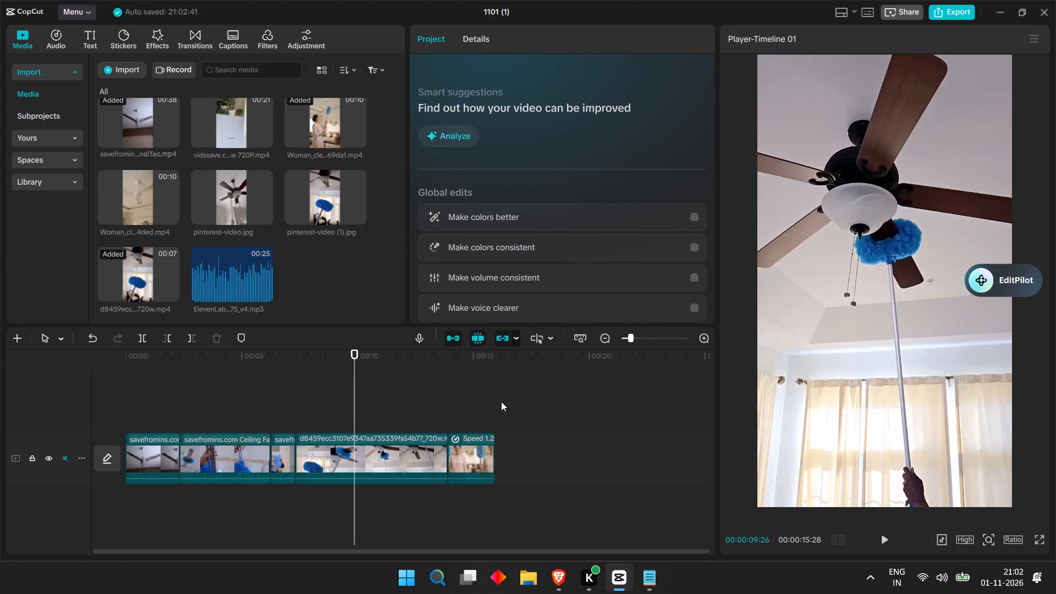
drag(321, 252, 138, 509)
drag(232, 499, 213, 498)
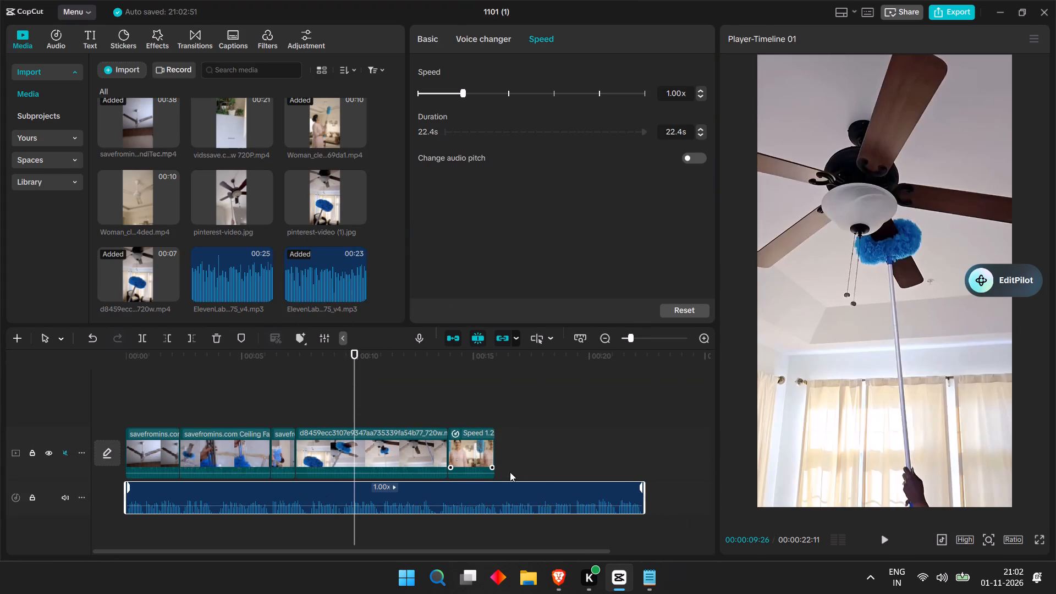
Cut the pause between 00:00:03:21 and 00:00:04:00 out of the voice-over and move the remaining audio up to close the gap.
drag(449, 346, 427, 357)
drag(427, 357, 181, 389)
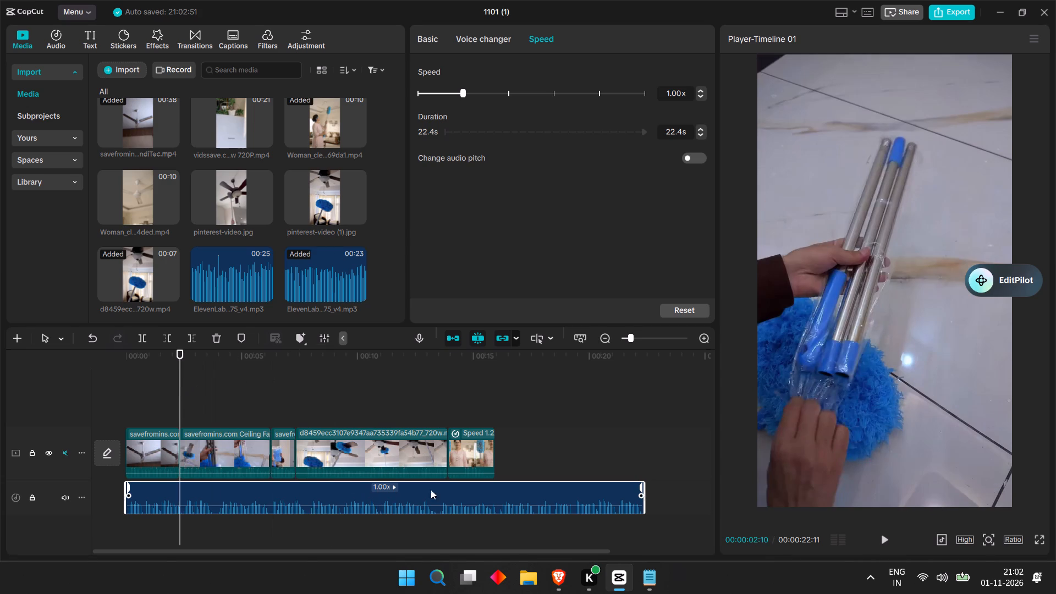
drag(633, 335, 644, 335)
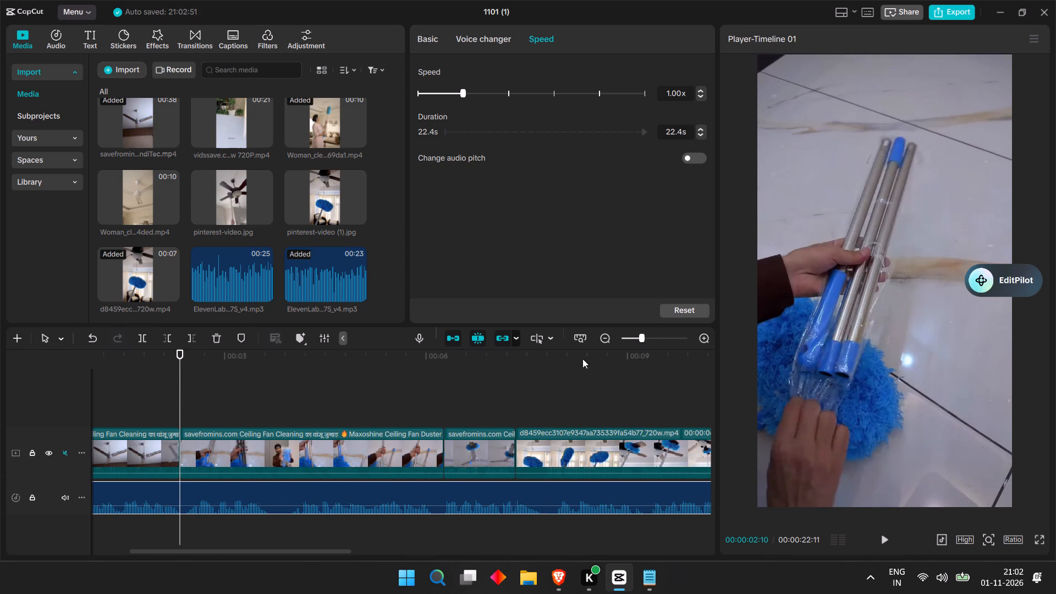
drag(236, 362, 272, 355)
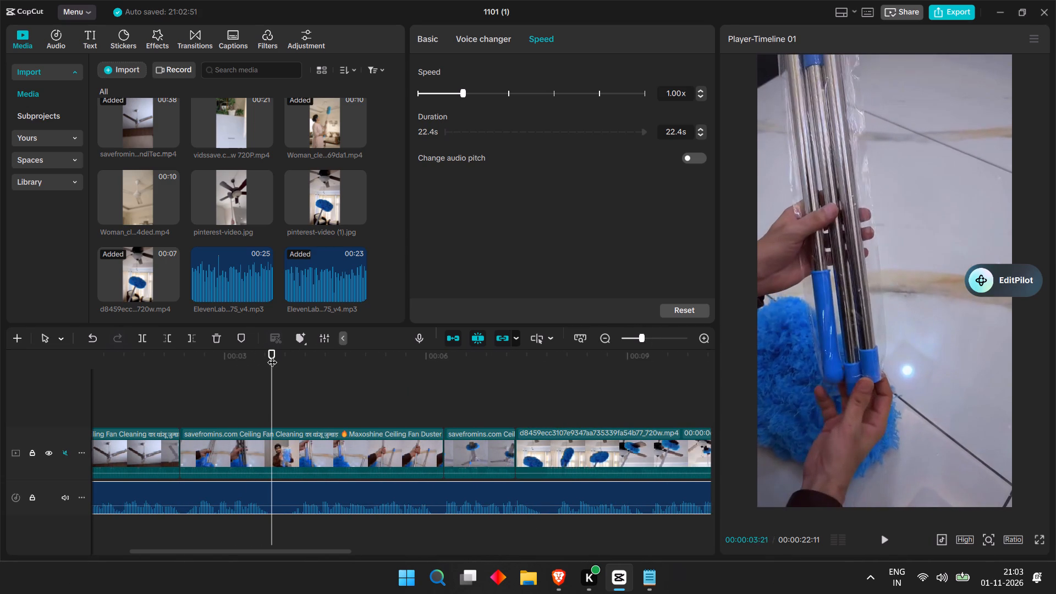
key(ctrl+b)
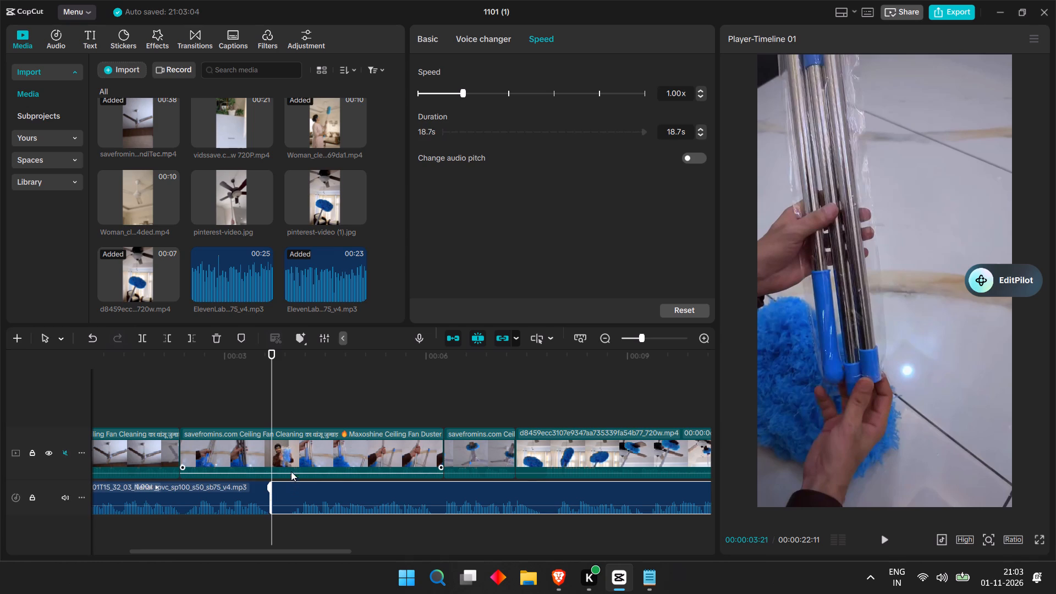
click(293, 363)
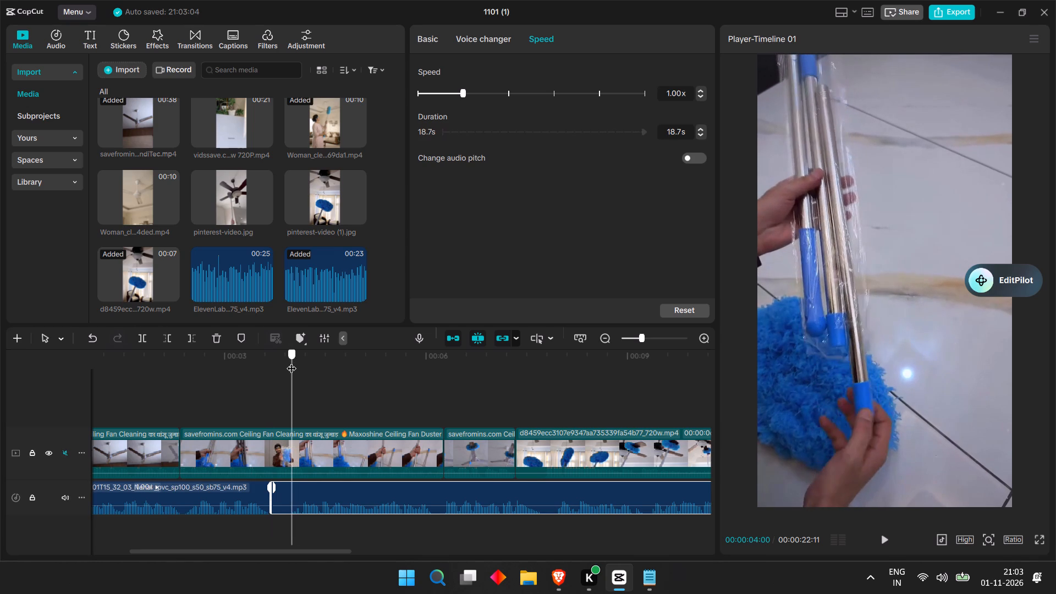
key(ctrl+b)
click(279, 493)
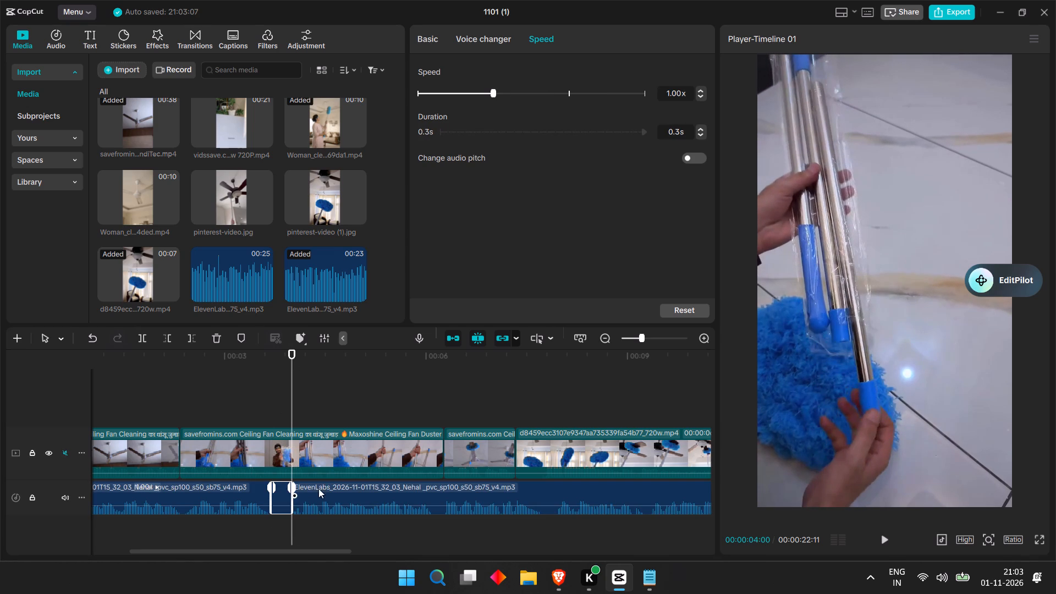
key(BackSpace)
drag(359, 495, 344, 494)
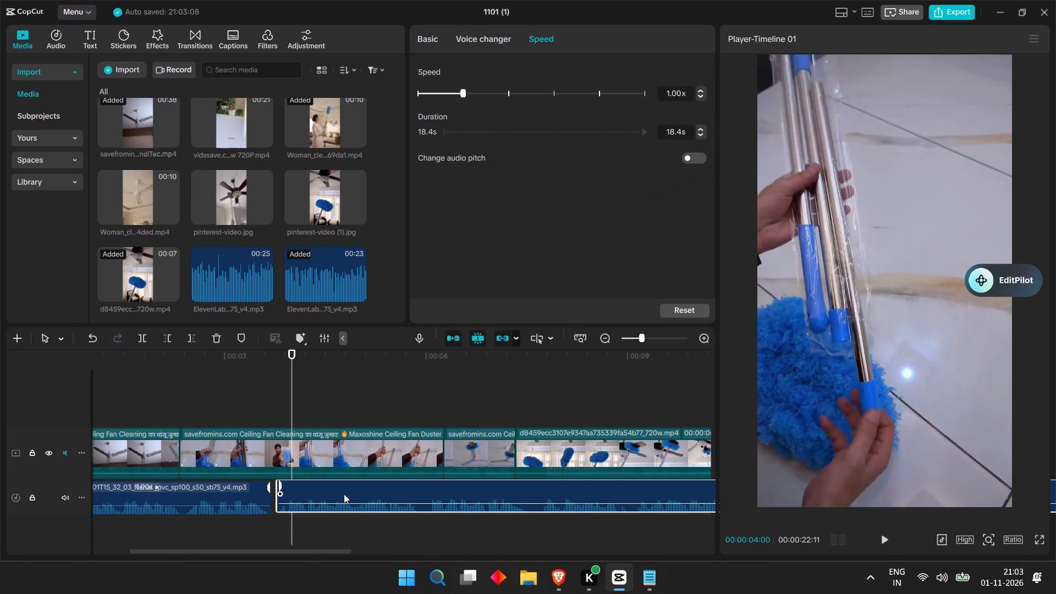
drag(344, 494, 342, 494)
Turn on the timeline's preview axis.
click(537, 338)
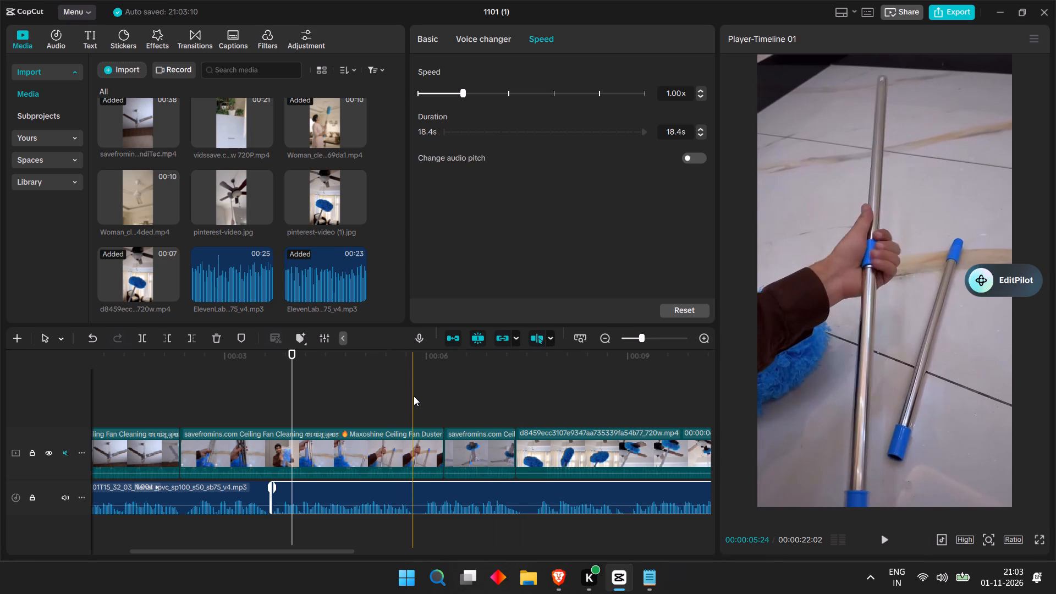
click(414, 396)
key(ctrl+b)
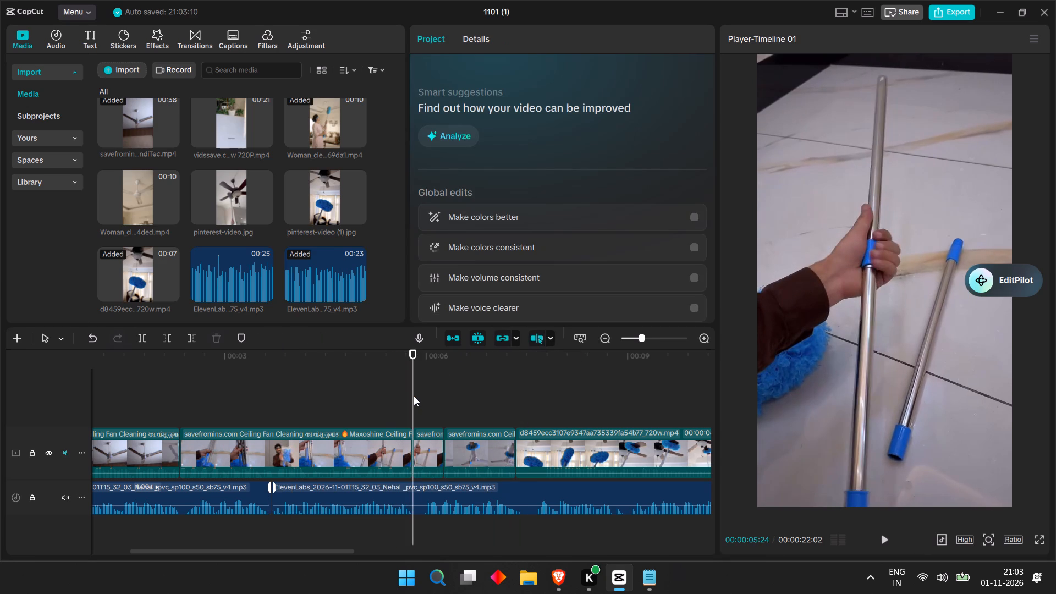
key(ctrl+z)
Turn off the timeline's preview axis.
click(541, 335)
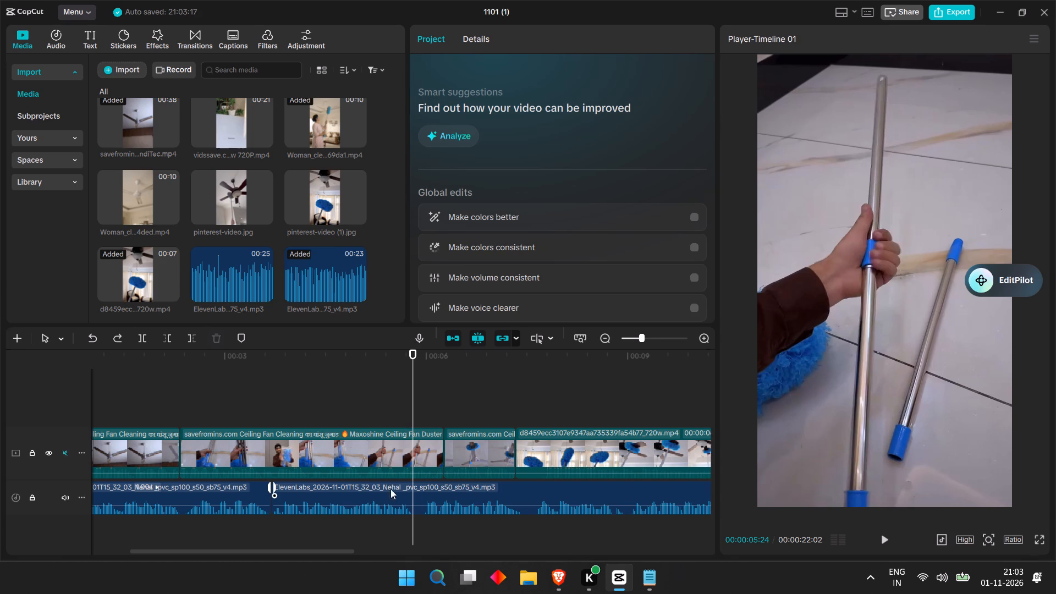
Cut the pause between 00:00:05:24 and 00:00:05:29 out of the voice-over and move the remaining audio up to close the gap.
click(394, 500)
key(ctrl+b)
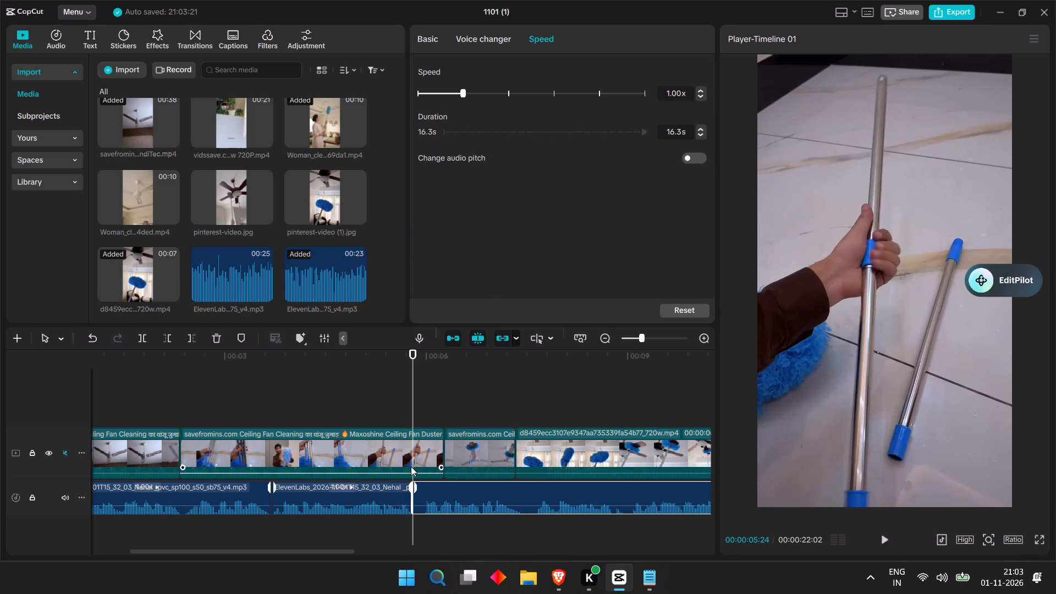
drag(410, 365, 422, 362)
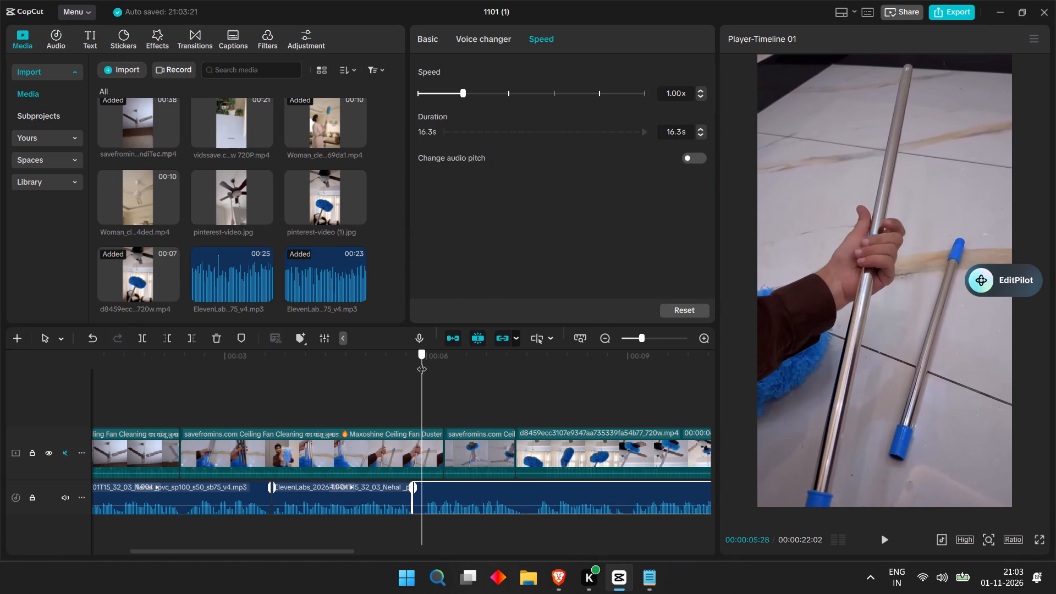
drag(422, 362, 424, 361)
right_click(422, 362)
key(ctrl+b)
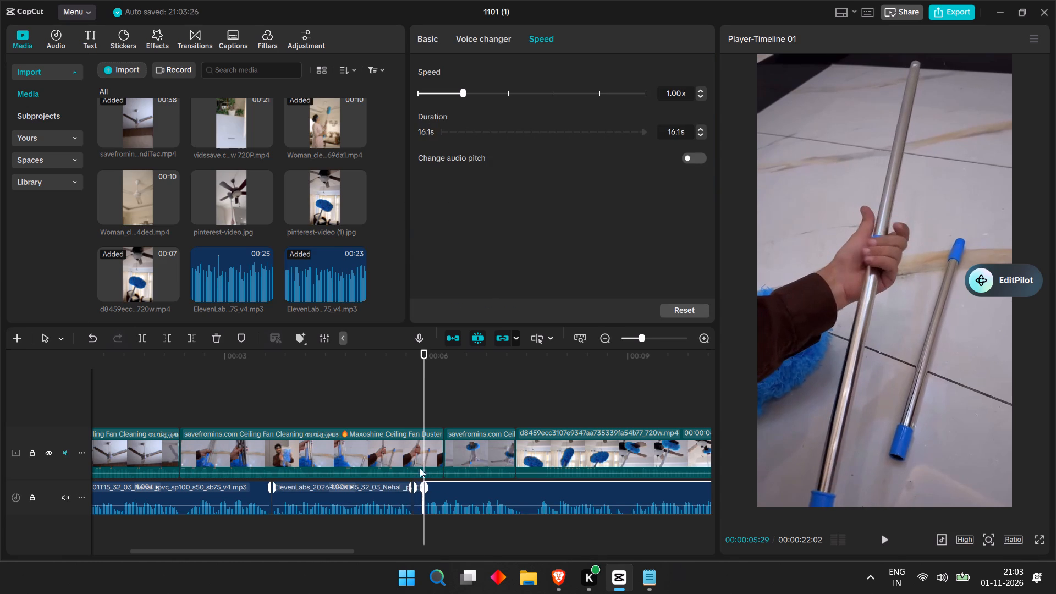
click(410, 504)
click(419, 495)
key(BackSpace)
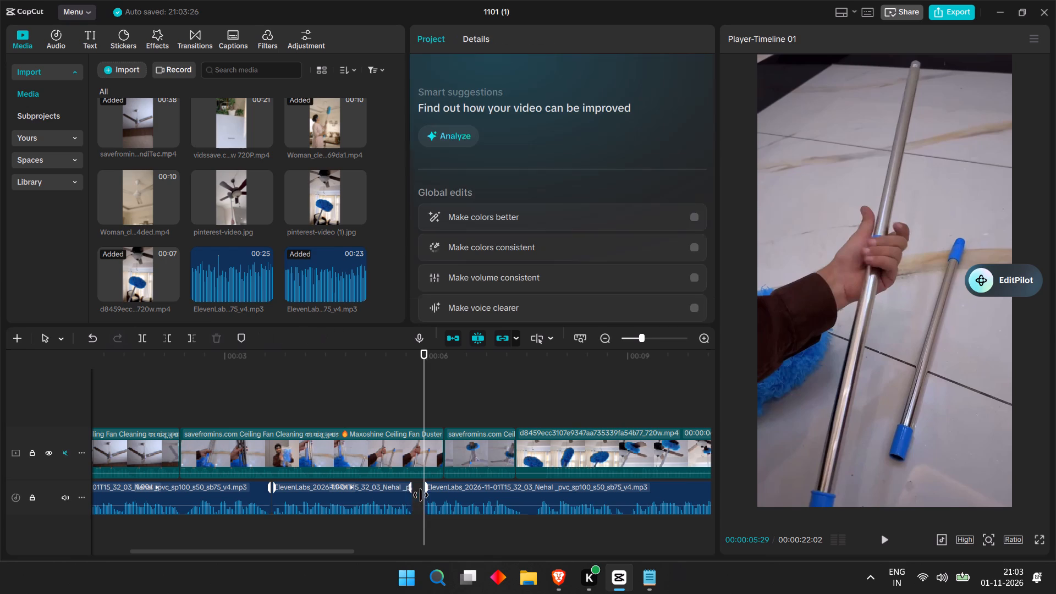
drag(475, 492, 463, 492)
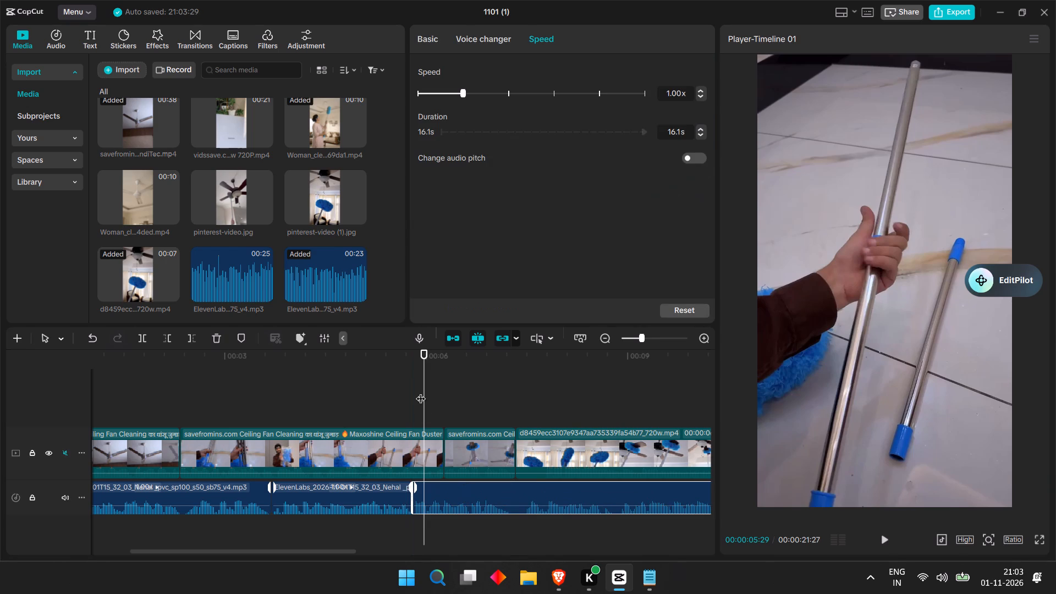
Play the opening seconds repeatedly from the start to check the voice-over against the first video clips.
drag(420, 377, 59, 401)
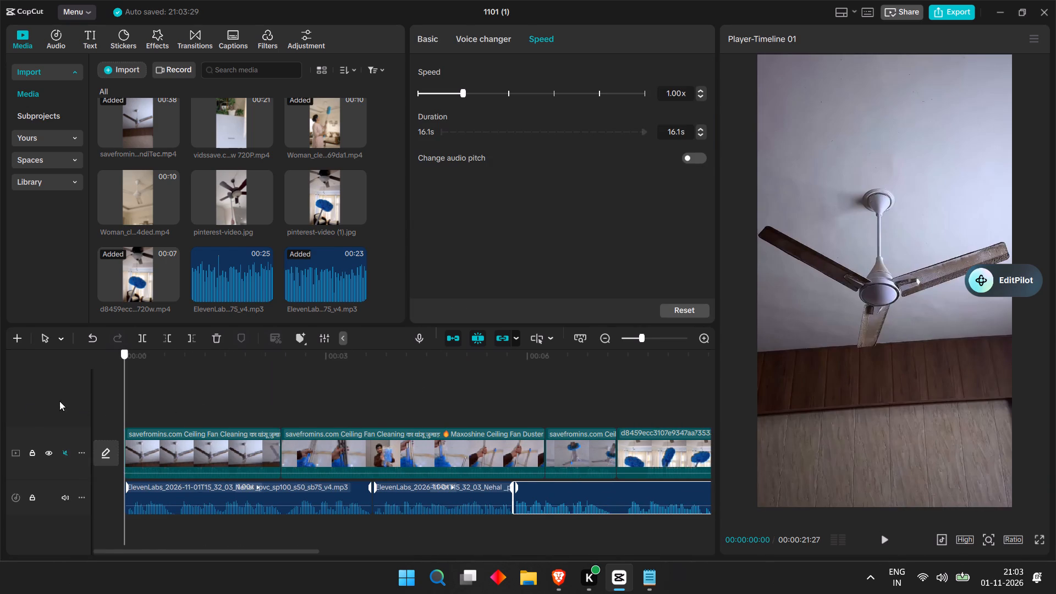
drag(59, 401, 133, 404)
key(space)
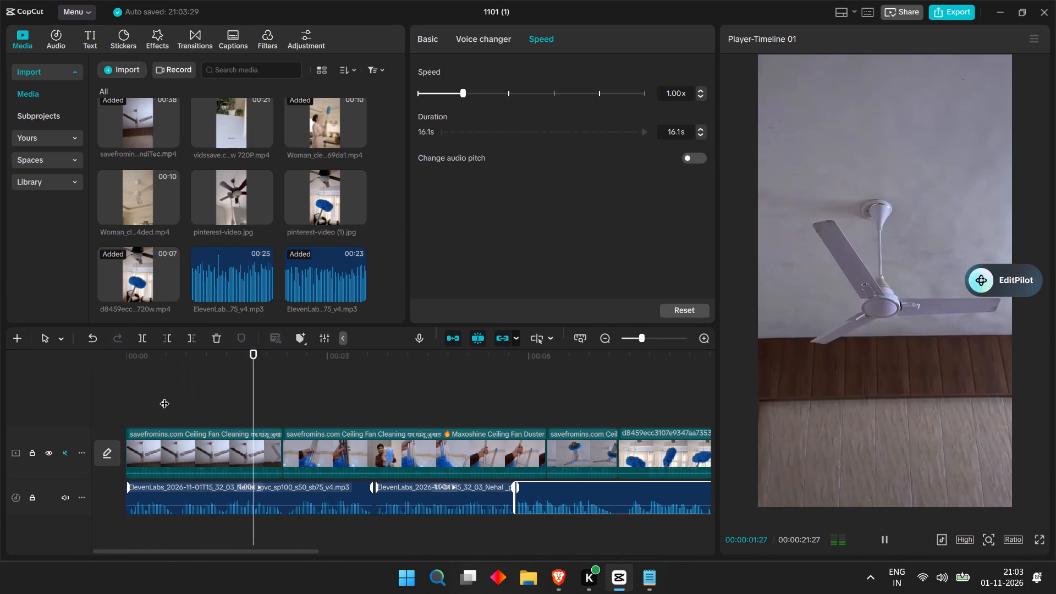
key(space)
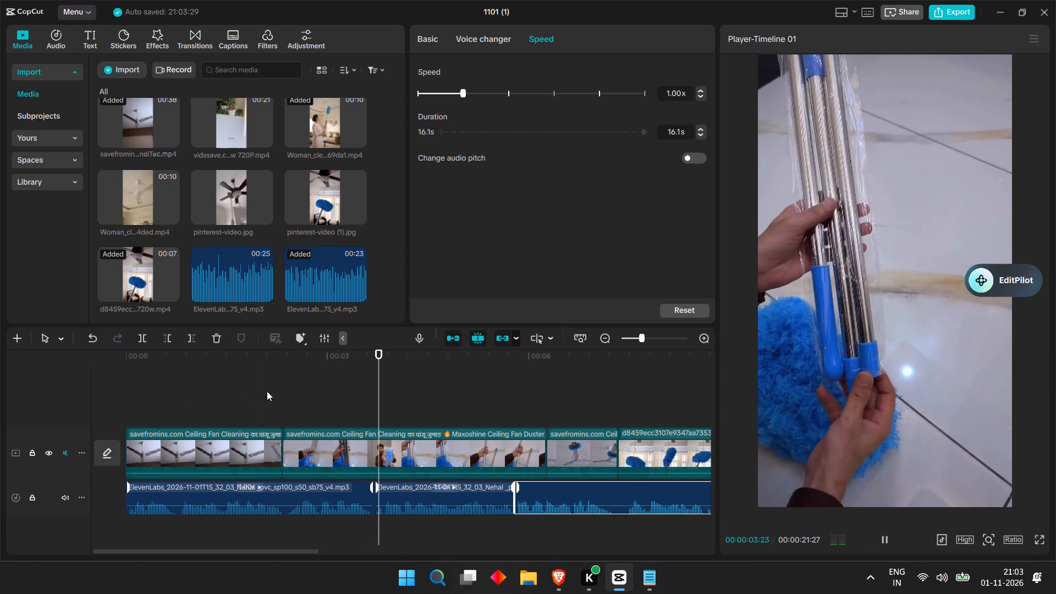
drag(241, 369, 197, 369)
click(216, 344)
drag(193, 355, 145, 373)
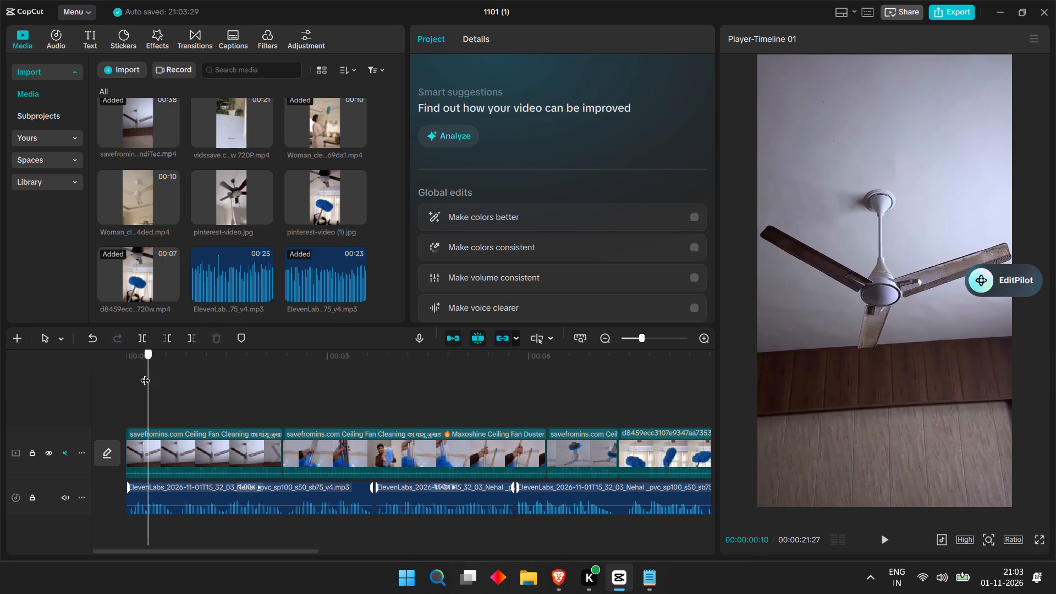
drag(145, 373, 123, 379)
key(space)
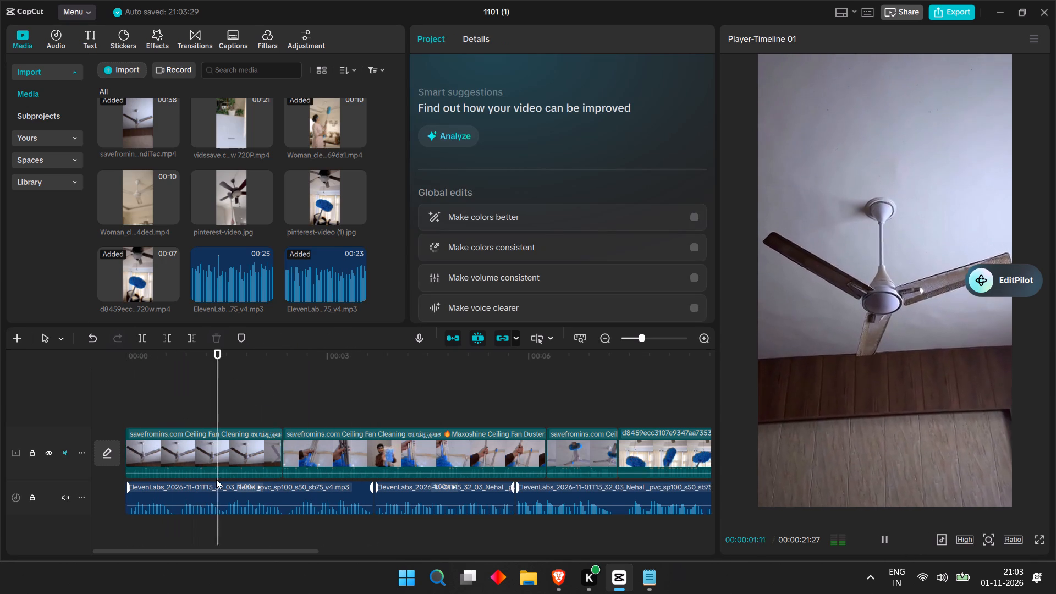
key(space)
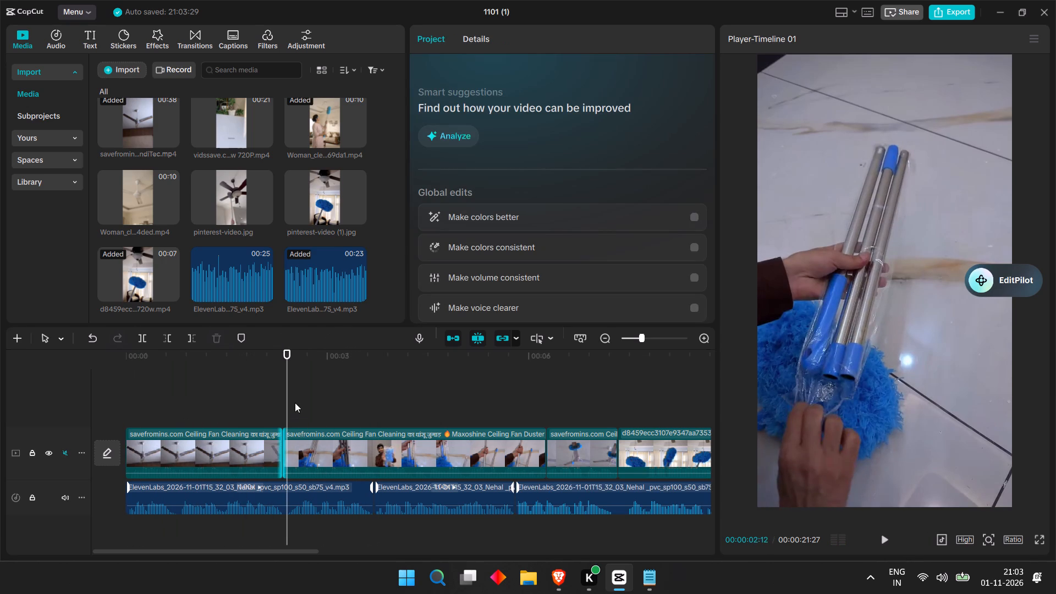
drag(288, 397, 119, 410)
key(space)
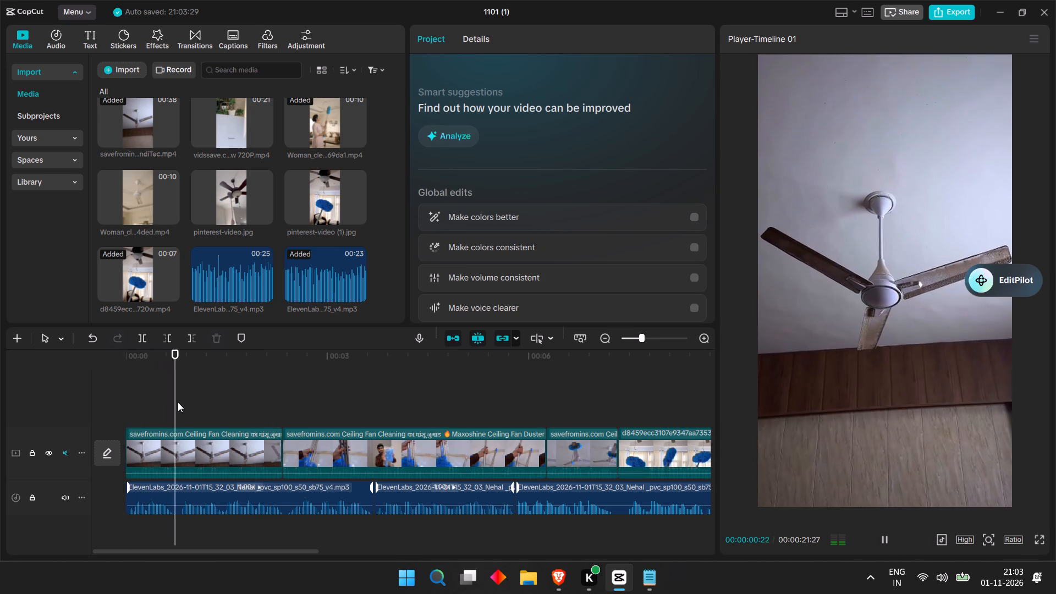
key(space)
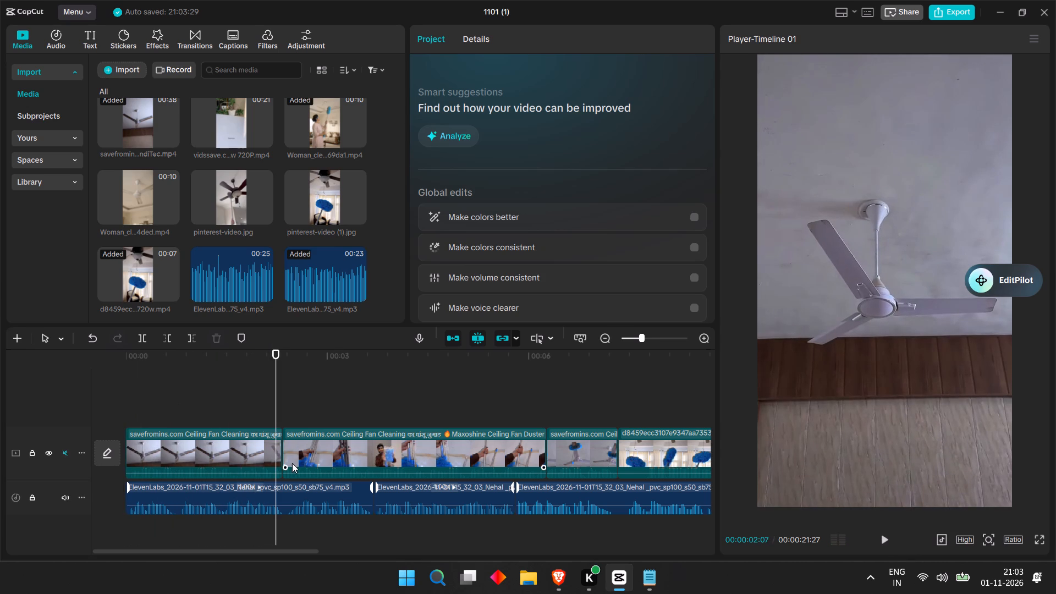
Split the first video clip at 00:00:02:07.
key(ctrl+b)
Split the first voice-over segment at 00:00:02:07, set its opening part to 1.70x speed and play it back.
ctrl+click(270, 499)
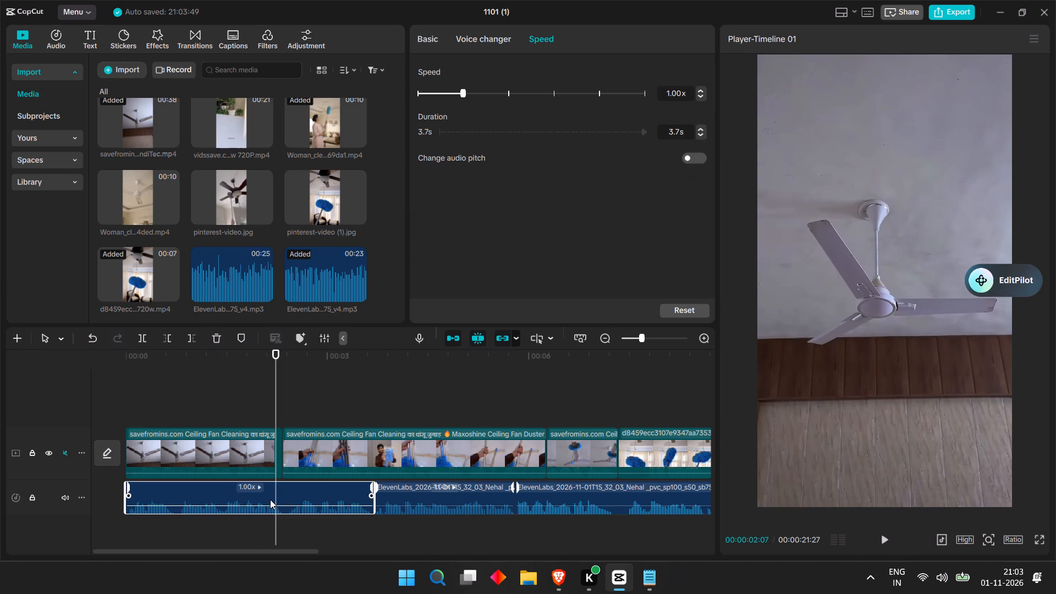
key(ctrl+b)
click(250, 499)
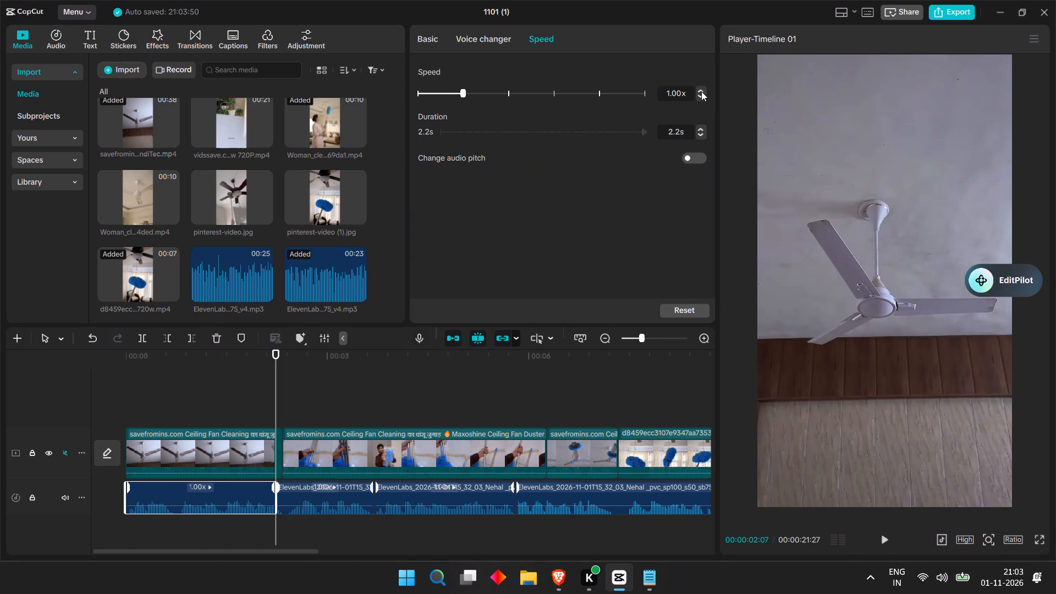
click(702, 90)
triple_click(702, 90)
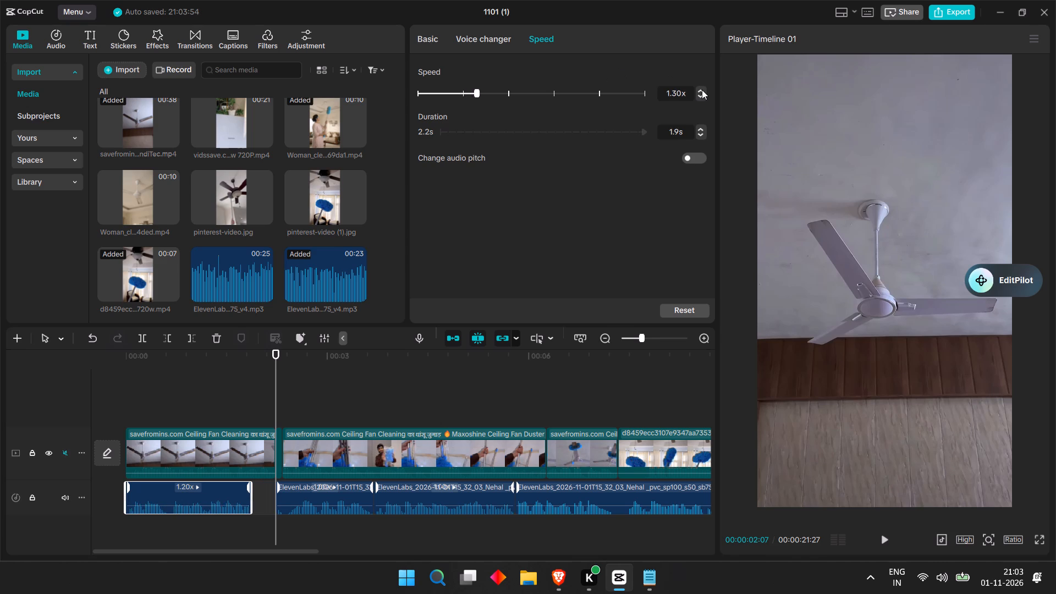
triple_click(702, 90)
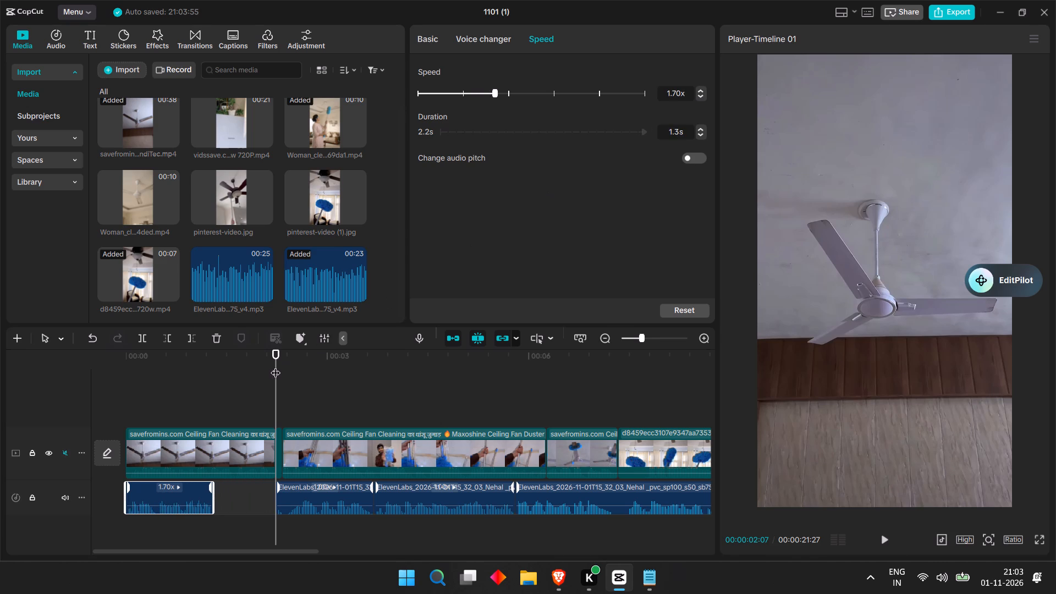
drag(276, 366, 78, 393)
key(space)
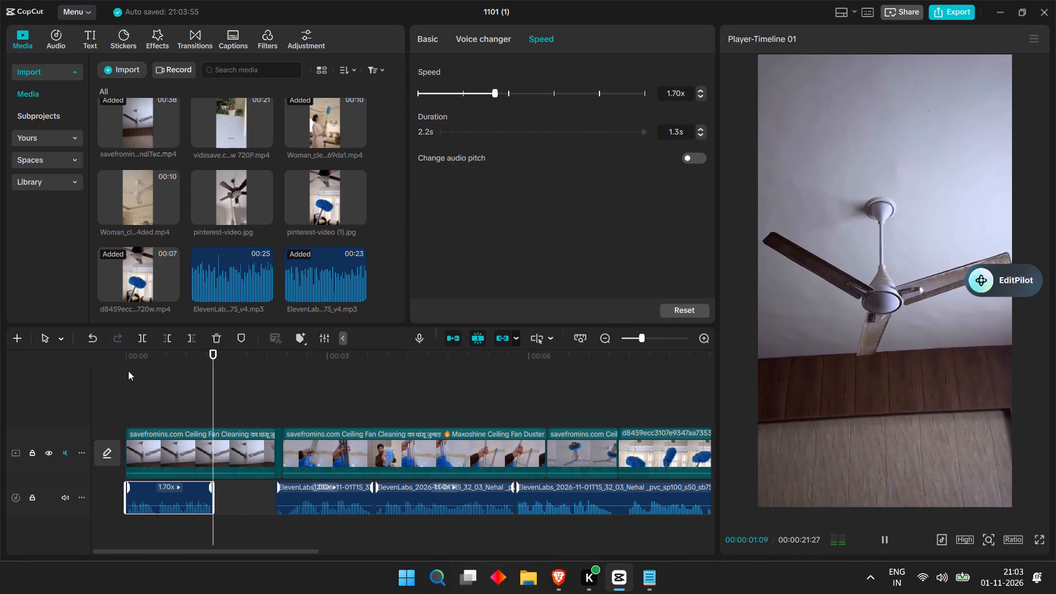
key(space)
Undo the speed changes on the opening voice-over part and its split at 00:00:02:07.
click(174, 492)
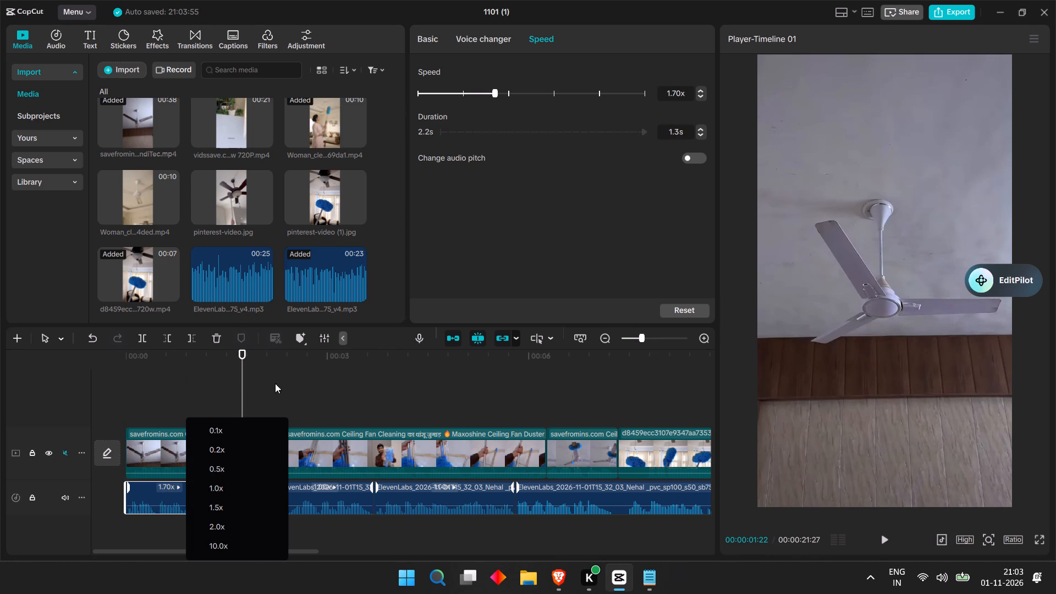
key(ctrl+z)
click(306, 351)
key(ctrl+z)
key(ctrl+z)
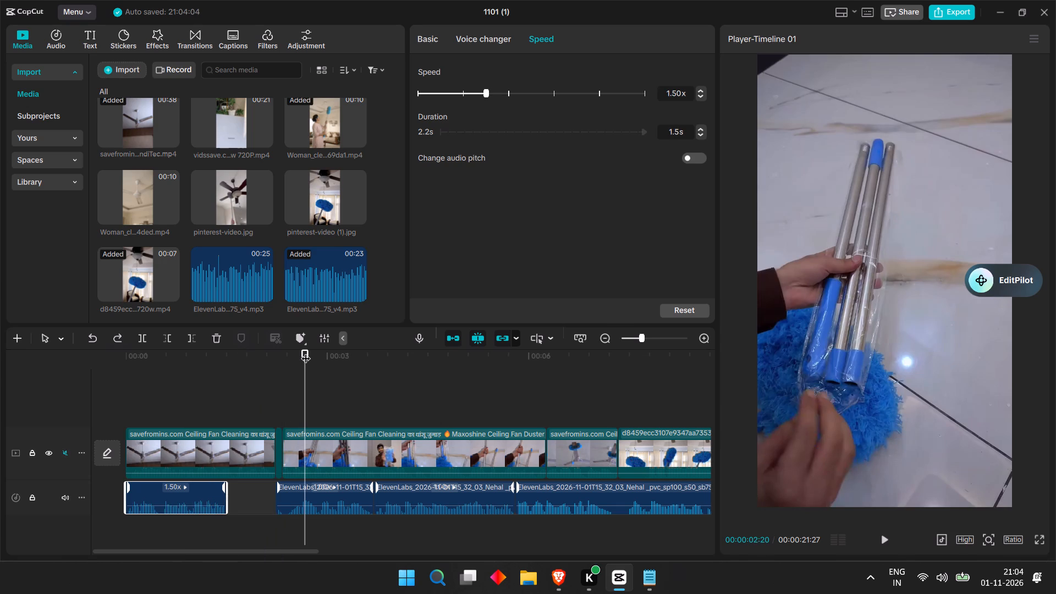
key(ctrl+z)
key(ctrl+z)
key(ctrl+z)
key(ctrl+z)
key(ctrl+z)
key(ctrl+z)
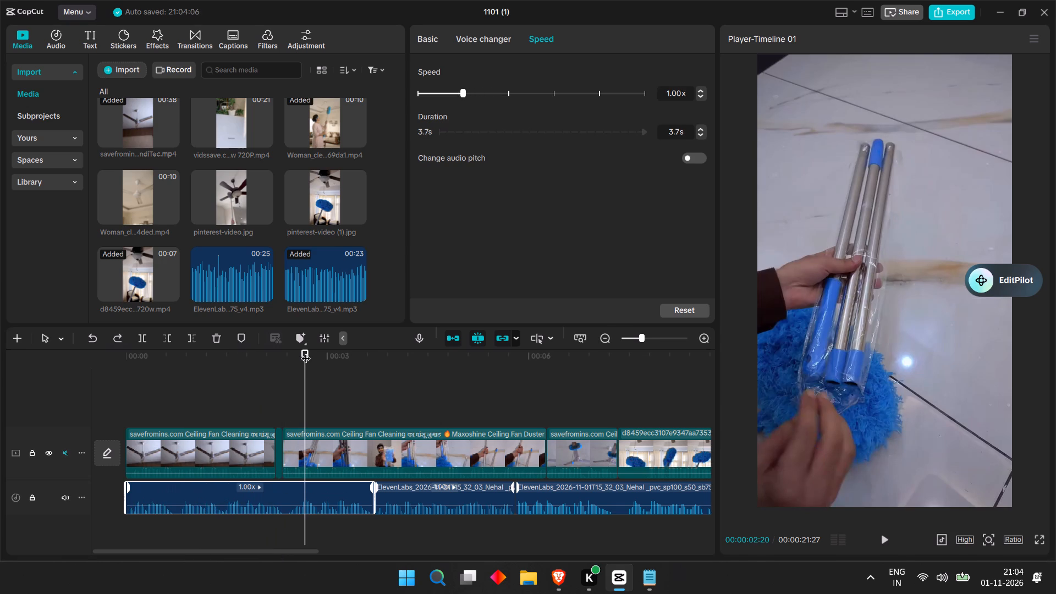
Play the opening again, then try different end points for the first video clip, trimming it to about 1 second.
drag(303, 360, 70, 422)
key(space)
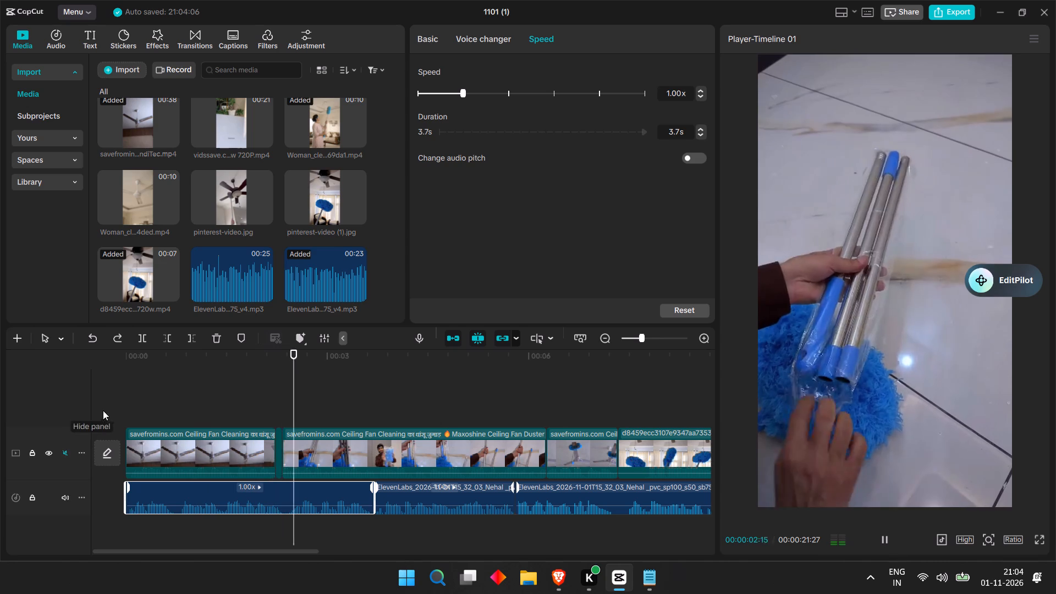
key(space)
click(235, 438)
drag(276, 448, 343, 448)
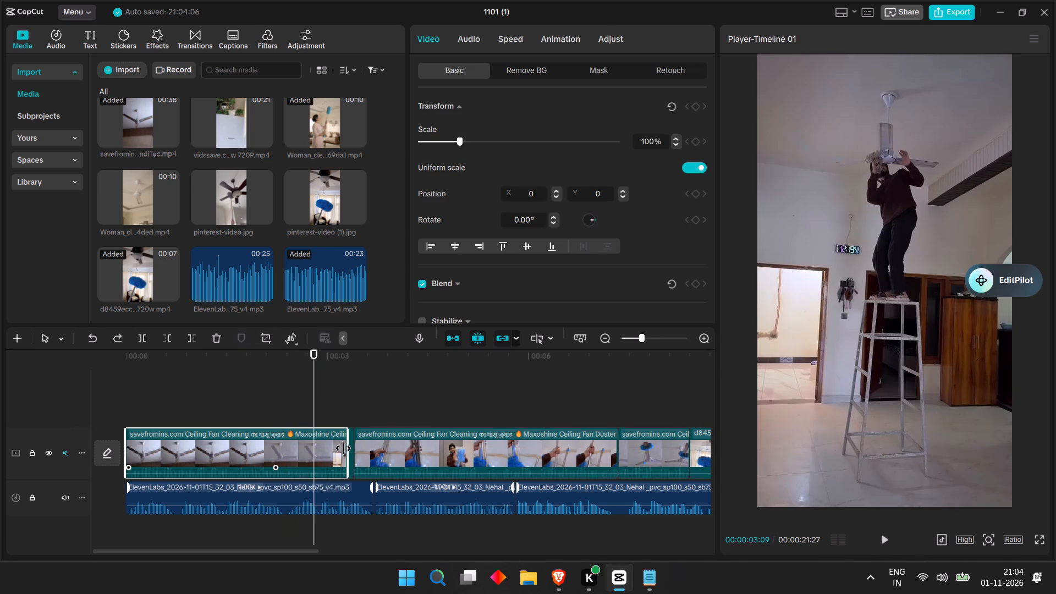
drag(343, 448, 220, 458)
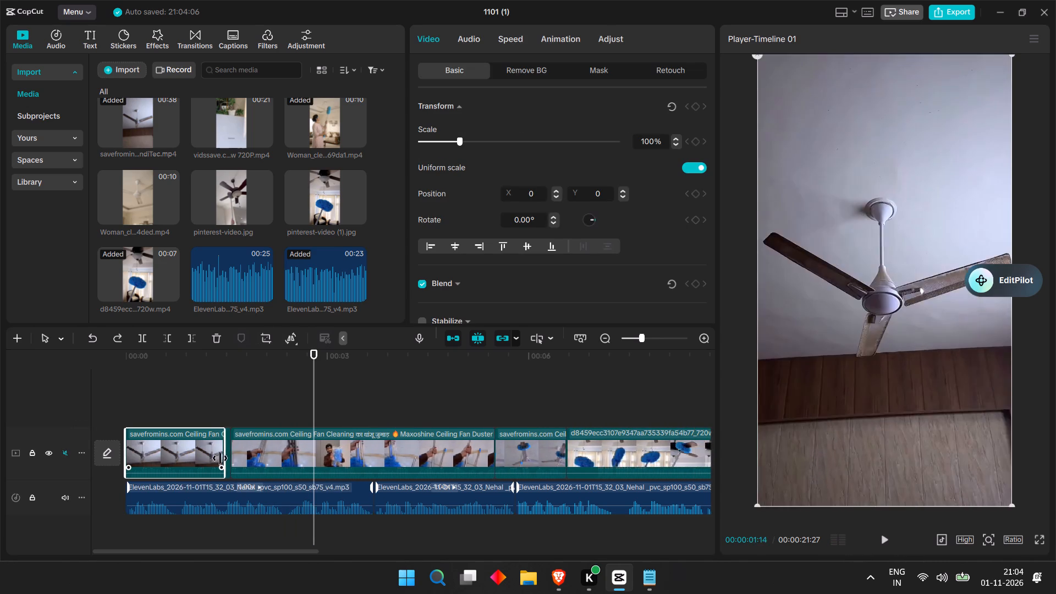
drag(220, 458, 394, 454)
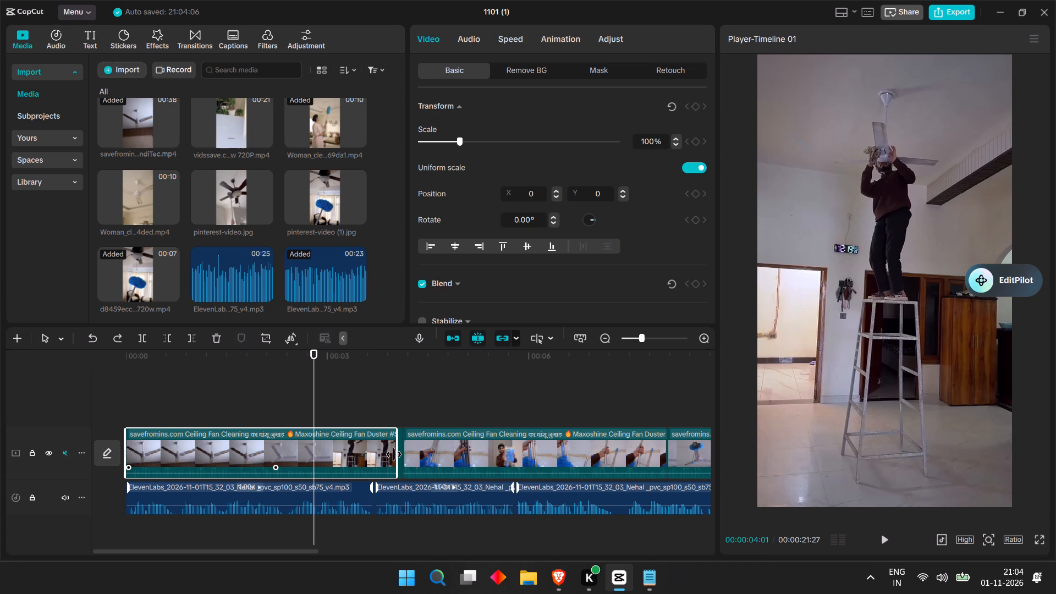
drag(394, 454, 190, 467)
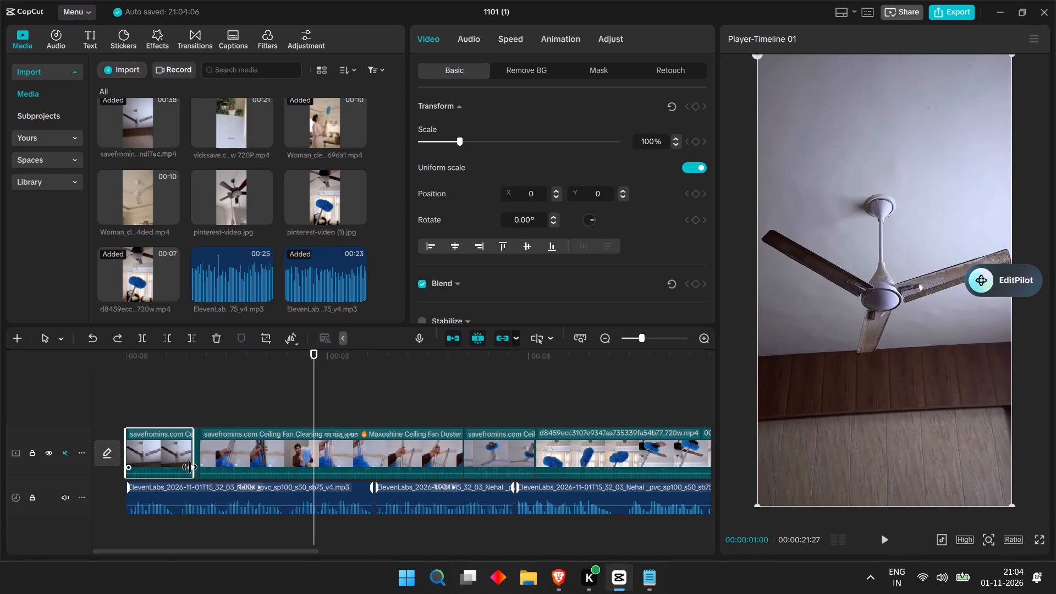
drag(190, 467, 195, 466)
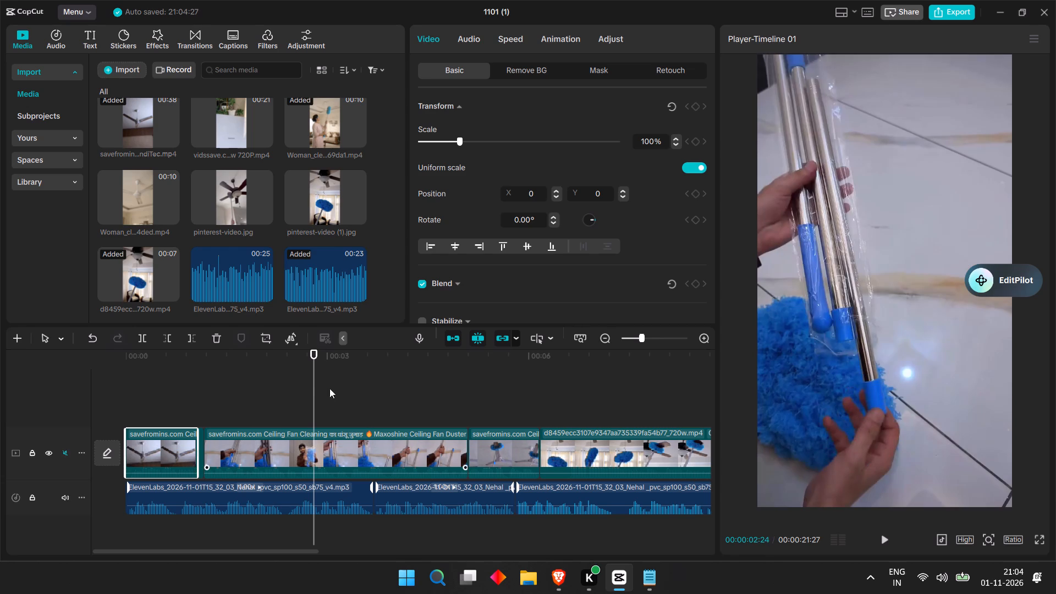
Extend the end of the first video clip so it lasts about 2 seconds.
drag(308, 380, 299, 386)
click(311, 376)
drag(311, 376, 193, 393)
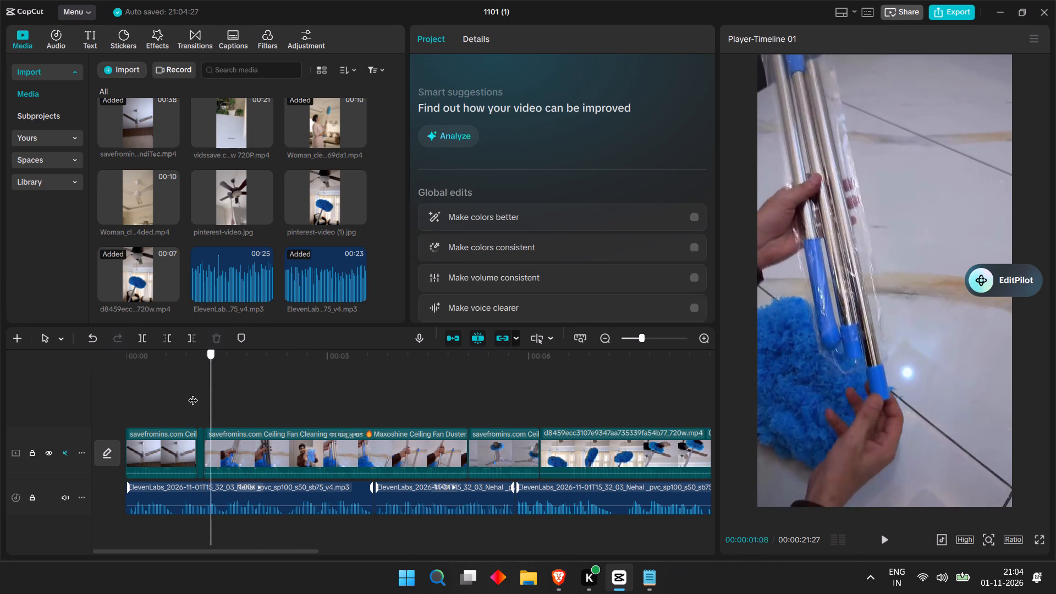
drag(193, 393, 174, 397)
click(170, 452)
drag(198, 448, 326, 451)
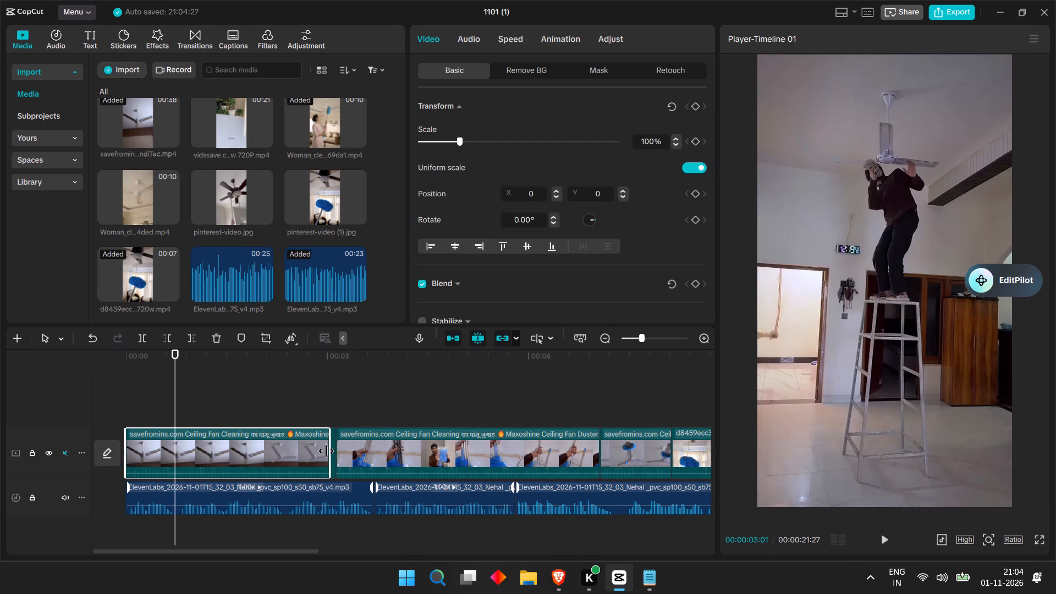
drag(326, 451, 261, 457)
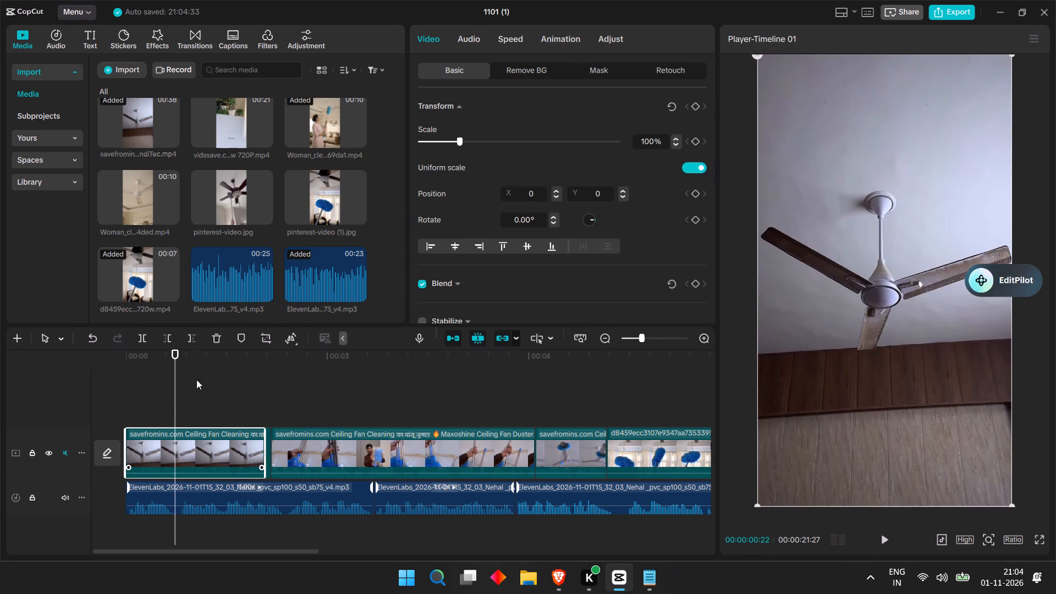
Play the opening from the start of the timeline through the end of the first video clip.
drag(170, 360, 112, 364)
key(space)
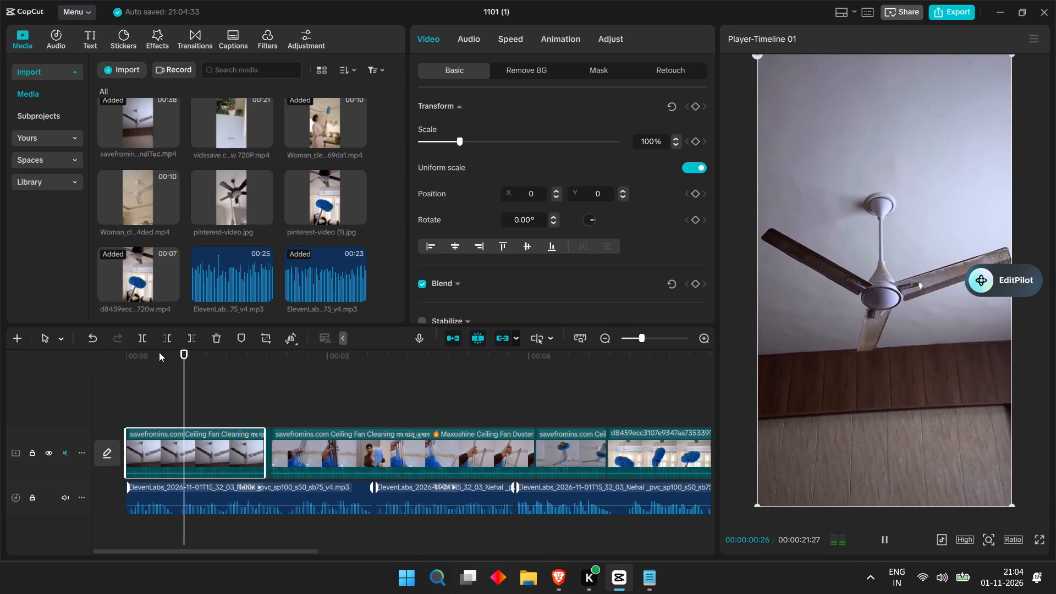
key(space)
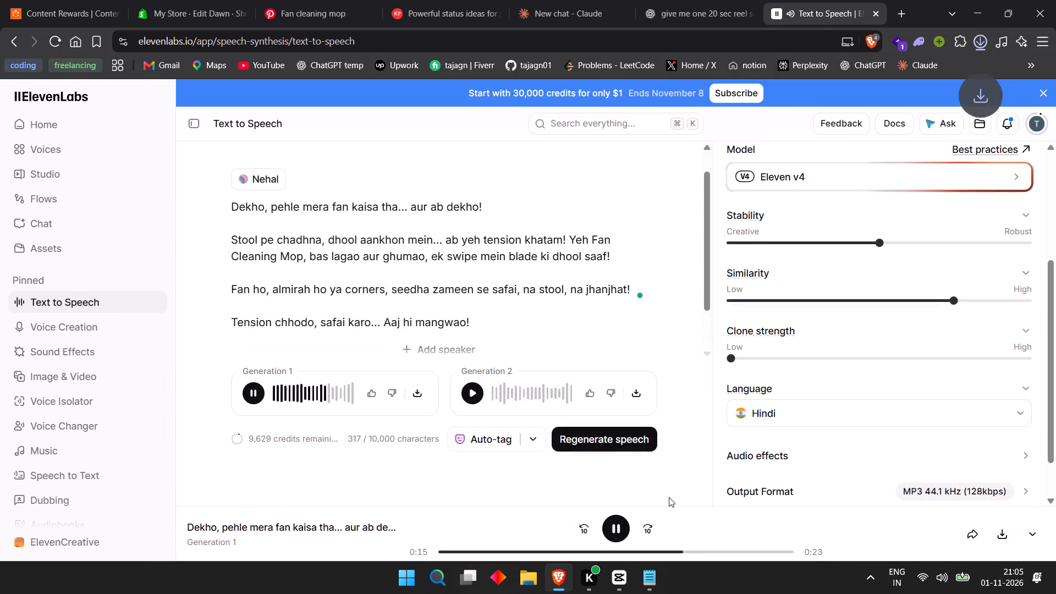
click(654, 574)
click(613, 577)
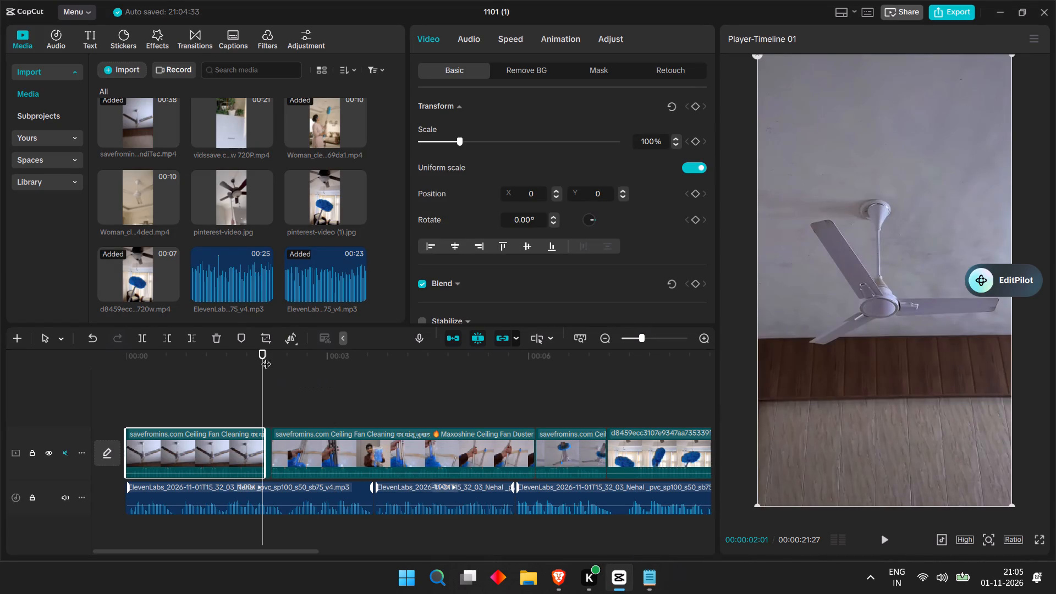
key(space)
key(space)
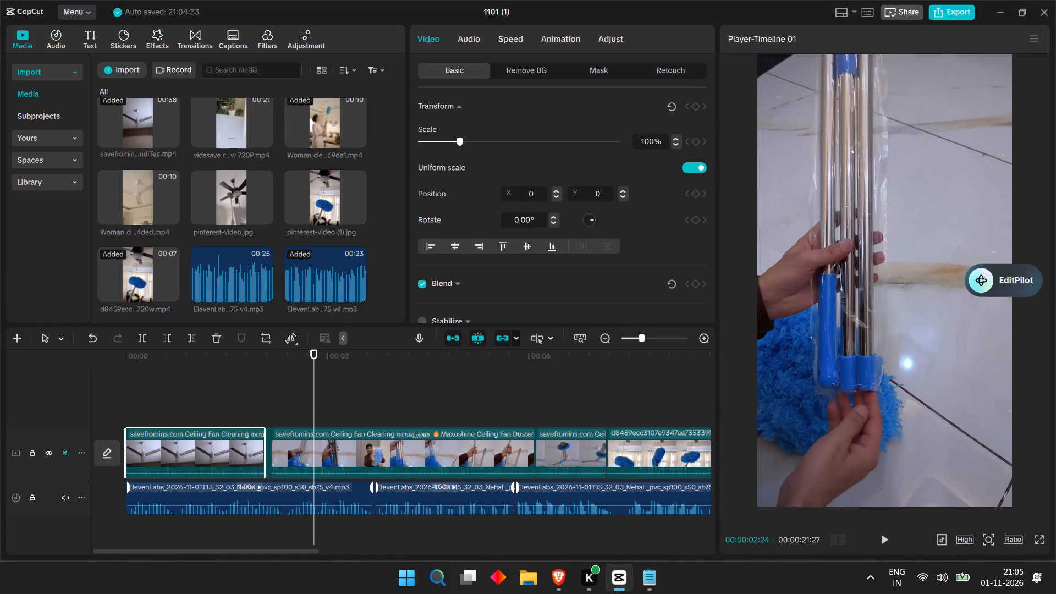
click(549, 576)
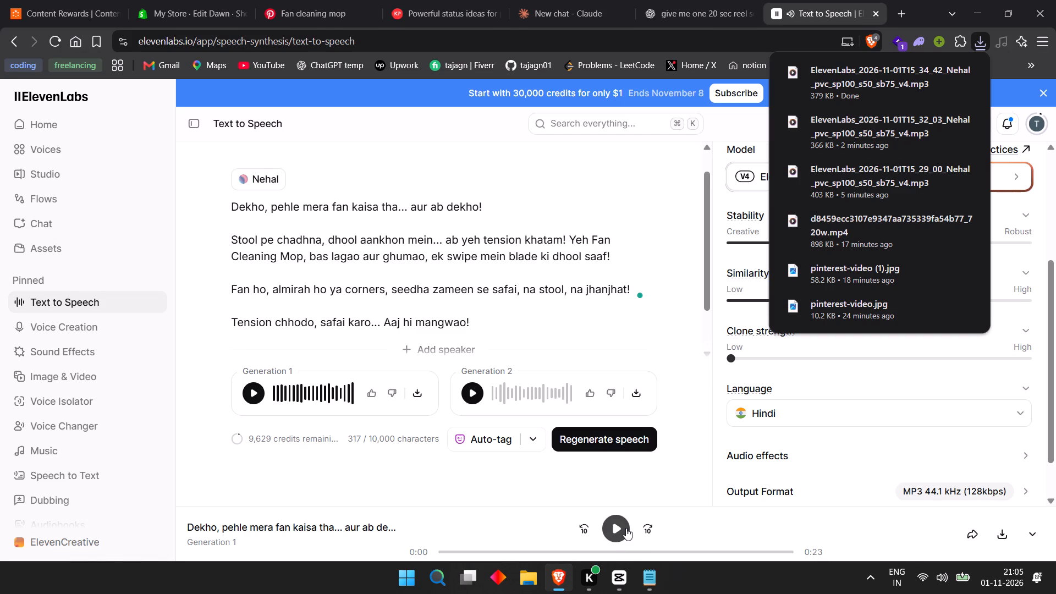
Switch back to CapCut and delete both older ElevenLabs voice-over files from the project media, including their segments on the timeline.
click(628, 578)
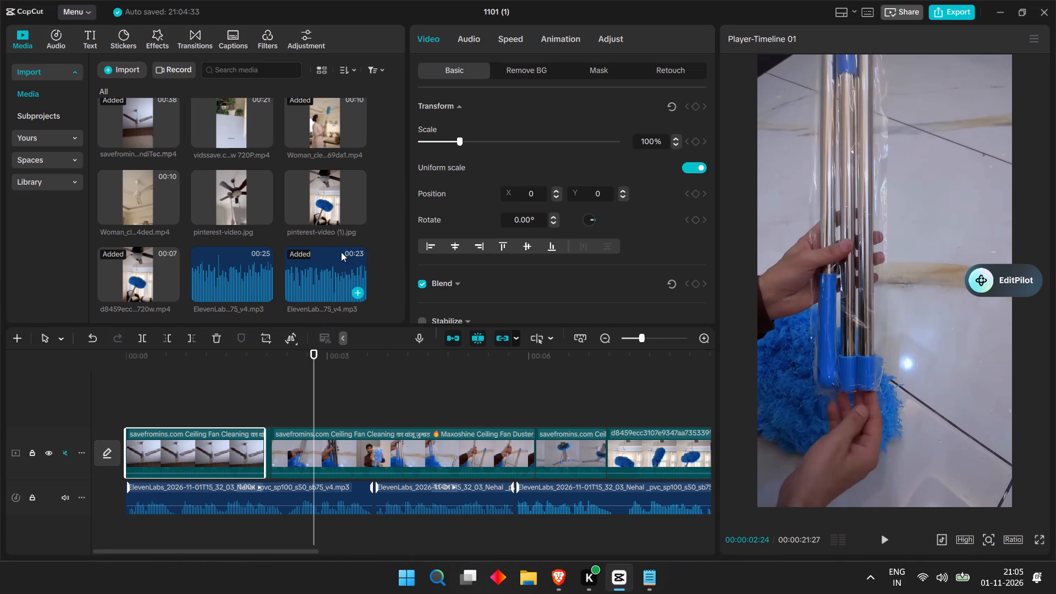
drag(375, 258, 247, 268)
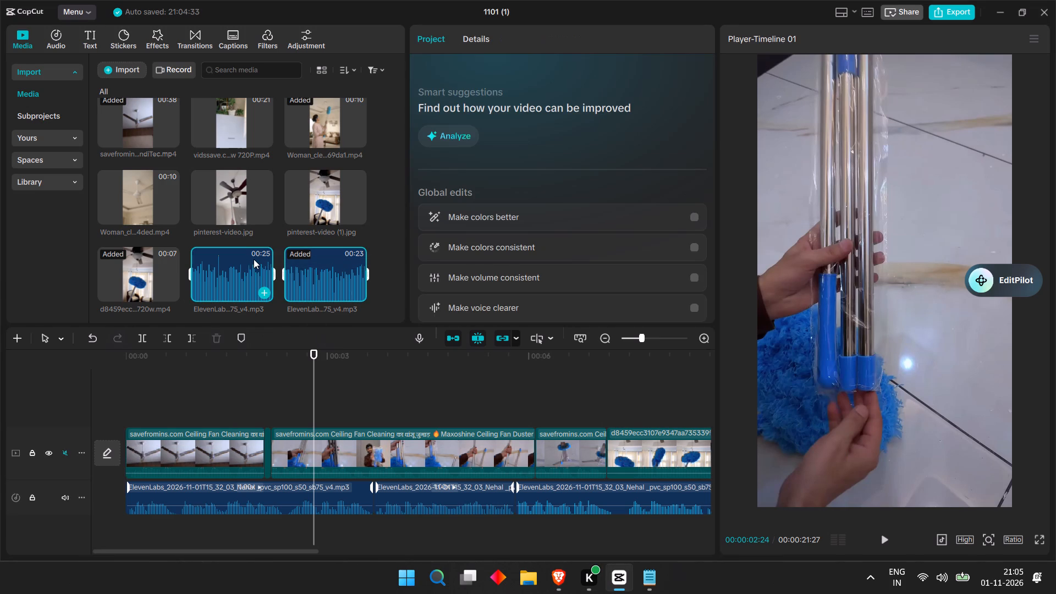
key(Delete)
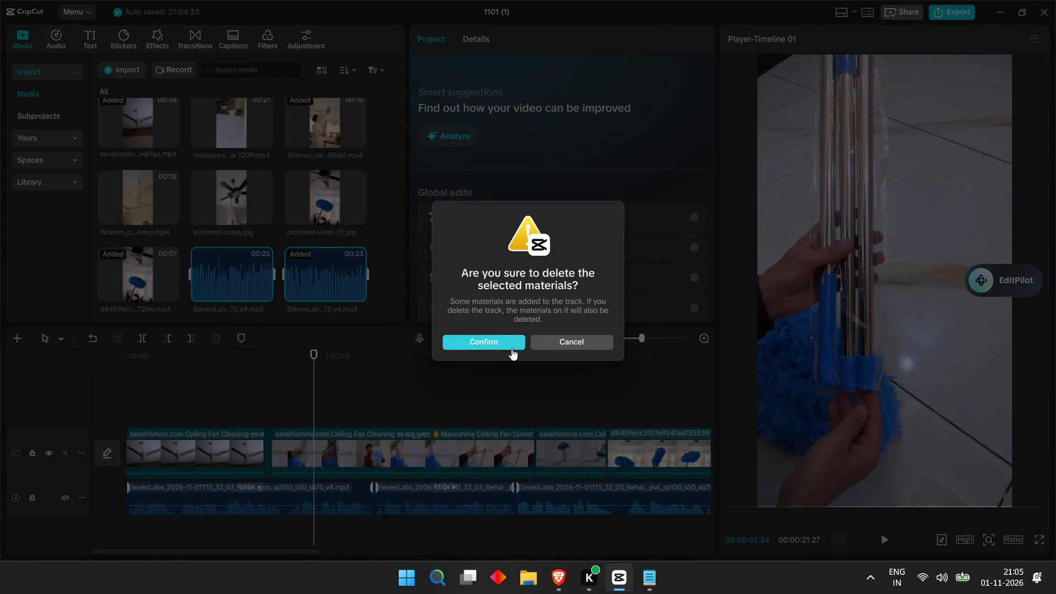
click(512, 348)
Import the ElevenLabs 15_34_42 Nehal recording from Downloads and place it below the video clips at the start of the timeline.
click(114, 64)
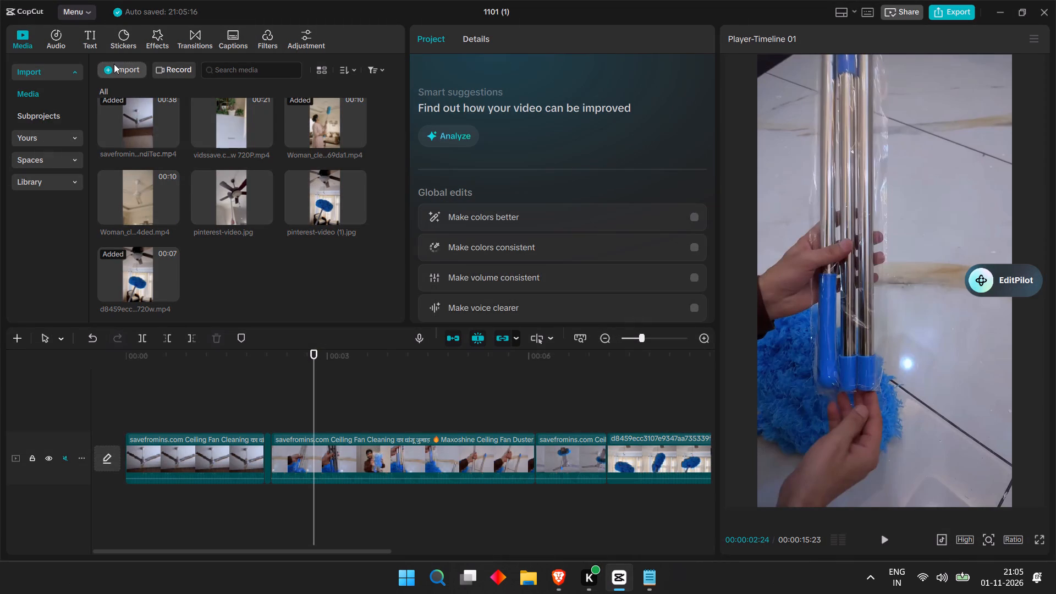
click(131, 92)
click(147, 118)
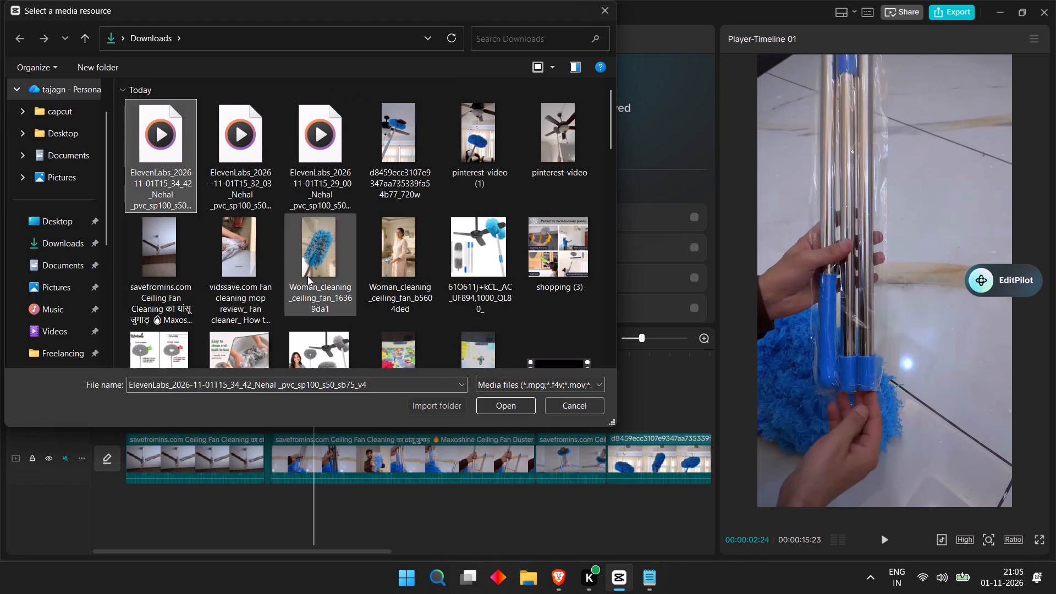
click(501, 407)
drag(235, 267, 210, 416)
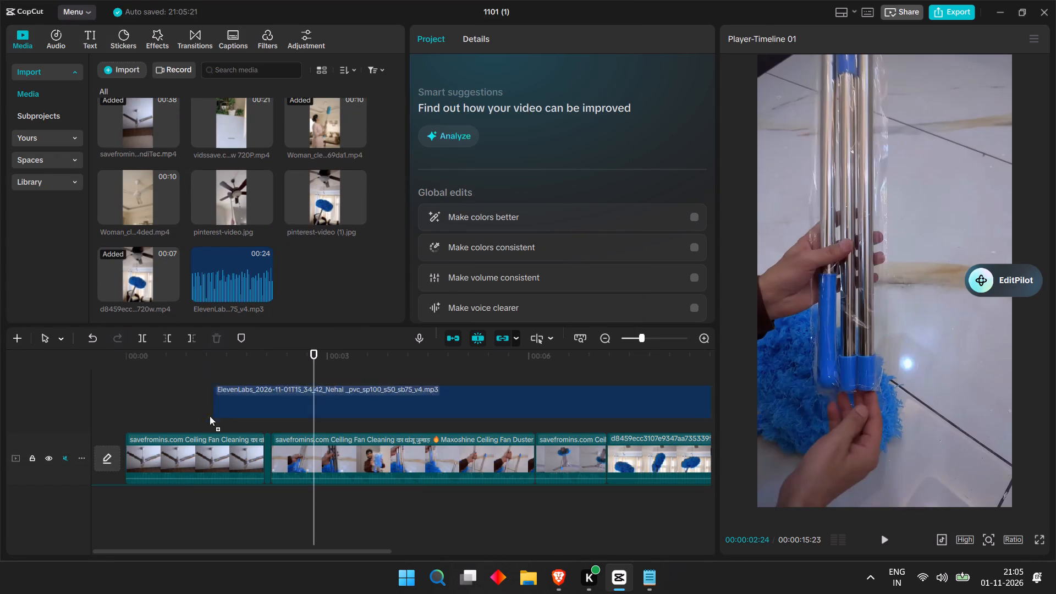
drag(210, 416, 116, 502)
Play the opening with the new voice-over, then trim about 0.1 s off its start and move it back to the timeline's start.
drag(308, 387, 279, 392)
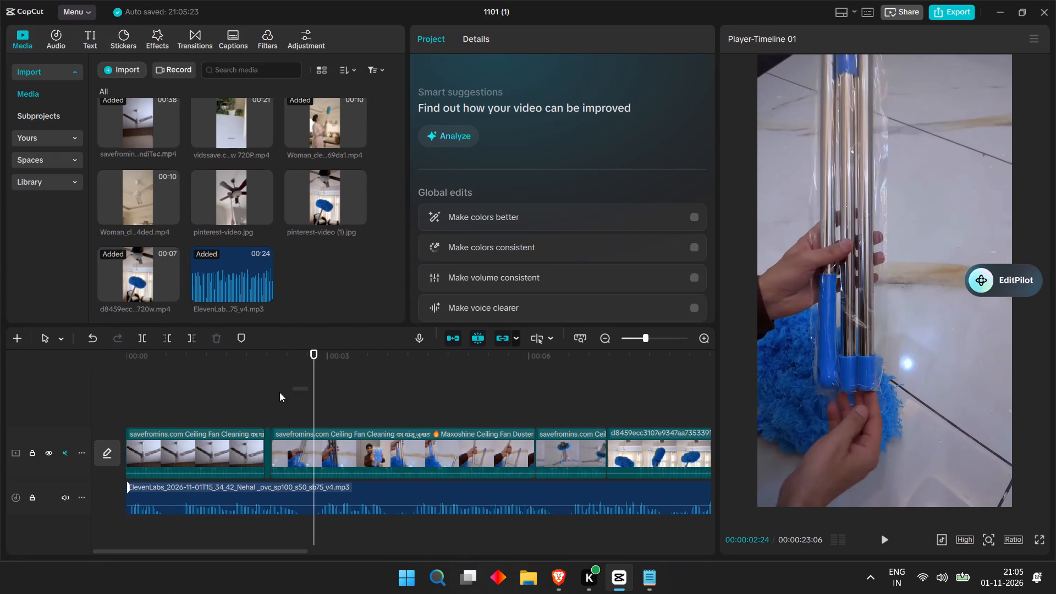
drag(279, 392, 148, 395)
click(321, 356)
drag(319, 356, 112, 367)
key(space)
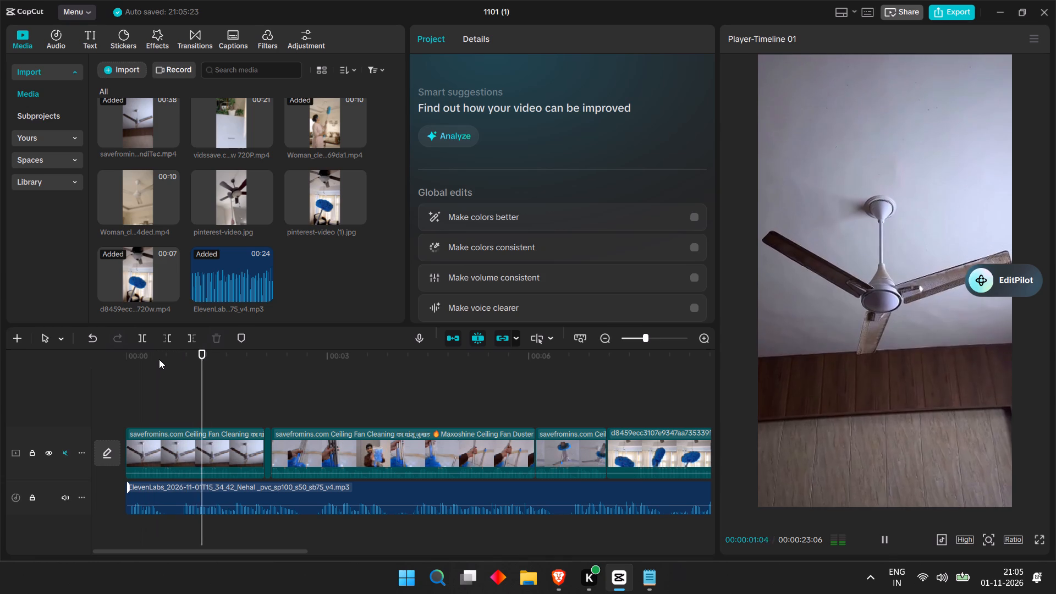
key(space)
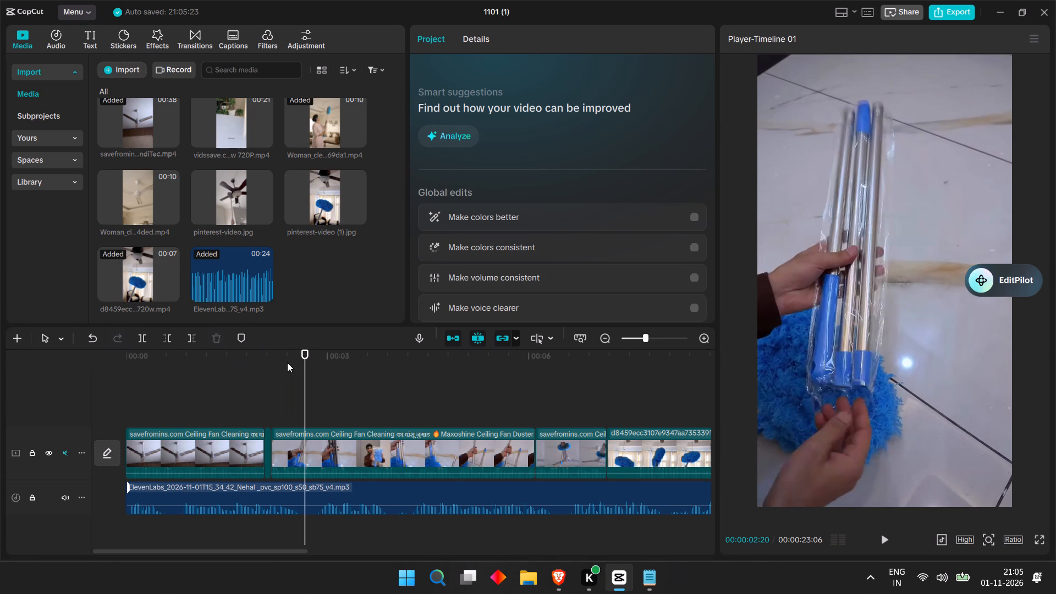
drag(307, 359, 166, 413)
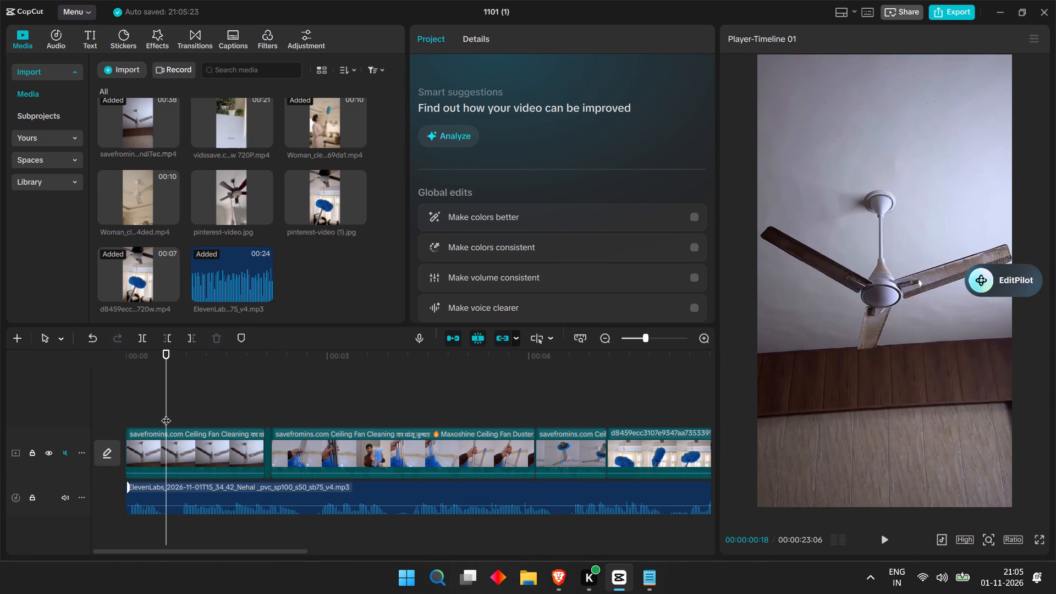
click(128, 505)
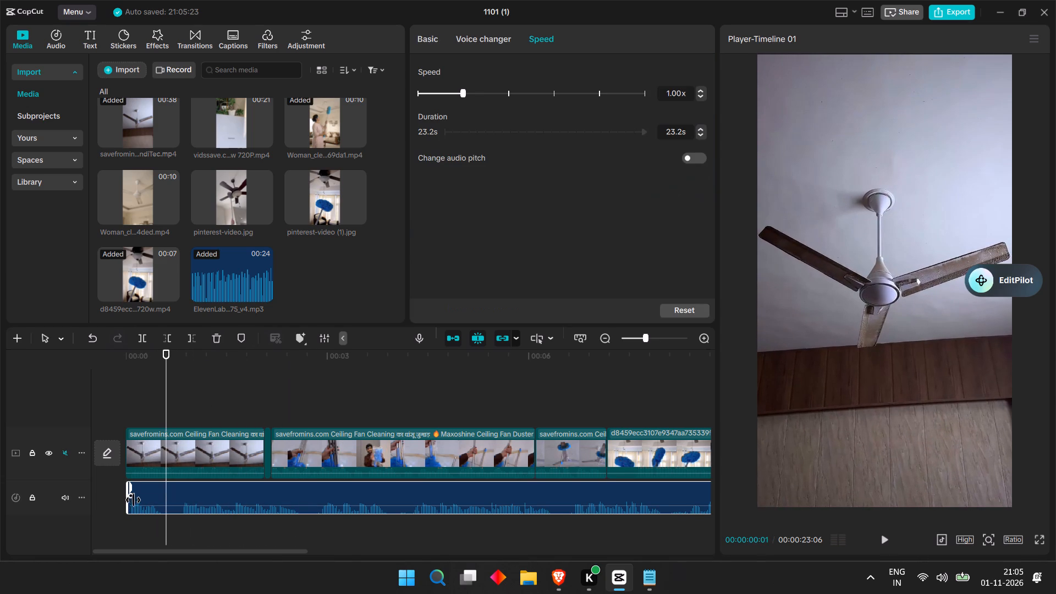
click(182, 496)
drag(182, 496, 170, 496)
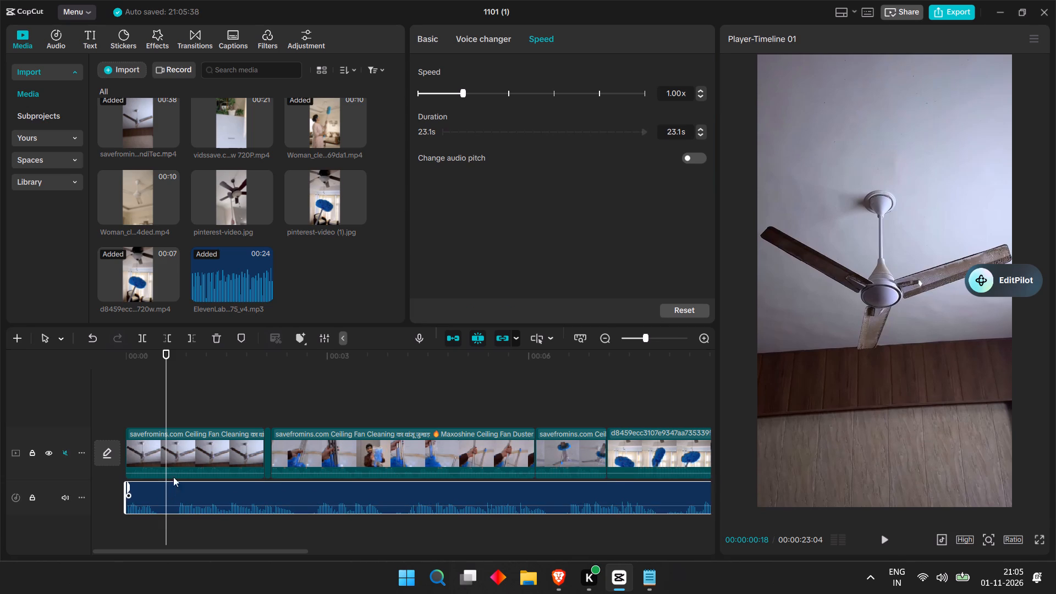
Cut out the part of the voice-over between 00:00:00:14 and 00:00:00:23 and close the gap with the remaining audio.
drag(164, 381, 156, 382)
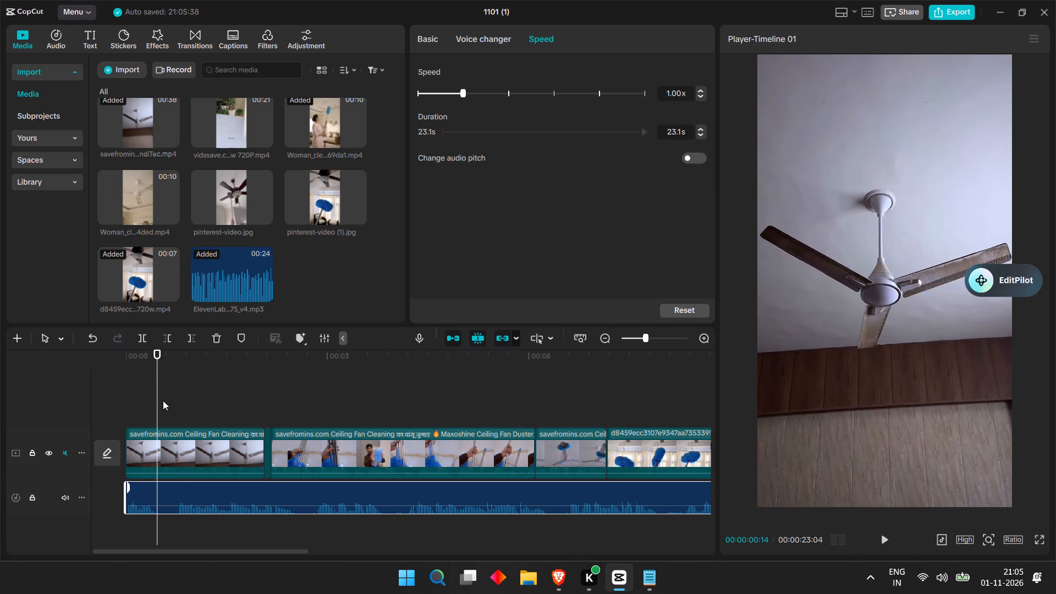
key(ctrl+b)
click(166, 399)
drag(166, 395, 173, 394)
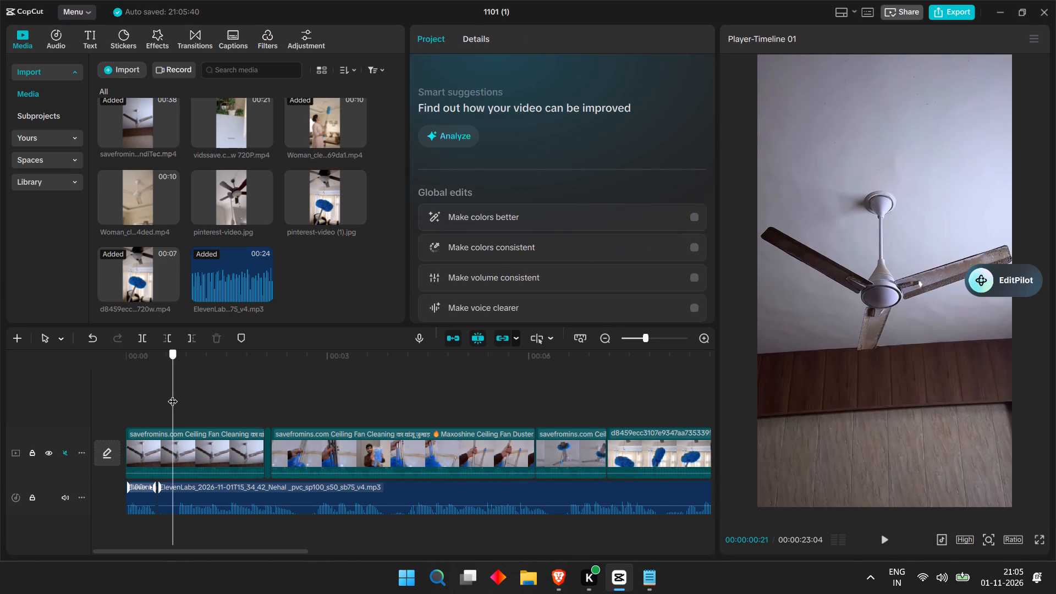
drag(173, 394, 177, 392)
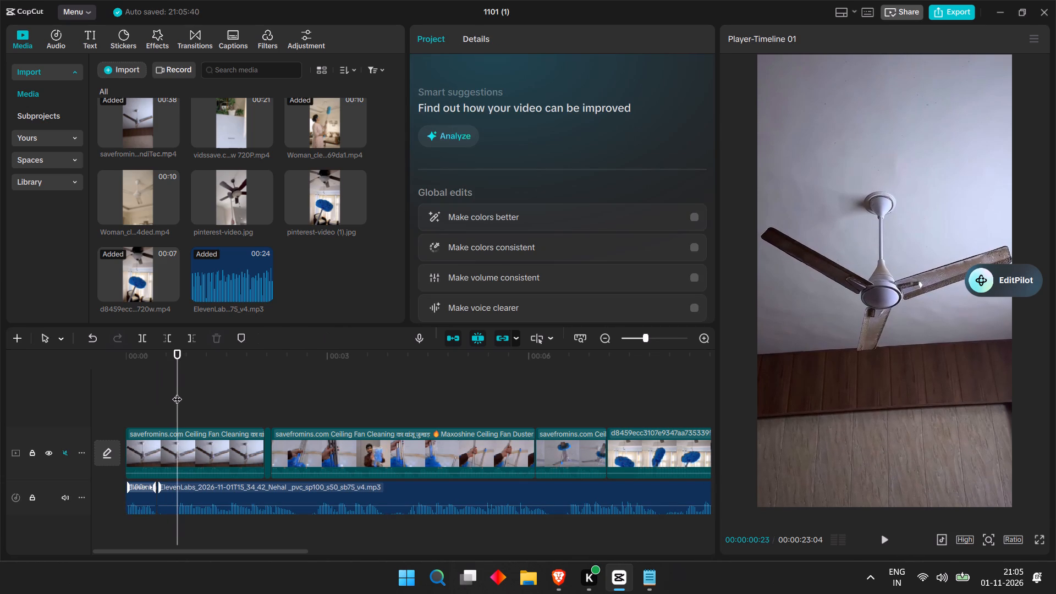
click(198, 490)
key(ctrl+b)
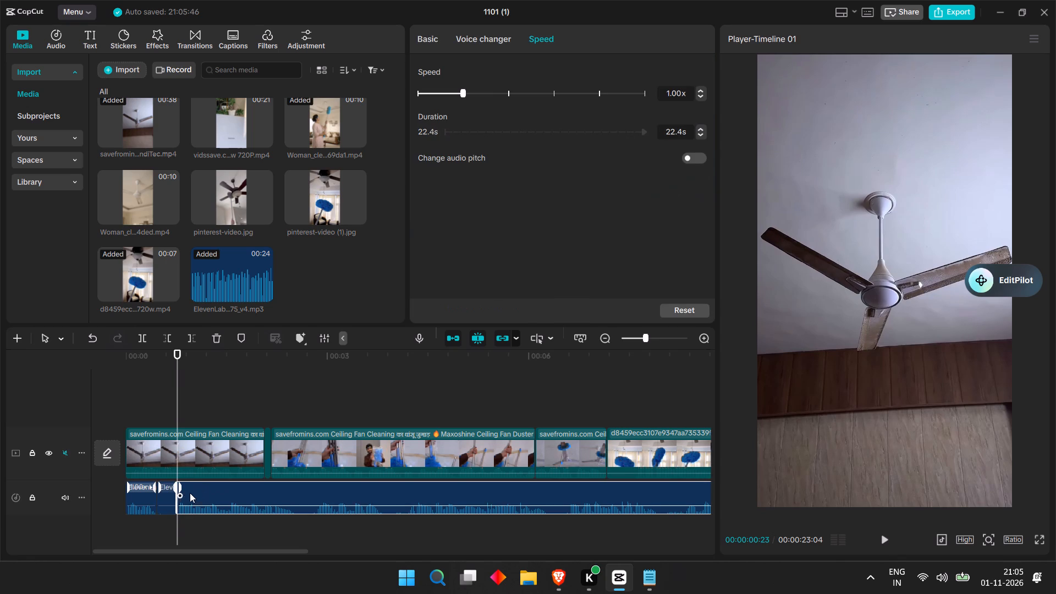
click(160, 508)
key(BackSpace)
drag(223, 484, 206, 483)
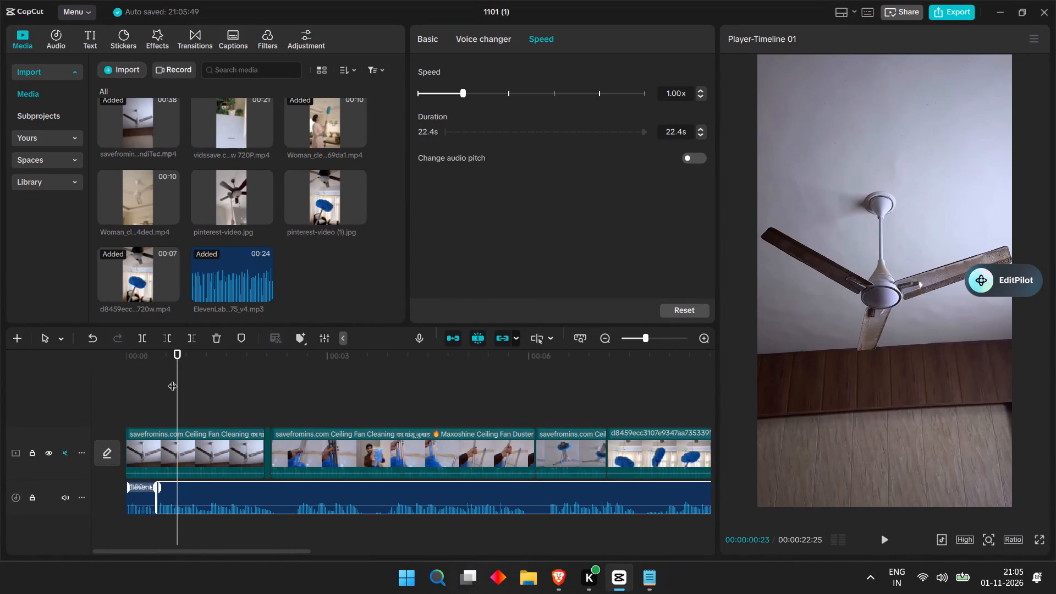
Play the opening from the start, then split the voice-over at 00:00:02:07 and 00:00:02:15 and delete the part in between.
drag(178, 357, 90, 379)
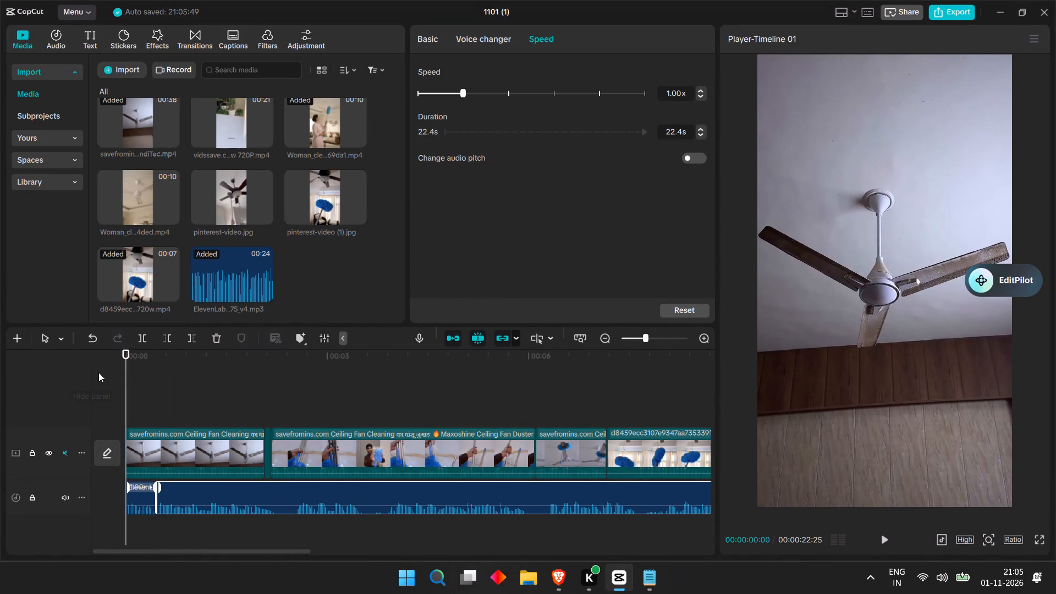
key(space)
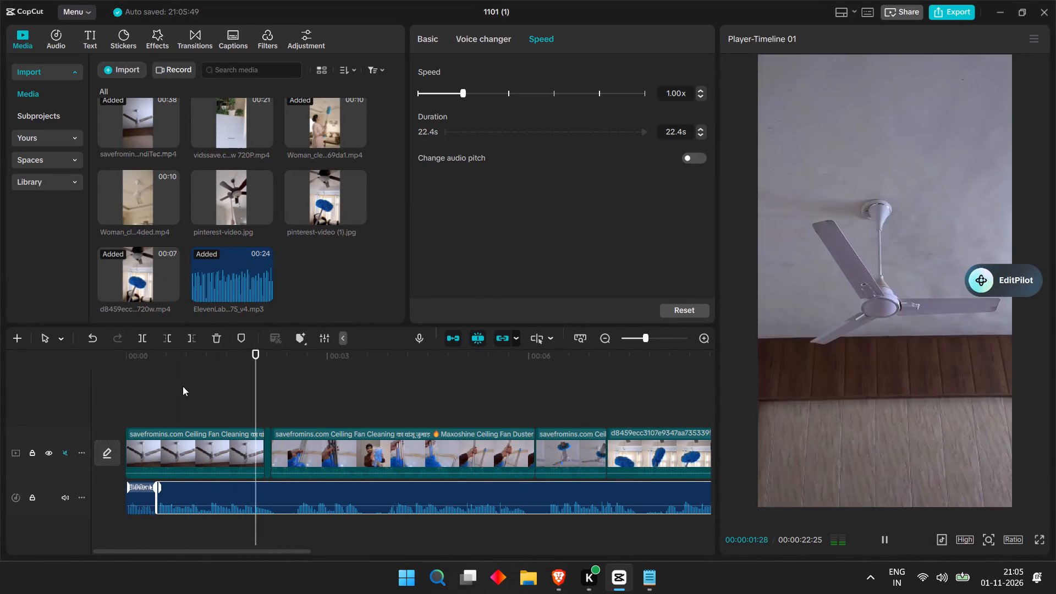
key(space)
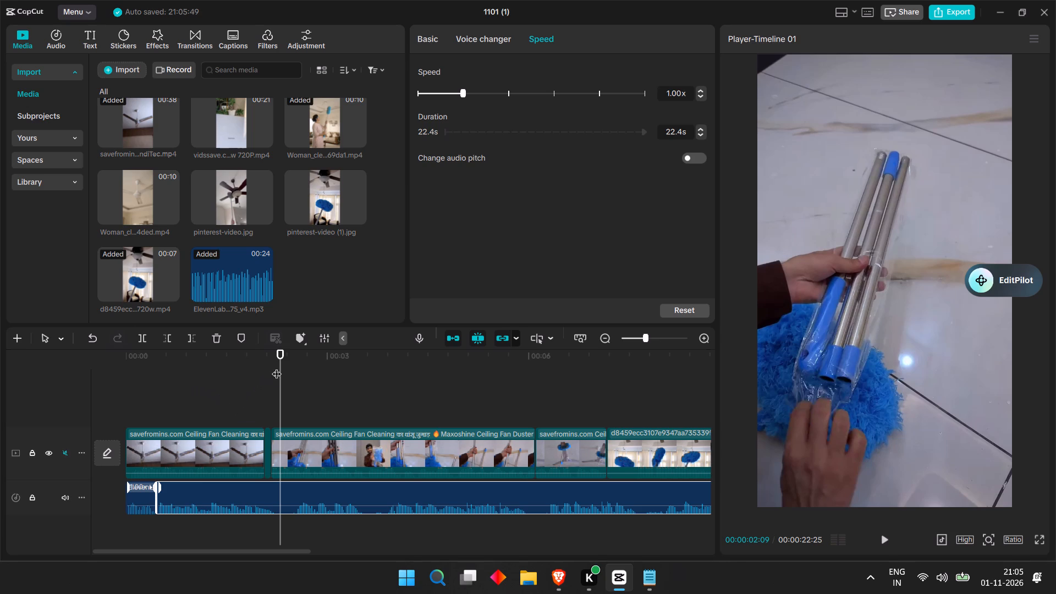
drag(283, 363, 275, 369)
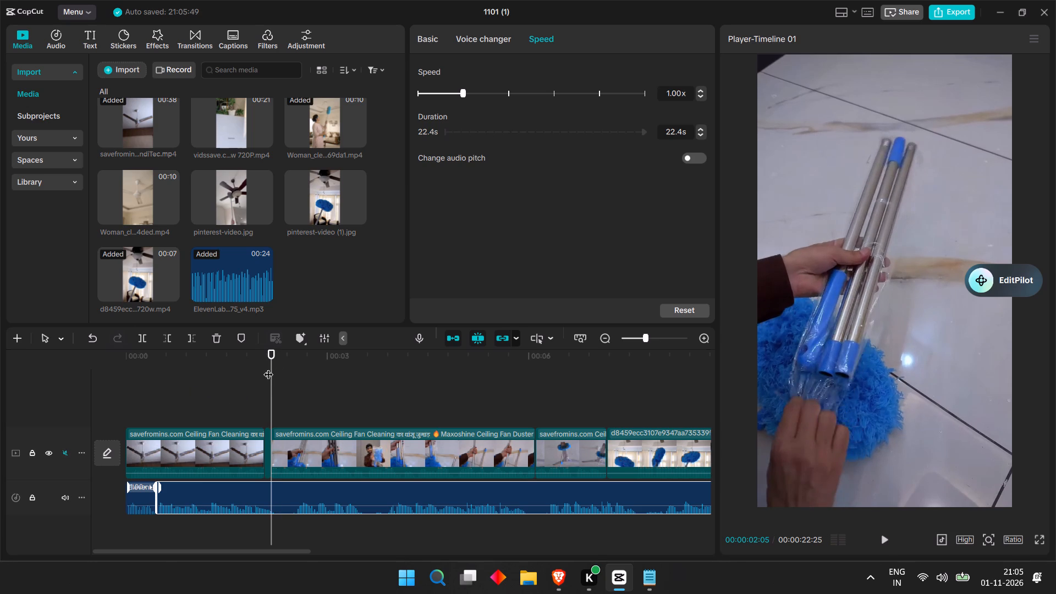
drag(268, 367, 276, 367)
key(ctrl+b)
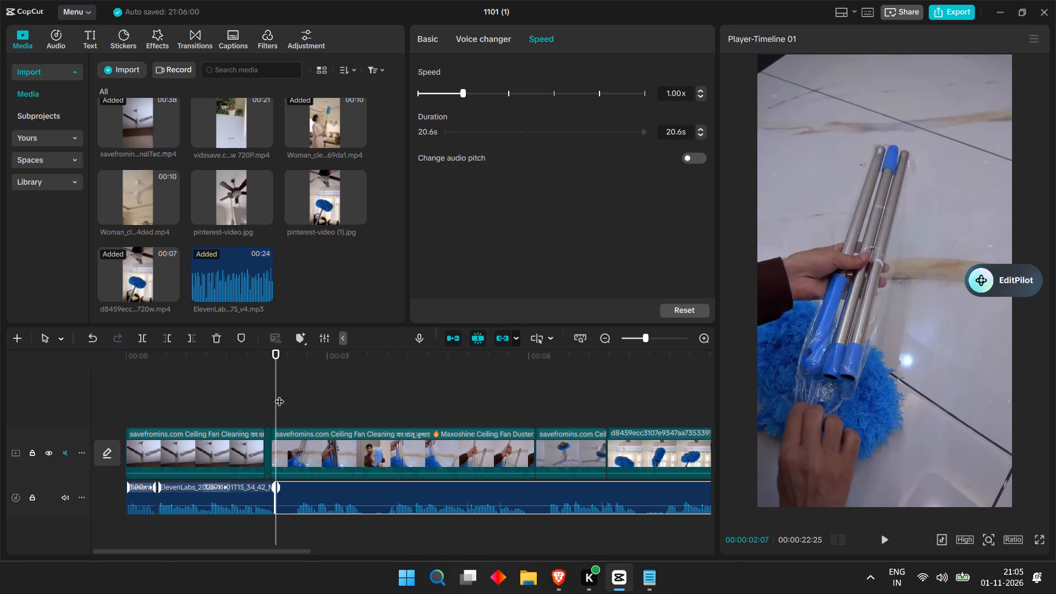
drag(279, 394, 291, 393)
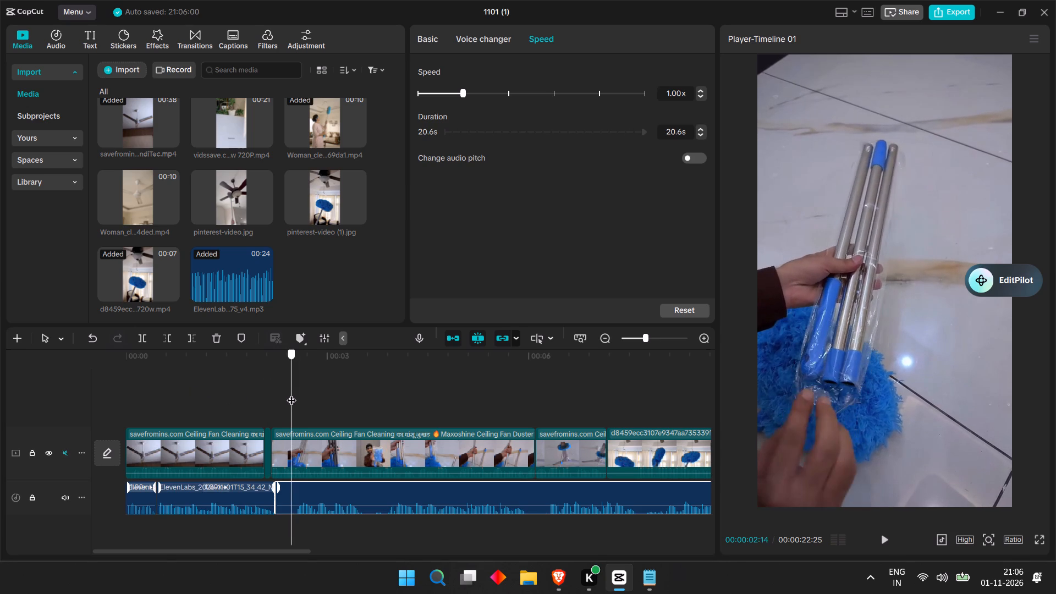
drag(291, 393, 294, 392)
key(ctrl+b)
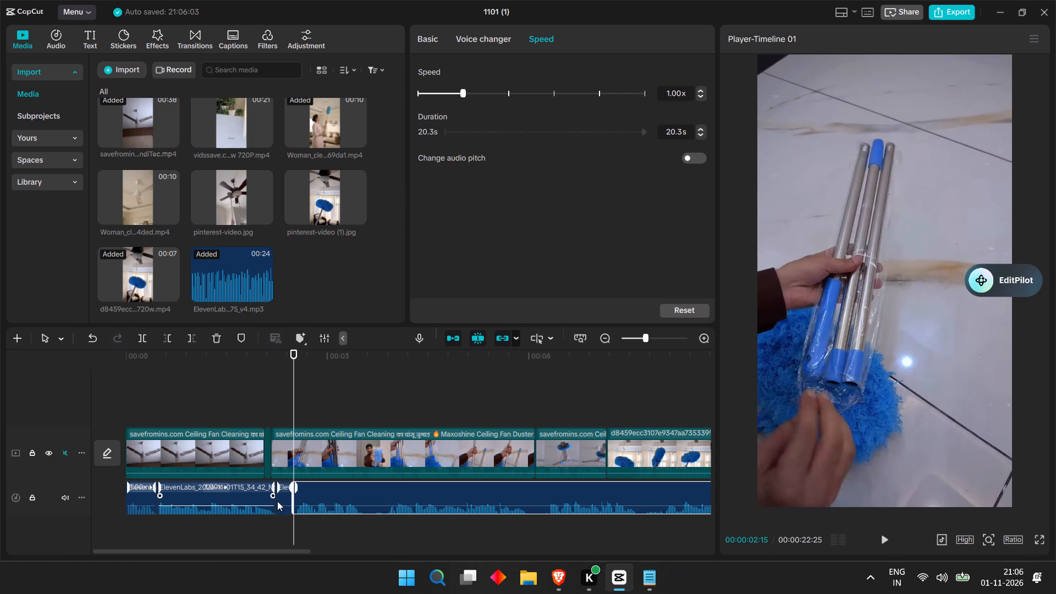
click(283, 491)
key(BackSpace)
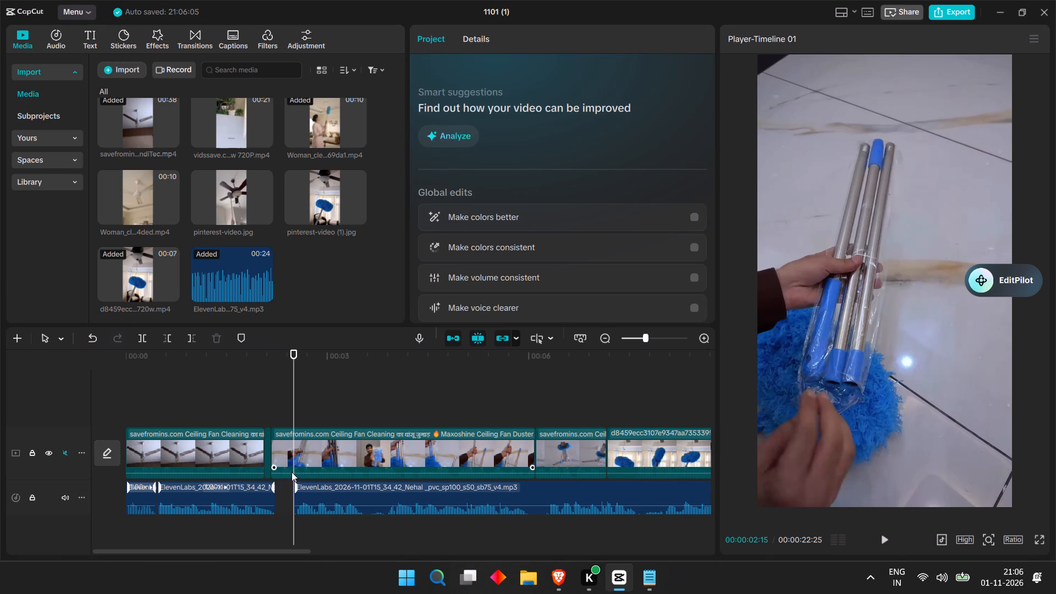
Move the remaining voice-over piece back to 00:00:02:07 to close the gap left by the deleted part.
drag(311, 488, 293, 491)
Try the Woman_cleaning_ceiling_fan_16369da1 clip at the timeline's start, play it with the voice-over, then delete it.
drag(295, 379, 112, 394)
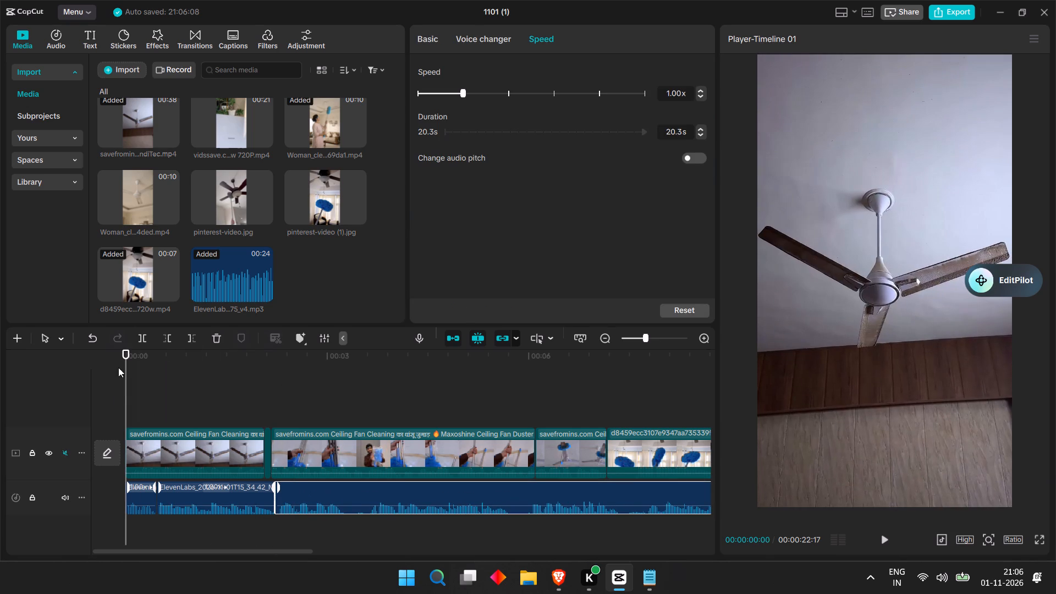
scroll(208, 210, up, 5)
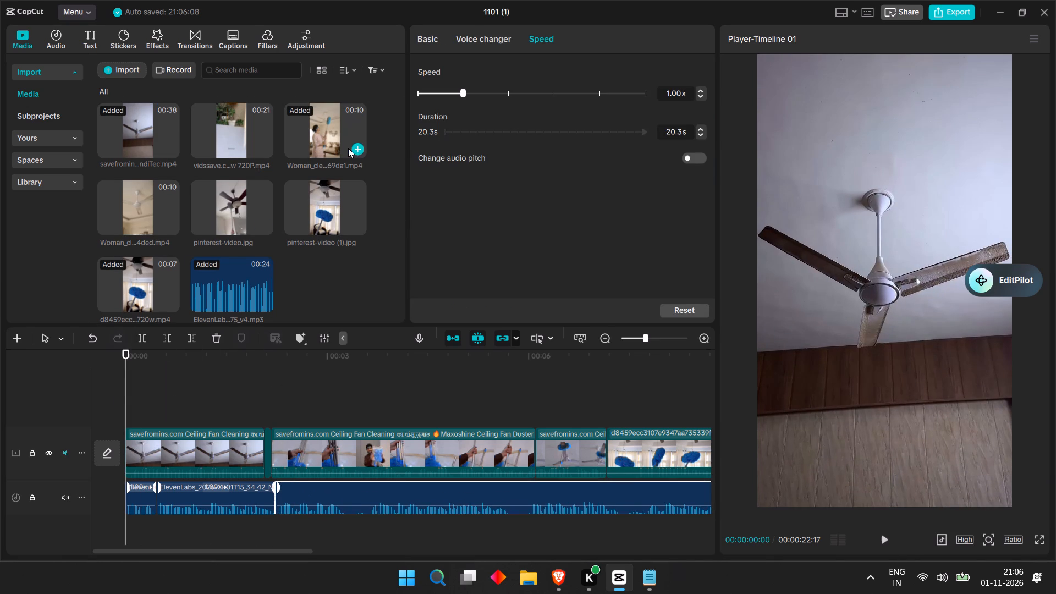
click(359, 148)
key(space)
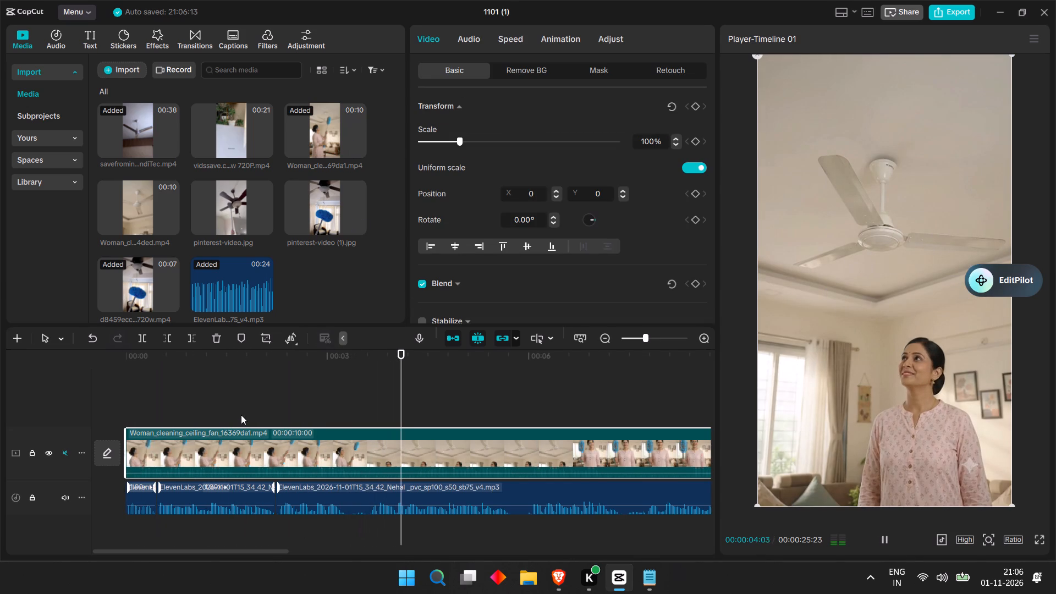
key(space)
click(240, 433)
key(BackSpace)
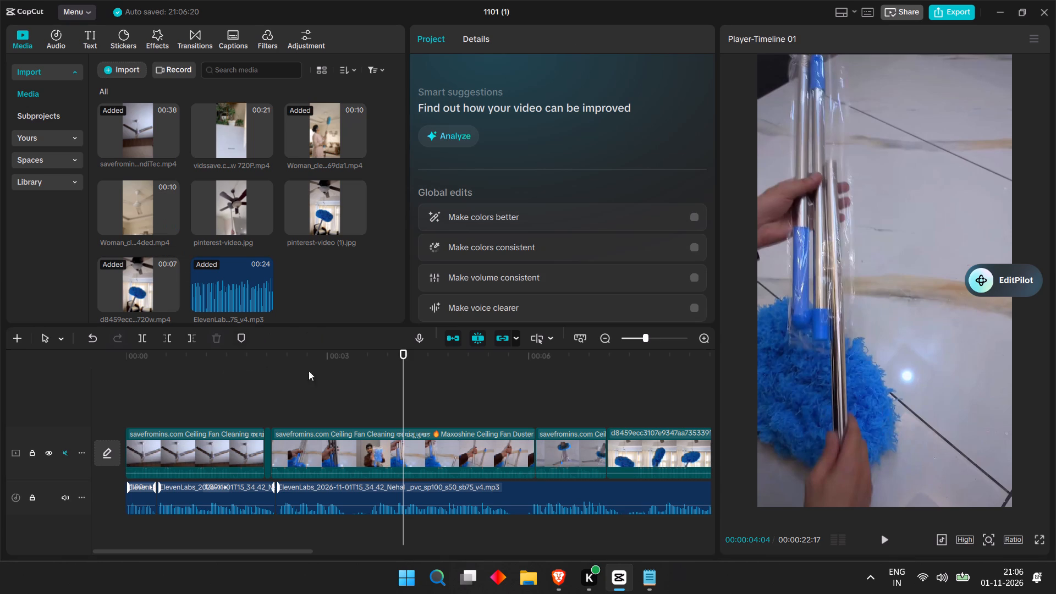
Insert the Woman_cleaning_ceiling_fan_b5604ded clip at the timeline's start and play its opening seconds against the voice-over.
drag(404, 363, 0, 407)
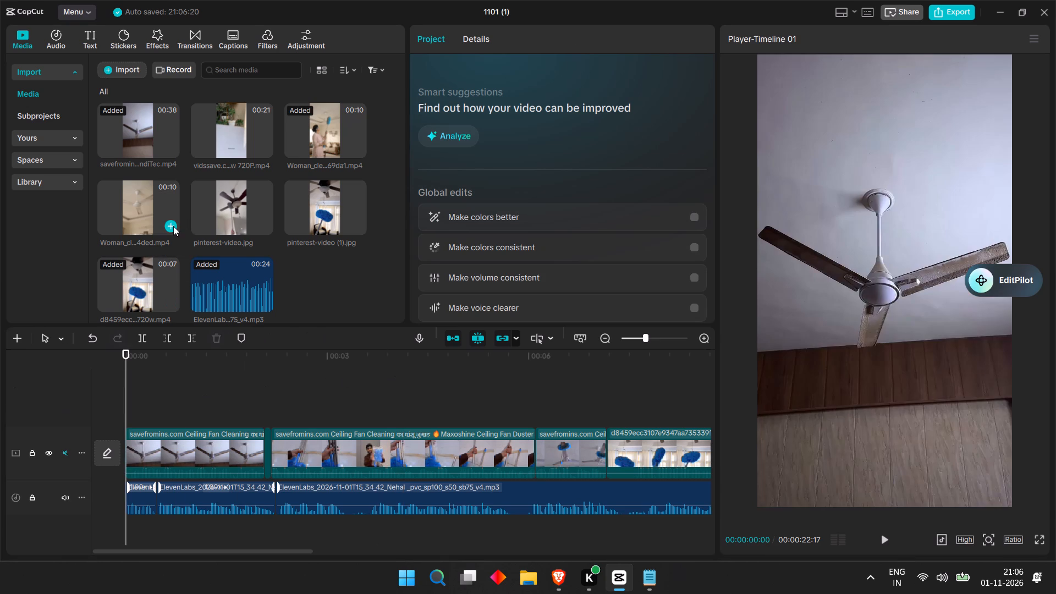
click(173, 226)
key(space)
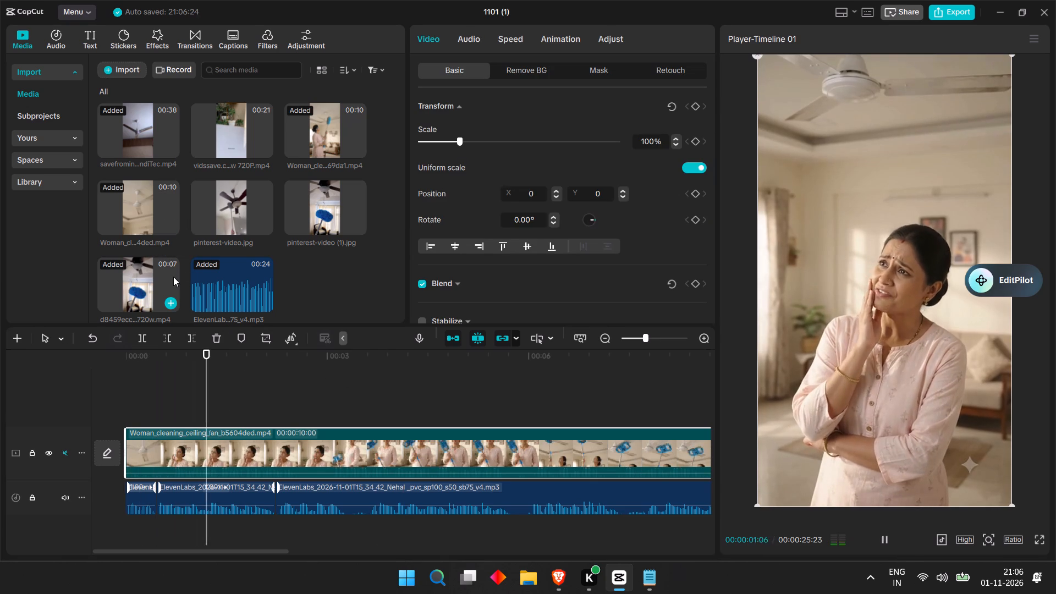
key(space)
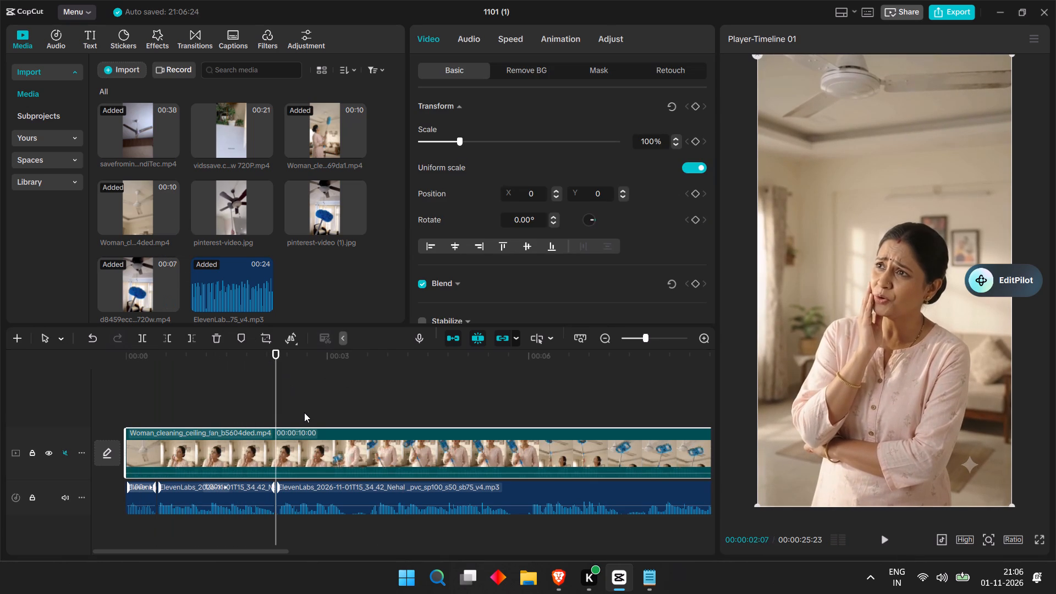
key(space)
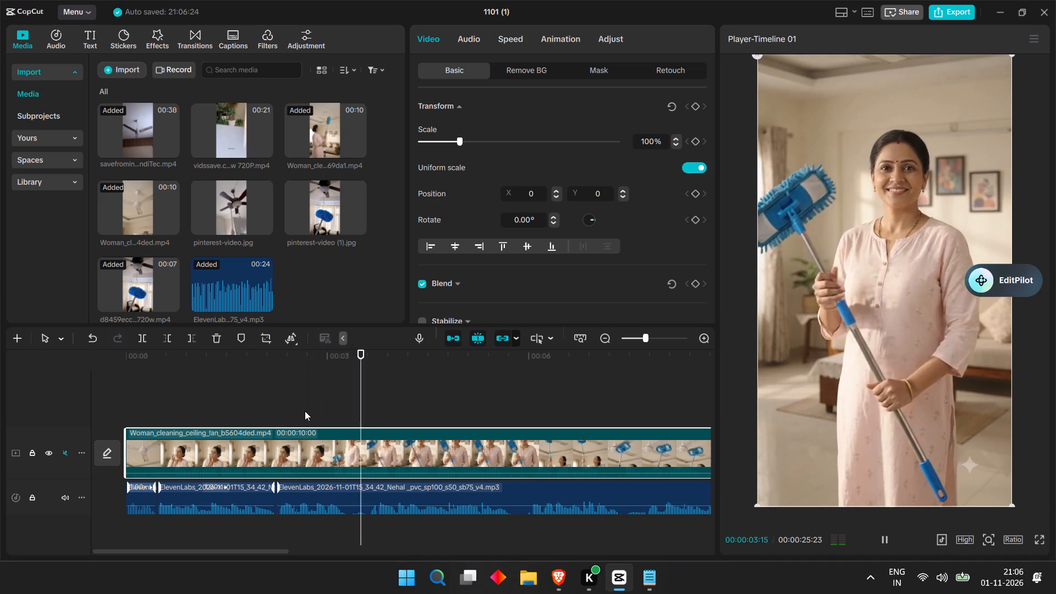
key(space)
drag(391, 359, 152, 393)
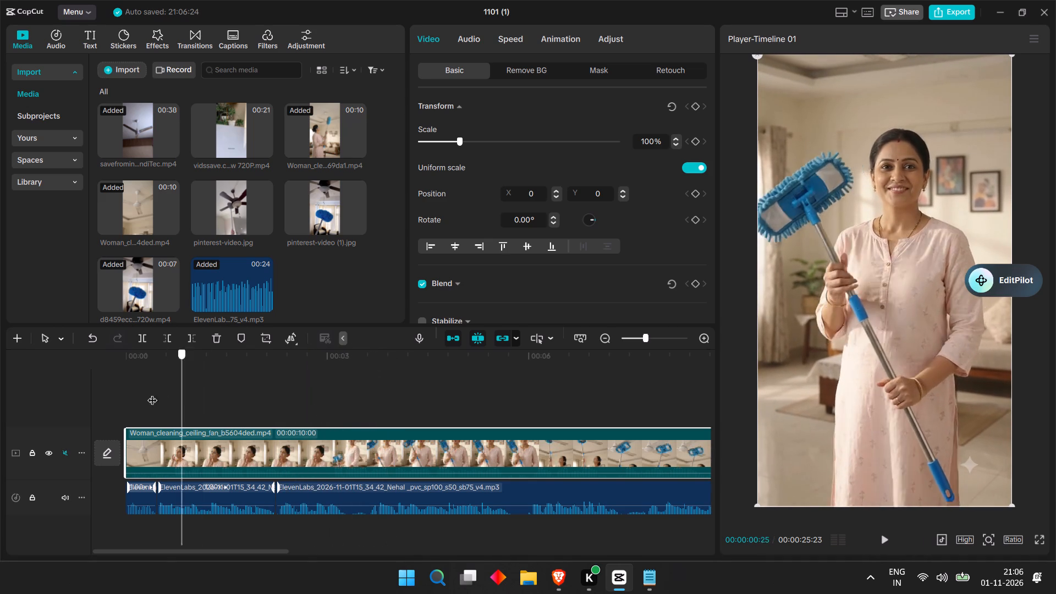
drag(152, 393, 127, 400)
key(space)
key(space)
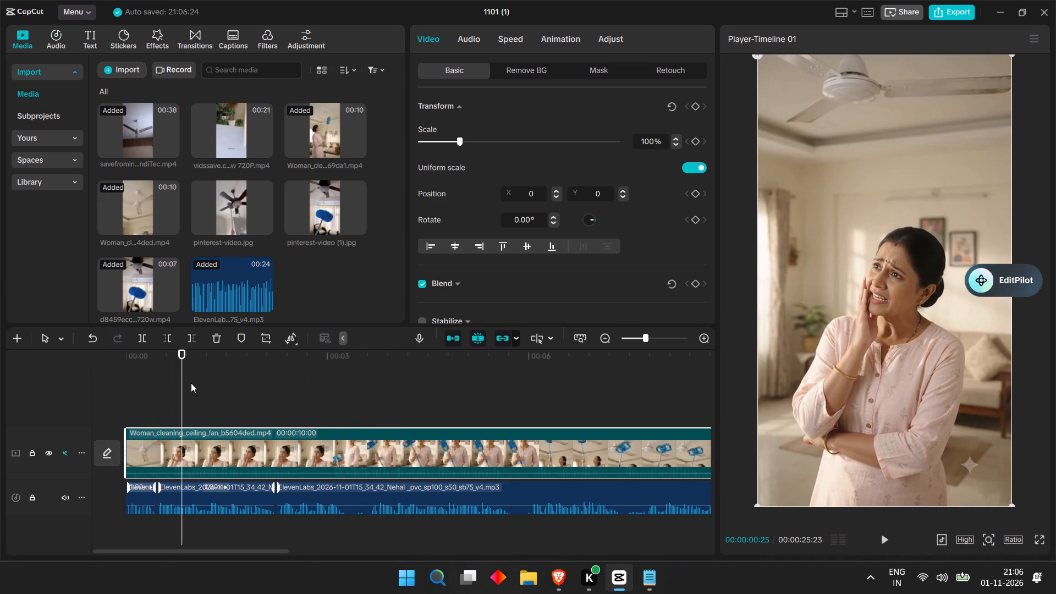
At 00:00:00:08, enlarge the inserted woman clip to 125% and reposition it to about X 233, Y -114.
drag(182, 381, 131, 401)
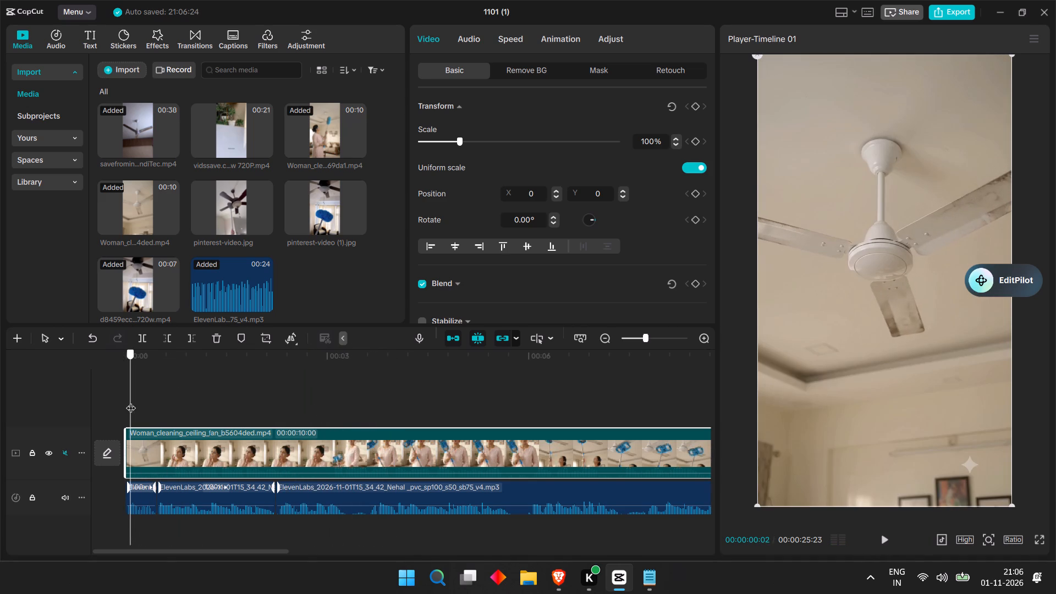
drag(131, 401, 145, 397)
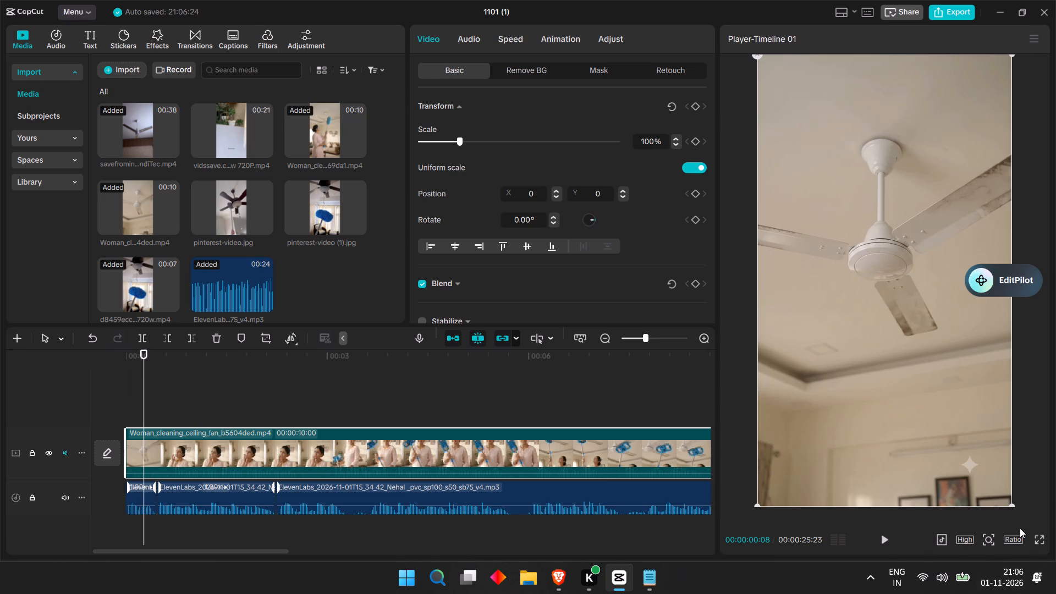
drag(1012, 506, 1055, 593)
drag(941, 456, 968, 470)
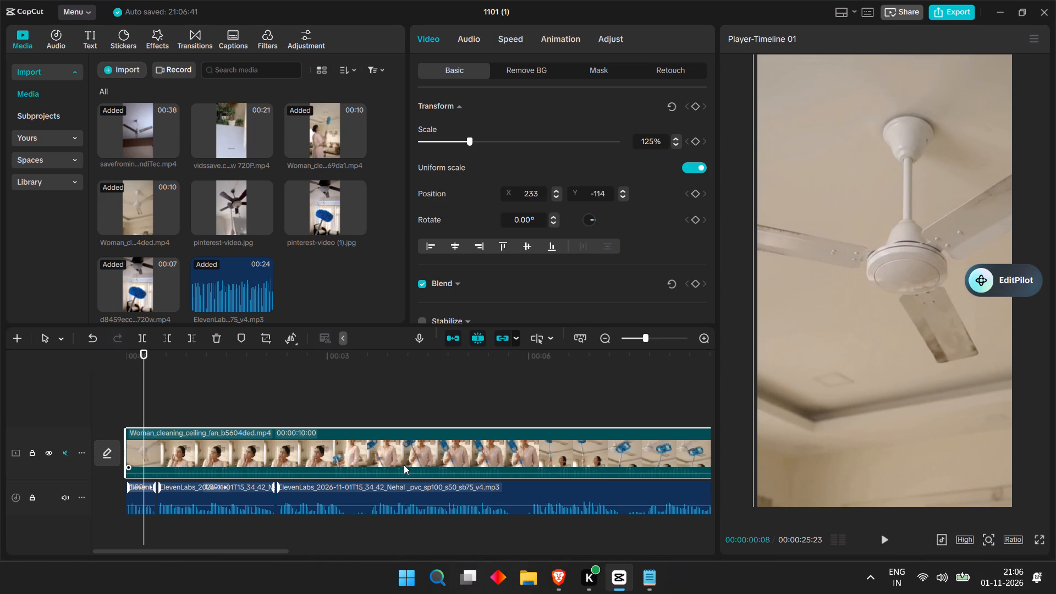
Split the inserted woman clip at 00:00:00:08 and delete everything after the cut, keeping only the dirty fan shot.
key(ctrl+b)
click(304, 447)
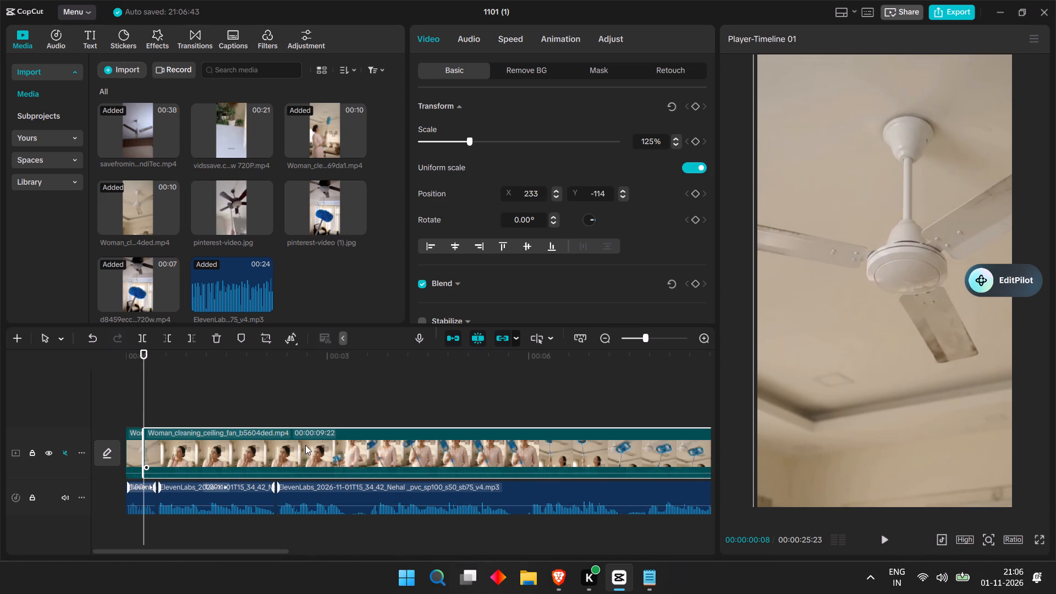
key(BackSpace)
Play the opening from the timeline's start to check the new fan shot and following clips against the voice-over.
drag(139, 376, 92, 391)
key(space)
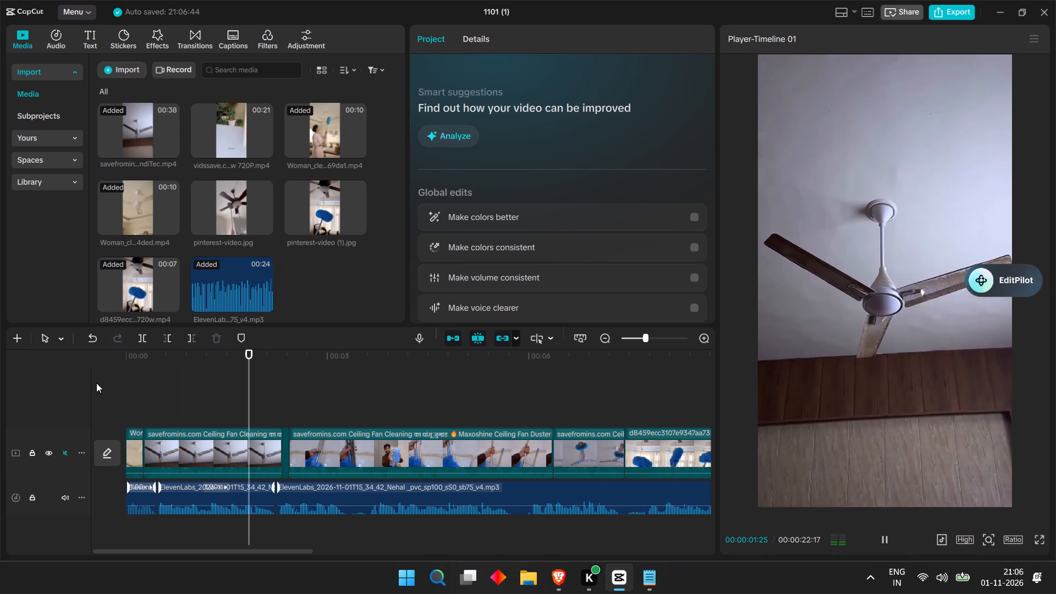
drag(366, 370, 301, 383)
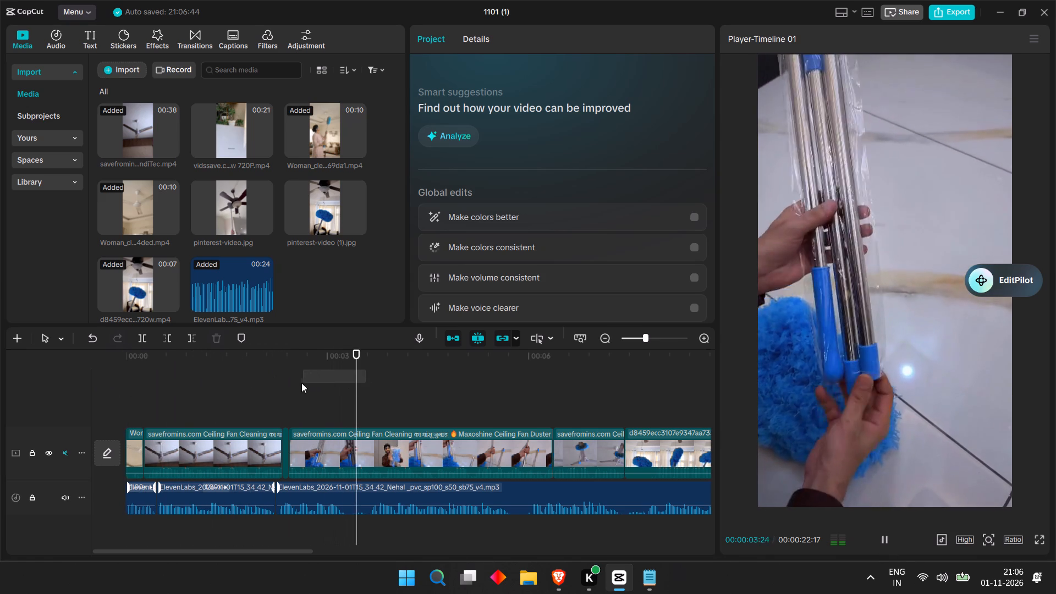
drag(301, 383, 301, 383)
drag(454, 365, 0, 404)
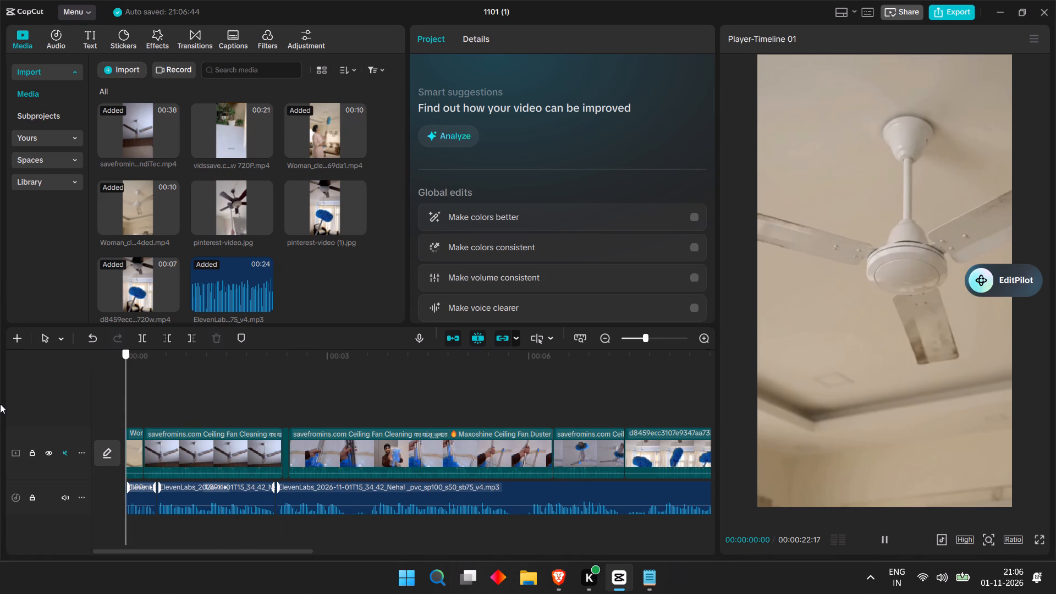
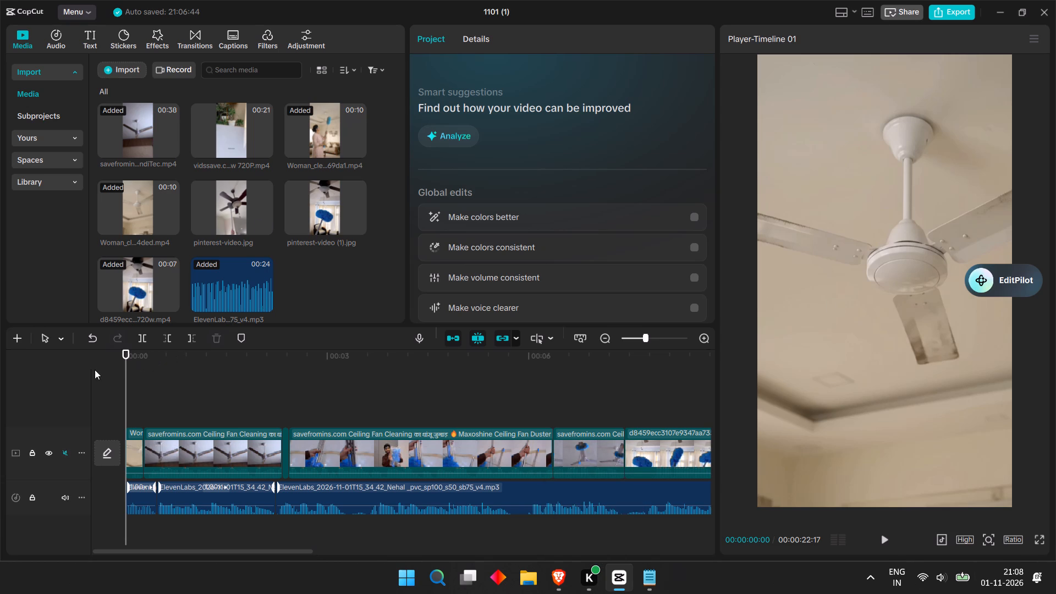
click(127, 359)
key(space)
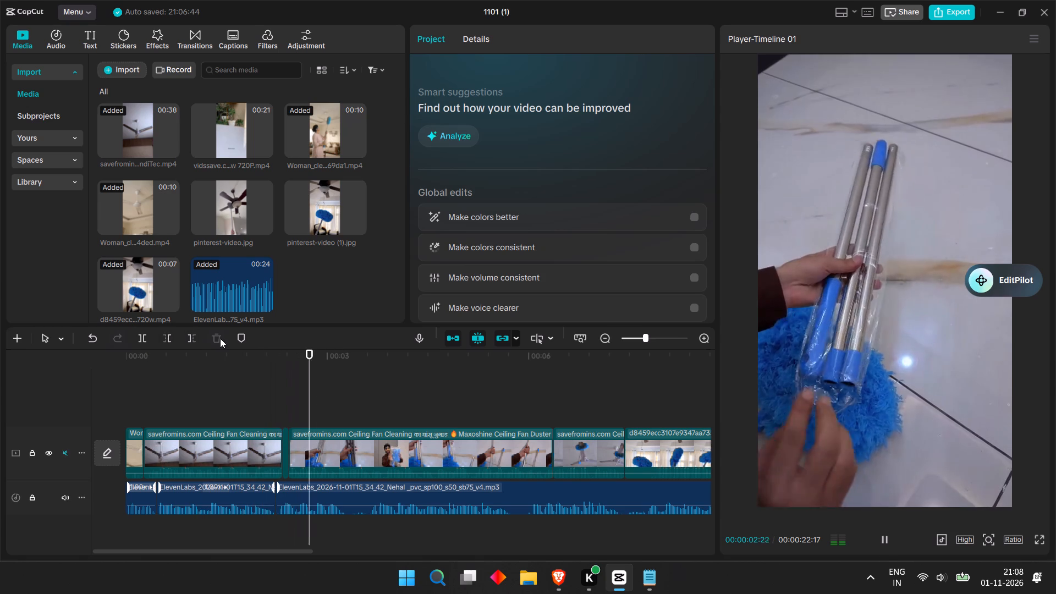
key(space)
drag(358, 362, 148, 416)
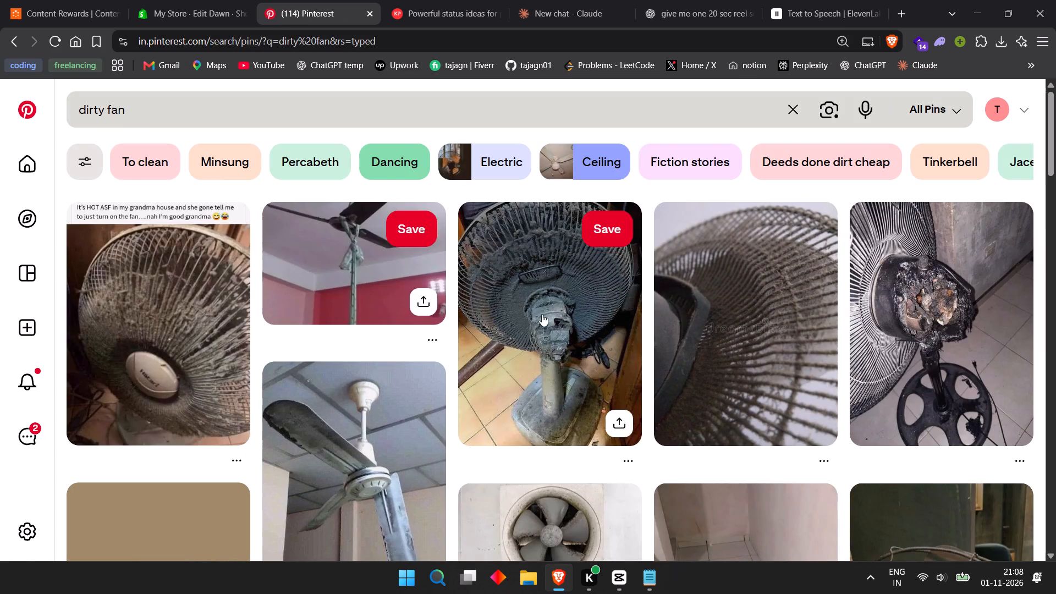
Extend the Pinterest search to "dirty fan video".
click(201, 113)
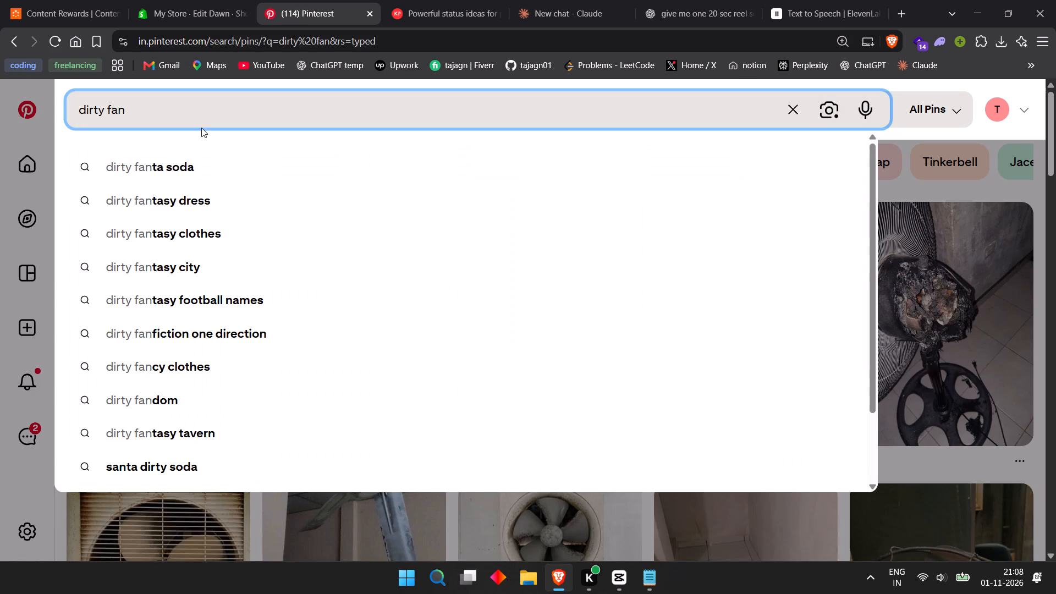
key(space)
text(vid)
key(BackSpace)
text(deo)
key(Return)
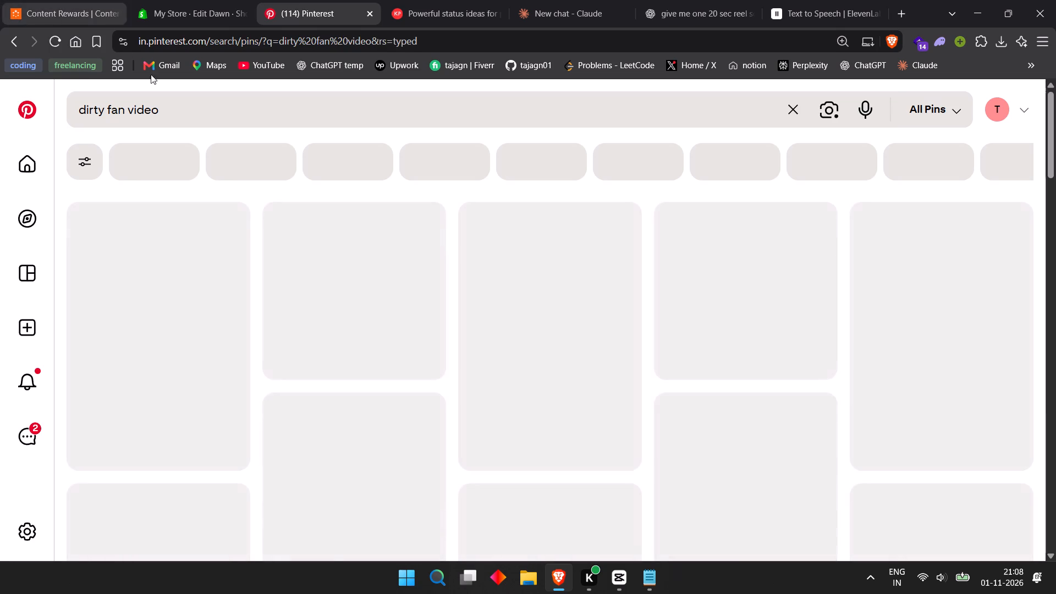
Look through the "dirty fan video" results for usable footage of a dusty ceiling fan.
scroll(471, 344, down, 4)
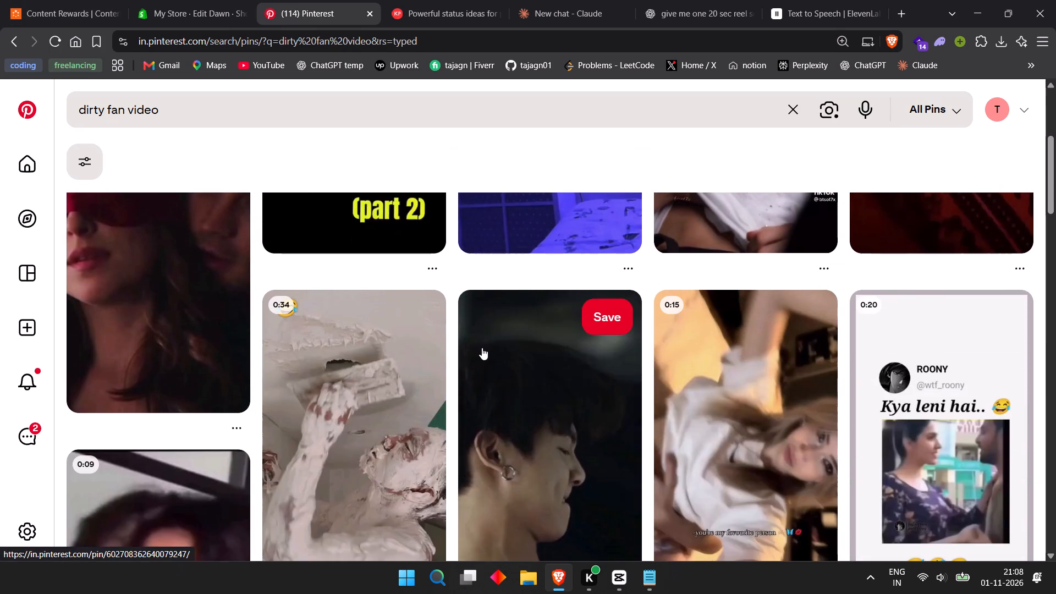
scroll(477, 363, down, 15)
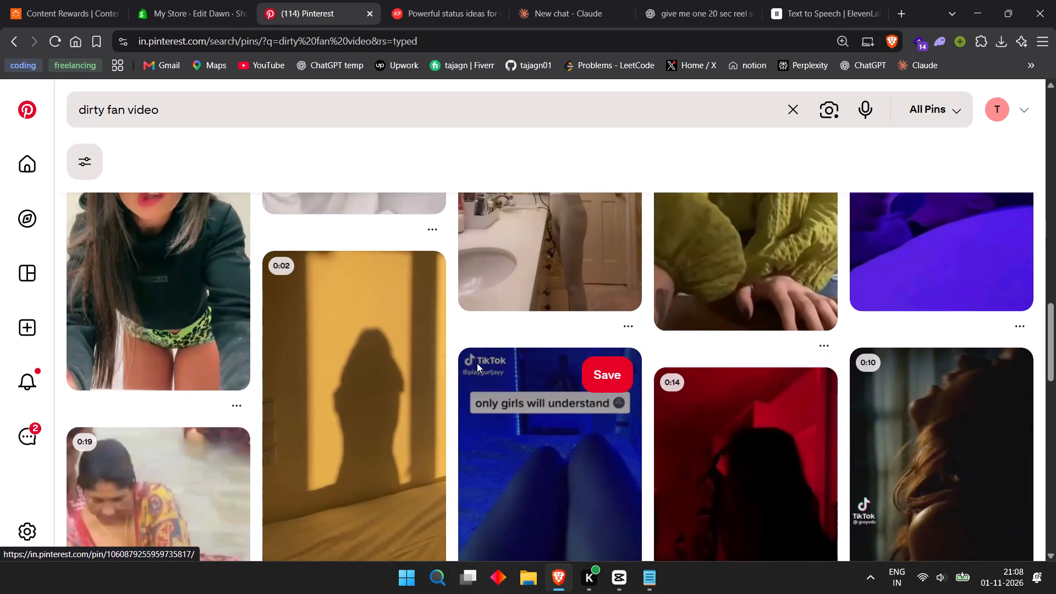
scroll(477, 363, down, 8)
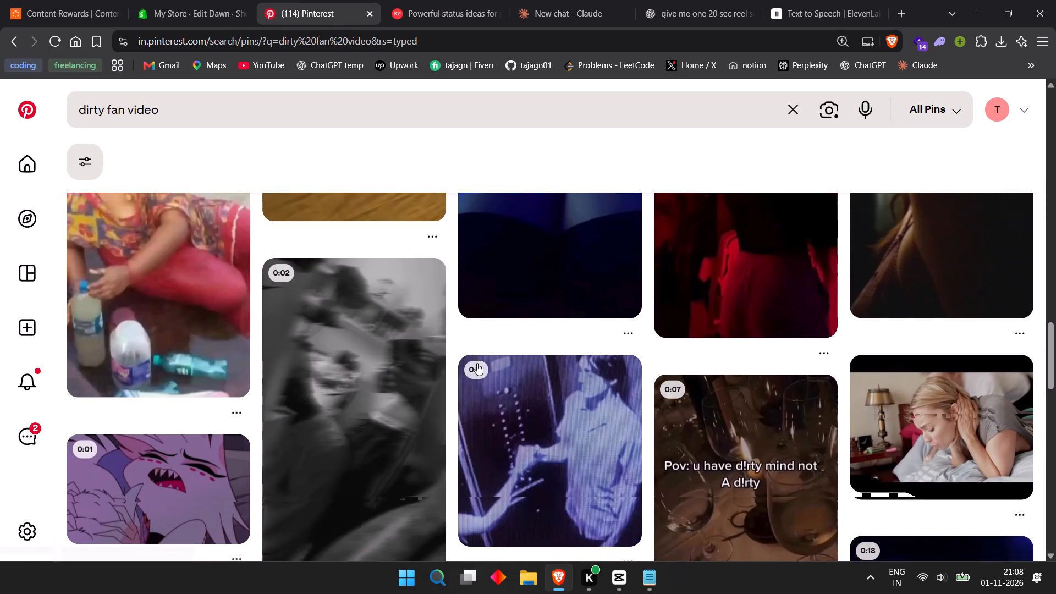
scroll(477, 363, down, 5)
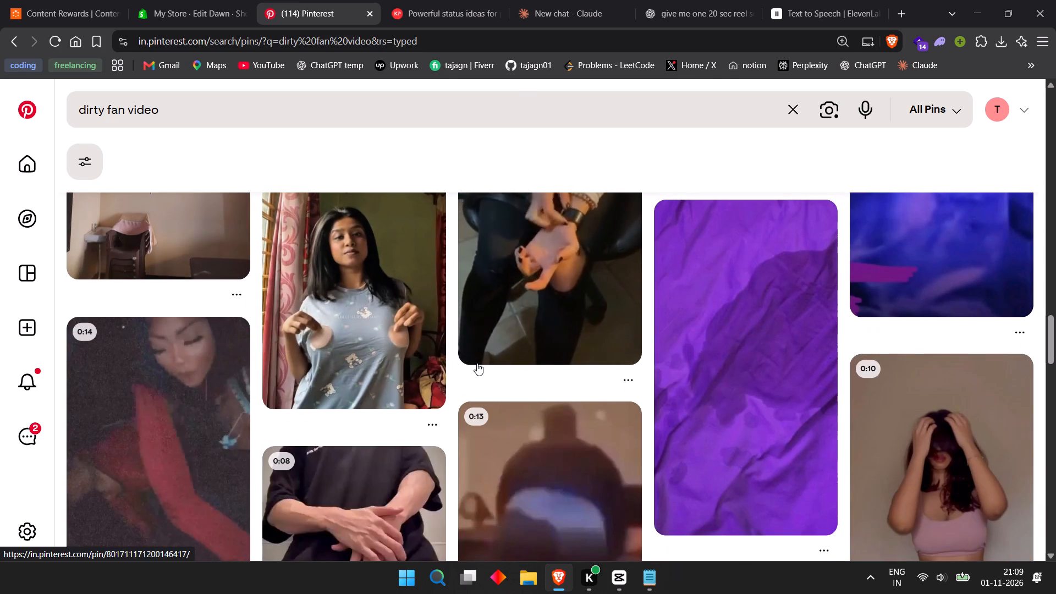
scroll(477, 363, down, 5)
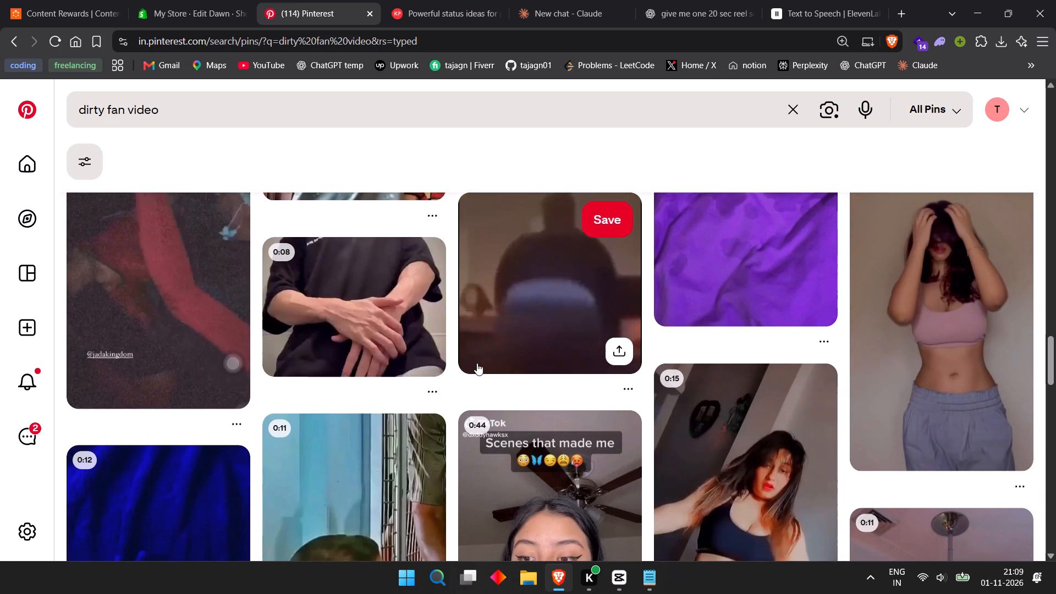
scroll(477, 363, down, 2)
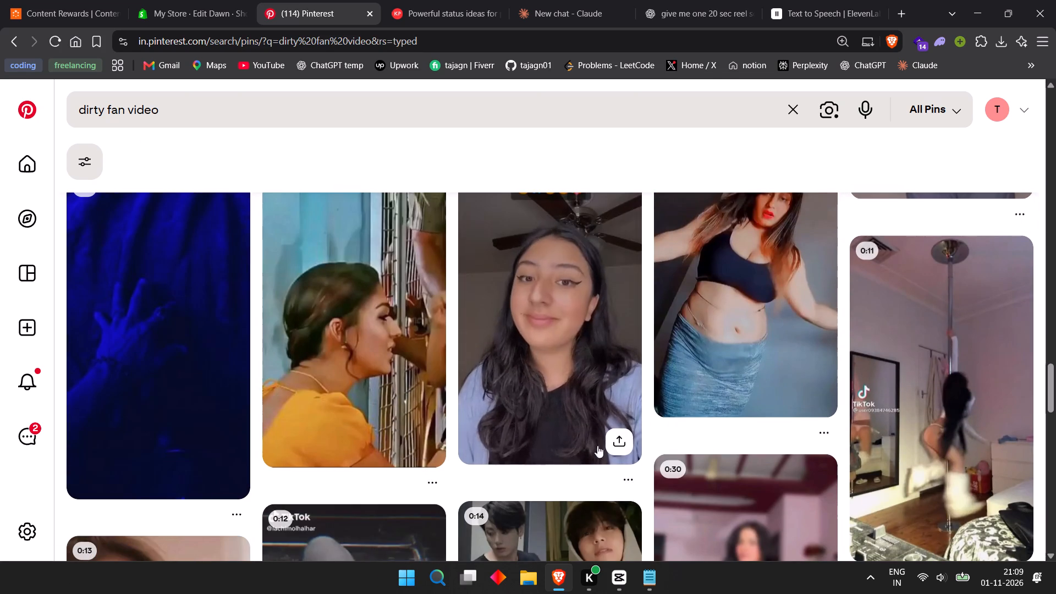
scroll(826, 458, down, 6)
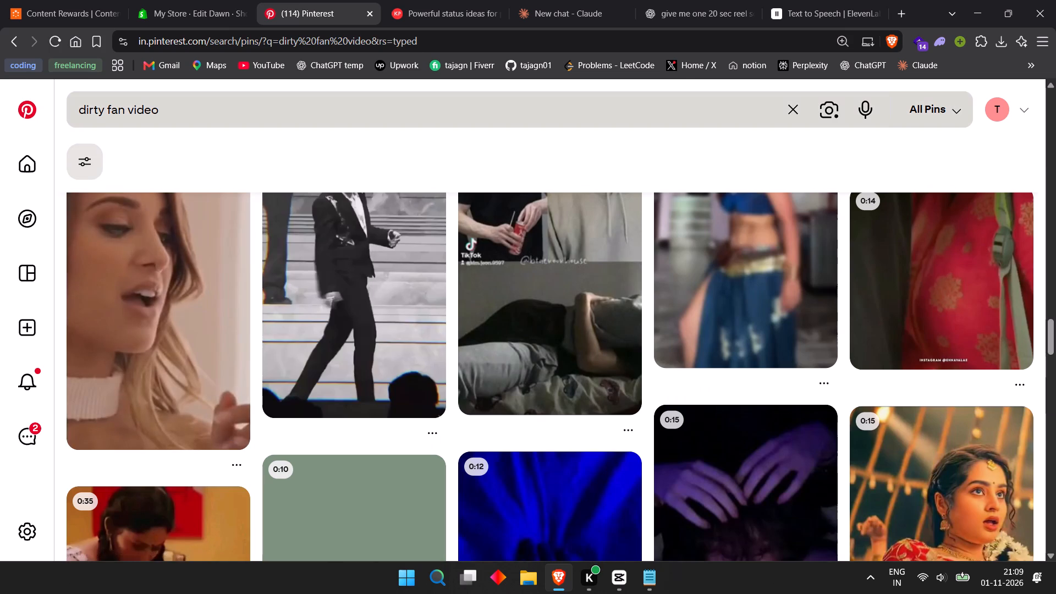
Change the Pinterest search to "dust fan video" and play the 0:12 white ceiling fan result.
click(142, 107)
double_click(135, 107)
double_click(81, 108)
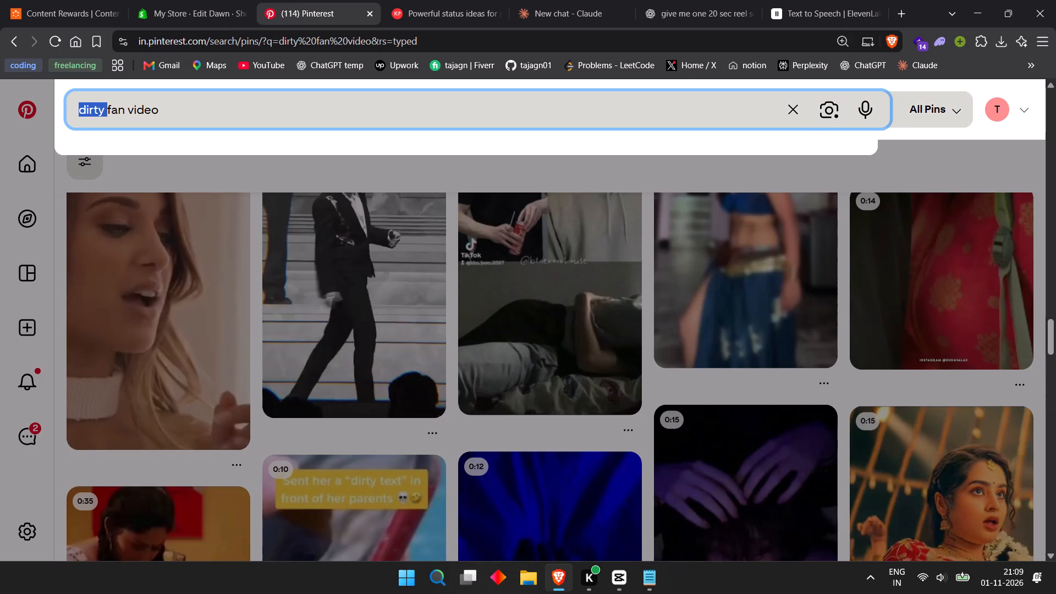
key(BackSpace)
text(dust)
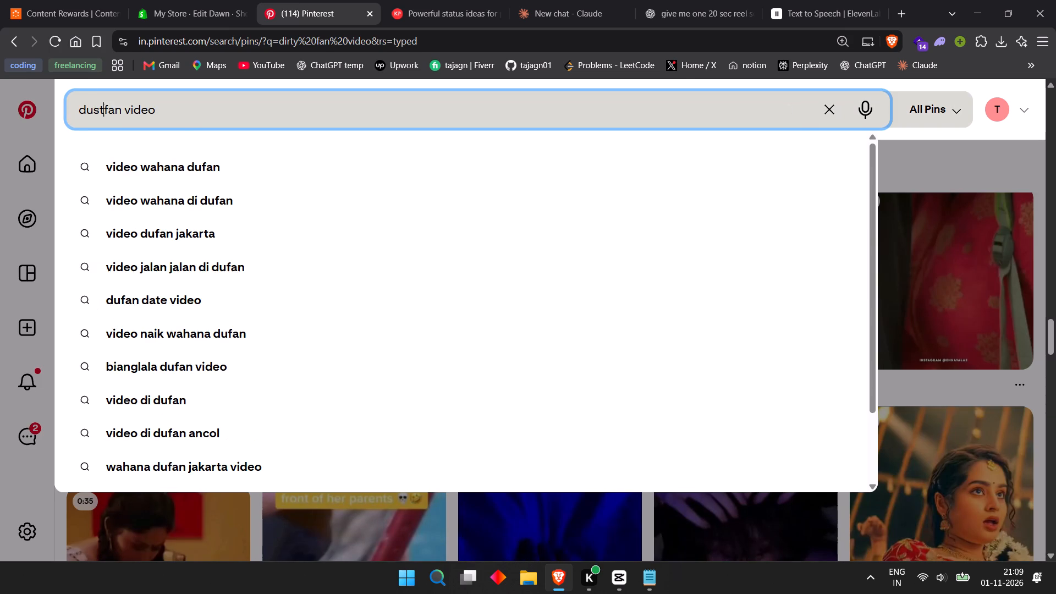
key(space)
key(Return)
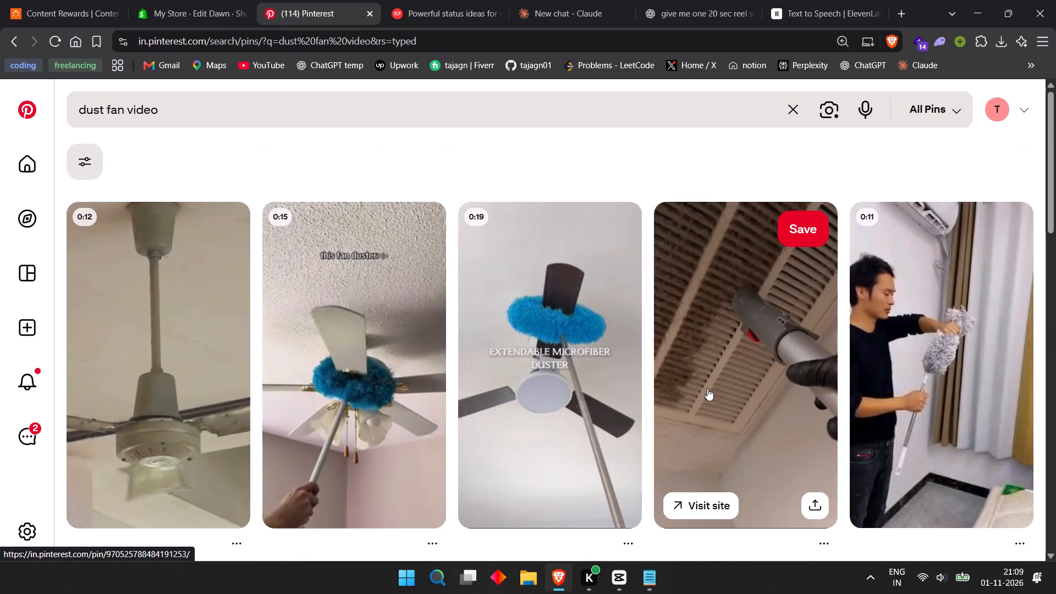
click(175, 397)
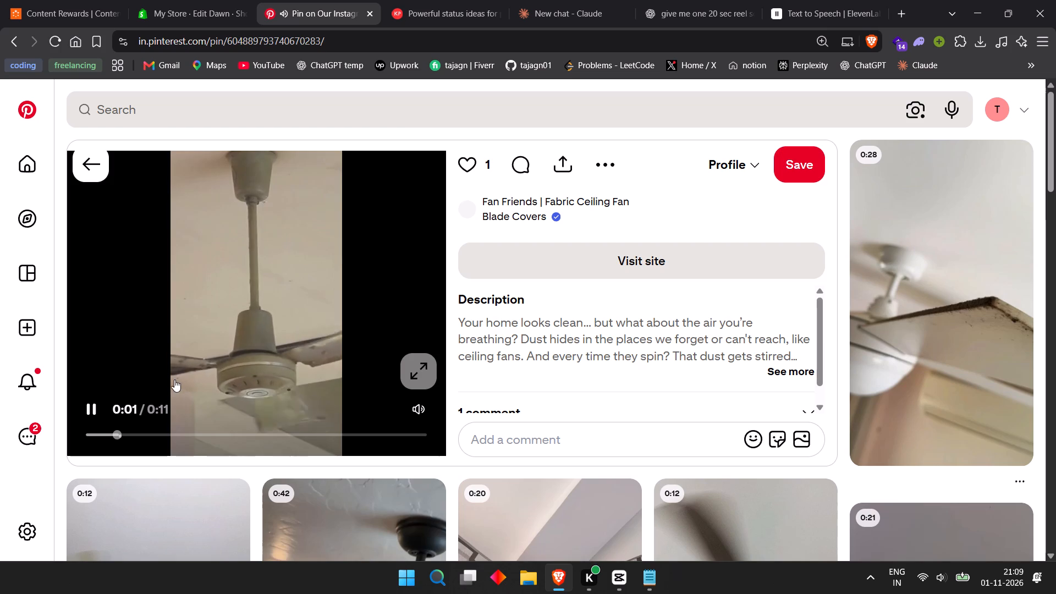
From the related pins, open the Extend-A-Reach dusty blade video and examine its opening and the suggestions below it.
scroll(181, 377, down, 4)
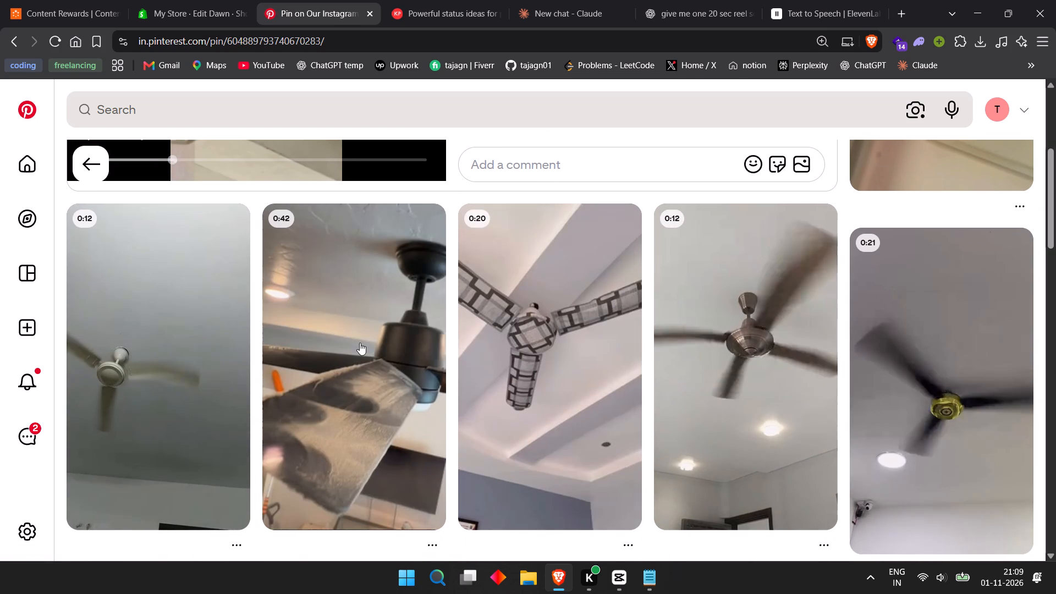
click(361, 345)
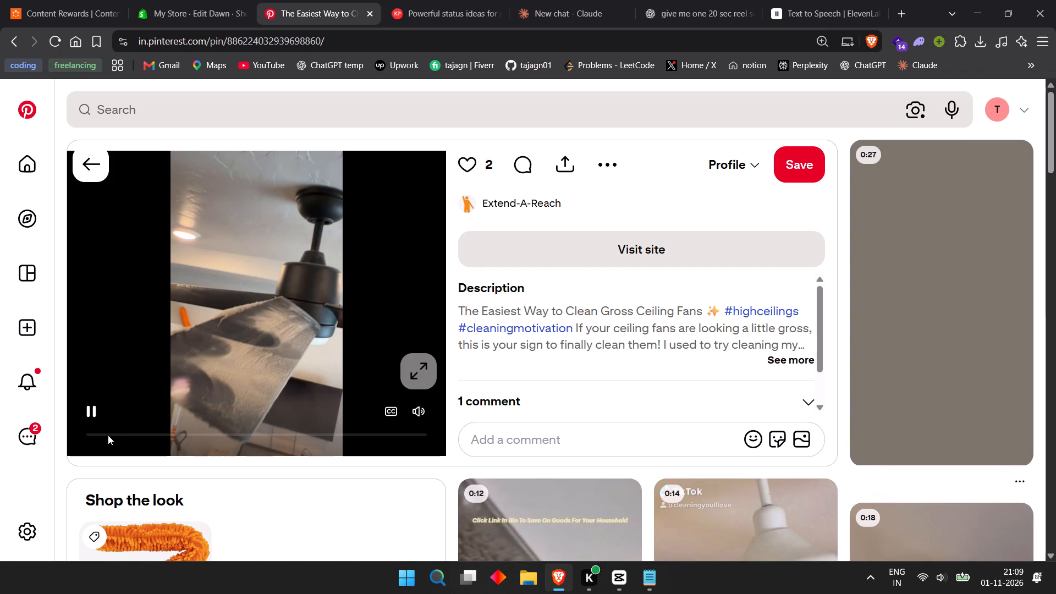
scroll(258, 366, down, 3)
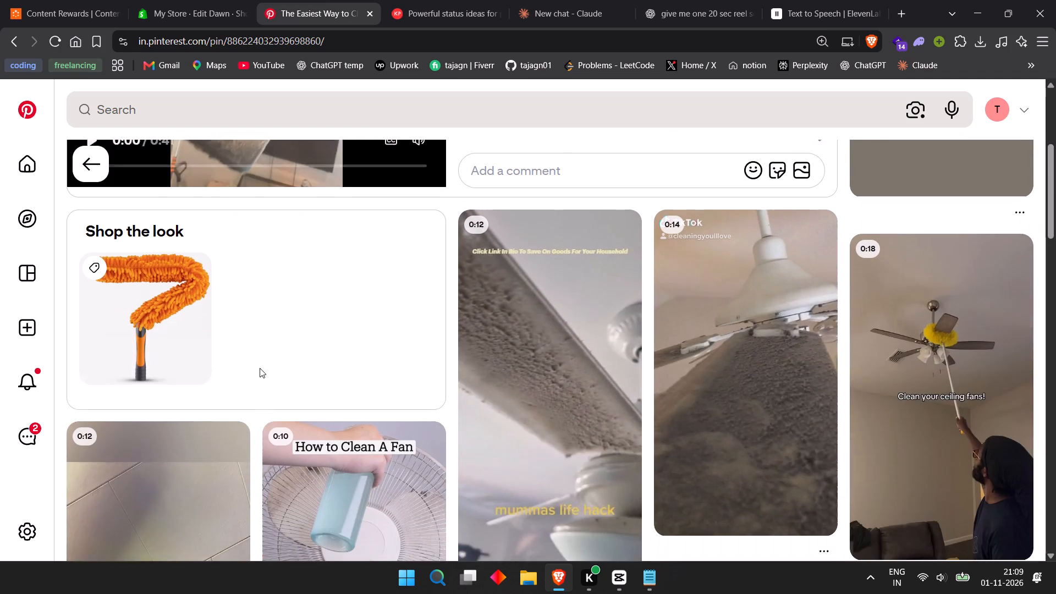
scroll(260, 368, down, 2)
scroll(260, 369, up, 5)
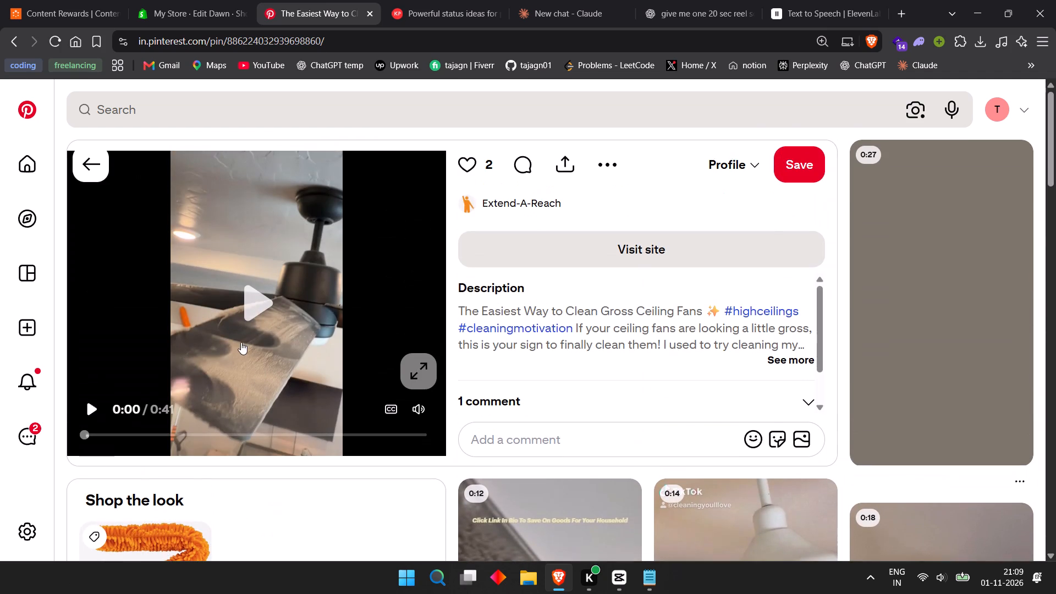
click(252, 305)
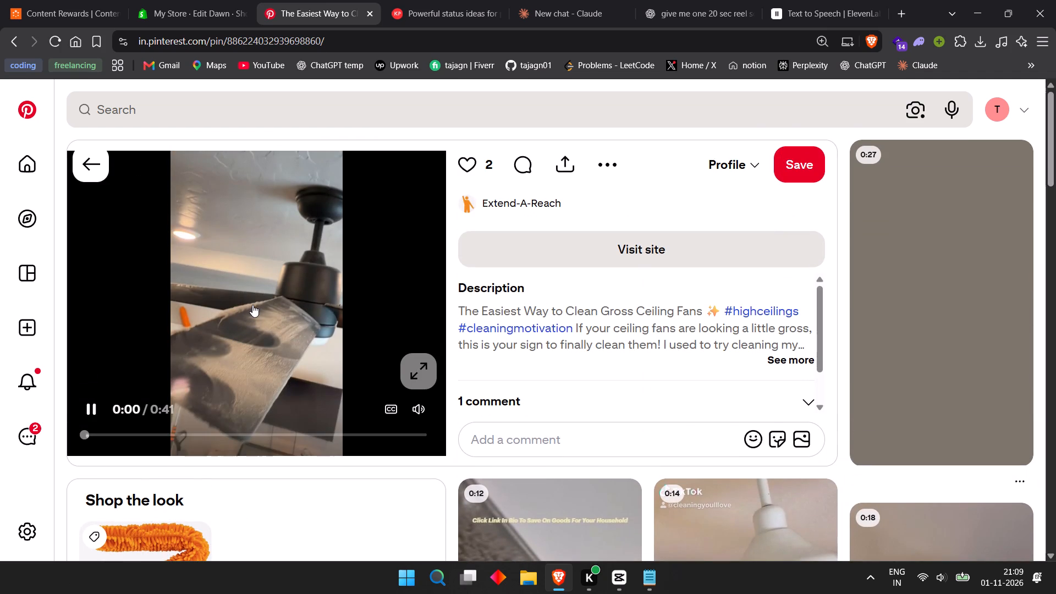
click(100, 434)
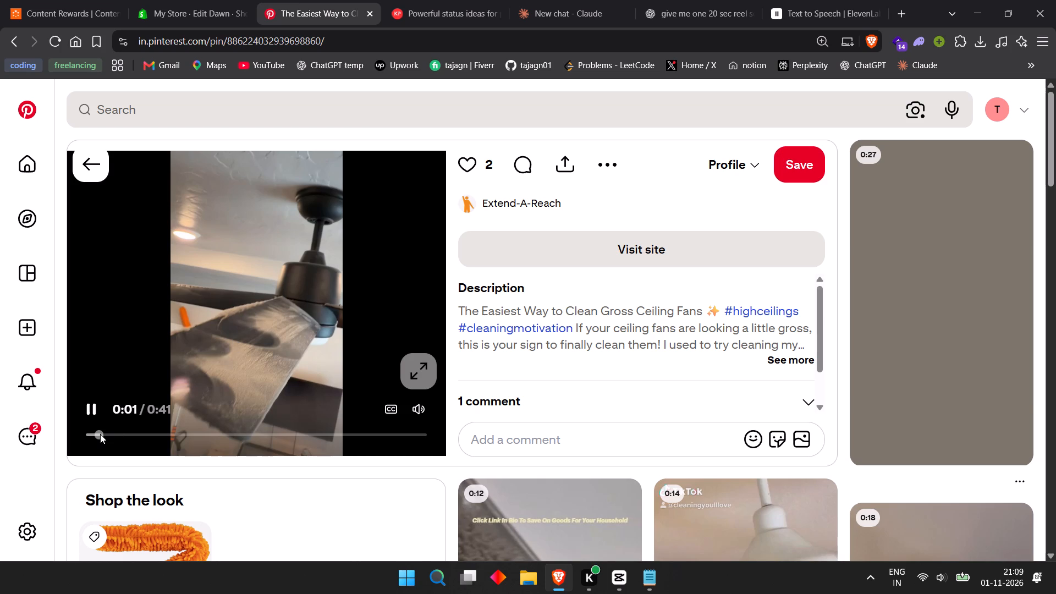
click(206, 344)
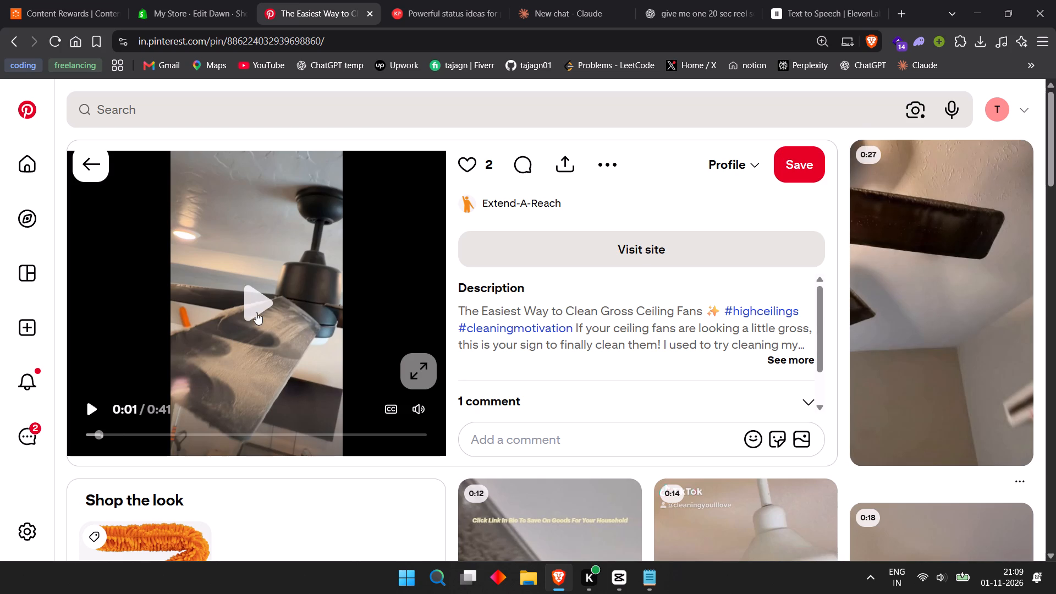
click(256, 312)
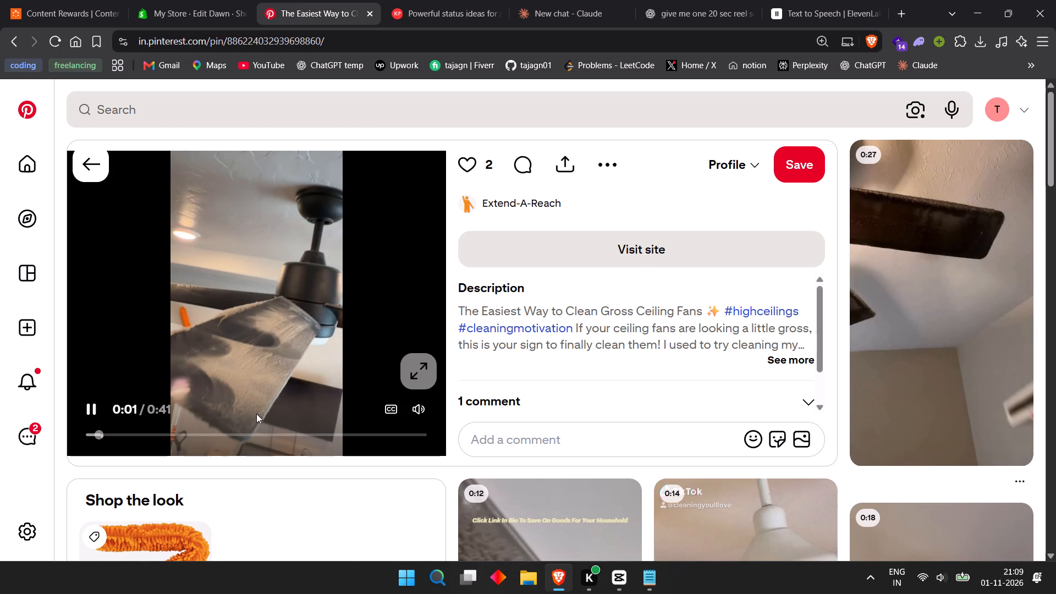
scroll(779, 417, down, 2)
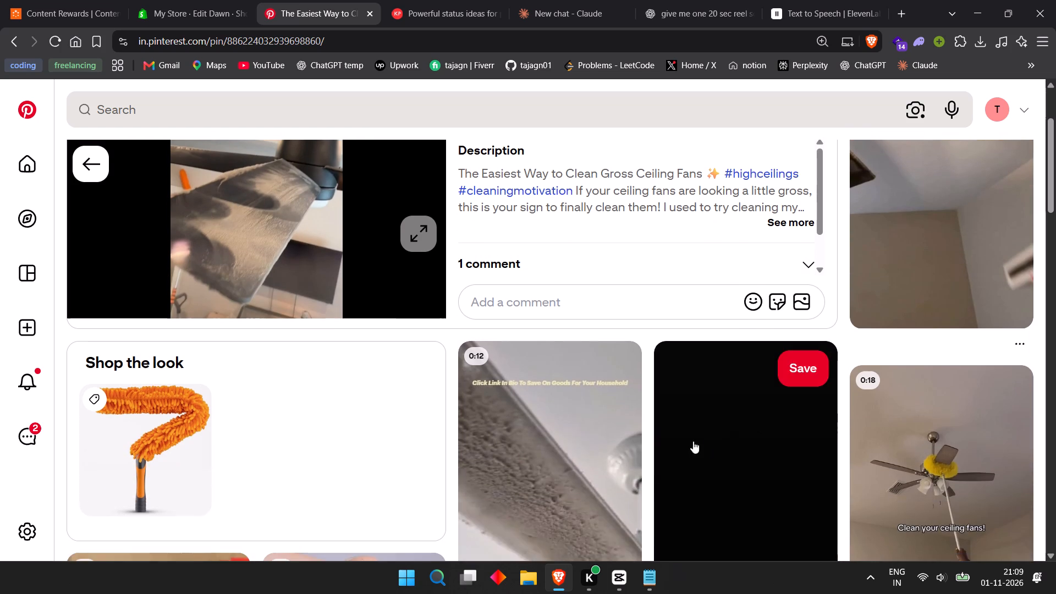
scroll(553, 432, down, 3)
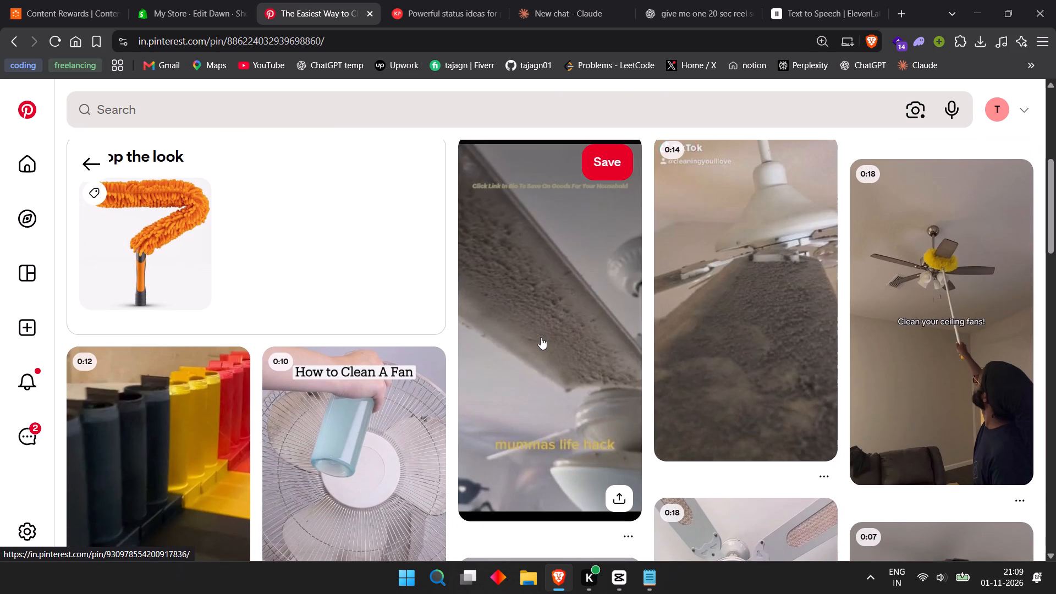
scroll(733, 295, up, 3)
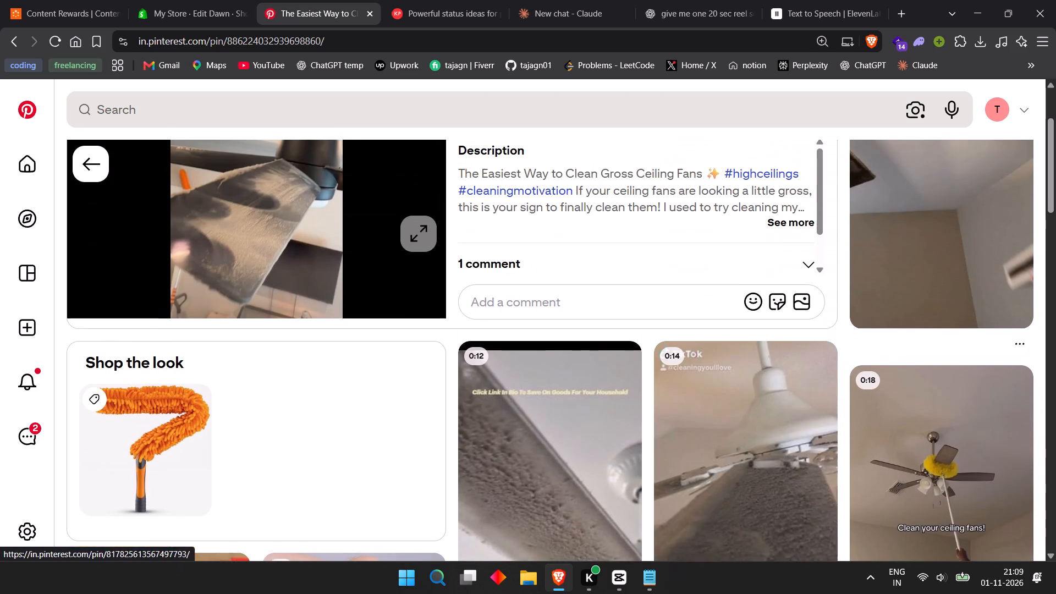
scroll(733, 295, up, 4)
click(324, 308)
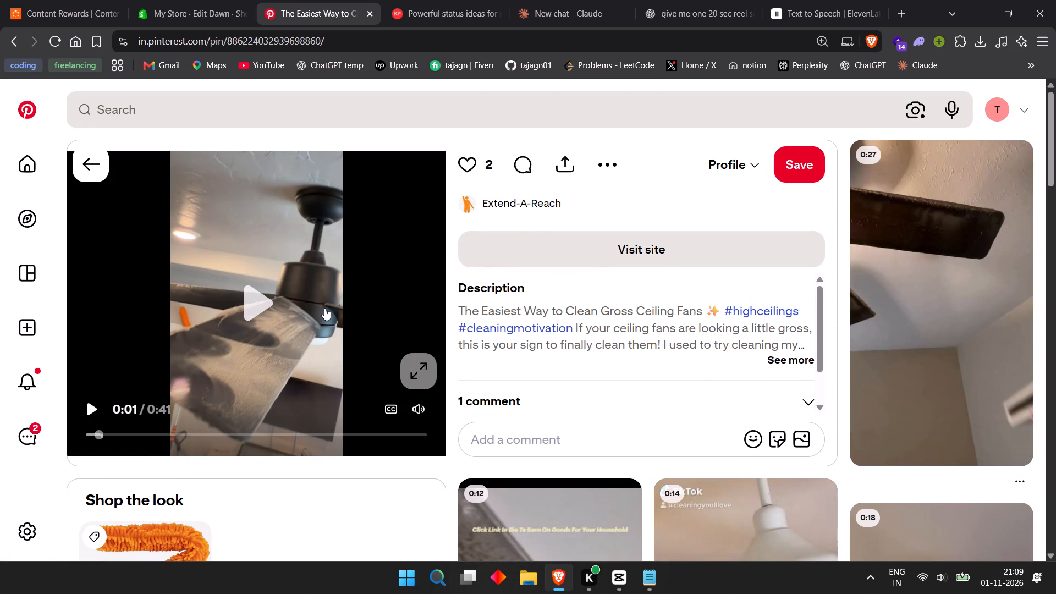
Open the Cleaningyoulllove pin "Cleaning ceiling fan" and play its first seconds to check the dusty blade shot.
scroll(571, 453, down, 5)
click(760, 355)
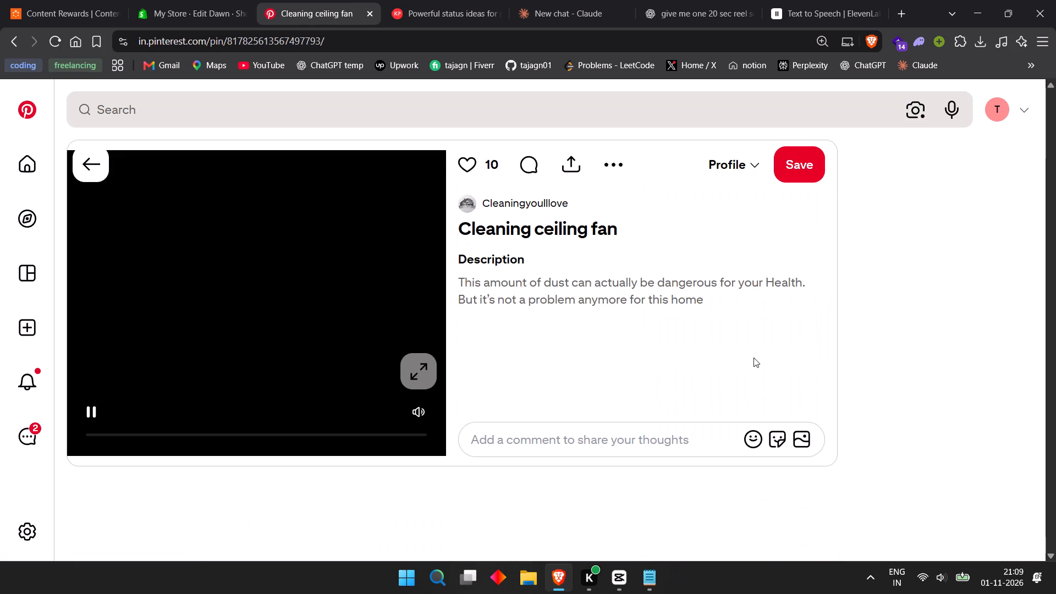
scroll(683, 369, down, 1)
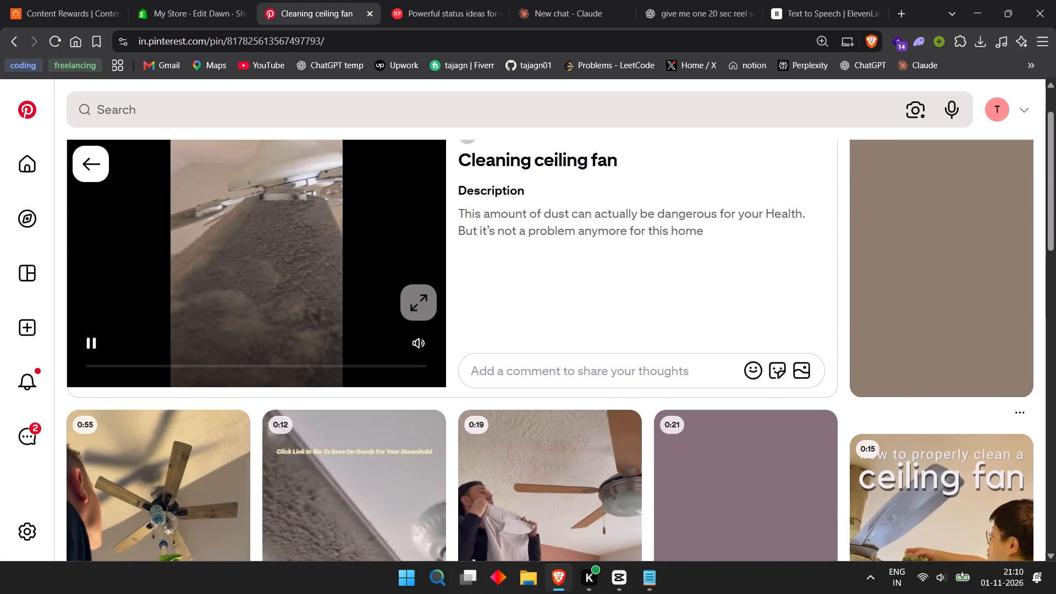
scroll(683, 369, down, 3)
scroll(683, 369, up, 4)
scroll(248, 267, up, 1)
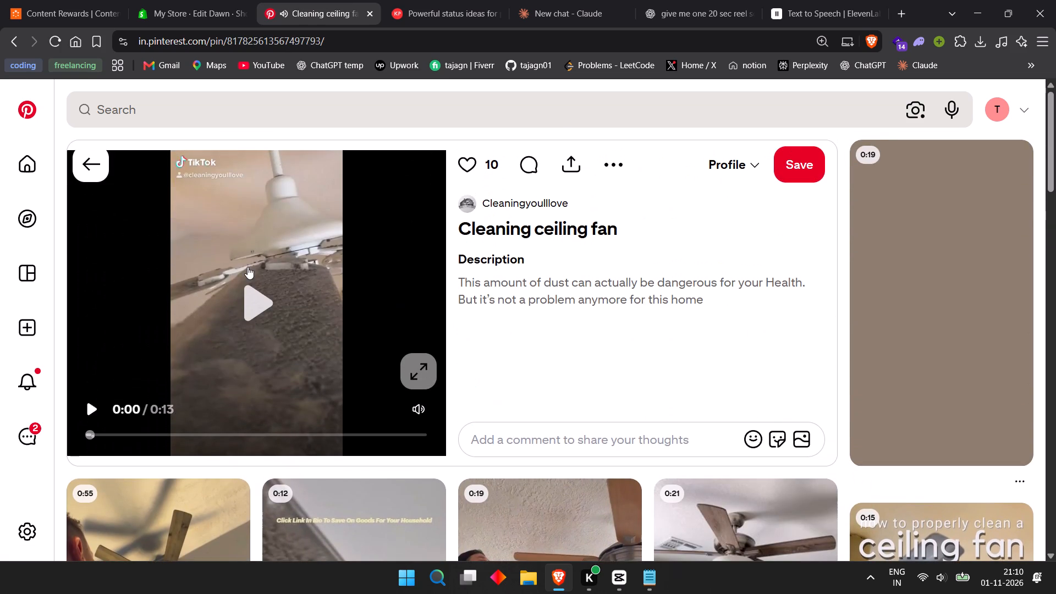
click(254, 292)
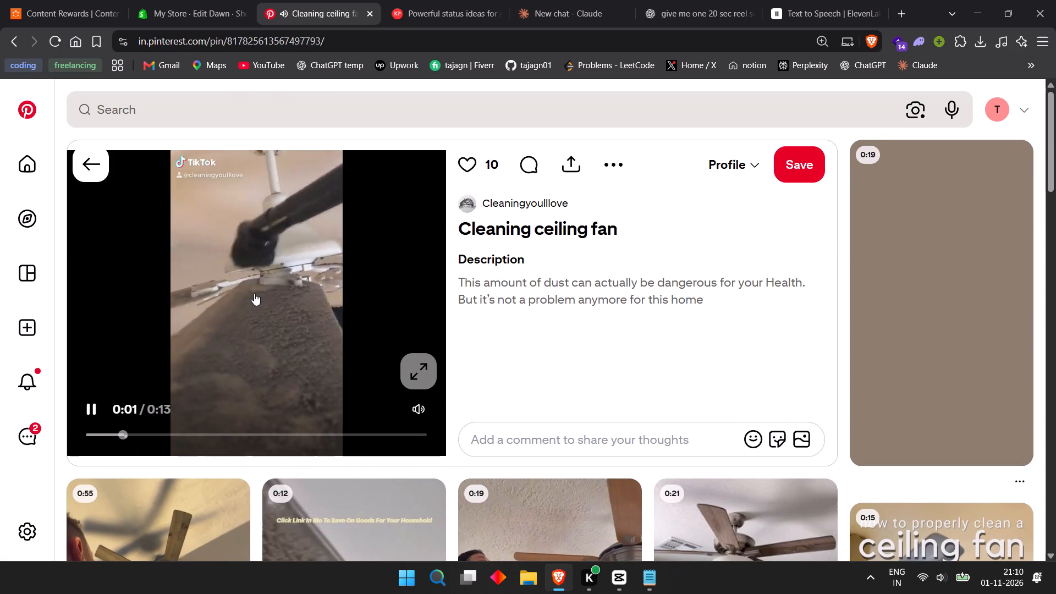
click(254, 293)
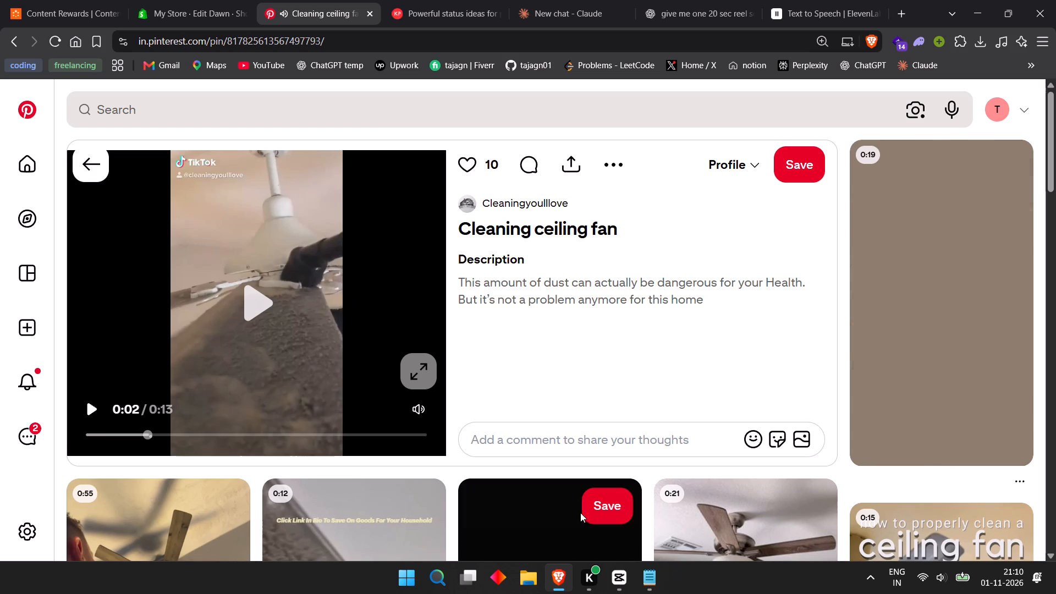
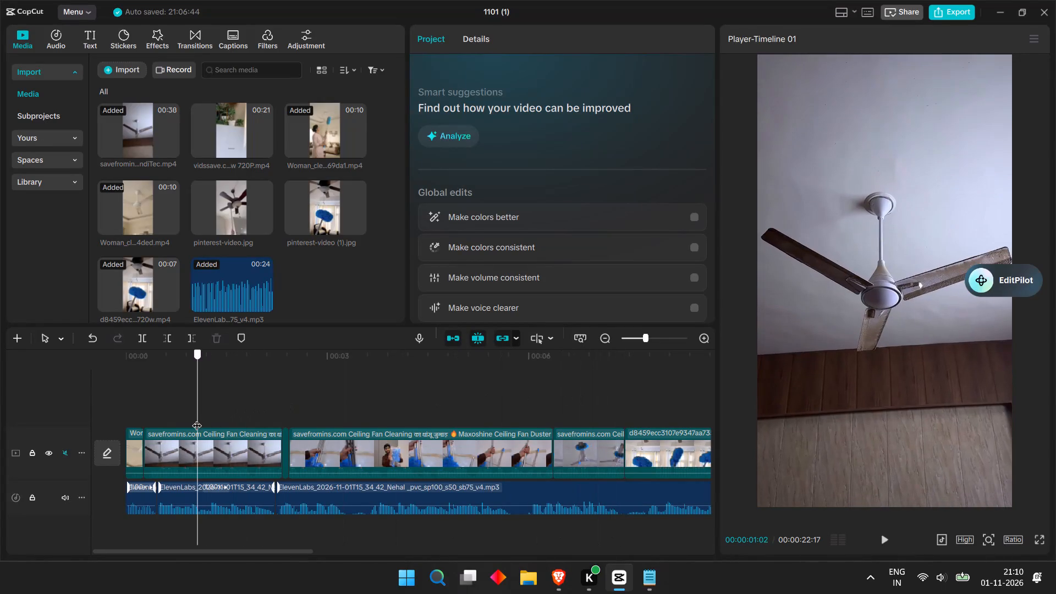
Play the CapCut timeline from the start to review the opening clips against the voice-over.
drag(200, 413, 128, 453)
click(878, 538)
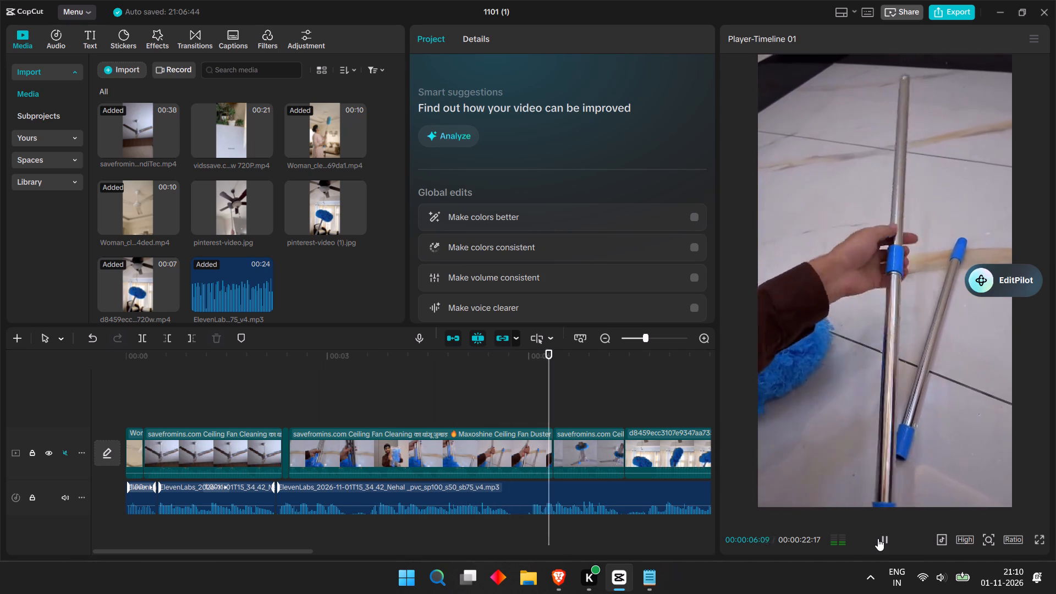
click(878, 538)
click(878, 538)
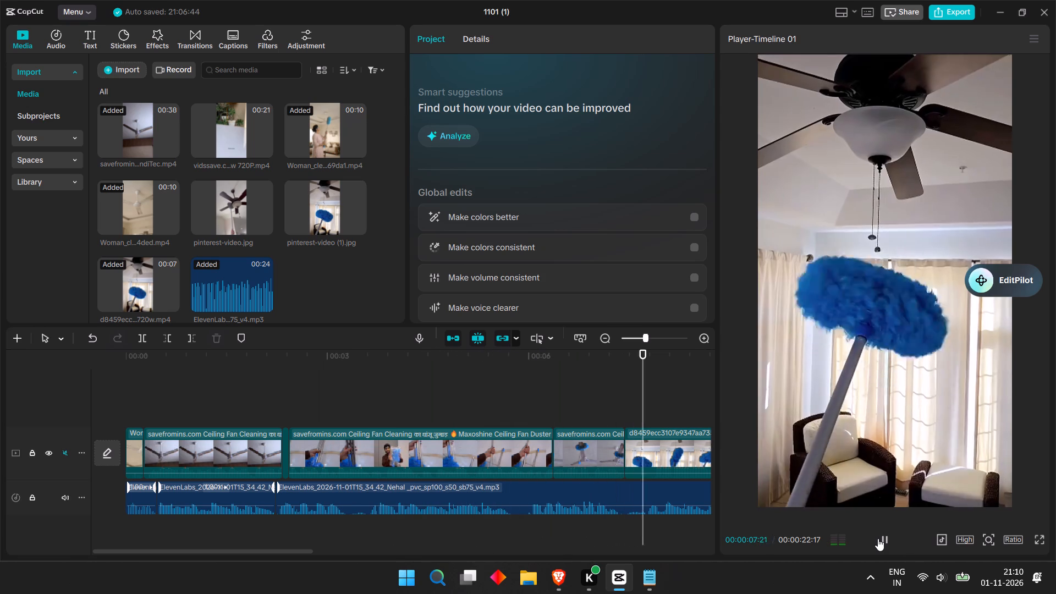
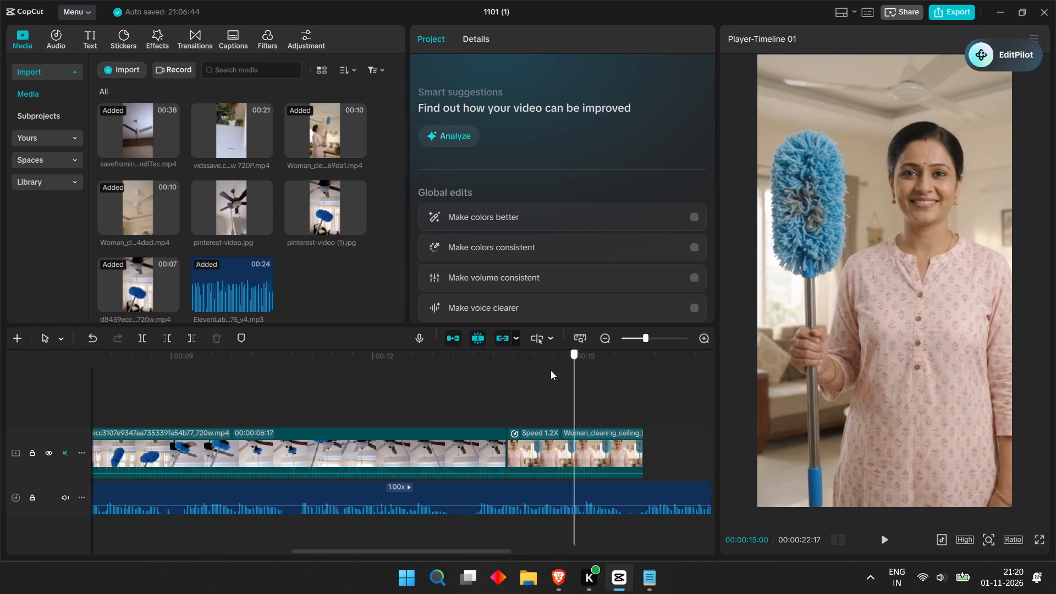
drag(551, 370, 0, 381)
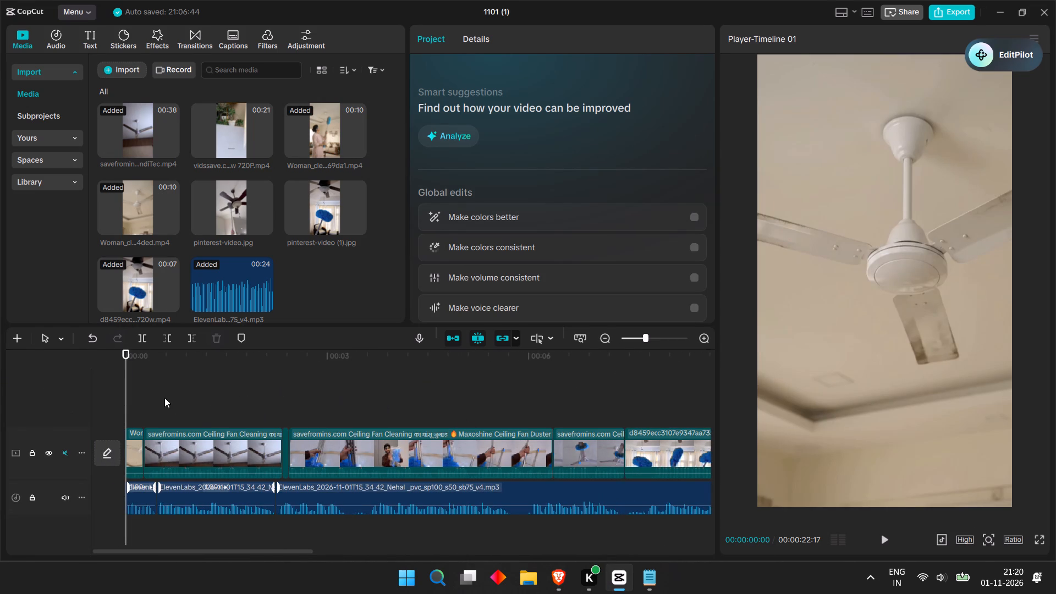
drag(128, 400, 229, 432)
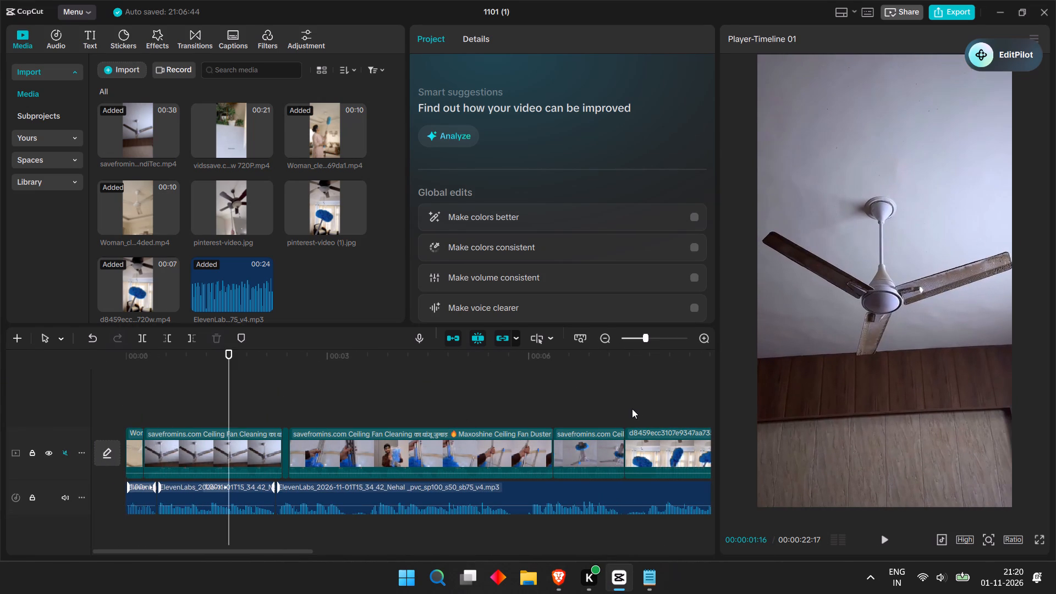
drag(367, 360, 733, 346)
drag(544, 452, 0, 416)
key(BackSpace)
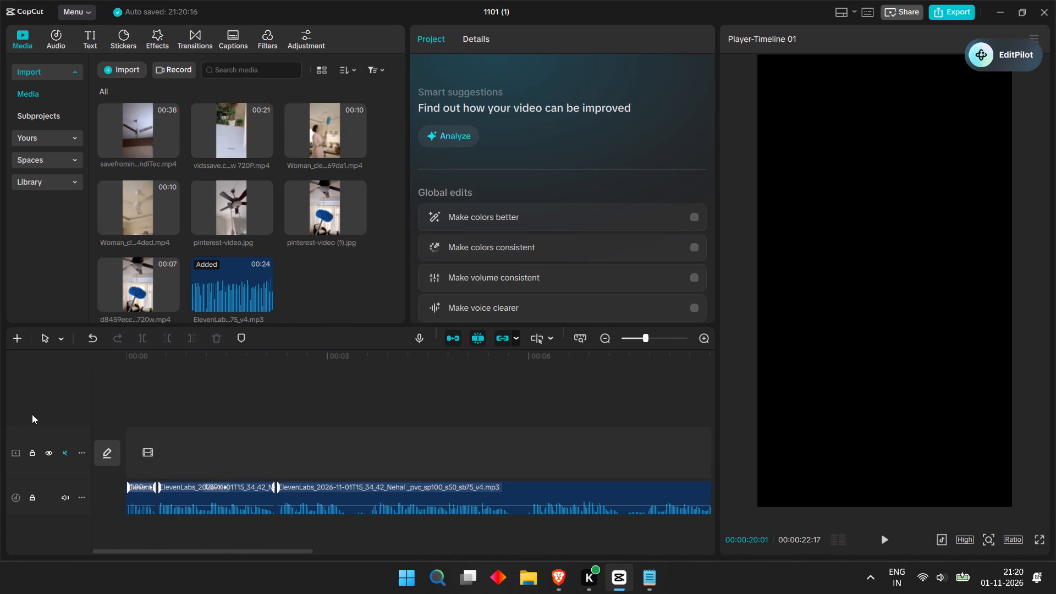
Import the Woman_cleaning_ceiling_fan_673eff00 and Woman_cleaning_dusty_ceiling_fan_33b85f28 clips from the Downloads folder.
click(104, 73)
click(135, 90)
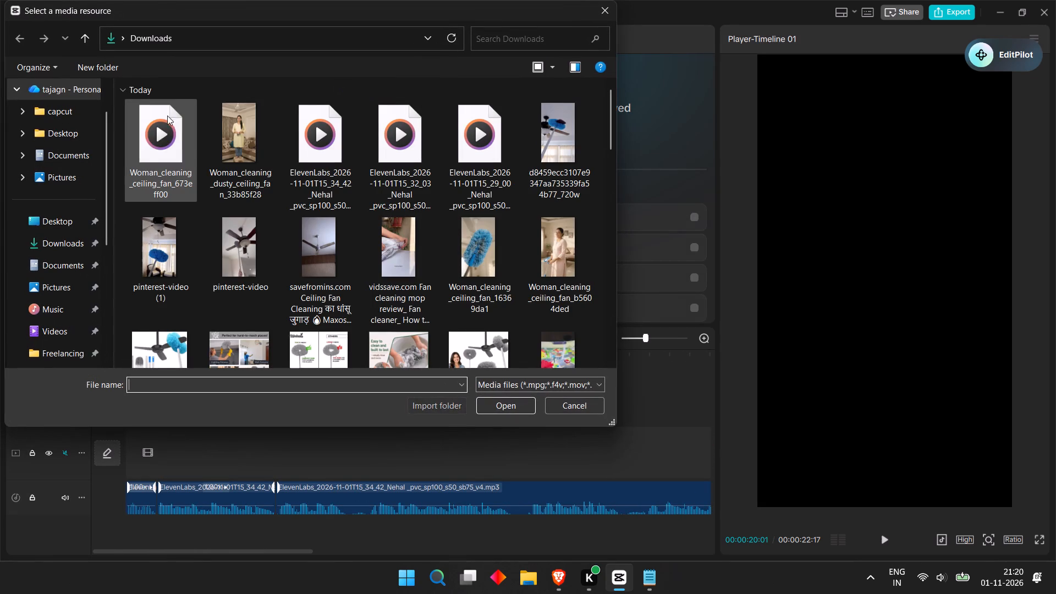
click(221, 134)
shift+click(169, 144)
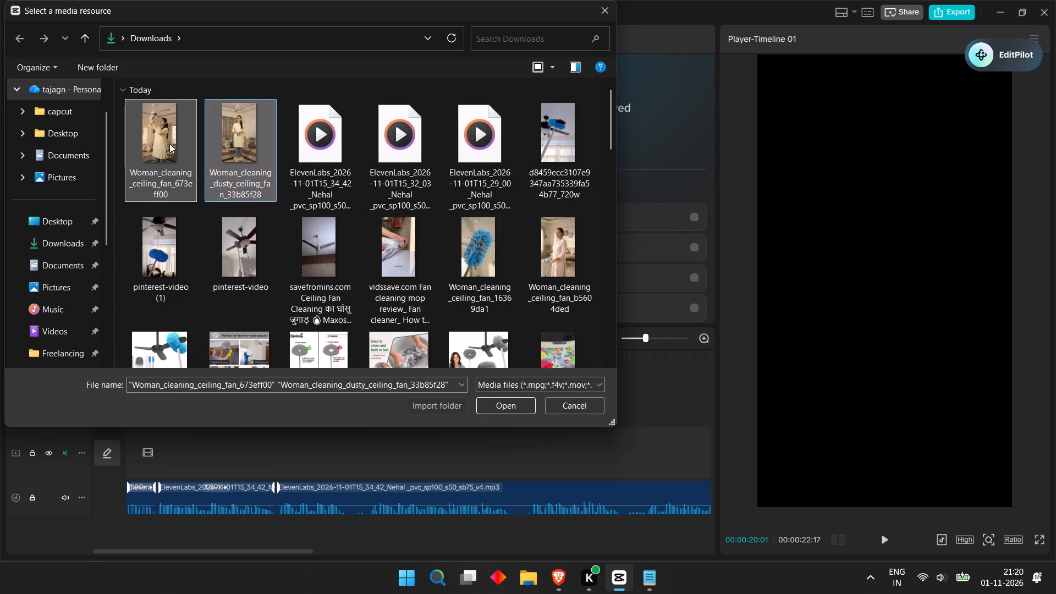
click(502, 414)
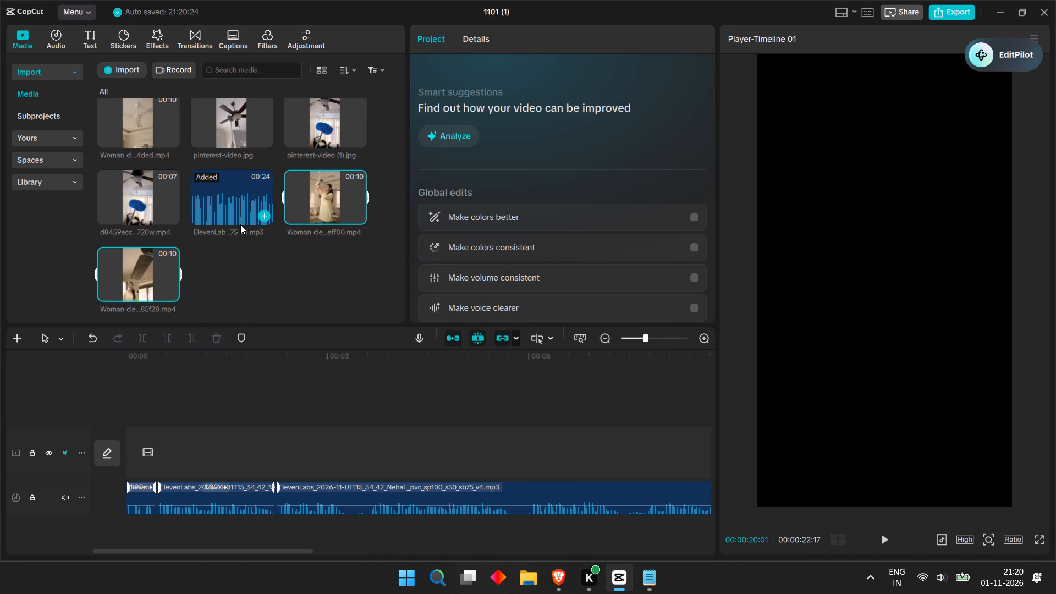
Add both newly imported woman-cleaning clips to the empty main video track.
click(168, 290)
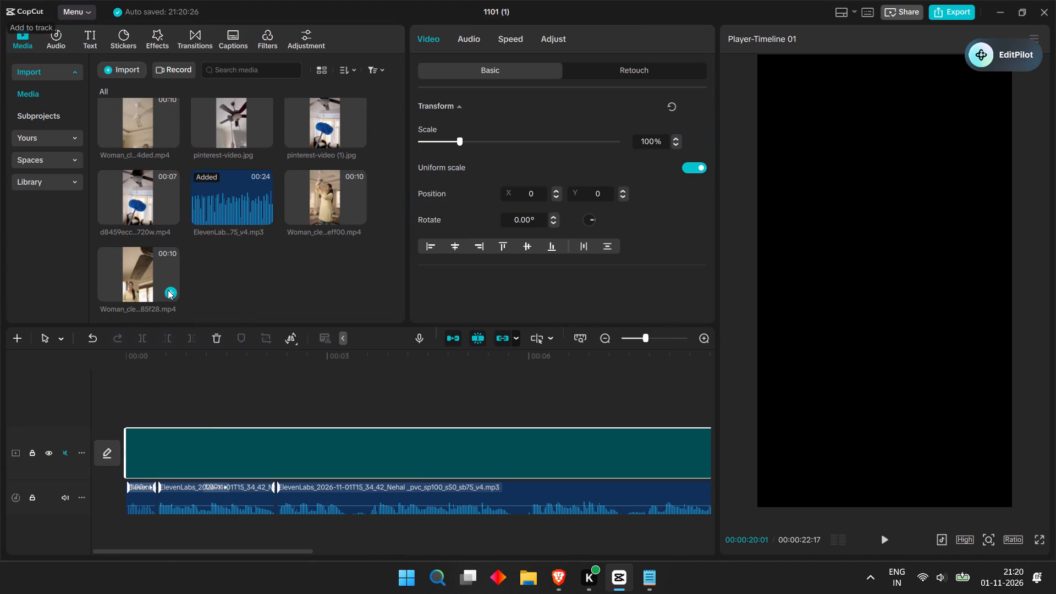
key(space)
click(379, 381)
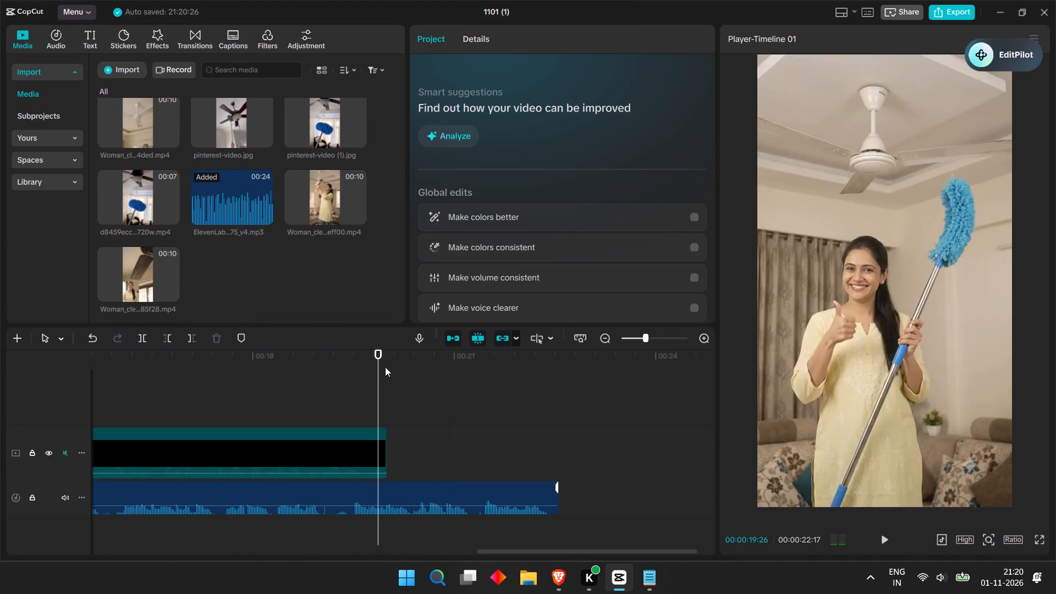
drag(385, 367, 0, 362)
Preview the Woman_cleaning_ceiling_fan_673eff00 clip and move it behind the dusty ceiling fan clip on the main track.
click(196, 455)
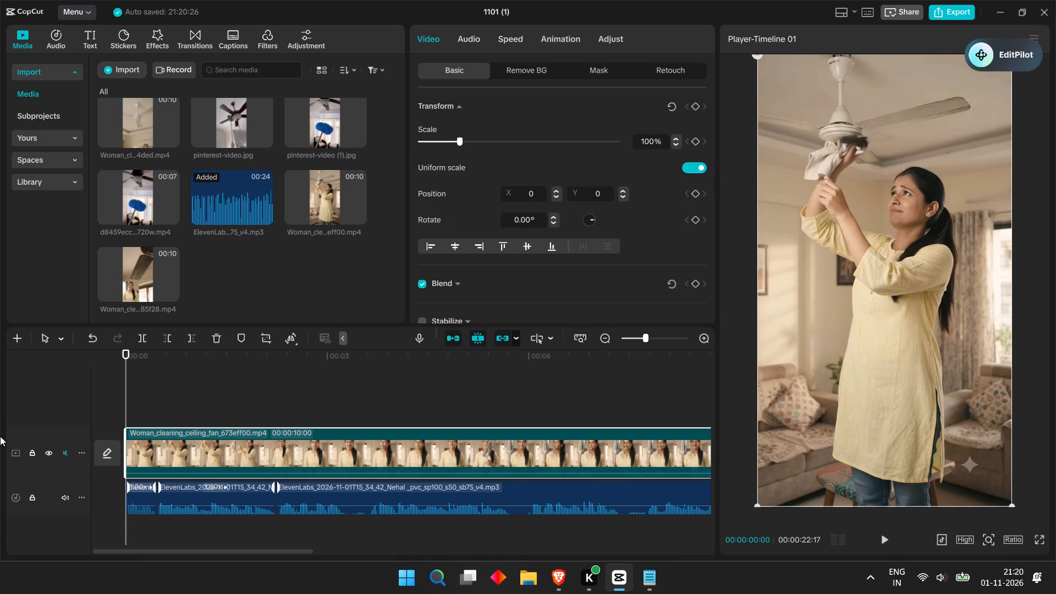
key(space)
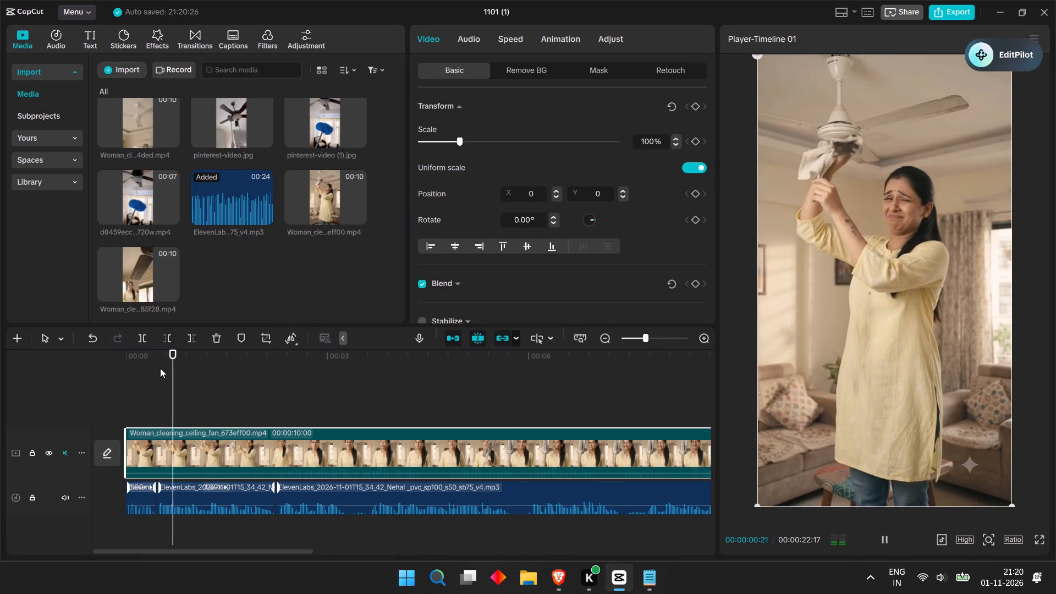
key(space)
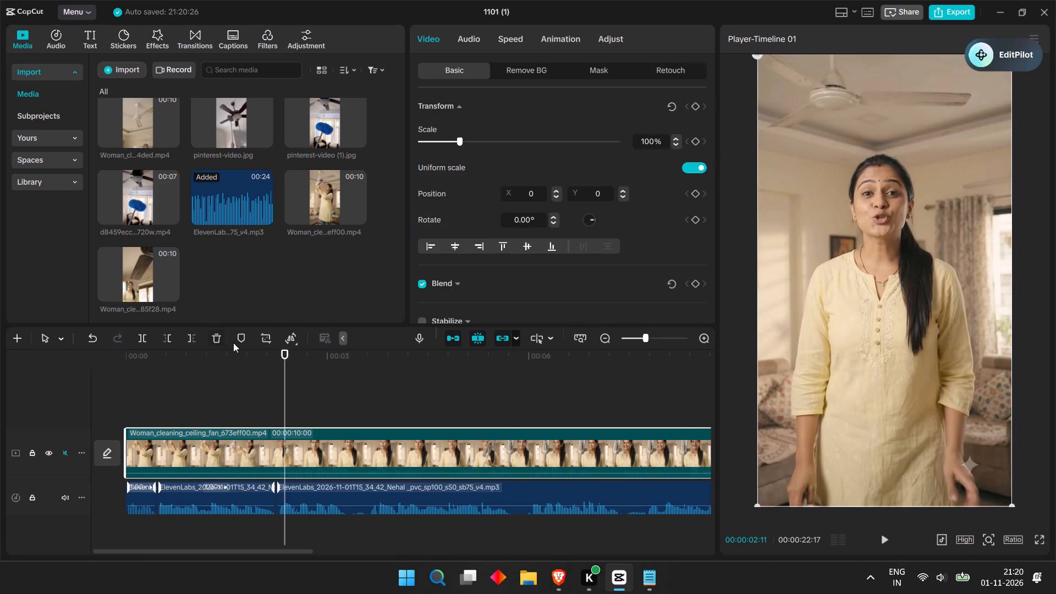
drag(287, 360, 88, 381)
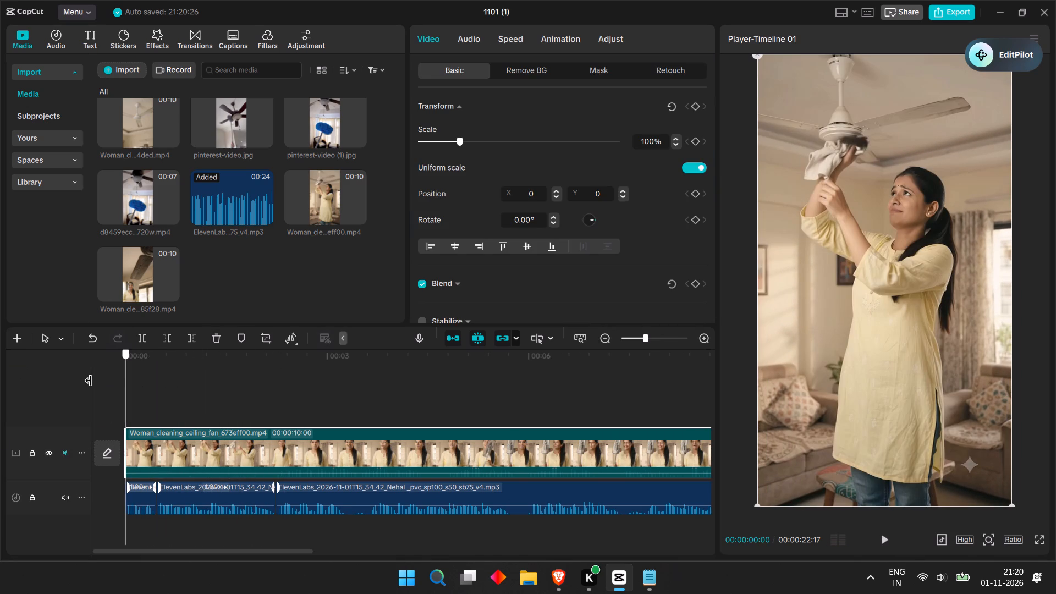
drag(88, 381, 94, 381)
drag(306, 443, 451, 442)
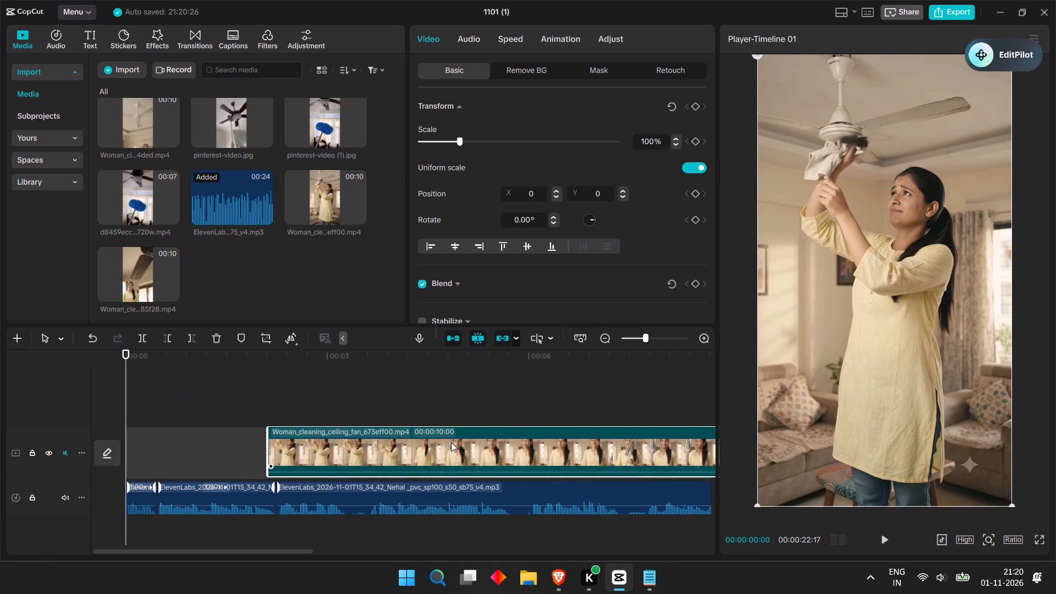
drag(451, 442, 601, 436)
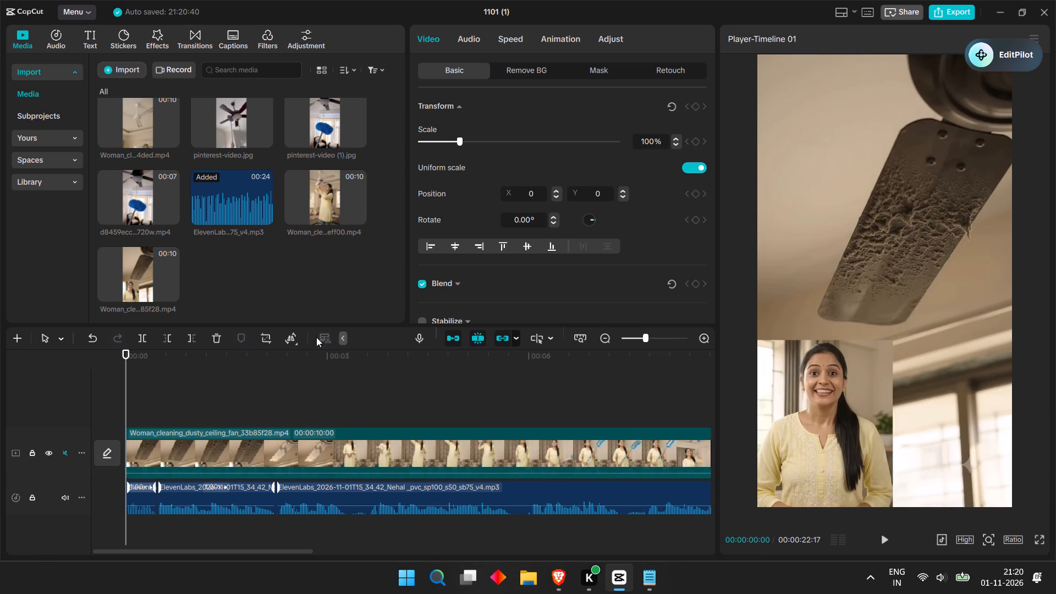
Preview the reordered clips and delete all three ElevenLabs voice-over pieces from the audio track.
drag(516, 368, 614, 381)
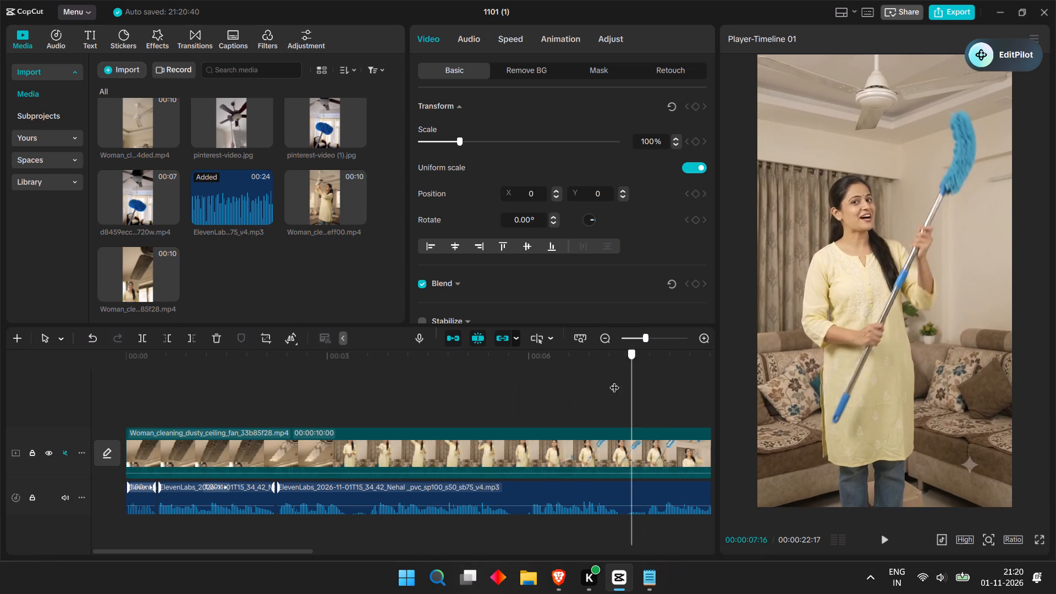
drag(614, 381, 0, 398)
key(space)
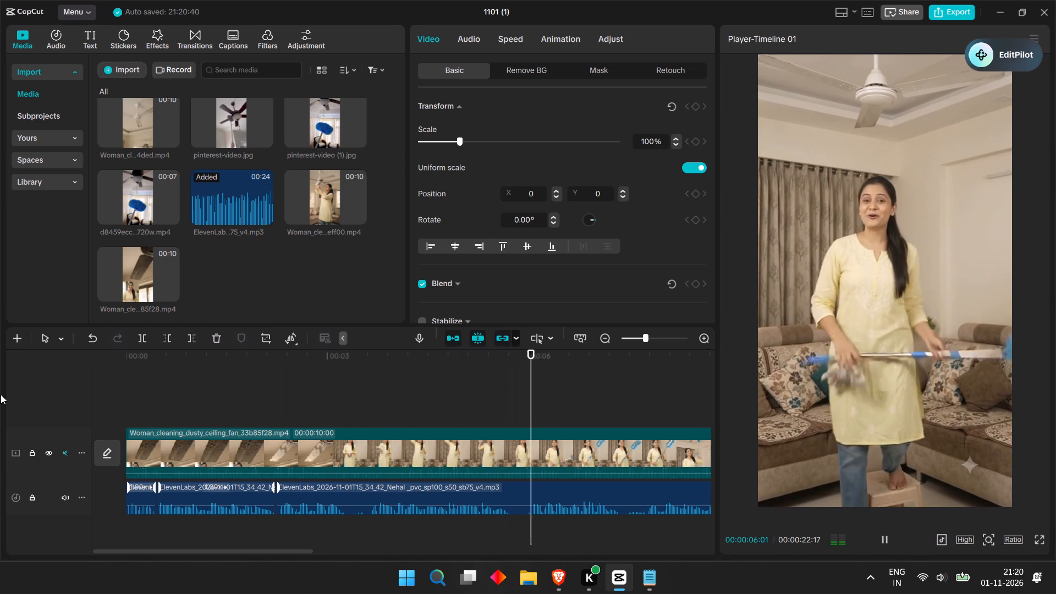
key(space)
click(351, 501)
click(264, 503)
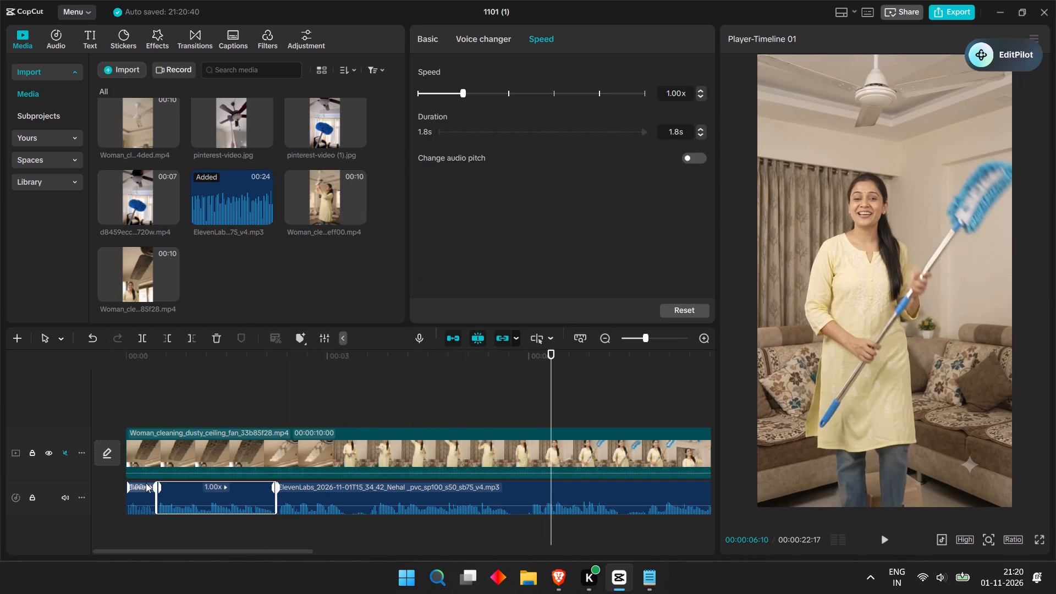
click(142, 491)
click(504, 503)
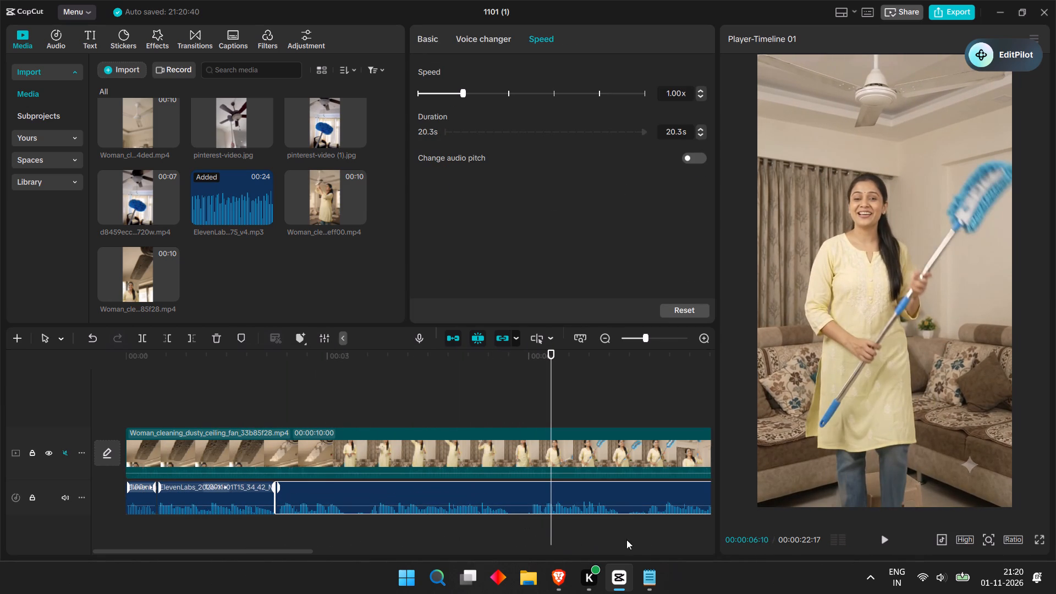
drag(648, 530, 103, 492)
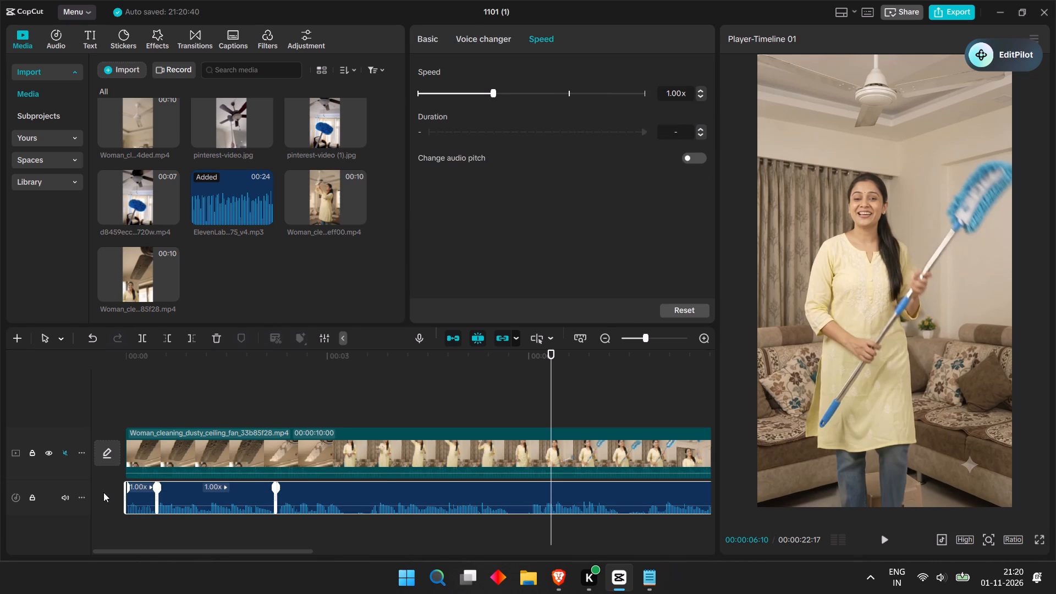
key(BackSpace)
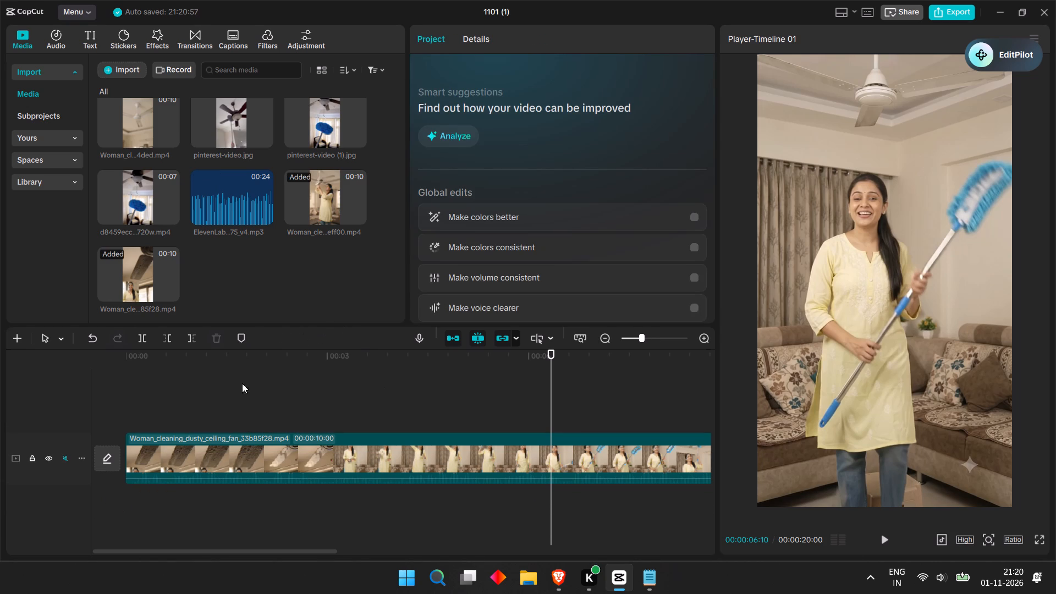
Unmute the main video track.
click(65, 455)
Play the dusty ceiling fan clip from the start and split it at 00:00:03:05.
drag(141, 356, 90, 358)
key(space)
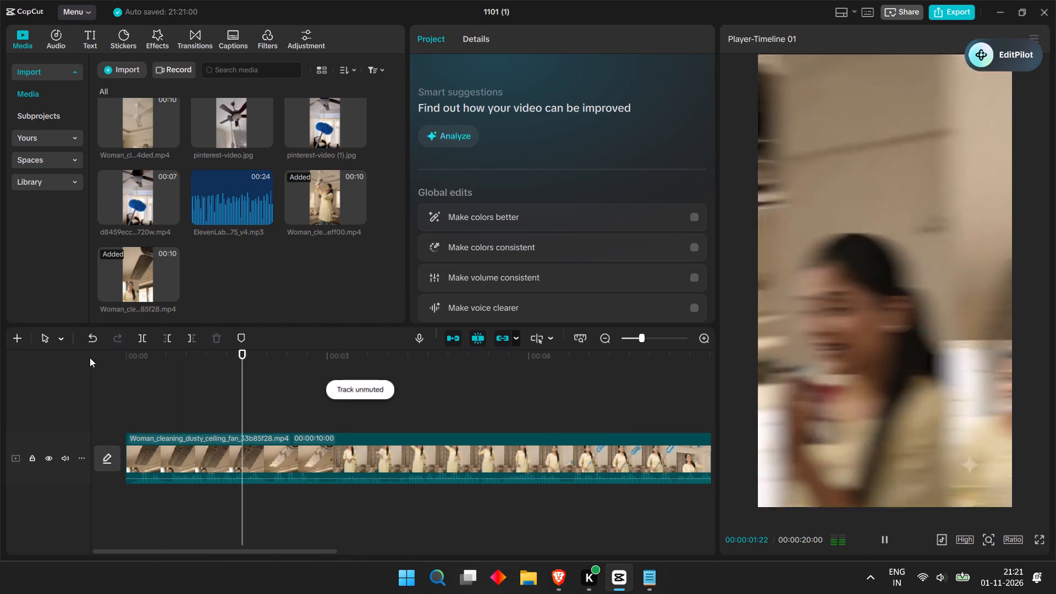
key(space)
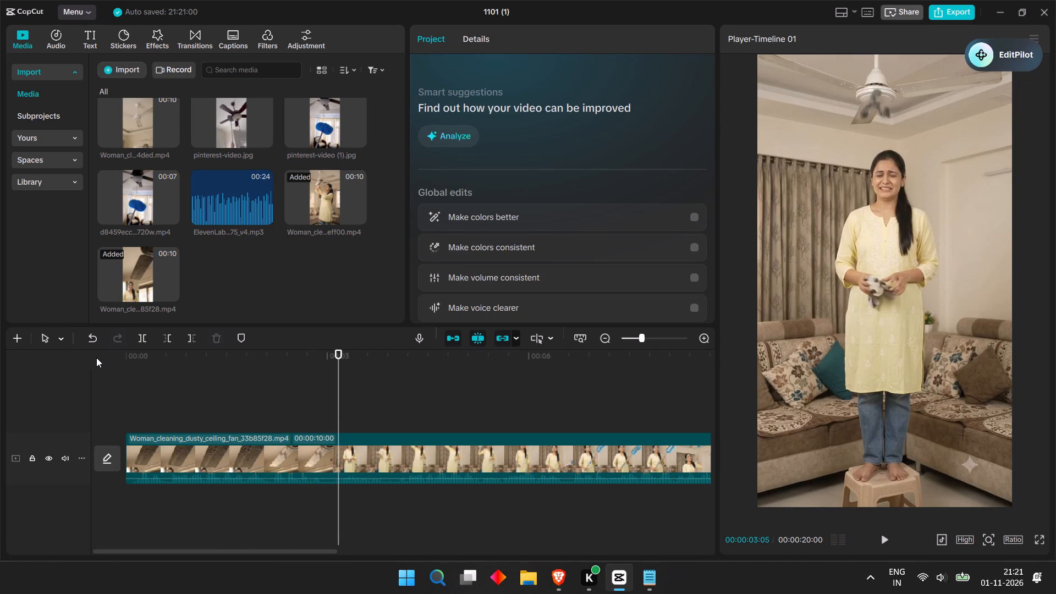
click(339, 431)
click(360, 457)
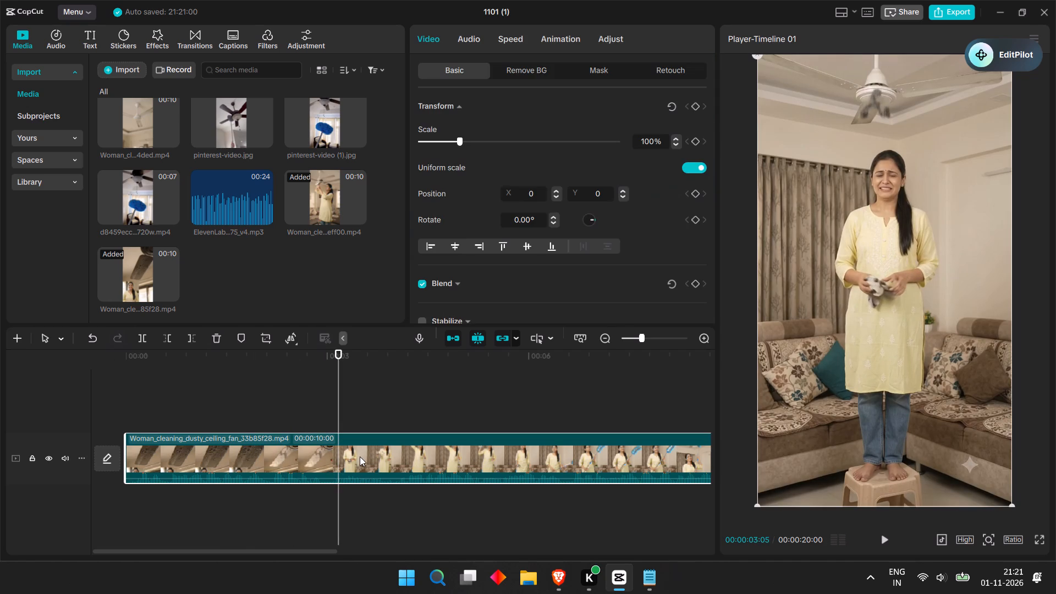
key(ctrl+b)
Move the second part of the split dusty fan clip to an overlay track starting at 0 and disable it.
drag(360, 457, 278, 517)
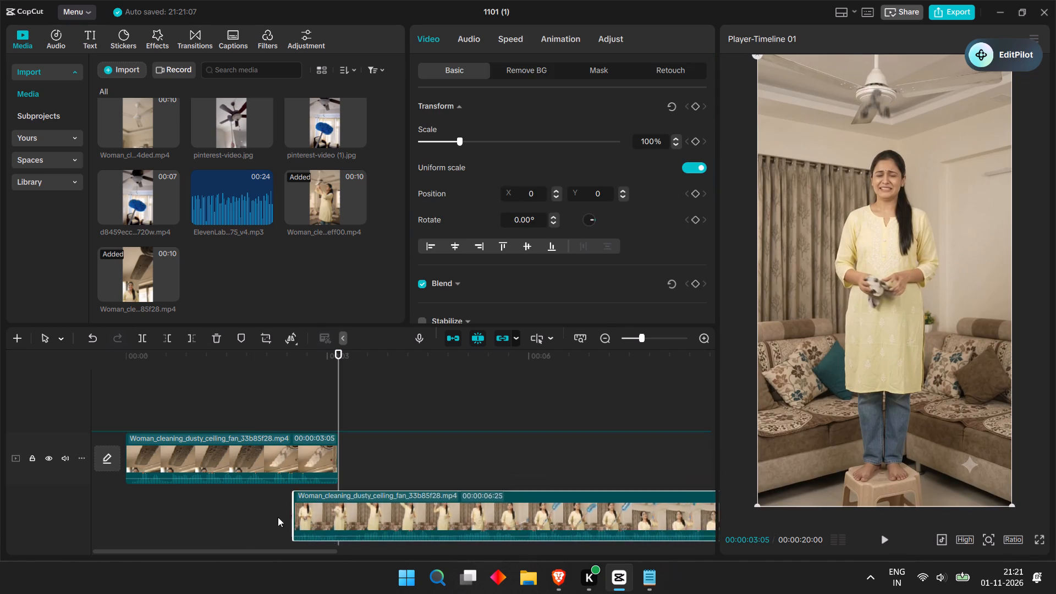
drag(278, 517, 140, 517)
key(v)
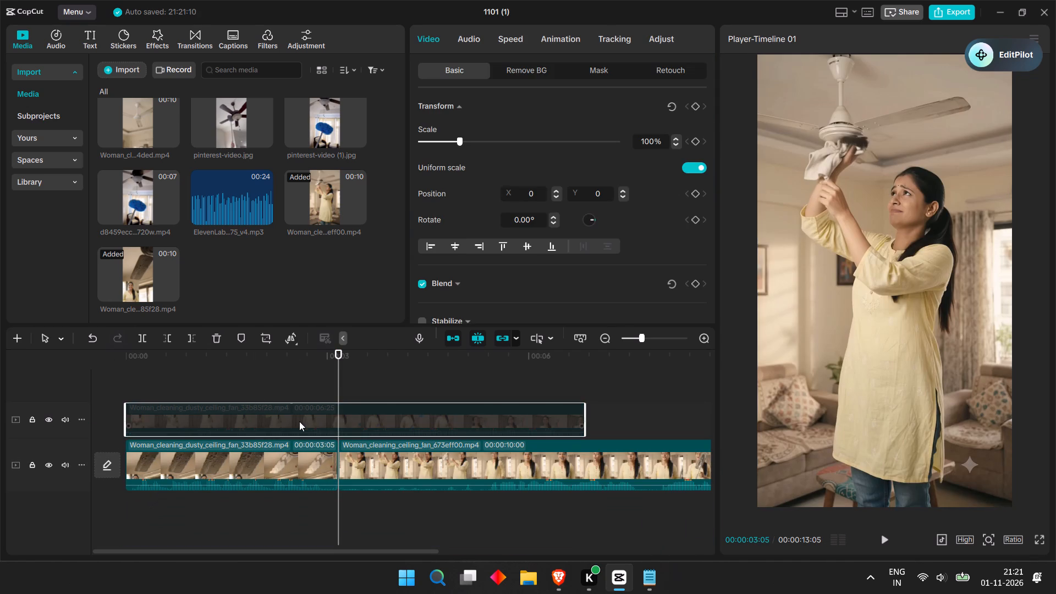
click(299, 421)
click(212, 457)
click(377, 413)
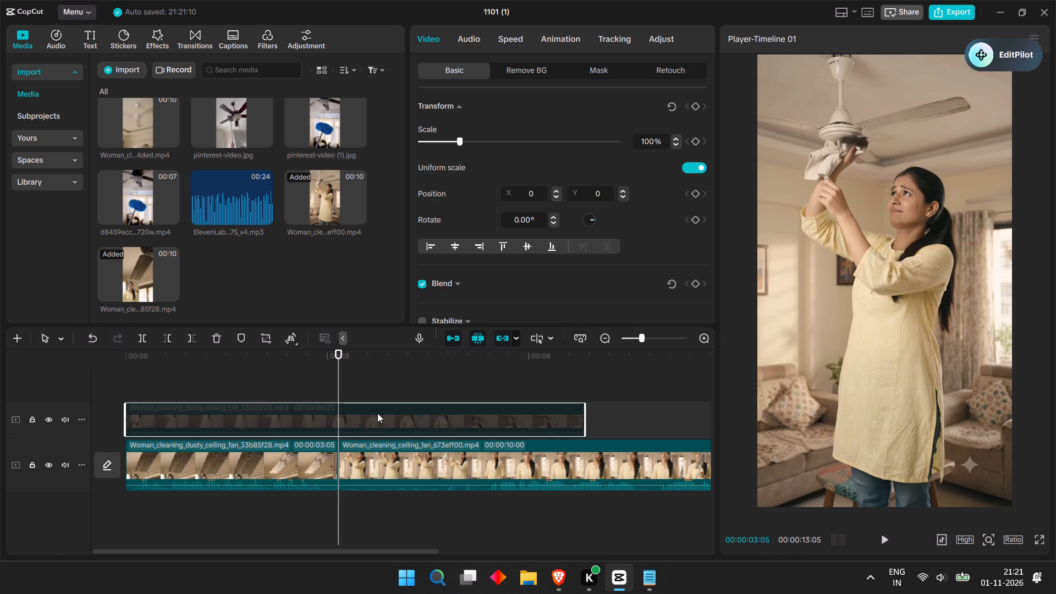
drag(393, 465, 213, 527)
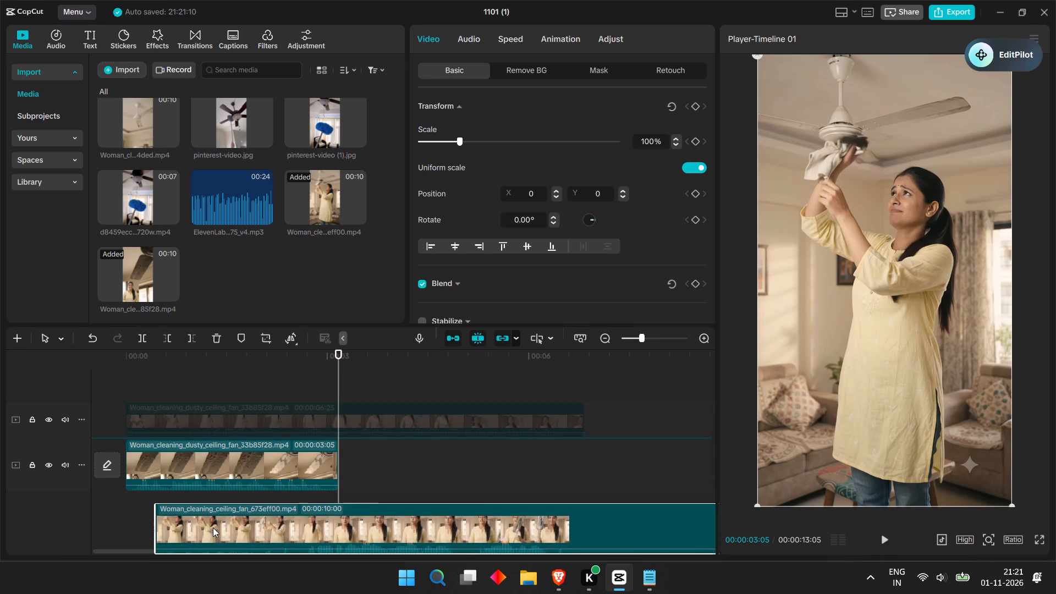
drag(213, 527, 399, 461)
Play the Woman_cleaning_ceiling_fan_673eff00 clip twice from its start on the main track to review the cloth-wiping and talking sections.
key(space)
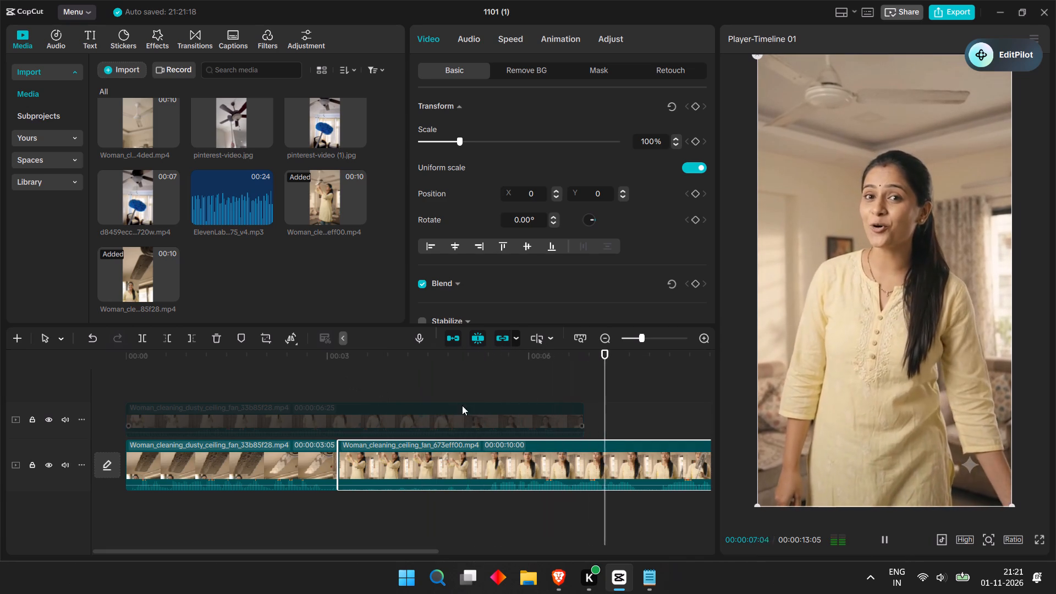
key(space)
drag(647, 378, 576, 388)
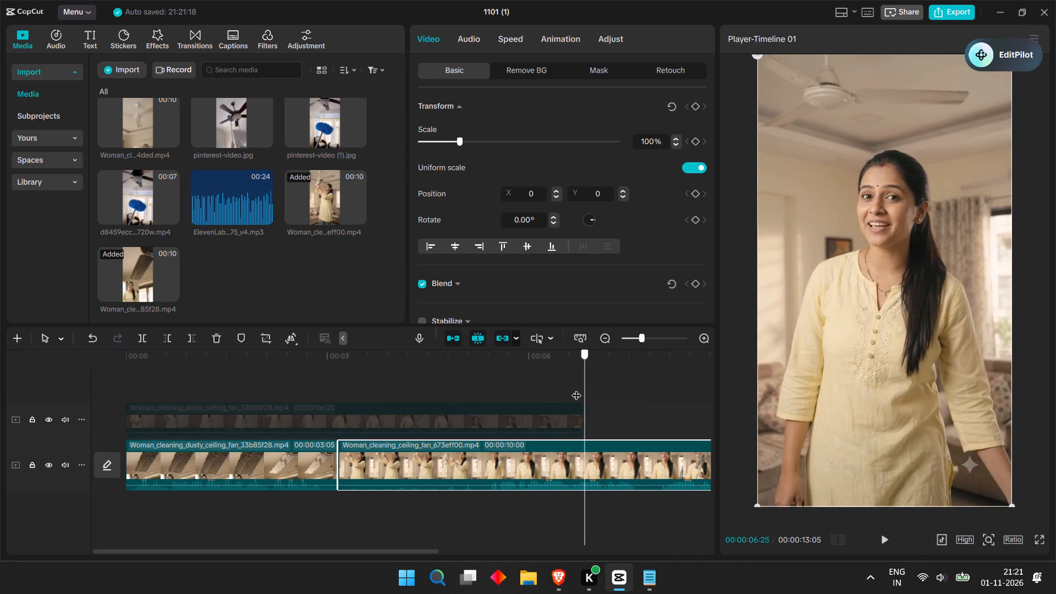
drag(576, 388, 392, 412)
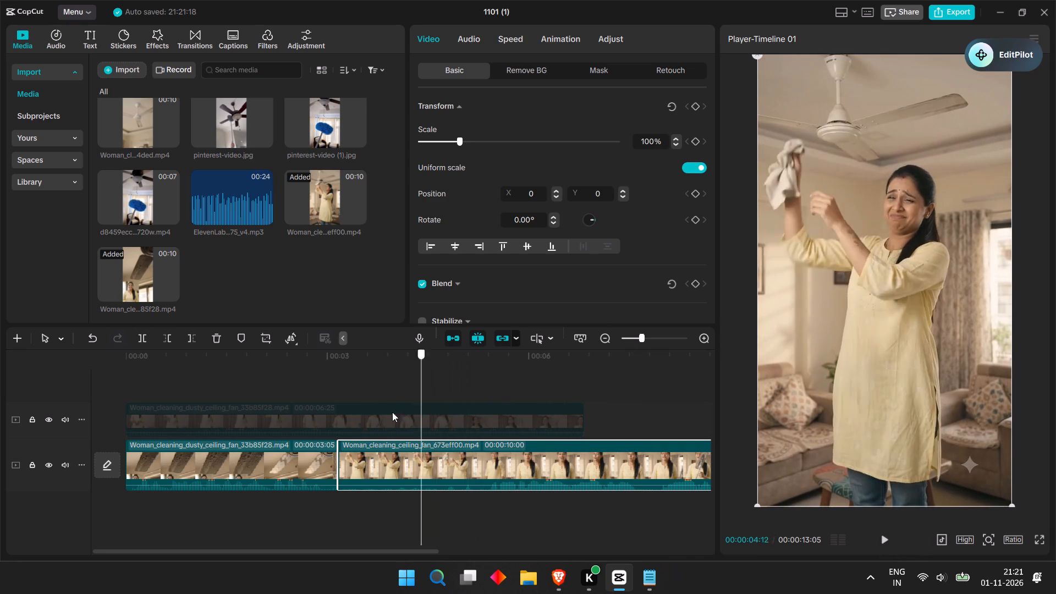
drag(392, 412, 321, 416)
key(space)
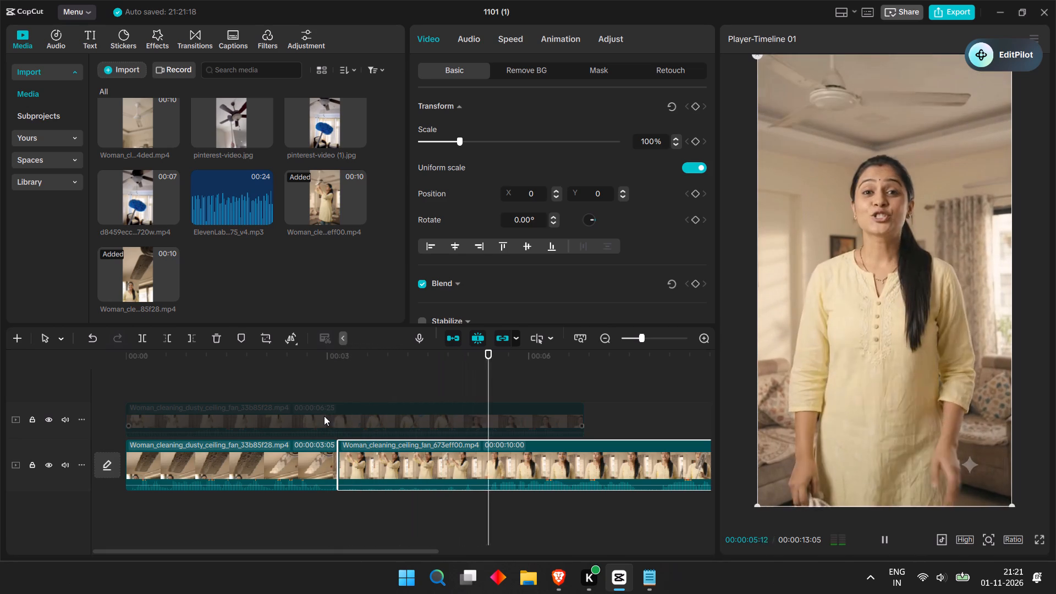
key(space)
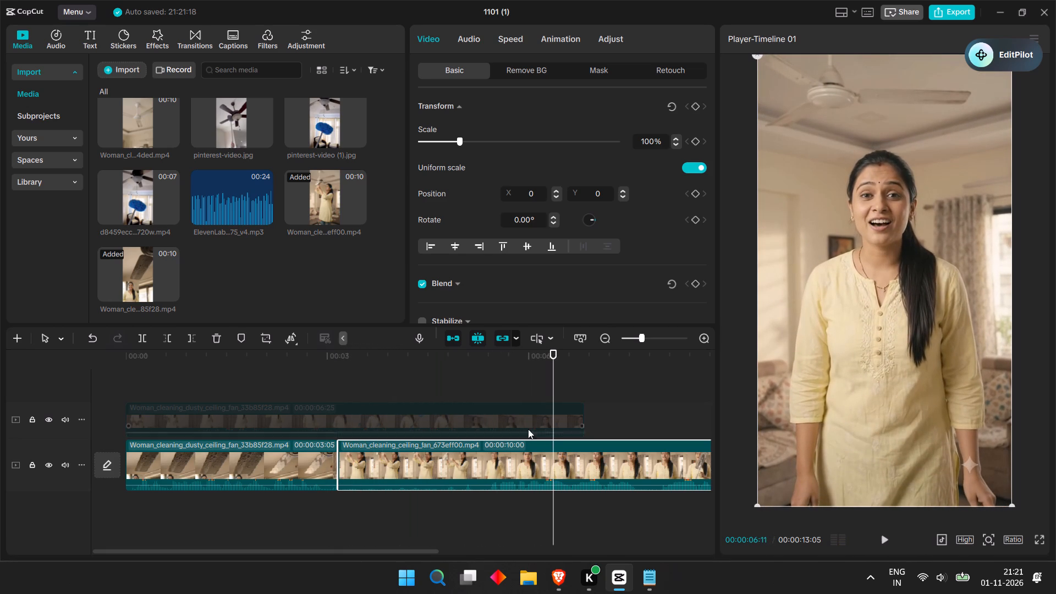
Find the end of the cloth-wiping section in the Woman_cleaning_ceiling_fan_673eff00 clip and split the clip at 00:00:05:03.
drag(556, 379, 505, 384)
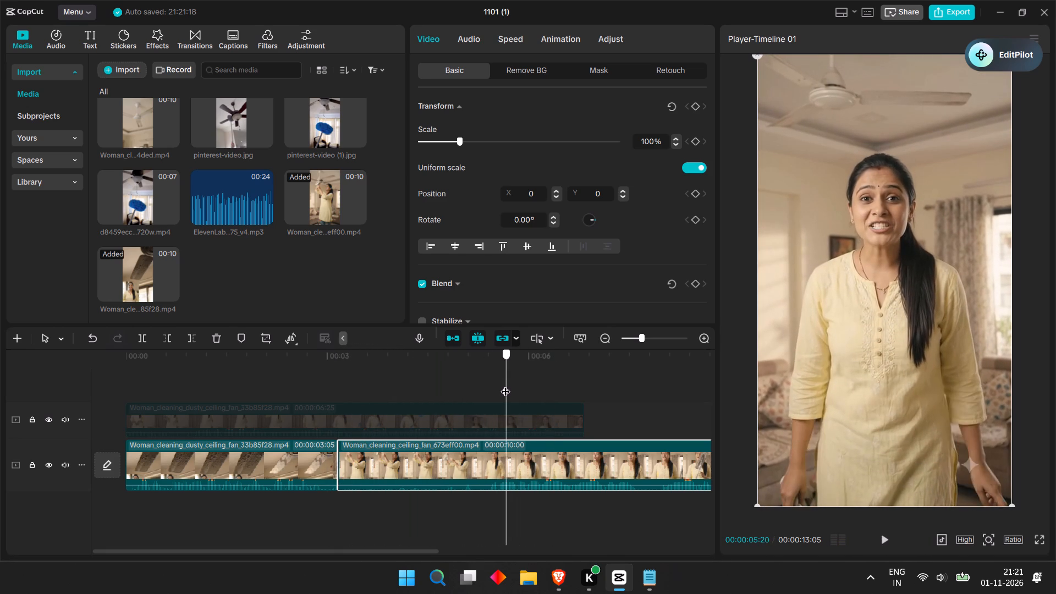
drag(505, 384, 460, 380)
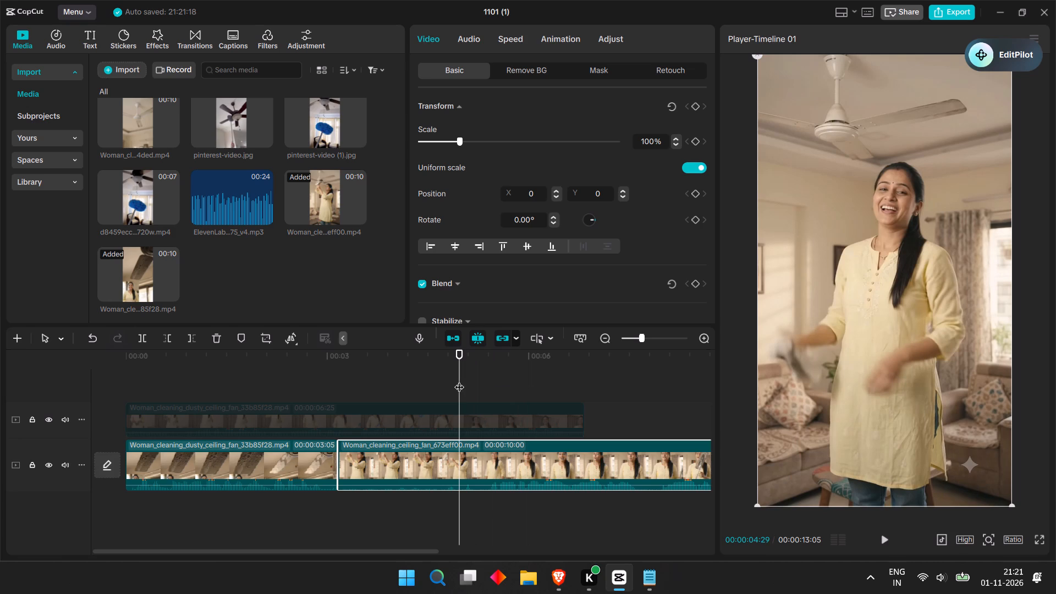
key(space)
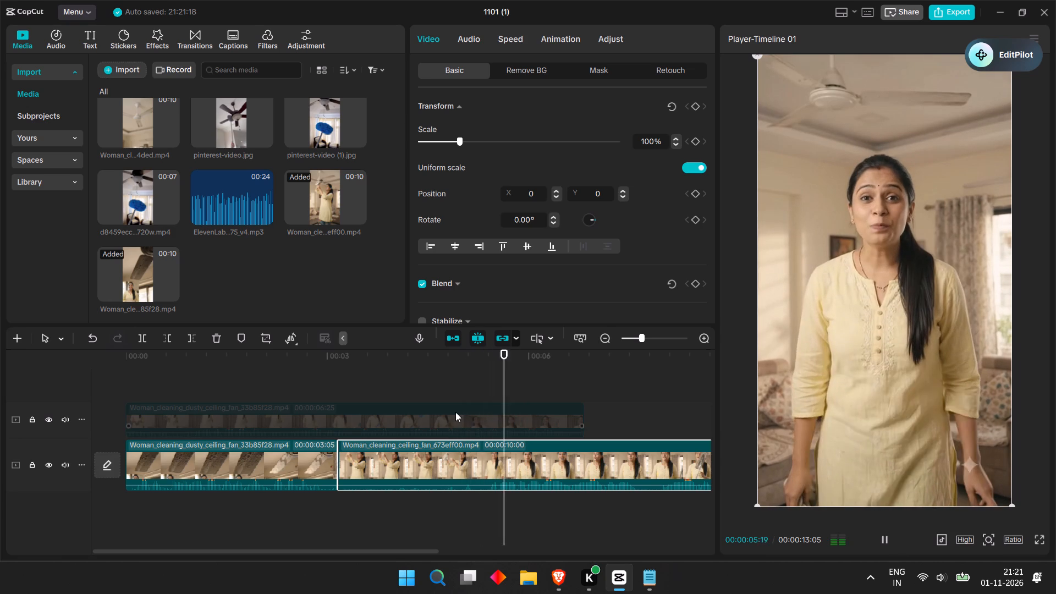
key(space)
drag(509, 382, 468, 388)
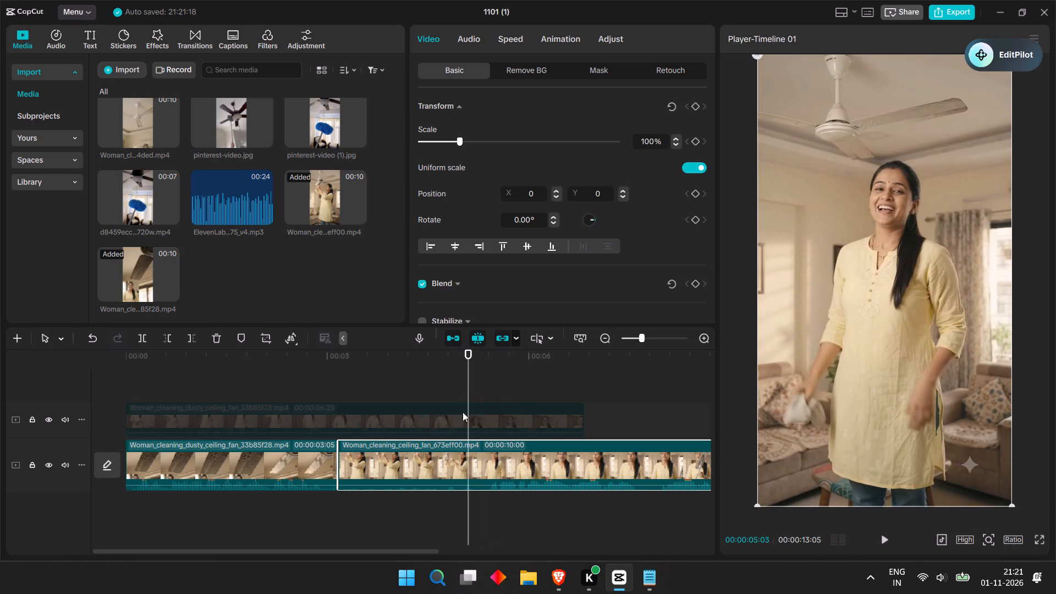
key(ctrl+b)
Move the first part of the split Woman_cleaning_ceiling_fan_673eff00 clip to a new top overlay track and disable it.
click(423, 467)
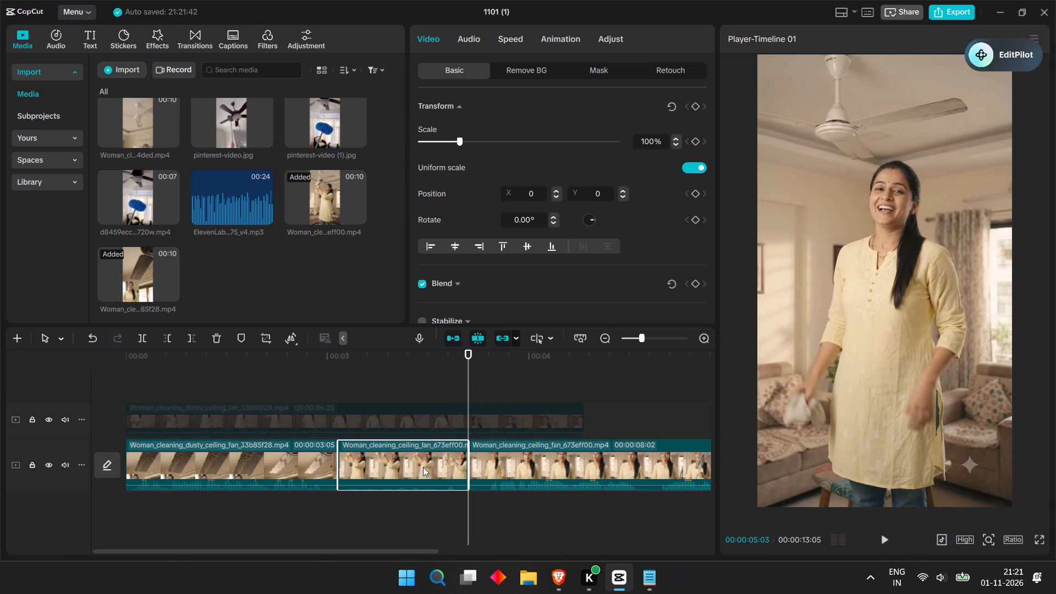
drag(423, 467, 283, 362)
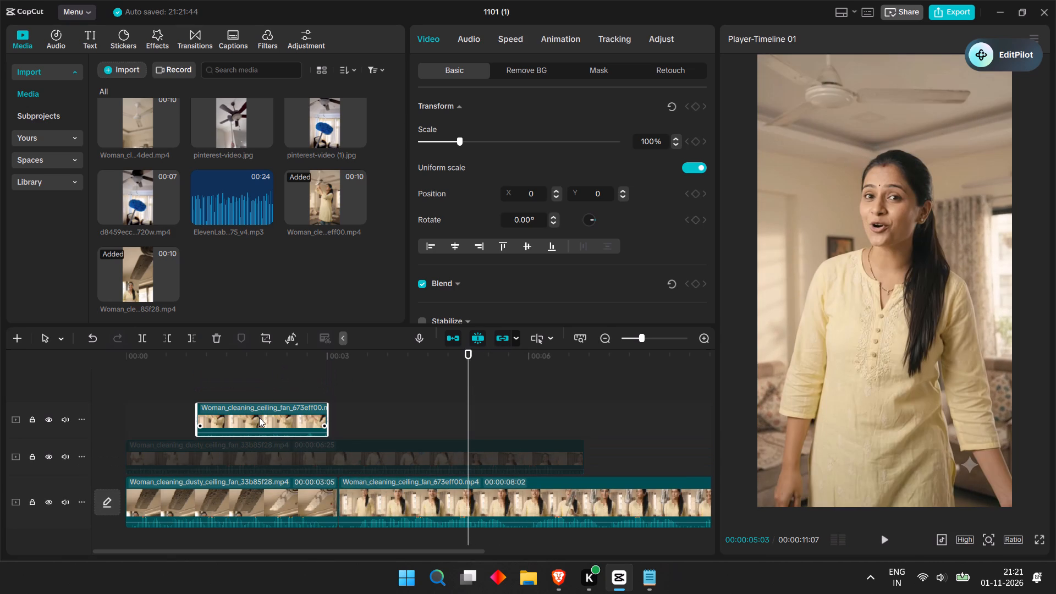
key(v)
Play back the main track, split the remaining Woman_cleaning_ceiling_fan_673eff00 clip at 00:00:05:17 and delete the part after the cut.
drag(468, 366, 356, 377)
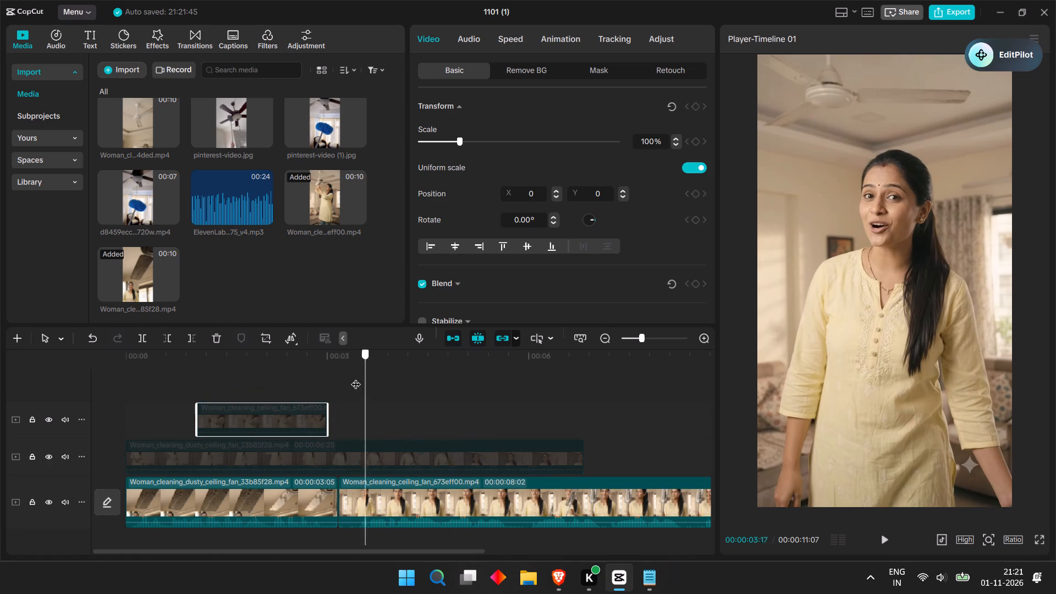
drag(356, 377, 136, 408)
key(space)
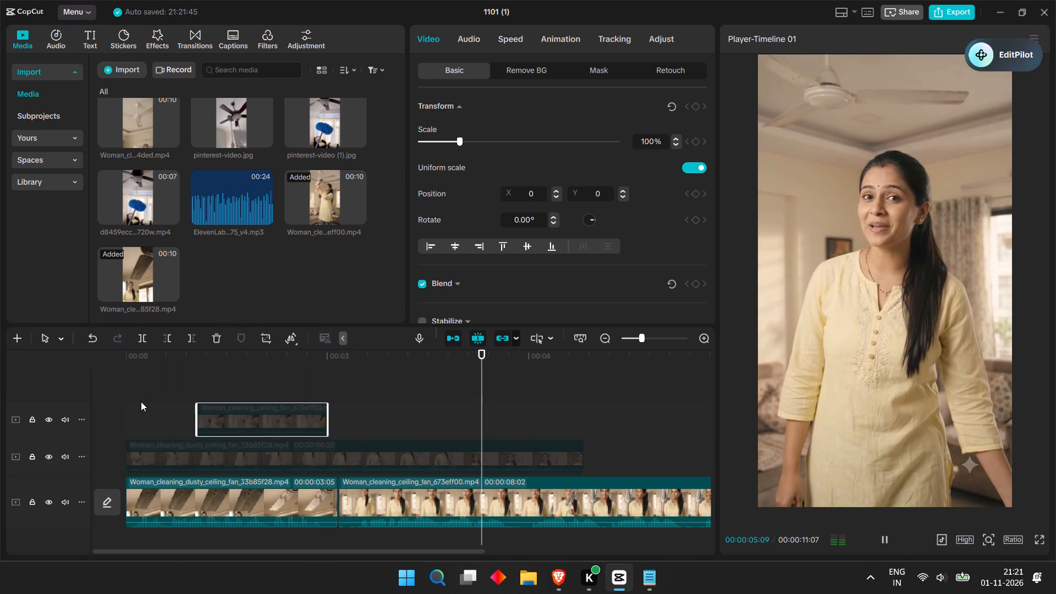
key(space)
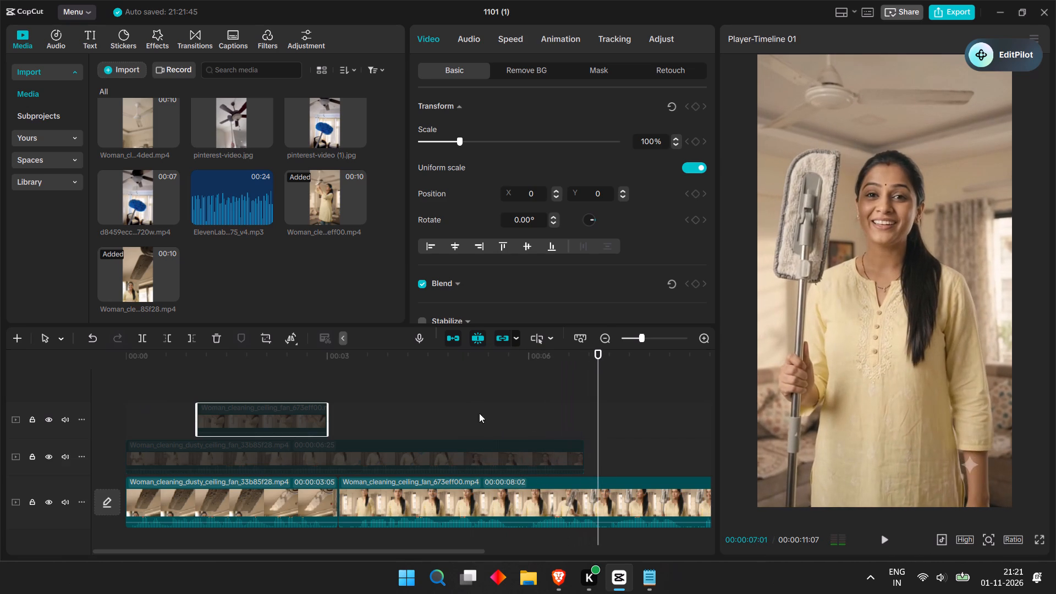
drag(597, 367, 332, 422)
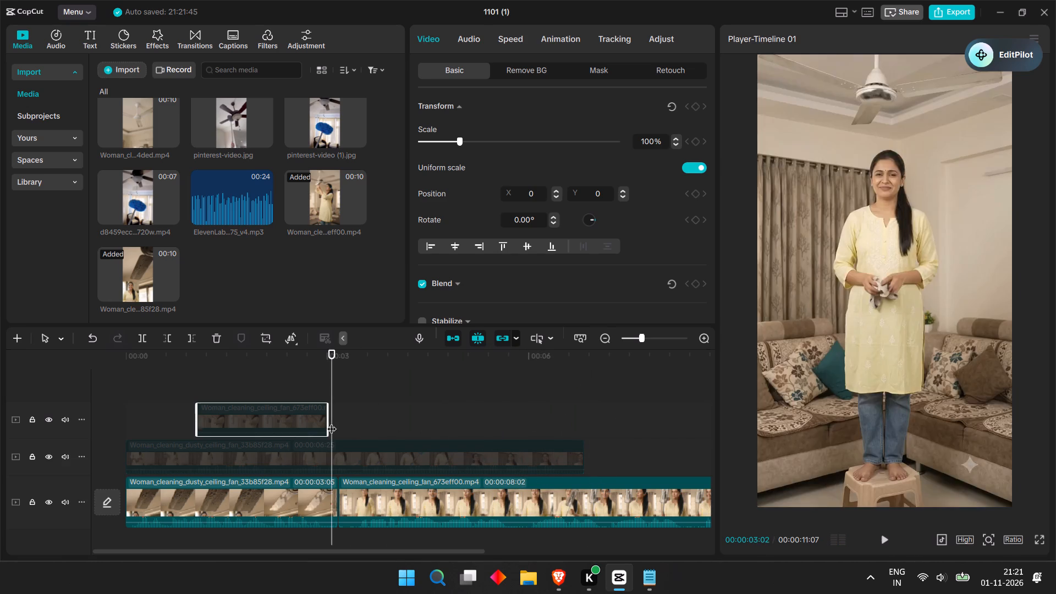
key(space)
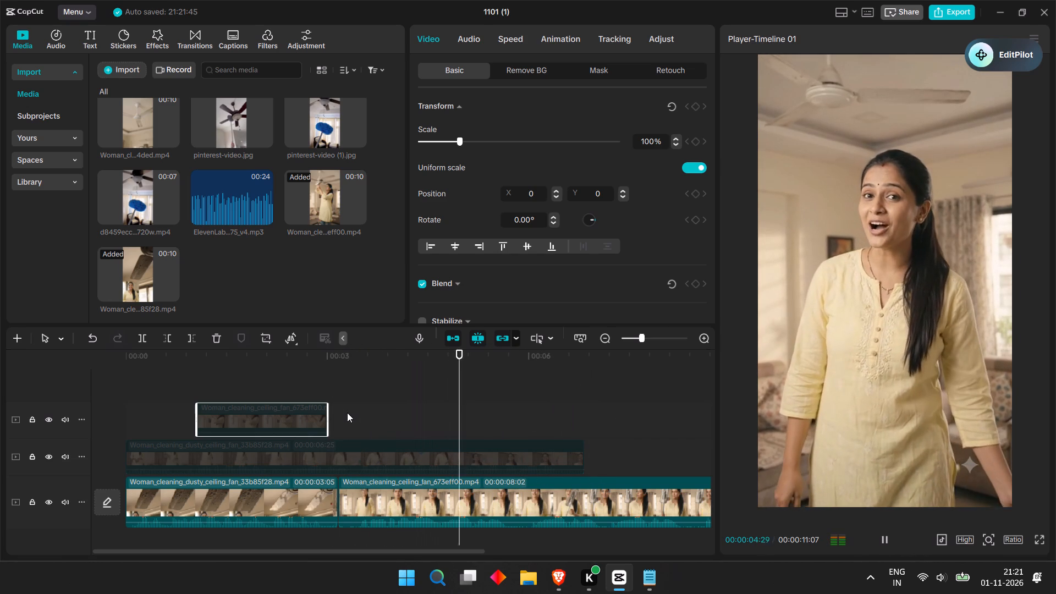
key(space)
click(528, 495)
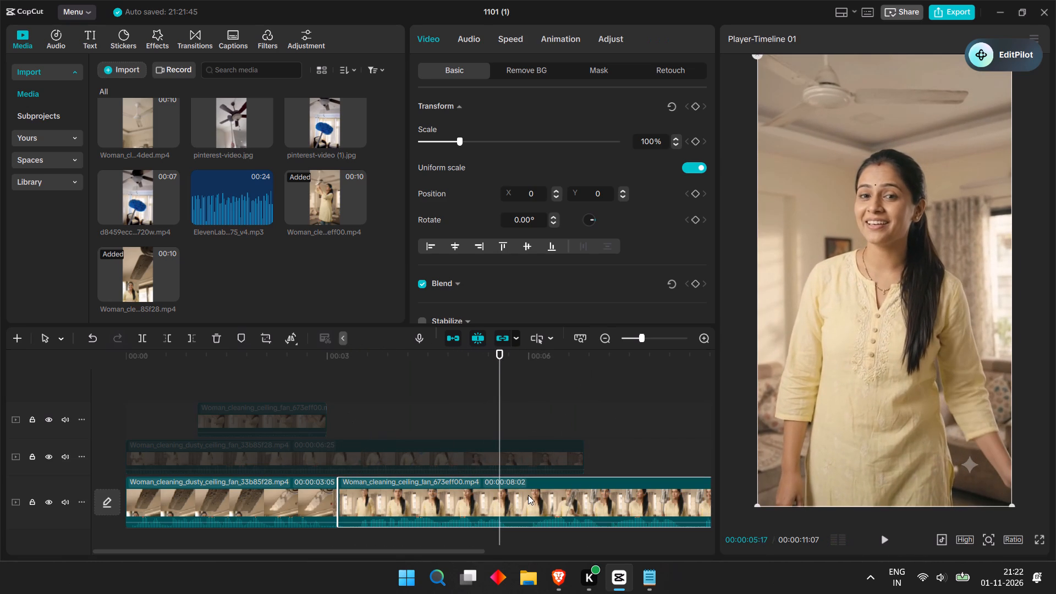
key(ctrl+b)
click(540, 492)
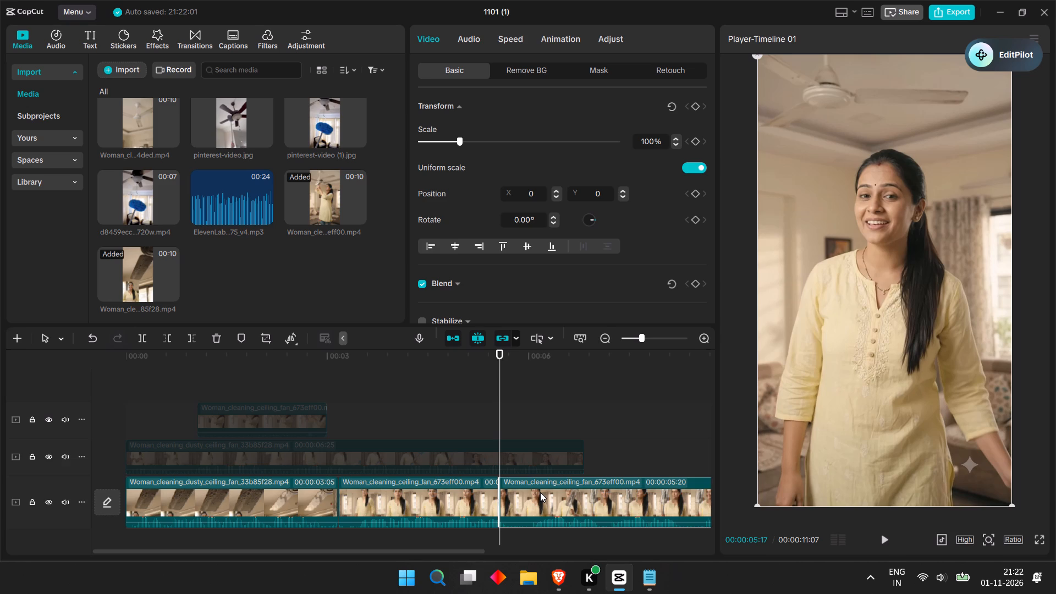
key(BackSpace)
Play the shortened cut from the beginning to review the join between the dusty fan clip and the talking clip.
drag(498, 384, 313, 393)
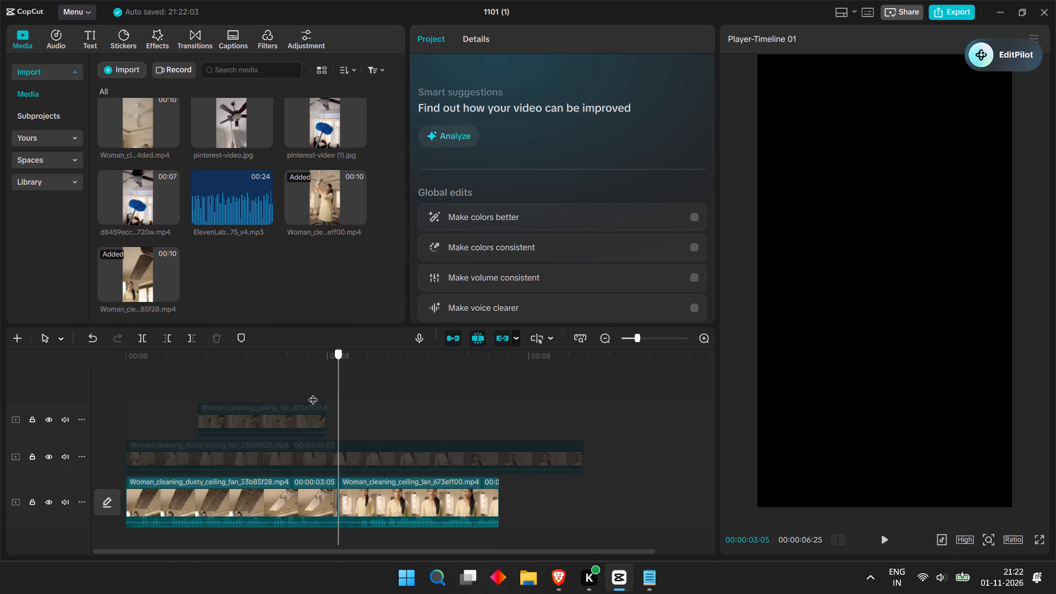
drag(313, 393, 79, 395)
key(space)
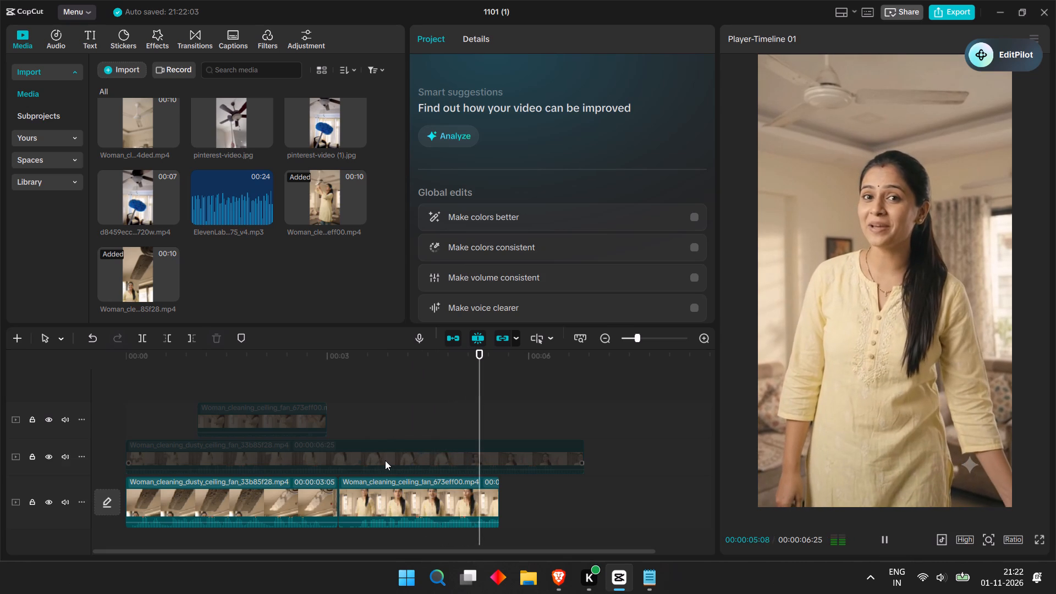
key(space)
click(309, 502)
click(340, 490)
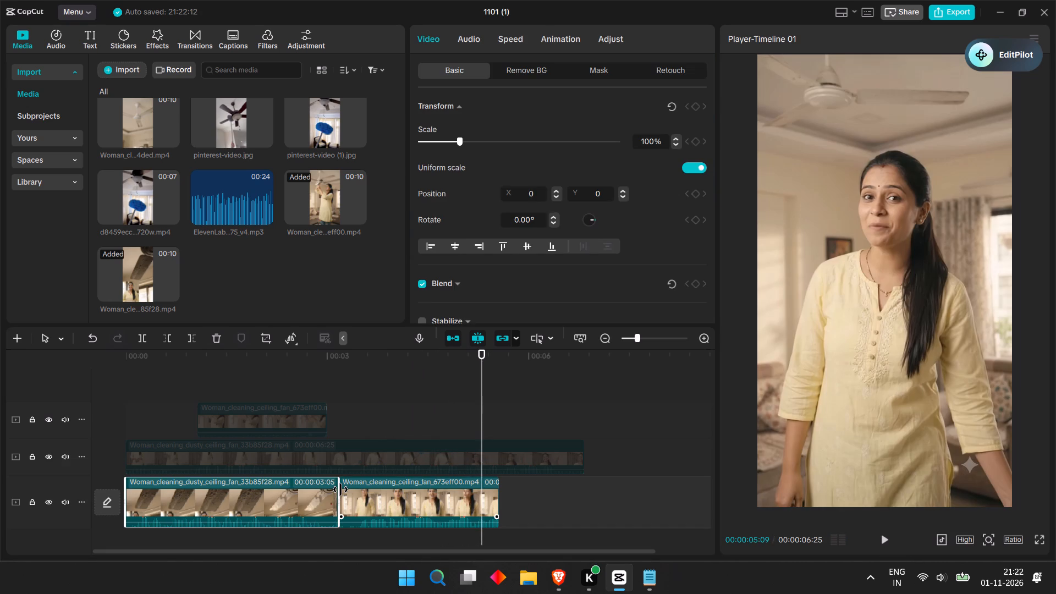
click(389, 492)
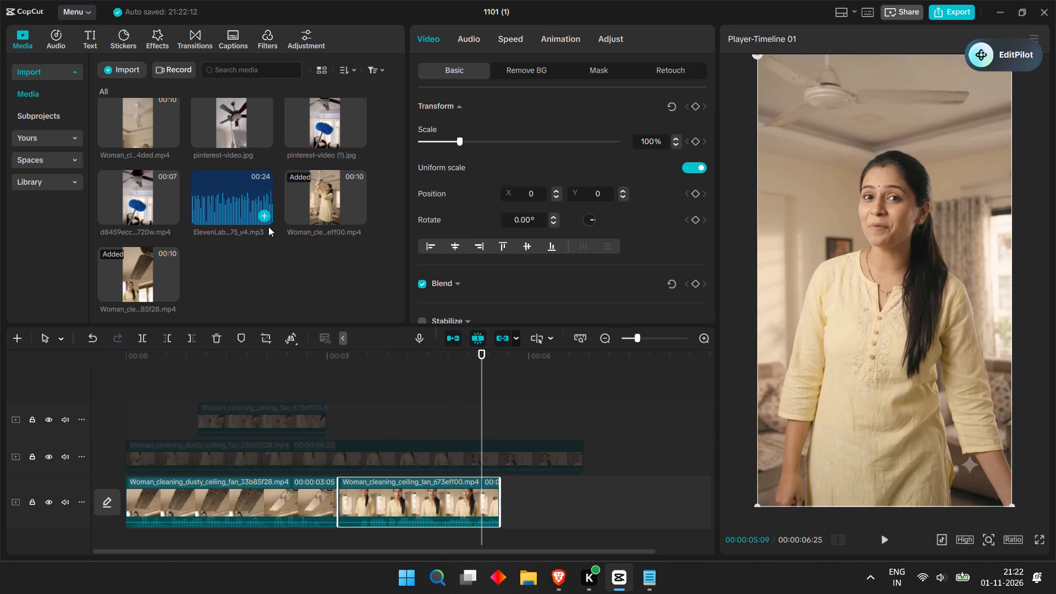
Add the 24-second ElevenLabs voiceover to an audio track under the main video, starting at 0.
click(266, 213)
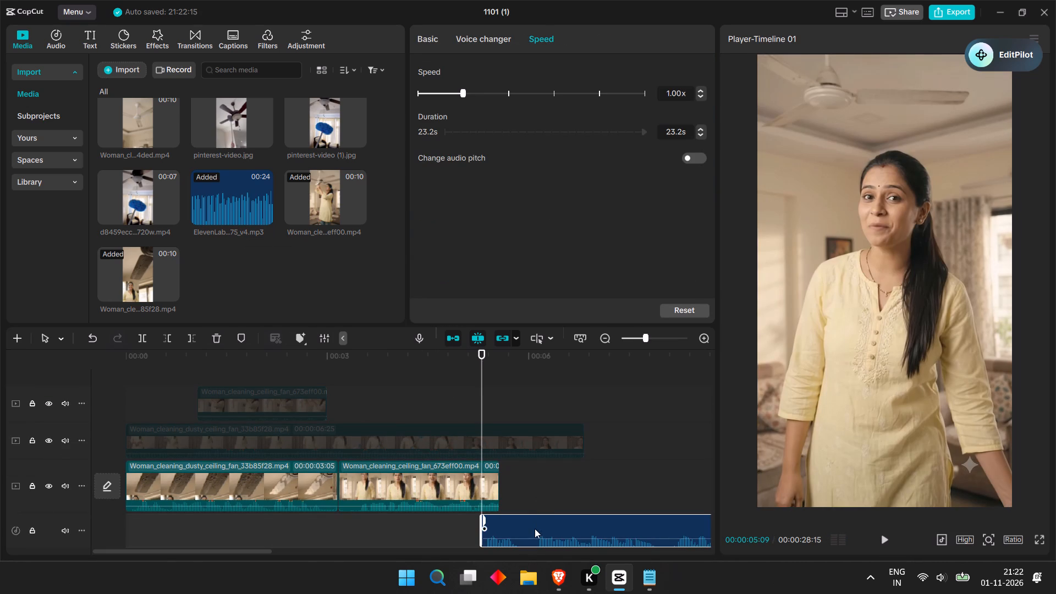
drag(535, 529, 171, 526)
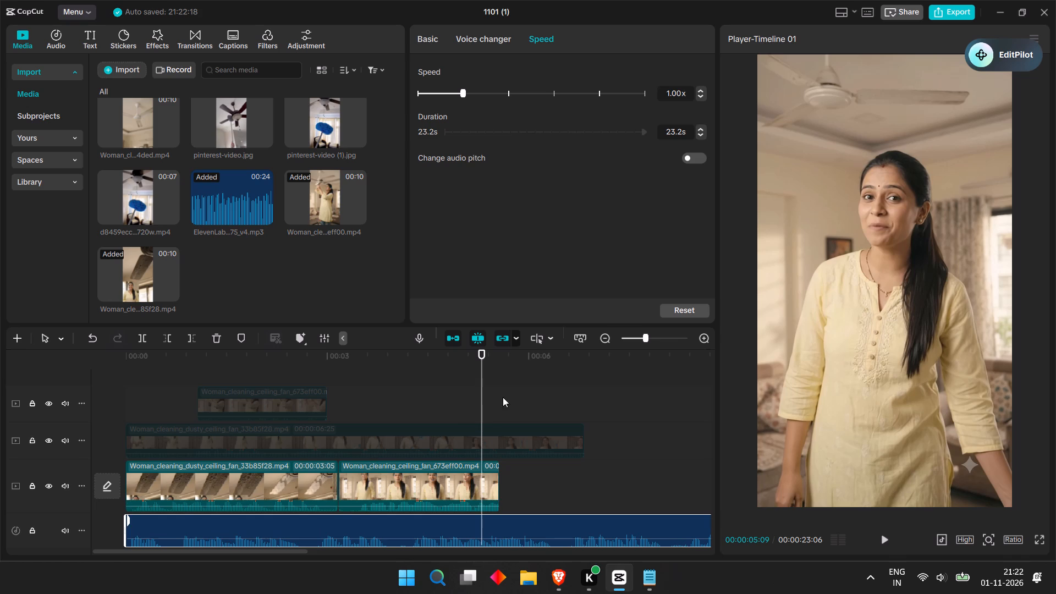
Import the ElevenLabs_2026-11-01T15_32_03 voiceover file from the Downloads folder into the project media.
click(129, 71)
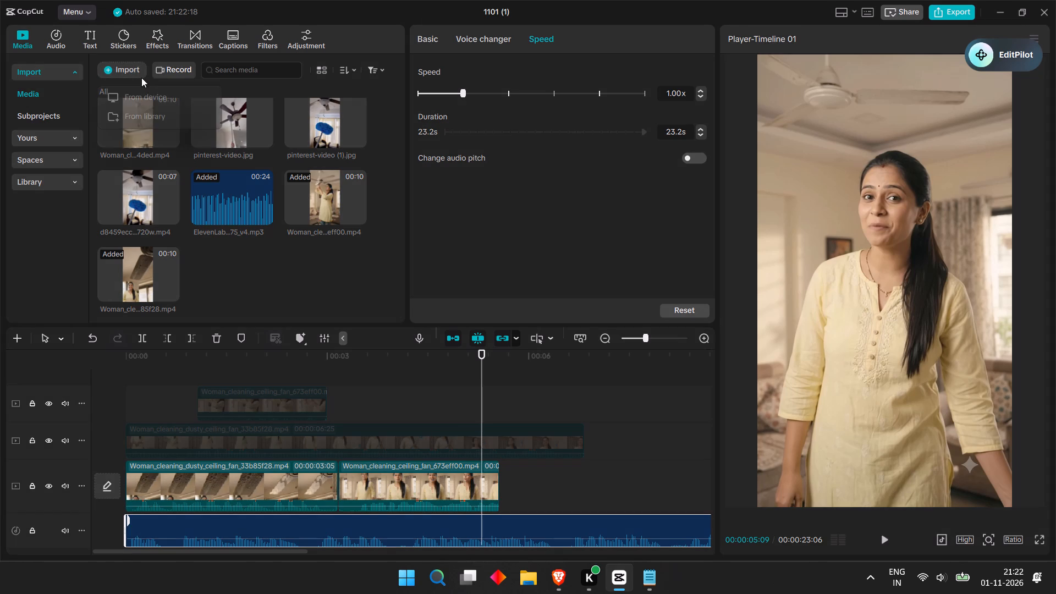
click(158, 94)
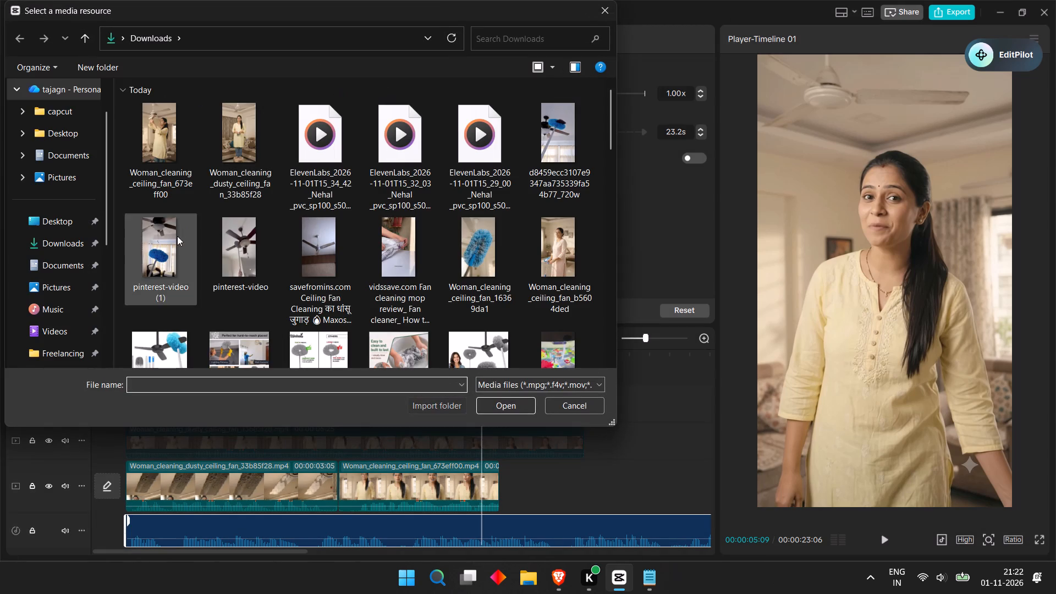
click(420, 150)
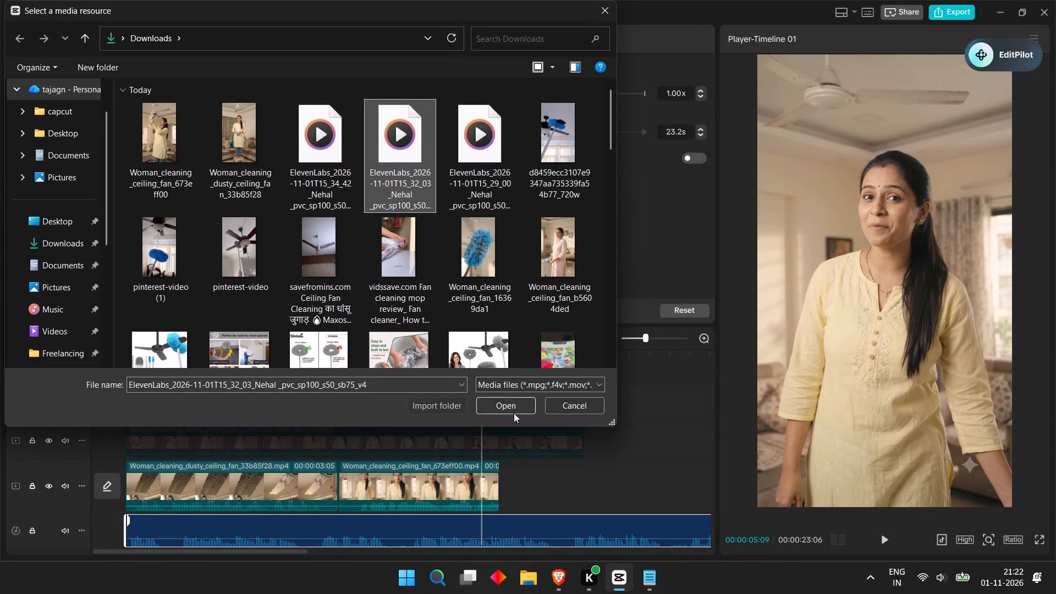
click(503, 404)
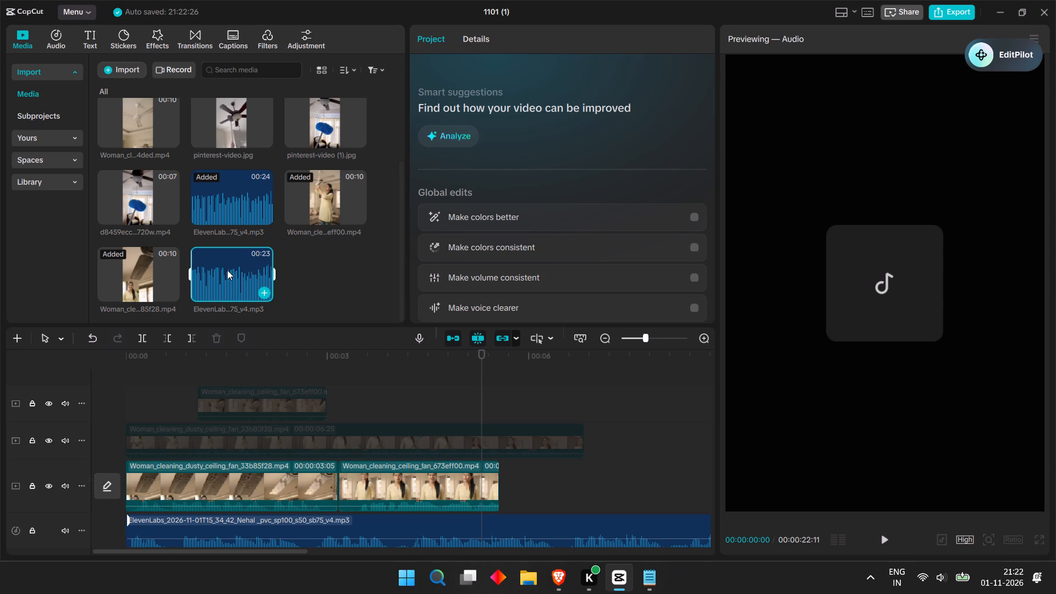
Disable the 15_34_42 voiceover on the timeline and place the newly imported 15_32_03 voiceover on an audio track starting at 0.
click(433, 525)
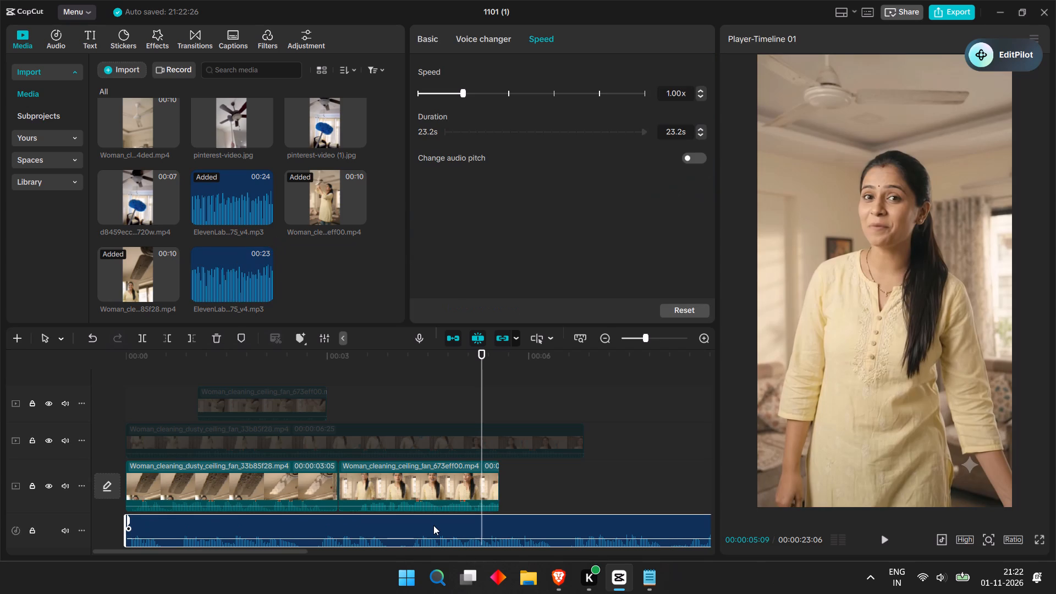
key(v)
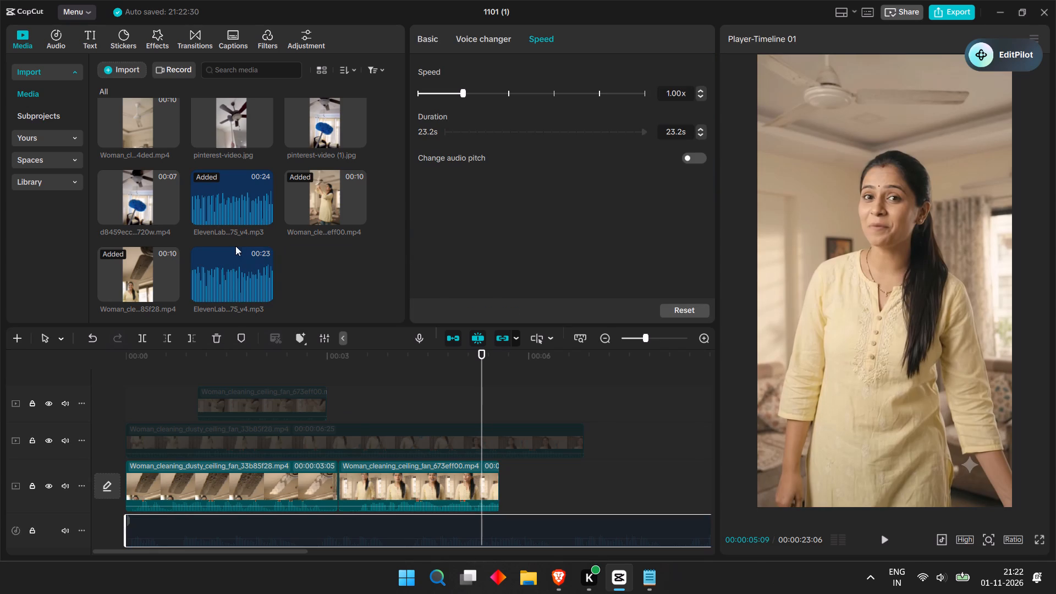
drag(232, 274, 142, 569)
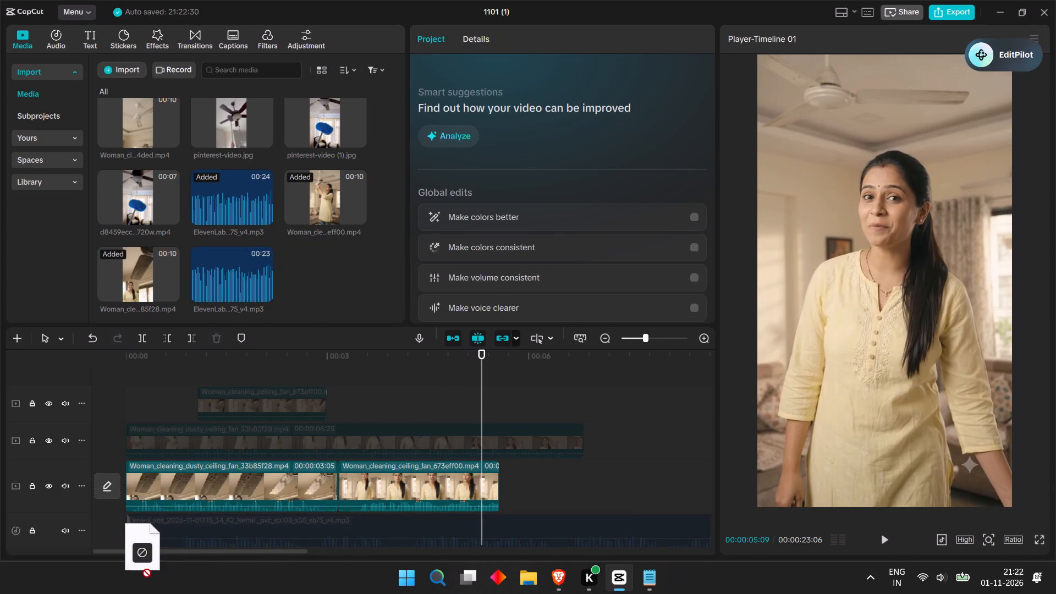
drag(142, 569, 121, 513)
Play the opening with the 15_32_03 voiceover and mute the main video track.
drag(177, 371, 138, 365)
drag(139, 354, 74, 355)
key(space)
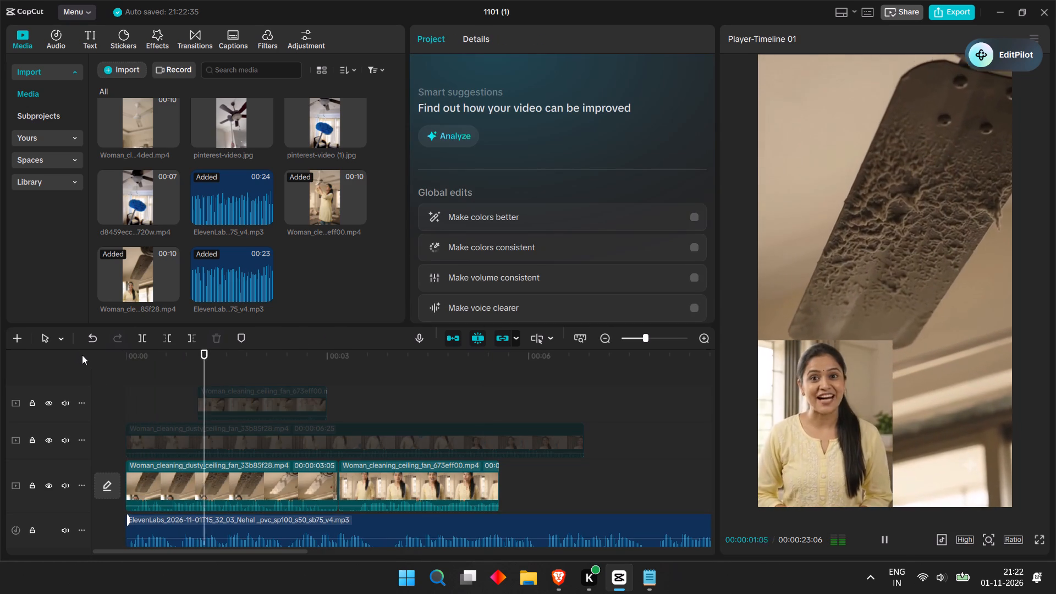
key(space)
click(69, 487)
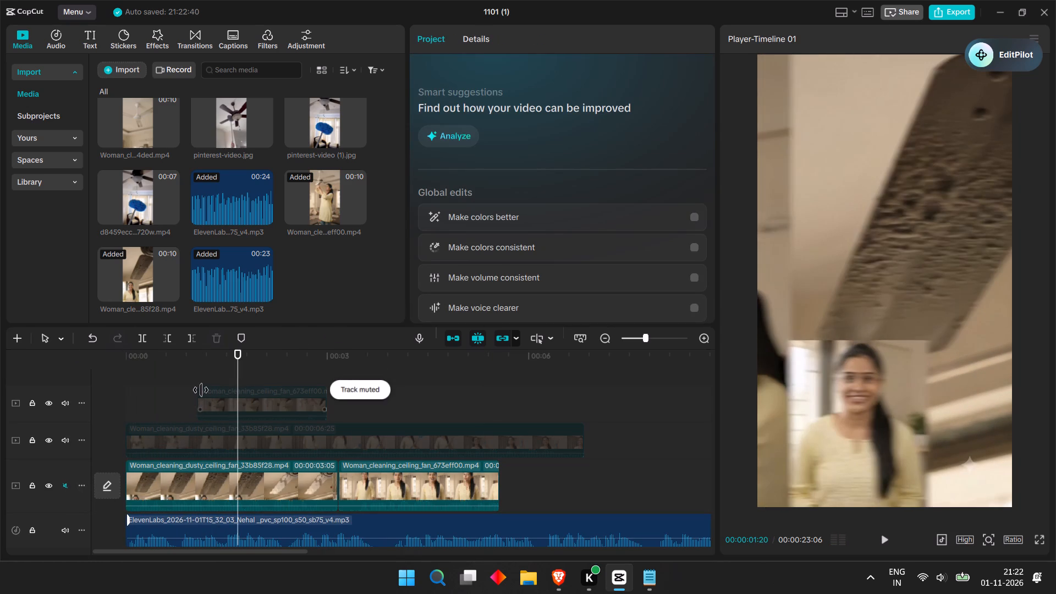
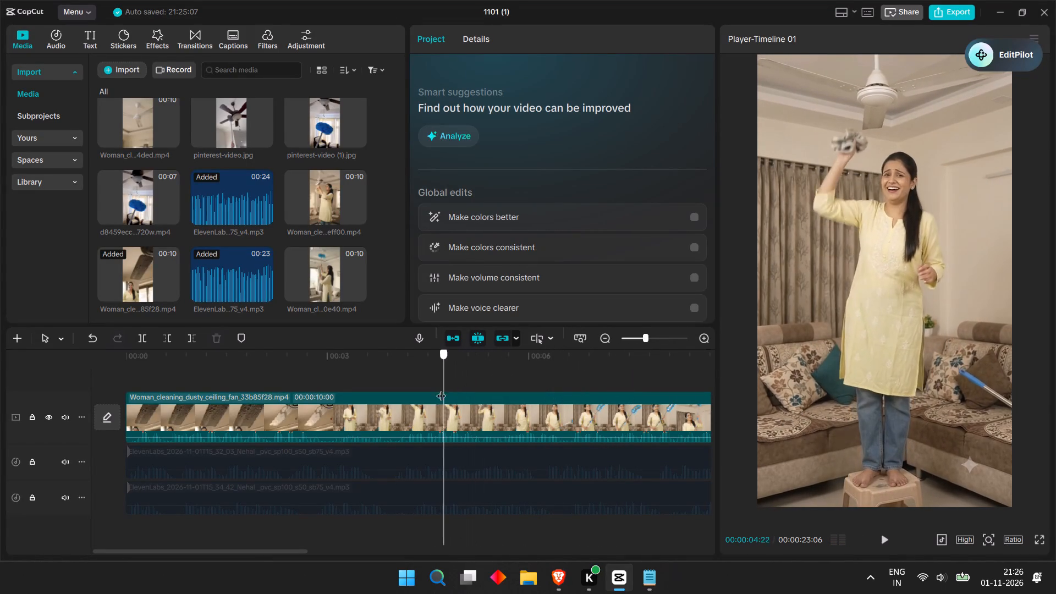
drag(441, 389, 334, 419)
click(346, 415)
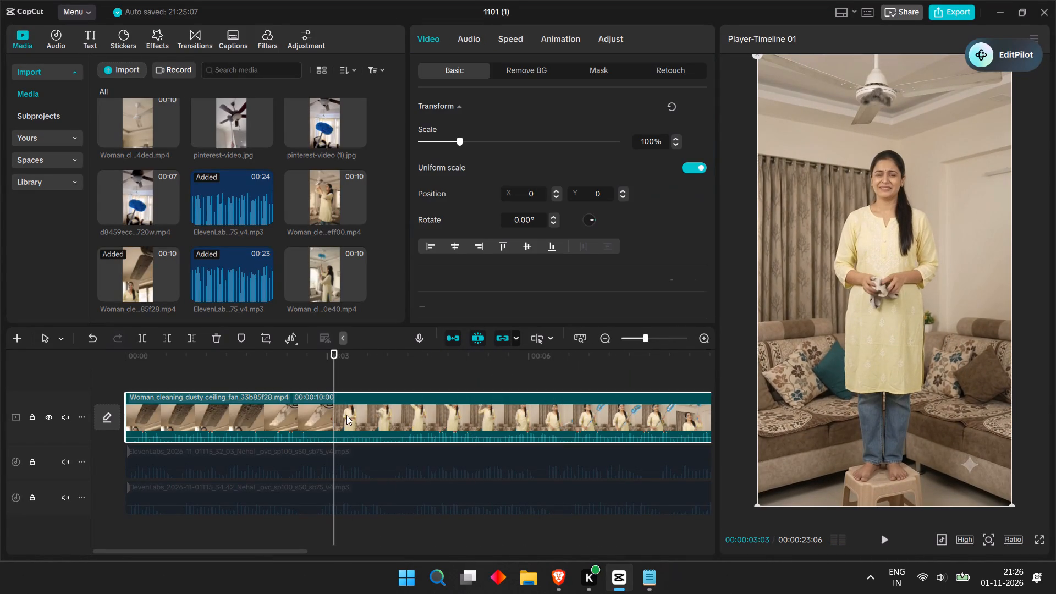
key(ctrl+b)
Insert the 673eff00 Woman cleaning ceiling fan clip from the imported media at the split point.
click(372, 402)
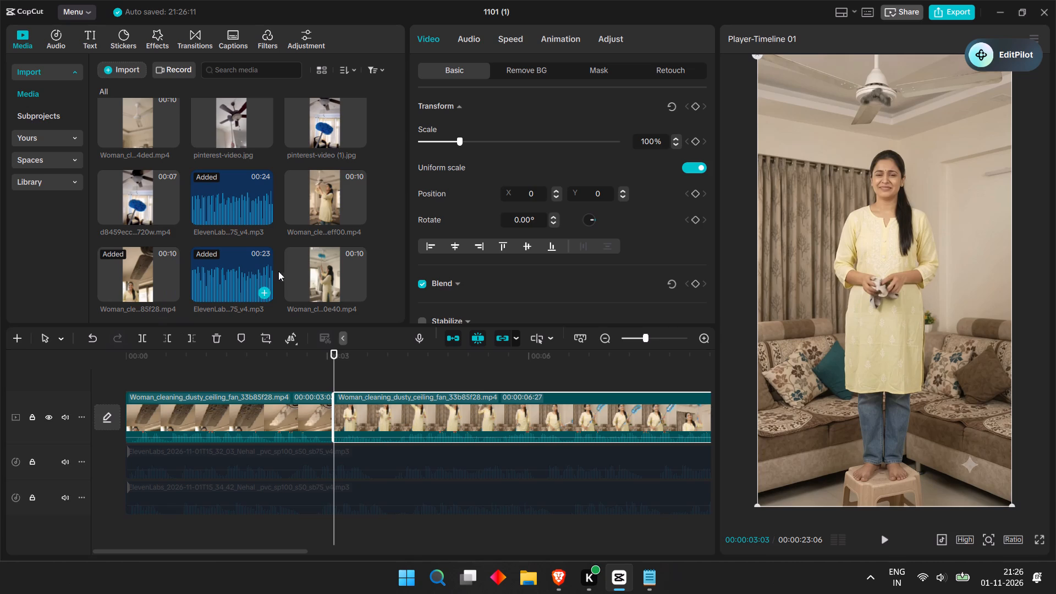
click(359, 217)
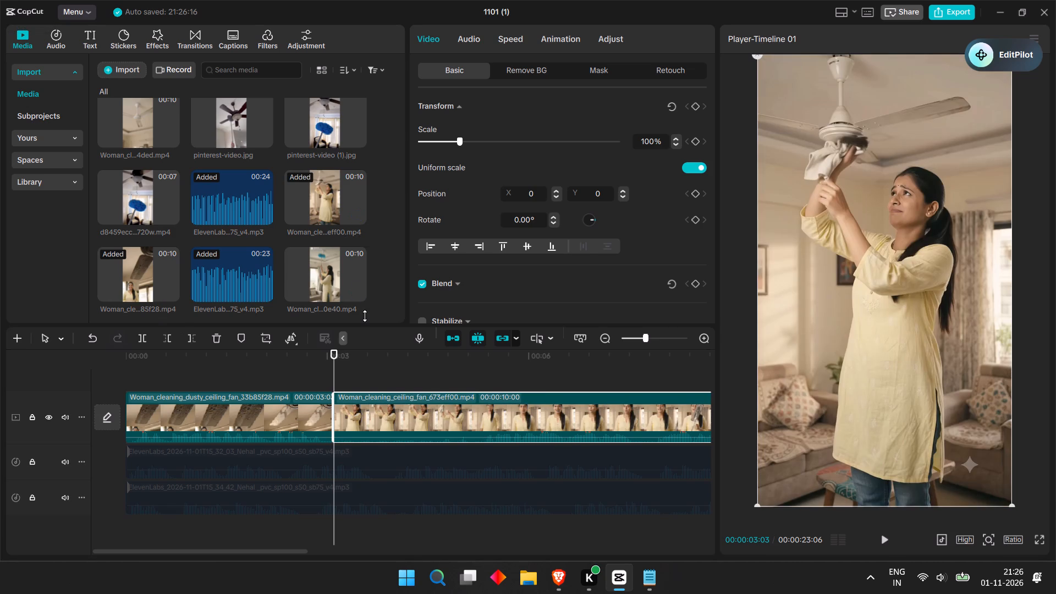
Preview the inserted 673eff00 clip, split it at 00:00:04:28, and delete the portion before the cut.
key(space)
drag(316, 368, 286, 370)
key(space)
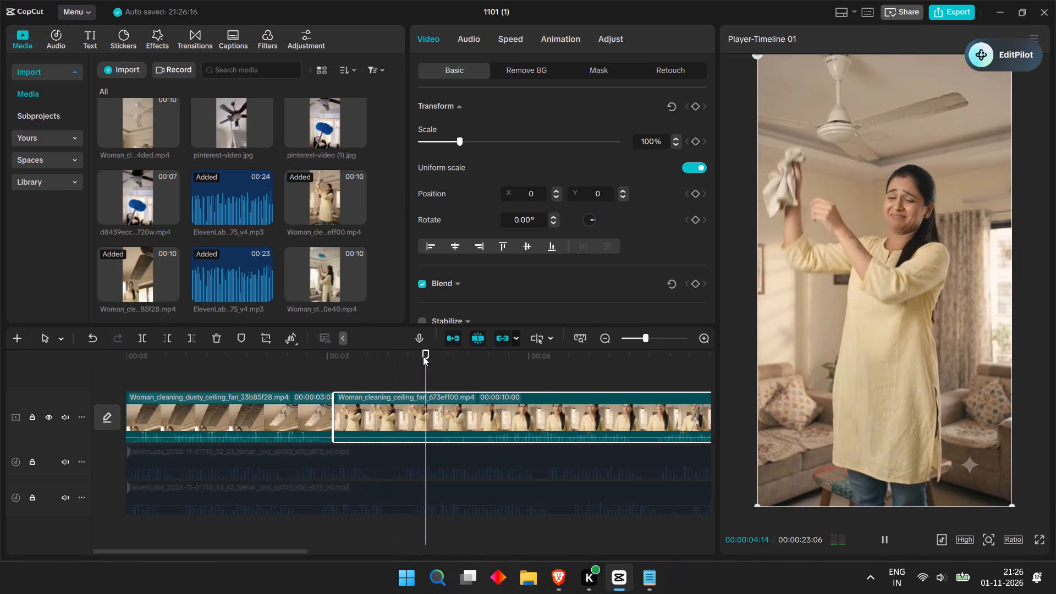
key(space)
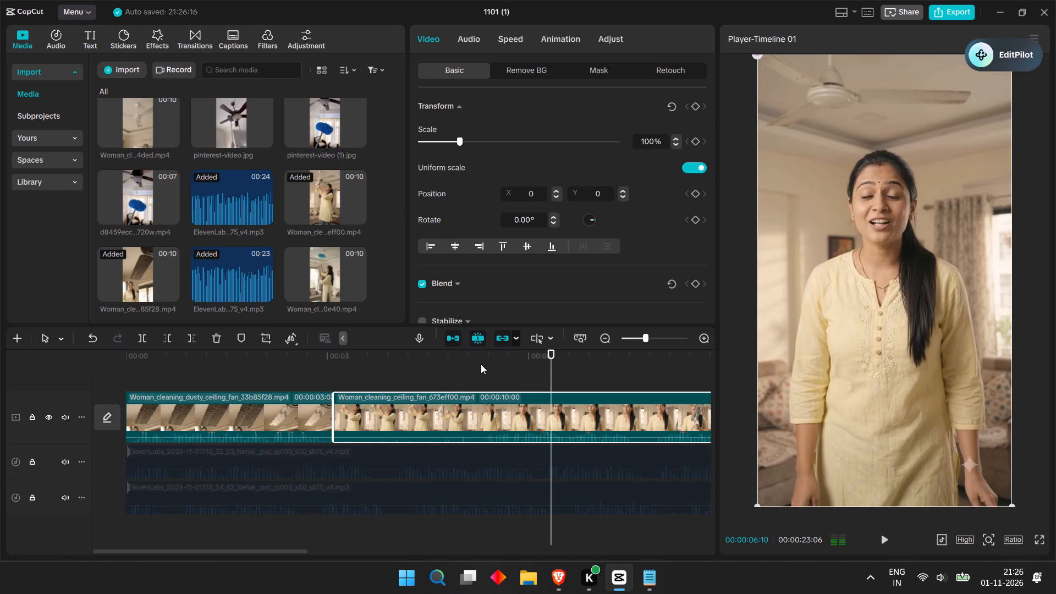
drag(481, 359, 482, 358)
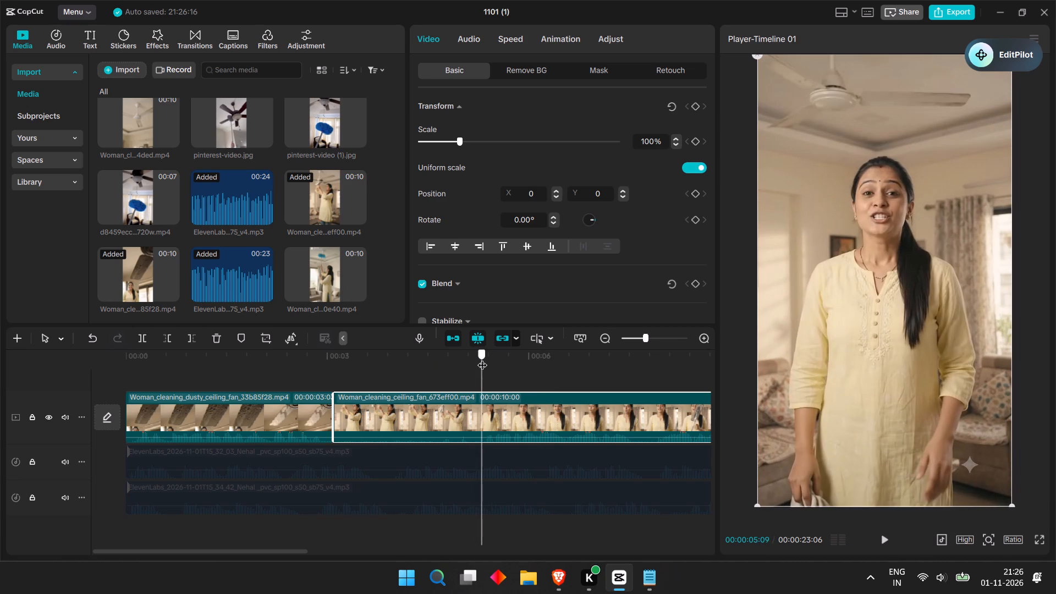
drag(482, 358, 458, 363)
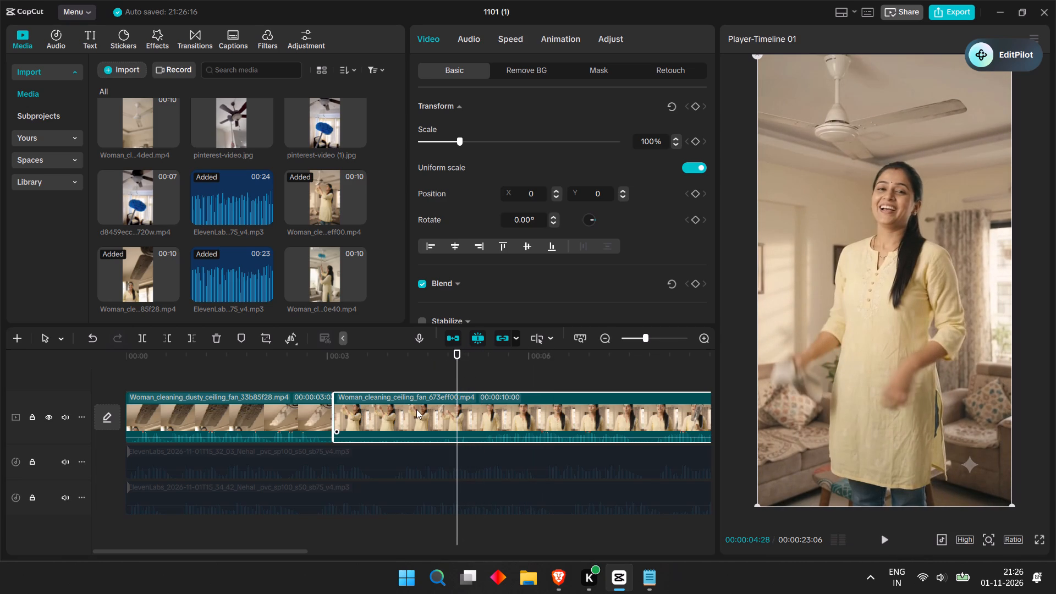
click(416, 408)
key(ctrl+b)
click(410, 410)
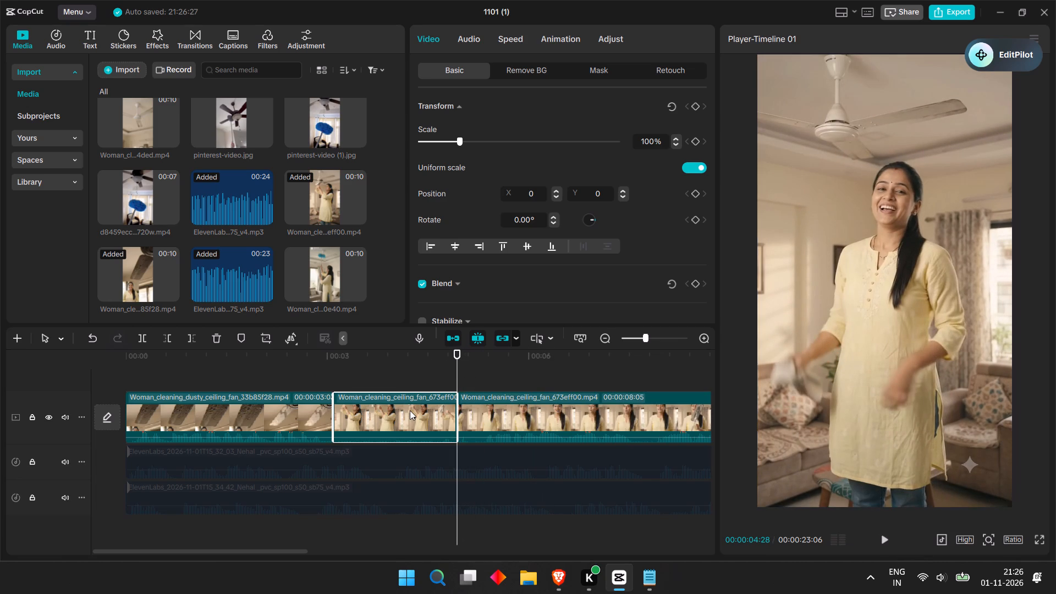
key(BackSpace)
Play the timeline from its start through the join between the dusty fan clip and the inserted clip.
drag(455, 356, 267, 402)
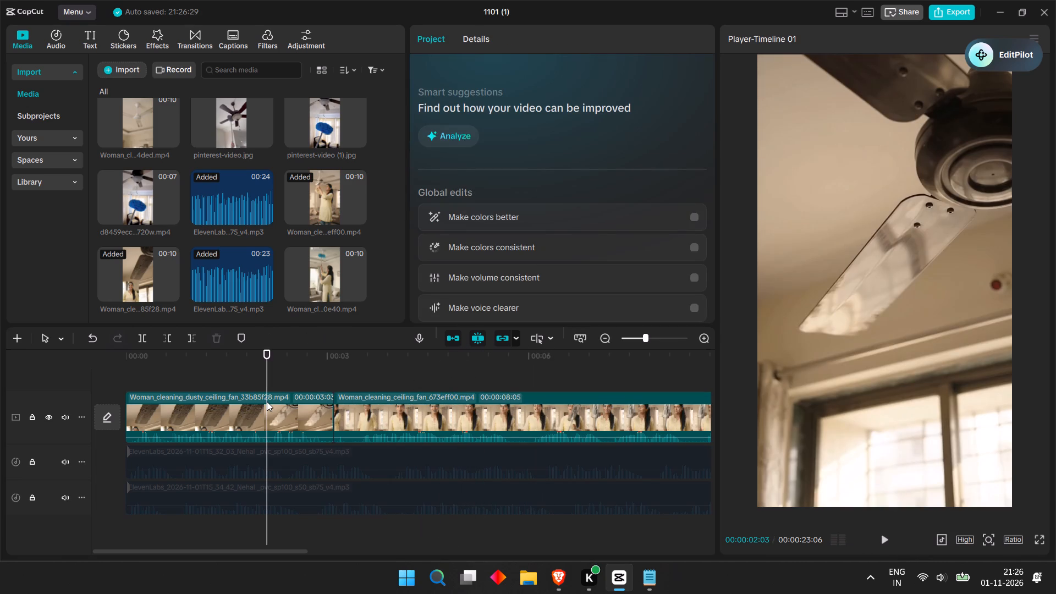
key(space)
drag(177, 359, 91, 363)
key(space)
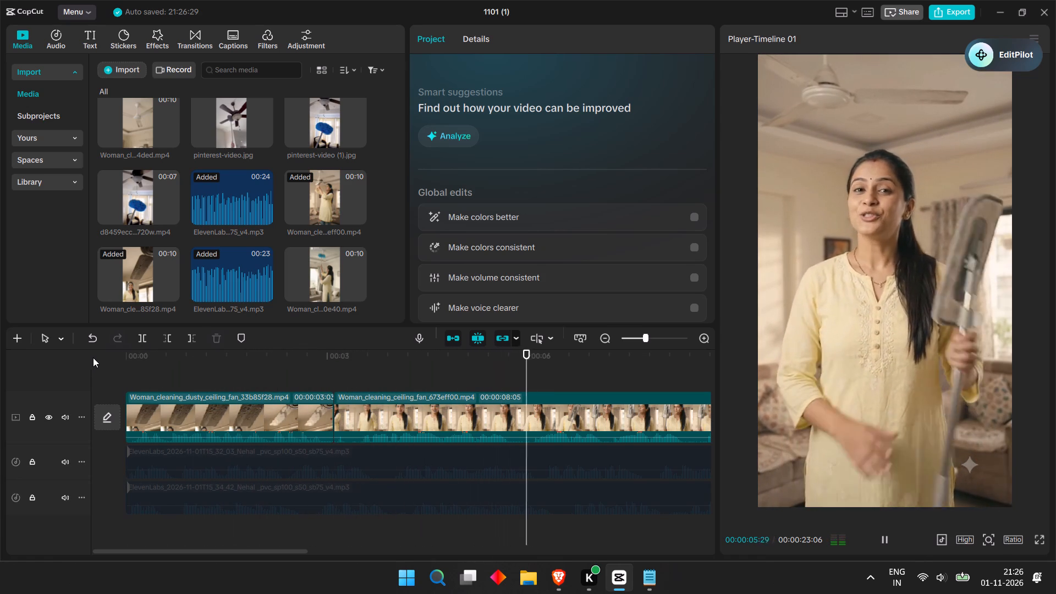
key(space)
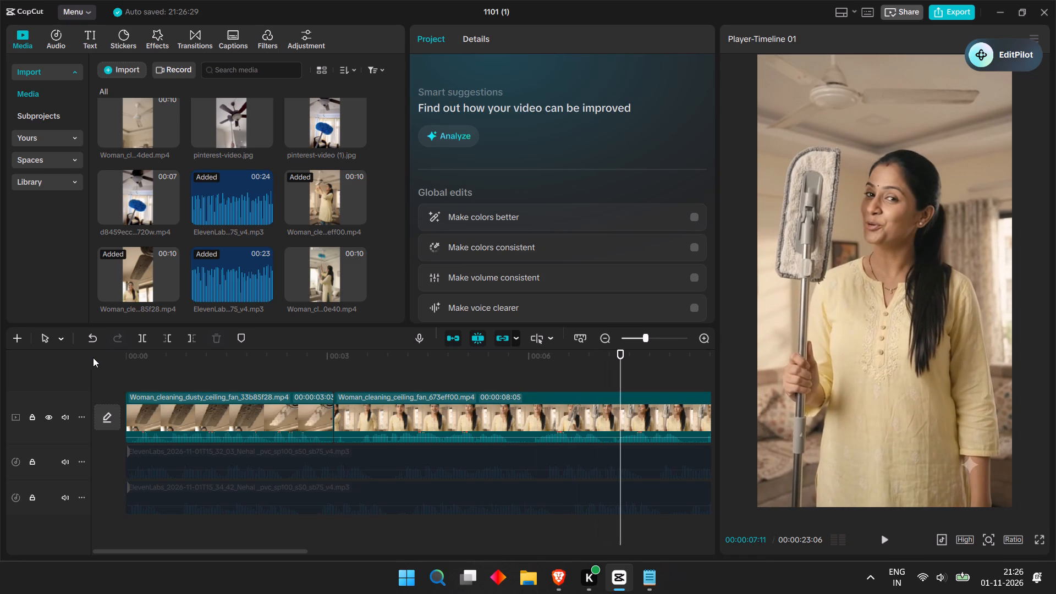
Replay the inserted 673eff00 clip from 00:00:03:20, split it at 00:00:05:15, and delete the remainder after the cut.
drag(415, 351, 392, 363)
drag(384, 364, 373, 367)
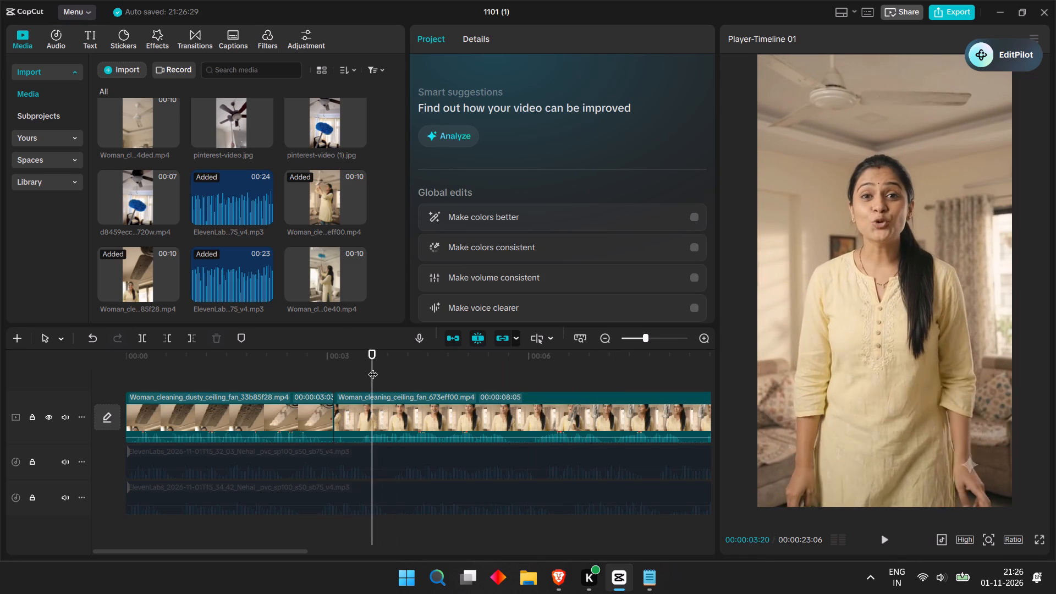
key(space)
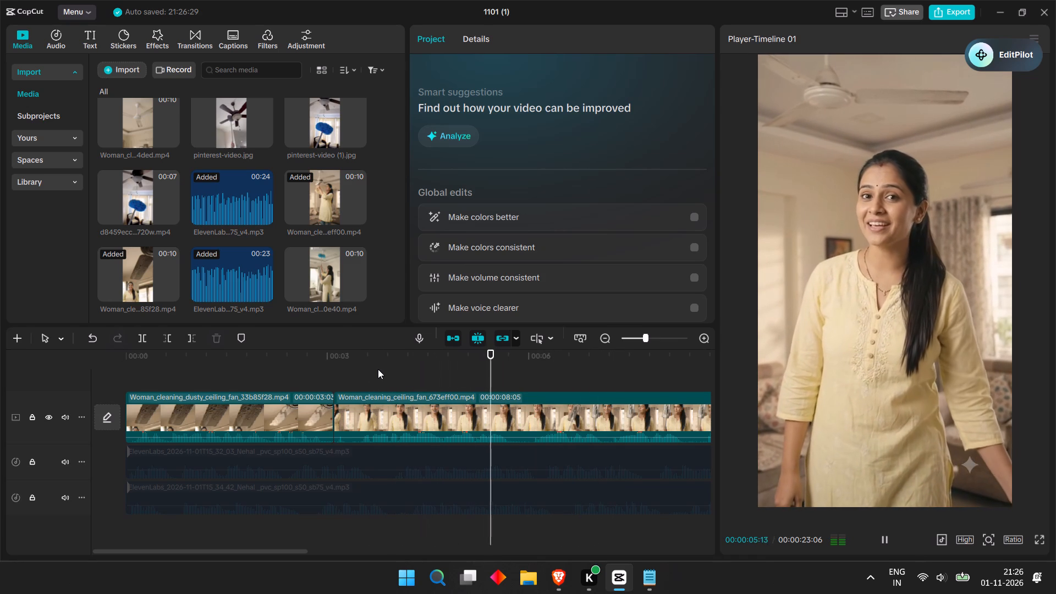
key(space)
key(ctrl+b)
key(BackSpace)
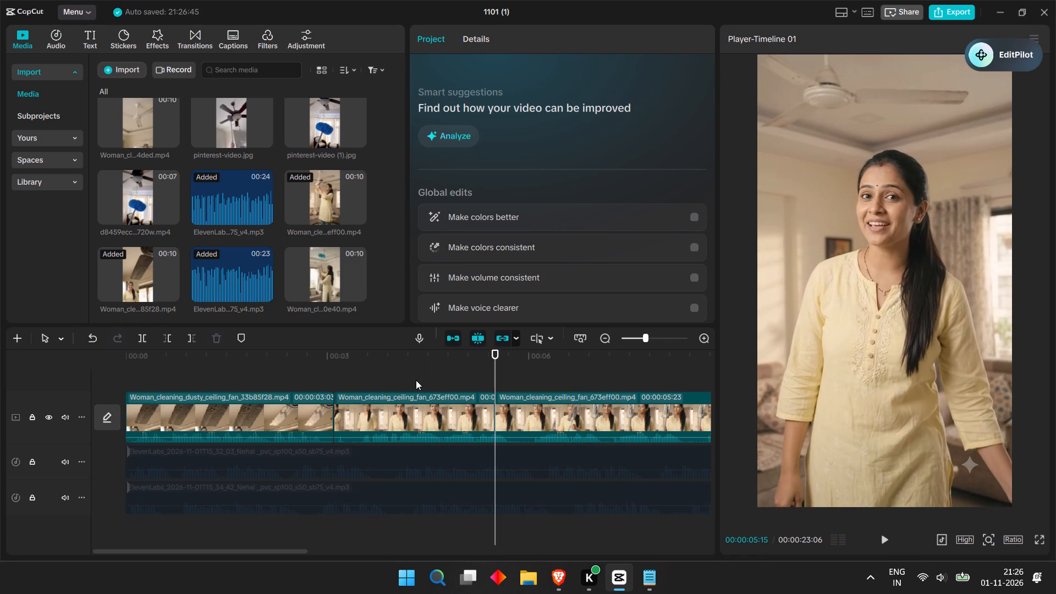
click(556, 415)
key(BackSpace)
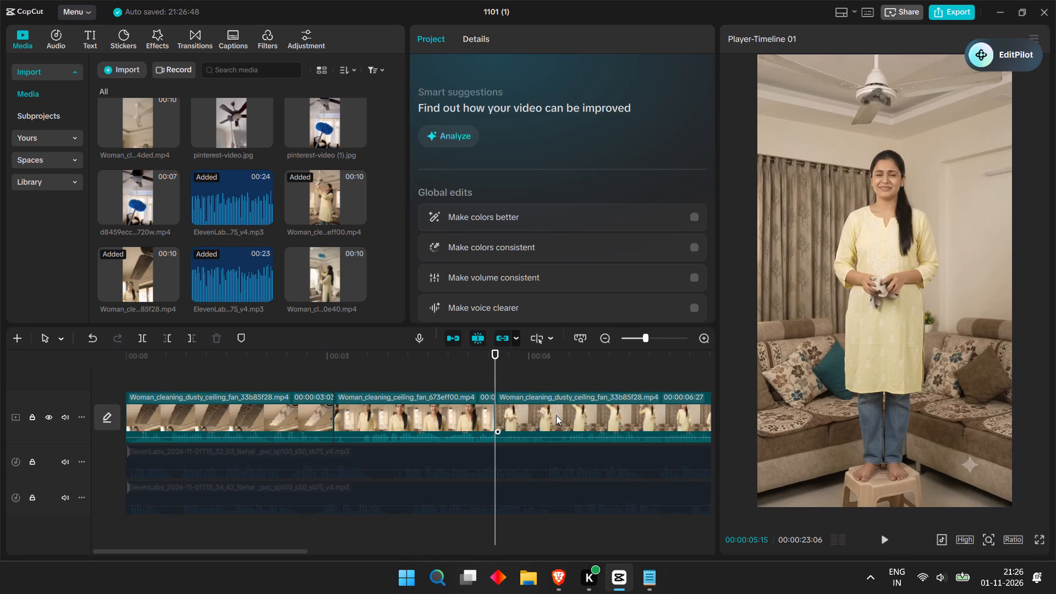
Review the last dusty ceiling fan segment, split it at 00:00:09:02, and delete the portion before the cut.
drag(499, 372, 469, 369)
key(space)
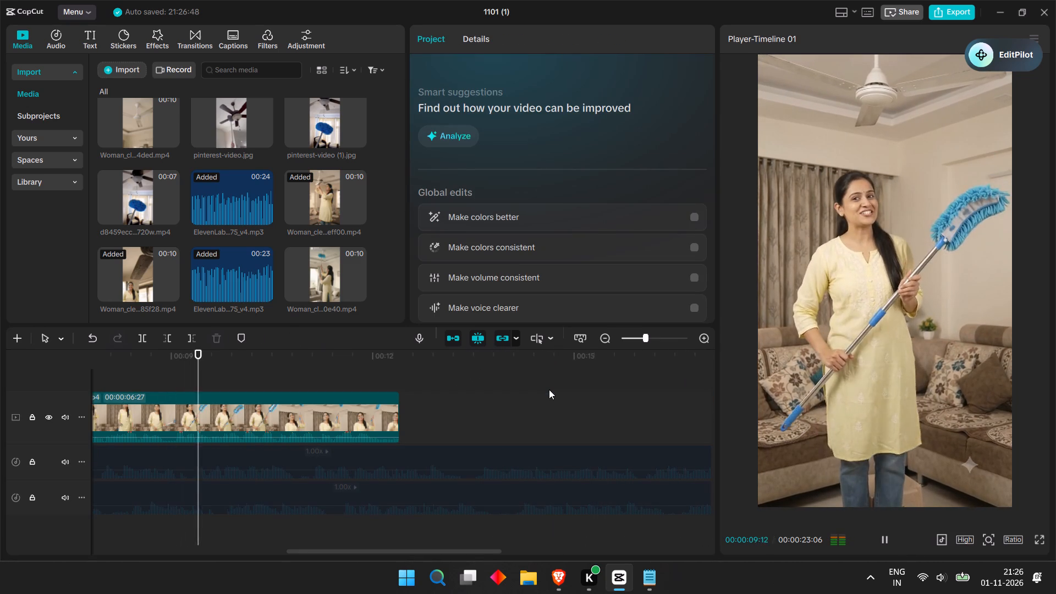
key(space)
drag(240, 362, 147, 373)
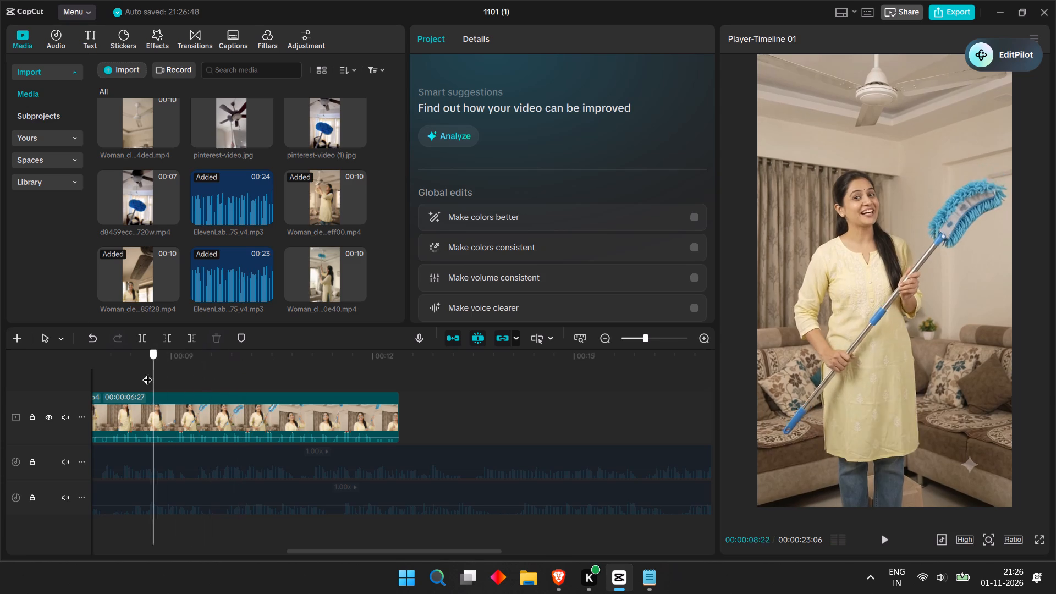
drag(147, 373, 140, 362)
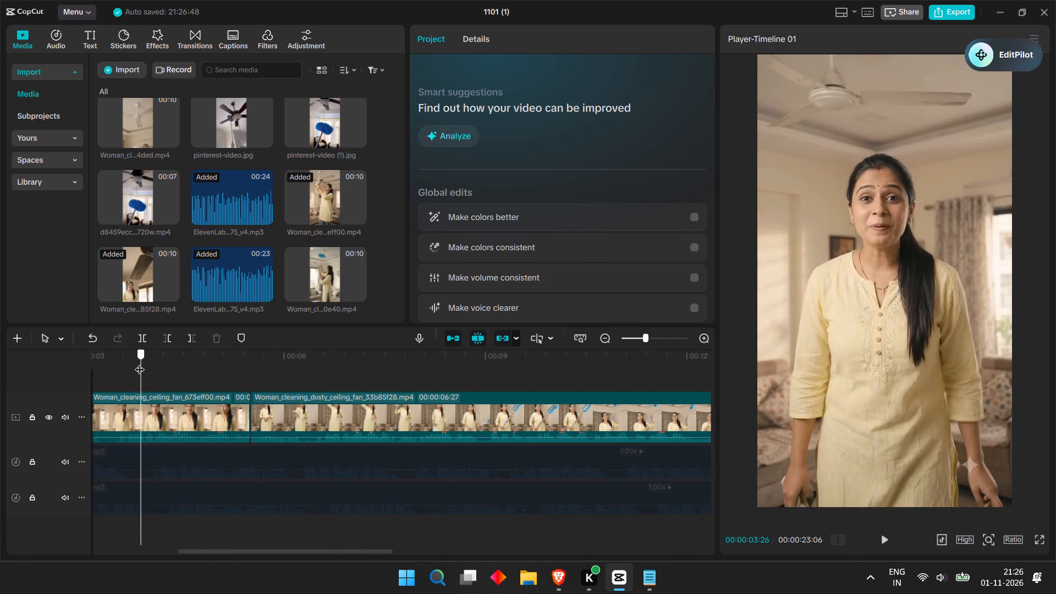
drag(140, 362, 591, 348)
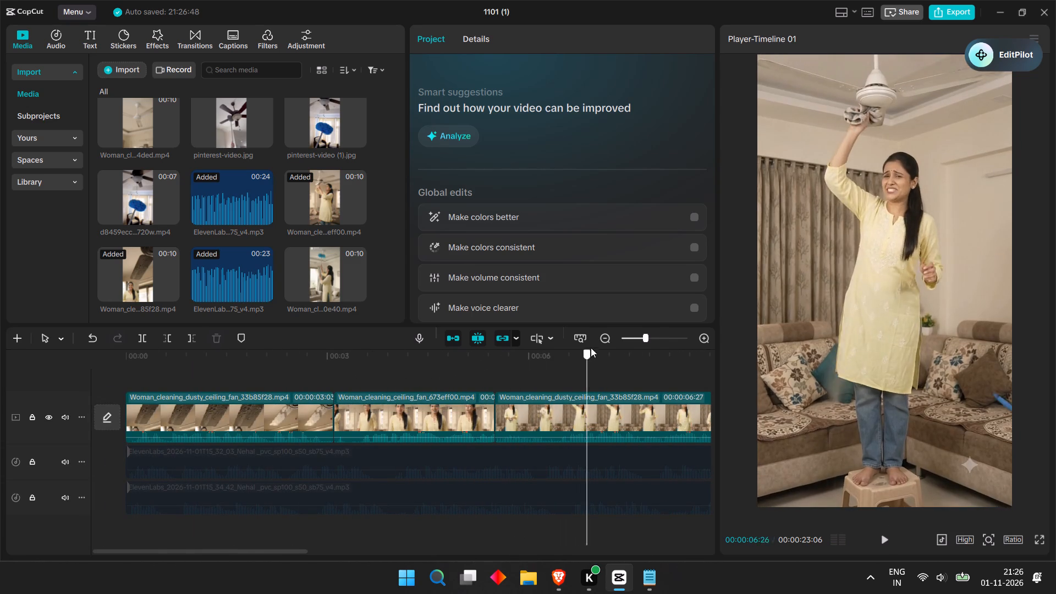
drag(591, 348, 657, 336)
key(space)
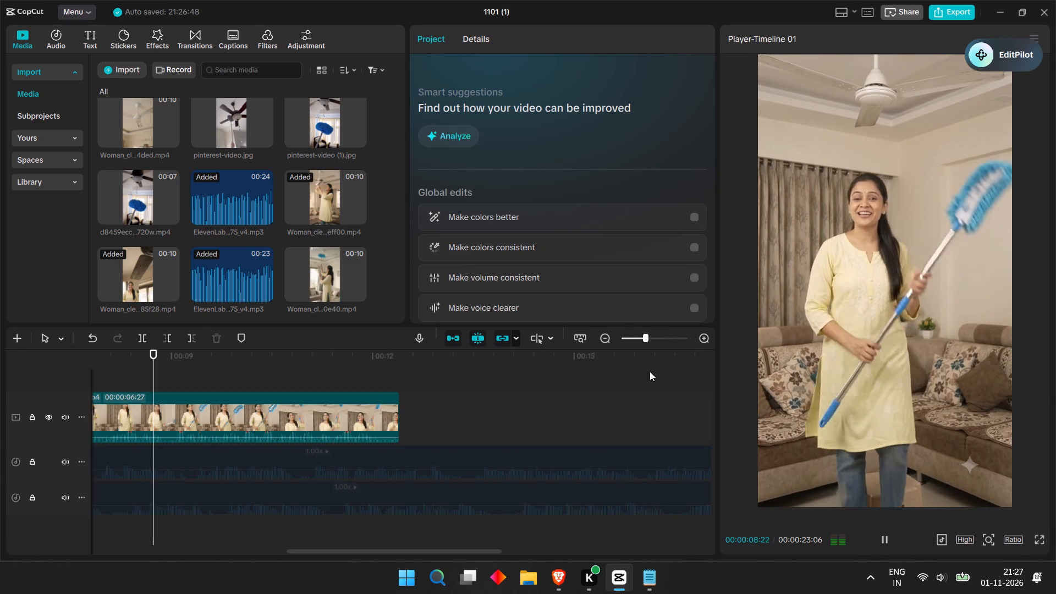
key(space)
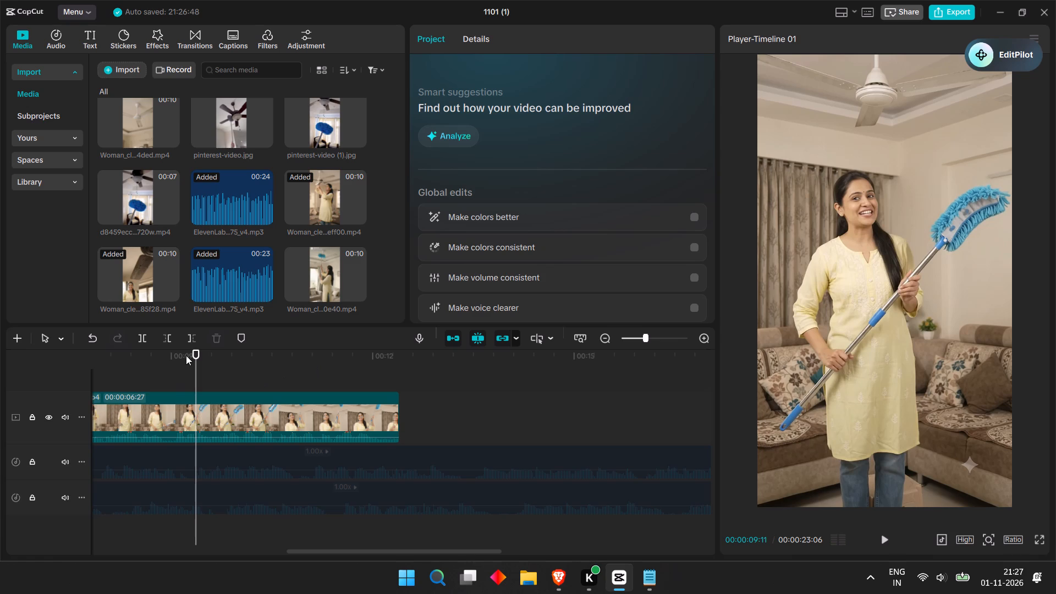
drag(191, 353, 184, 364)
click(174, 421)
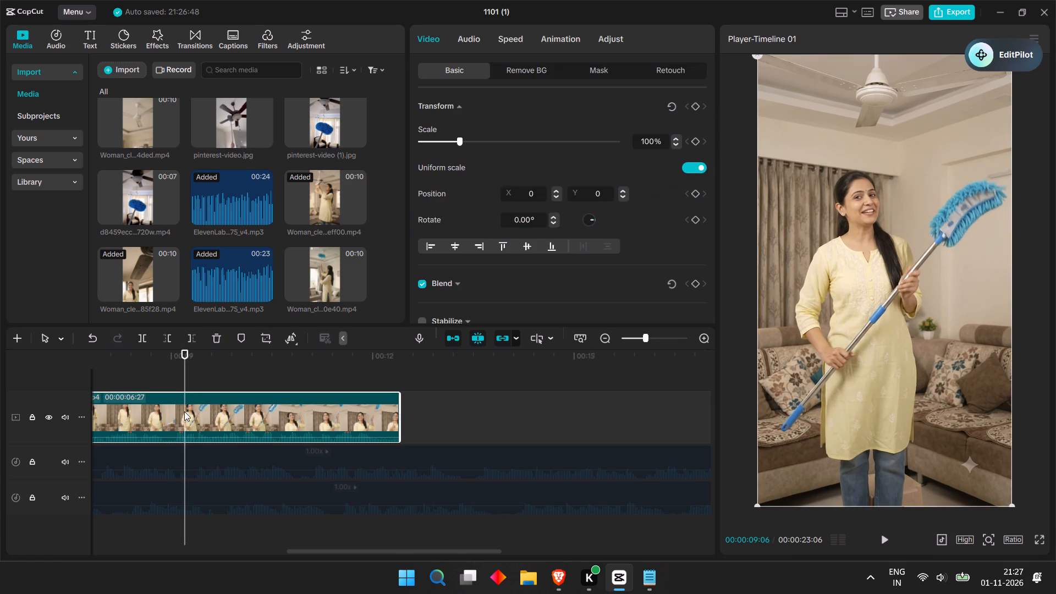
drag(185, 362, 176, 378)
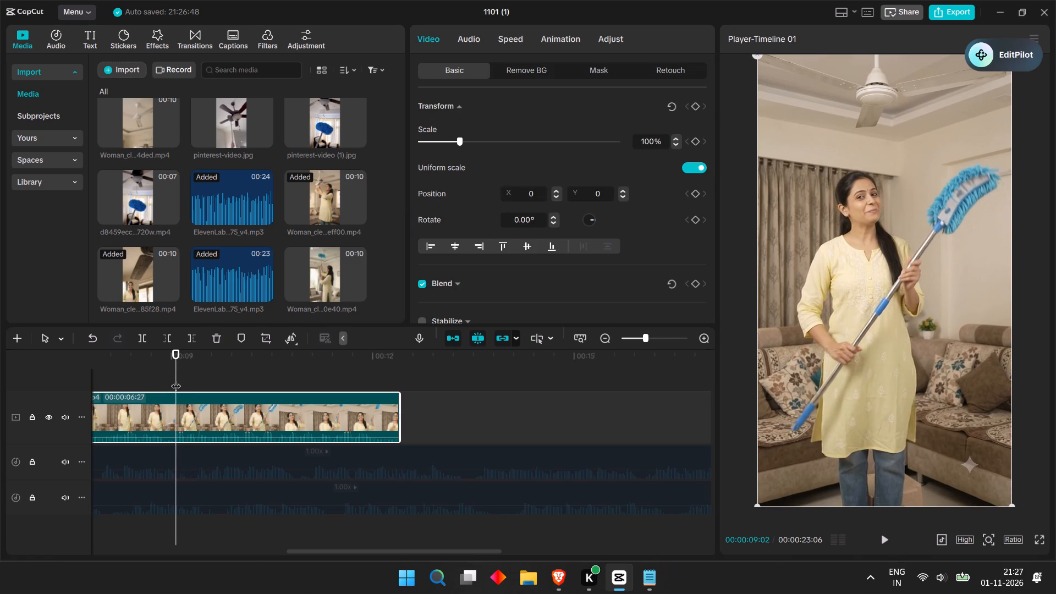
key(ctrl+b)
click(157, 420)
key(BackSpace)
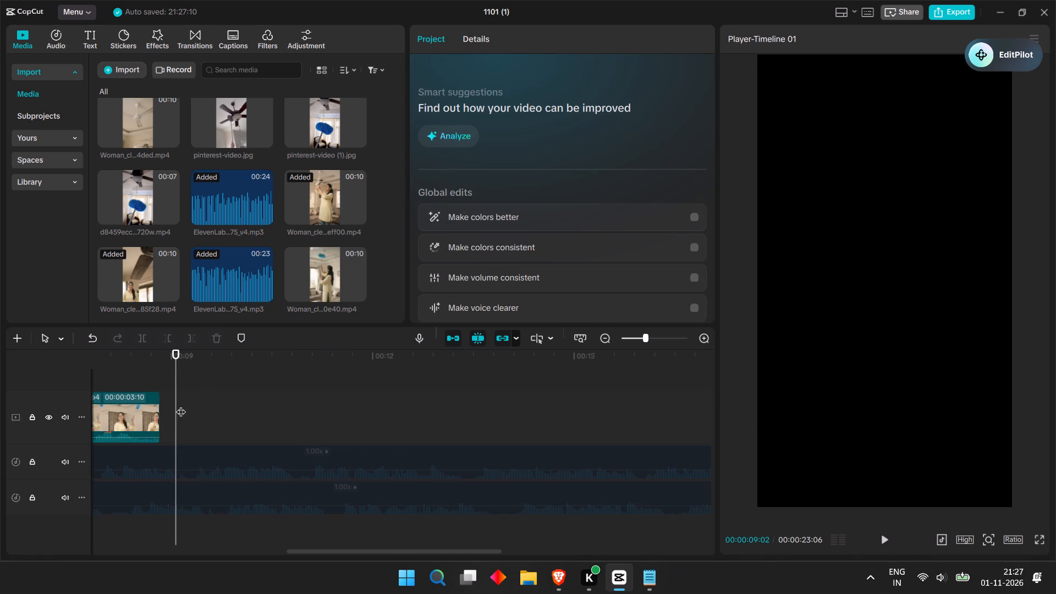
Play the timeline from 00:00:03:19 across the new join to the end of the video track.
drag(181, 366, 82, 381)
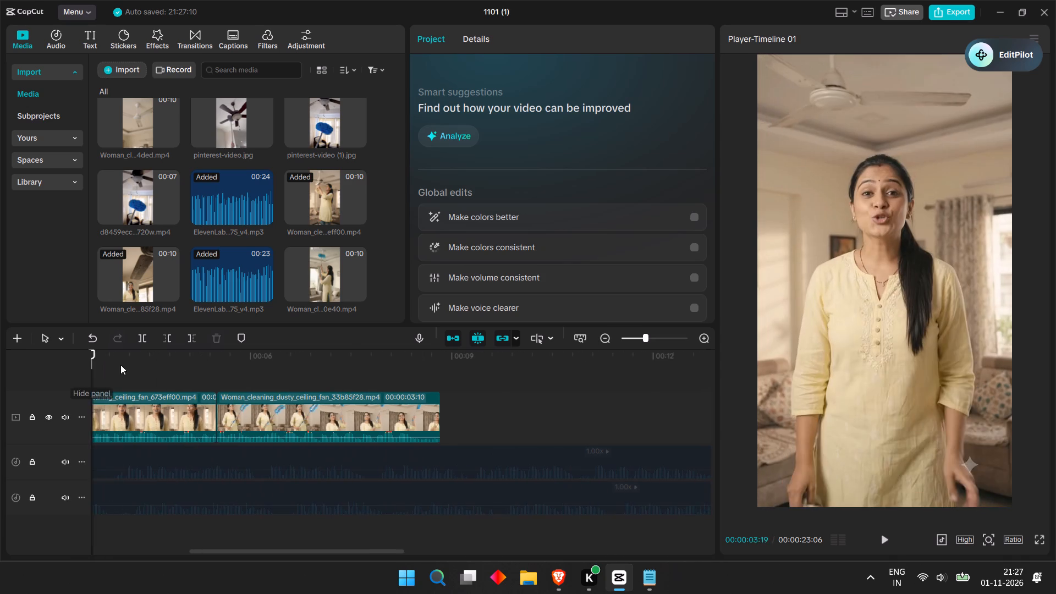
key(space)
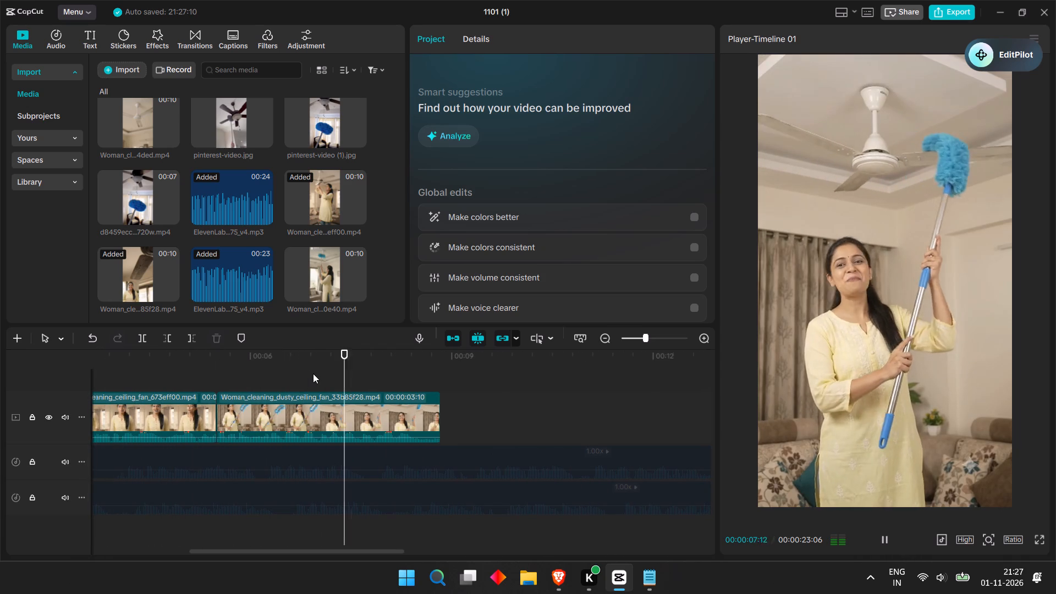
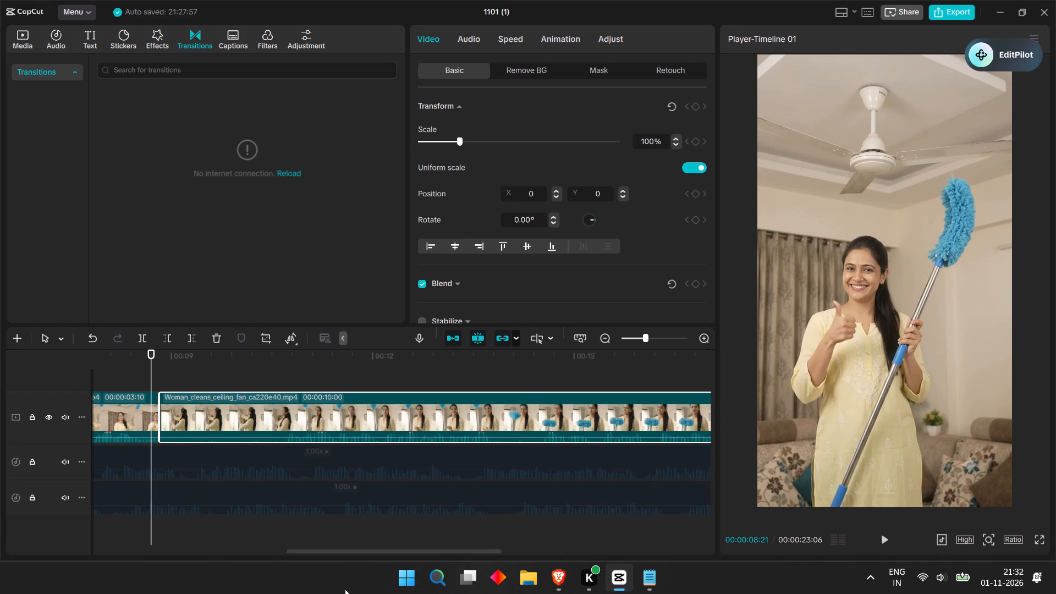
click(27, 28)
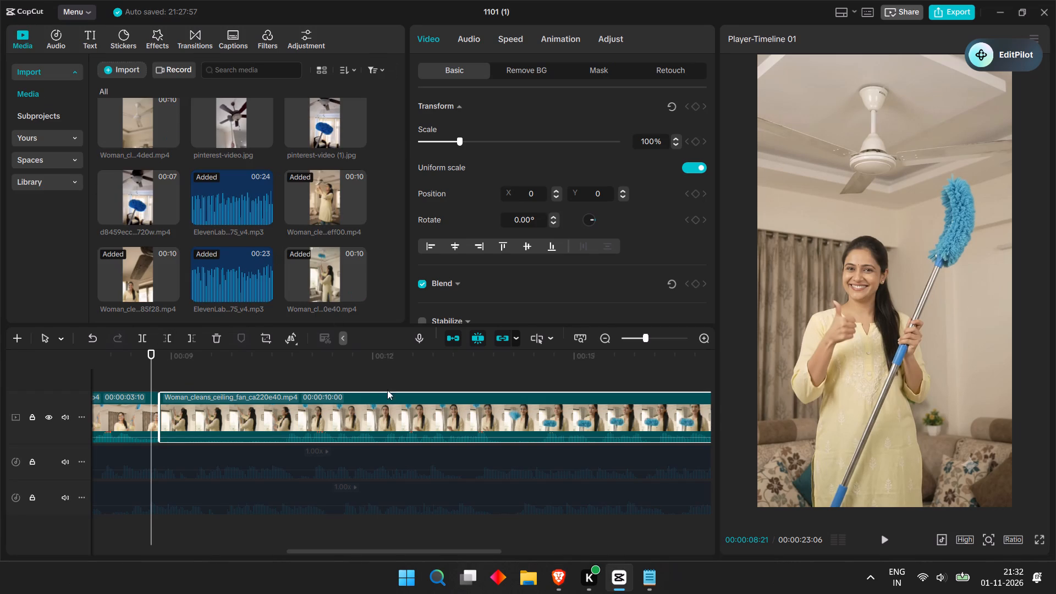
drag(211, 358, 26, 416)
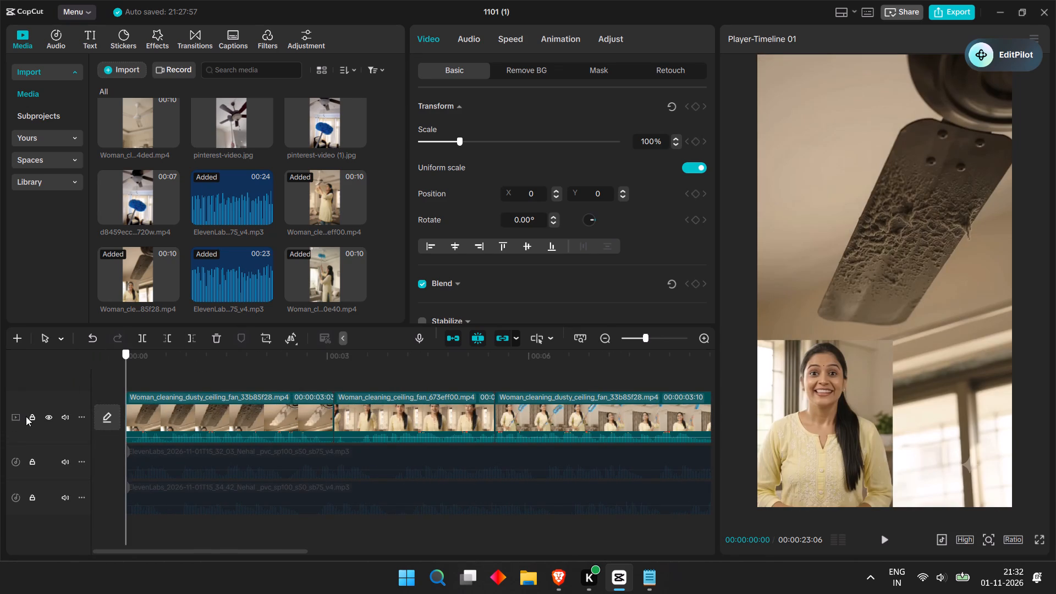
drag(26, 416, 31, 416)
drag(31, 416, 78, 397)
scroll(41, 411, right, 2)
drag(78, 397, 1, 374)
Review the opening of the assembled video, playing the first clip and scrubbing on to 00:00:05:15.
click(294, 406)
click(397, 419)
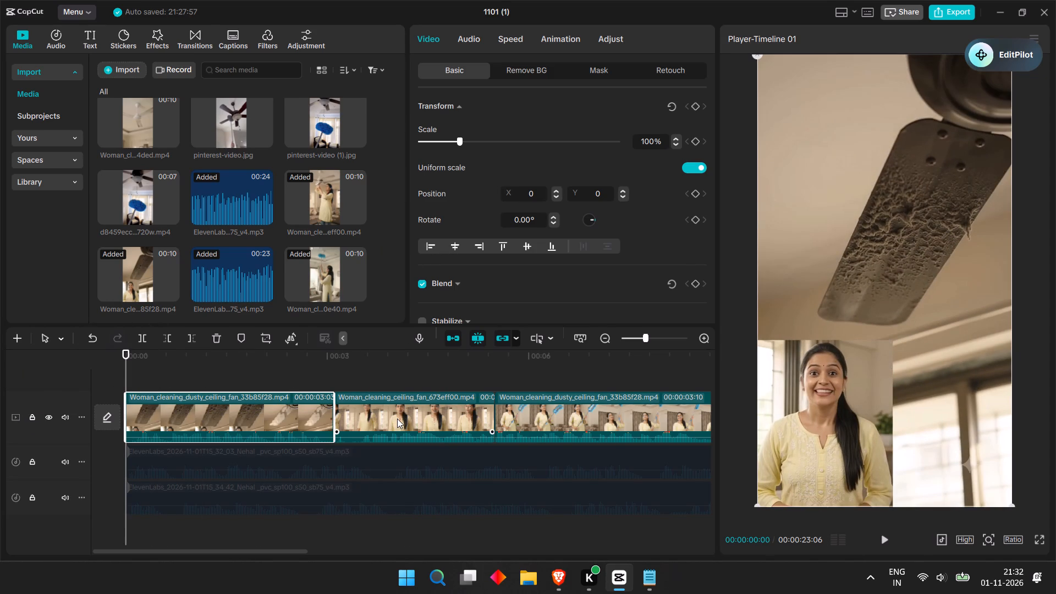
scroll(397, 419, left, 2)
right_click(397, 419)
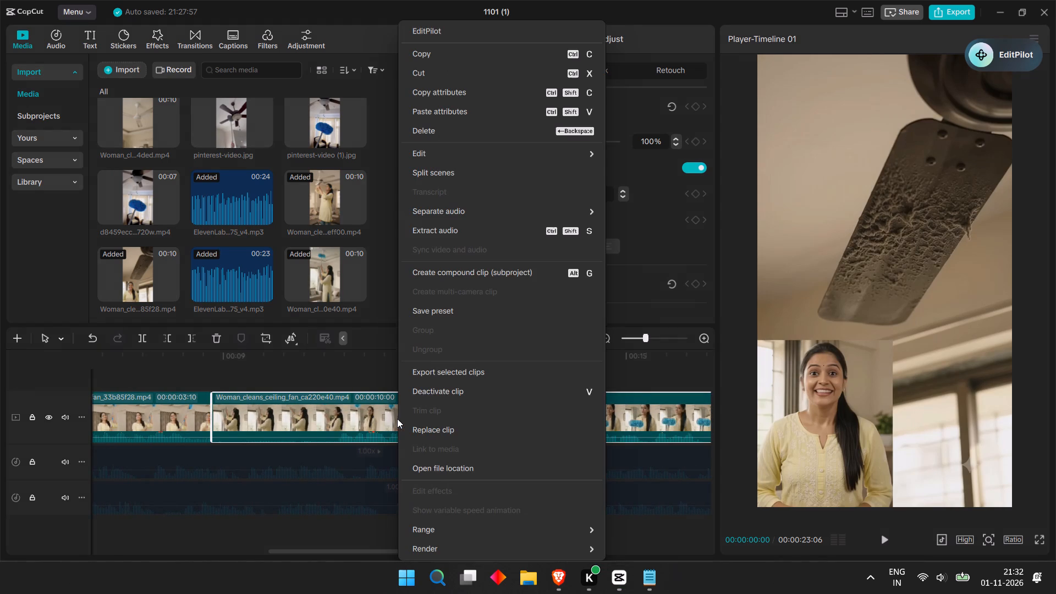
click(356, 416)
ctrl+scroll(356, 416, down, 4)
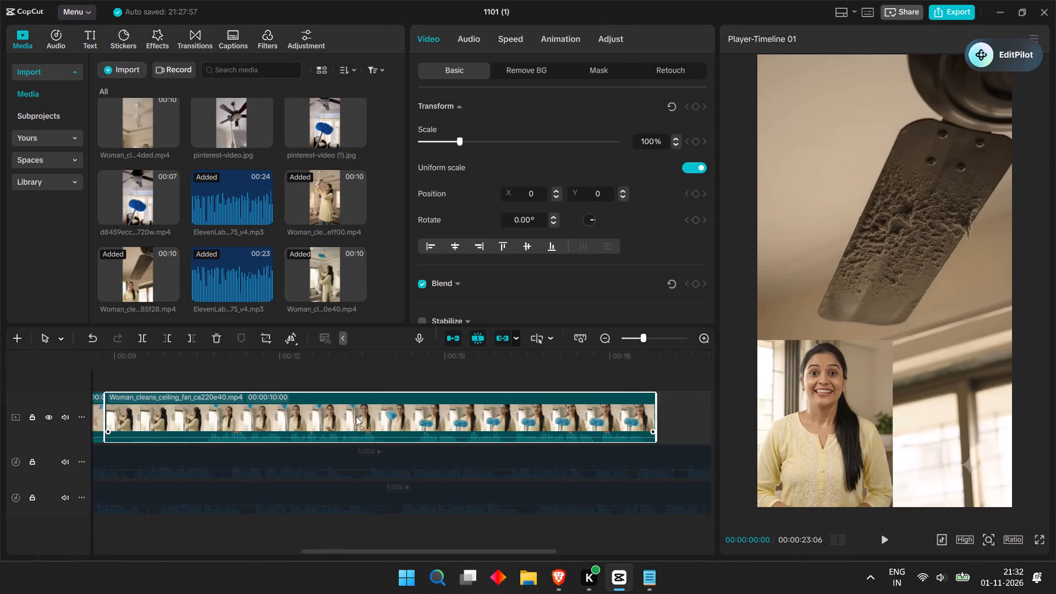
ctrl+scroll(356, 416, down, 9)
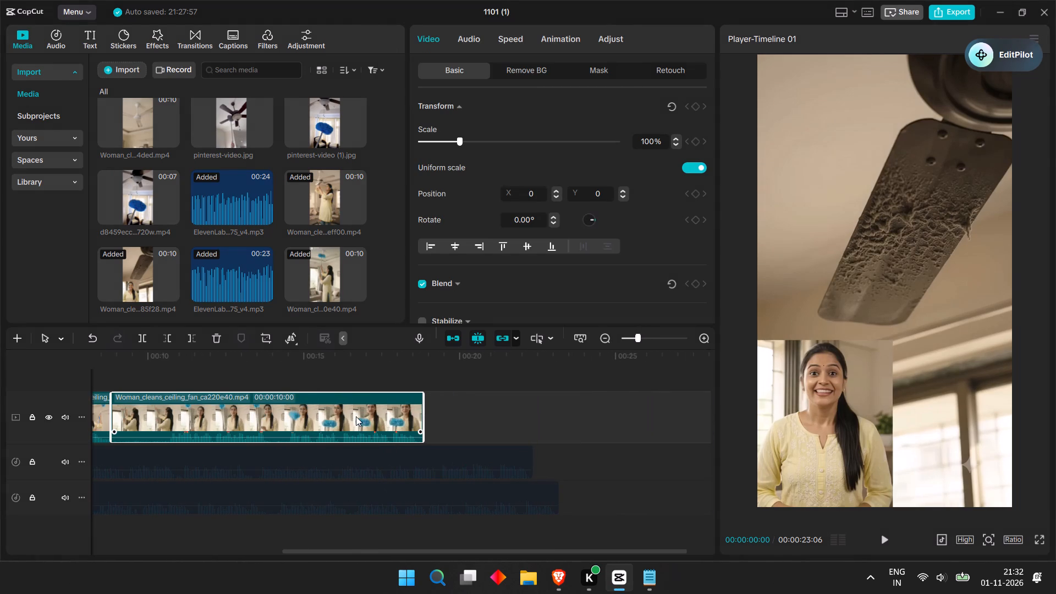
ctrl+scroll(356, 416, down, 10)
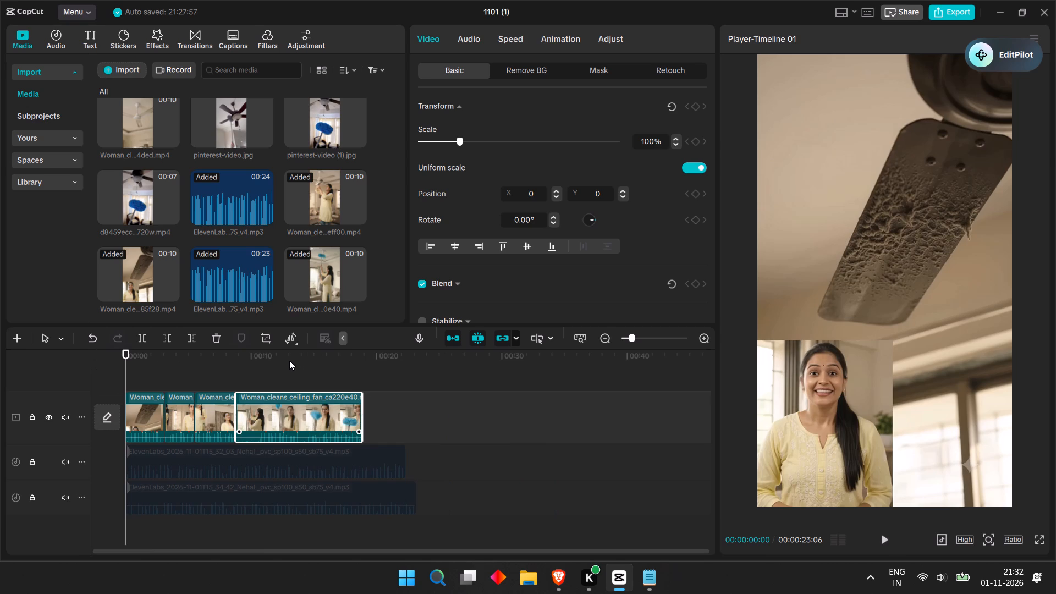
key(space)
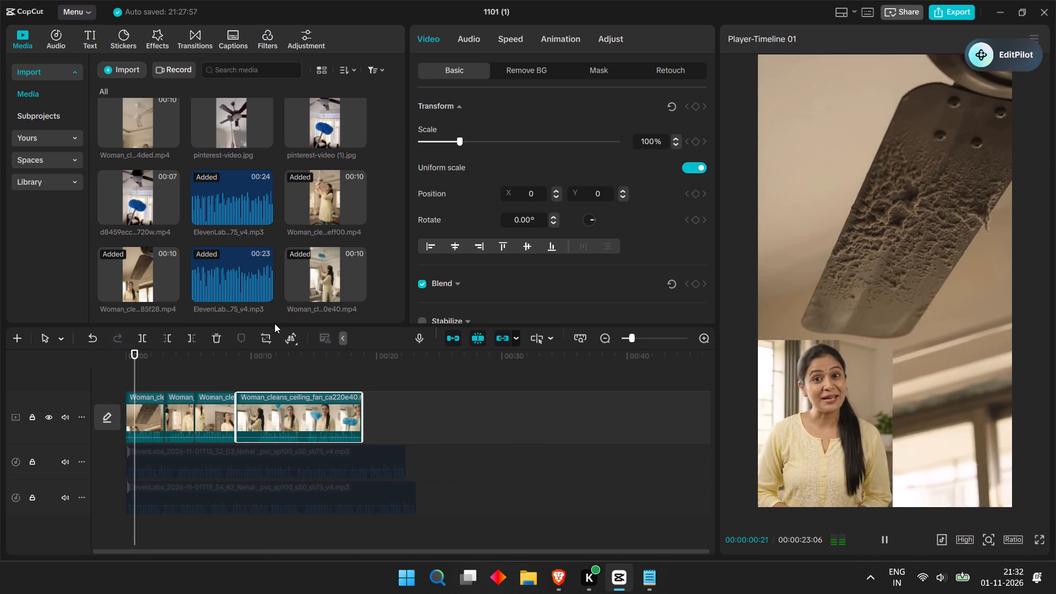
key(space)
key(space)
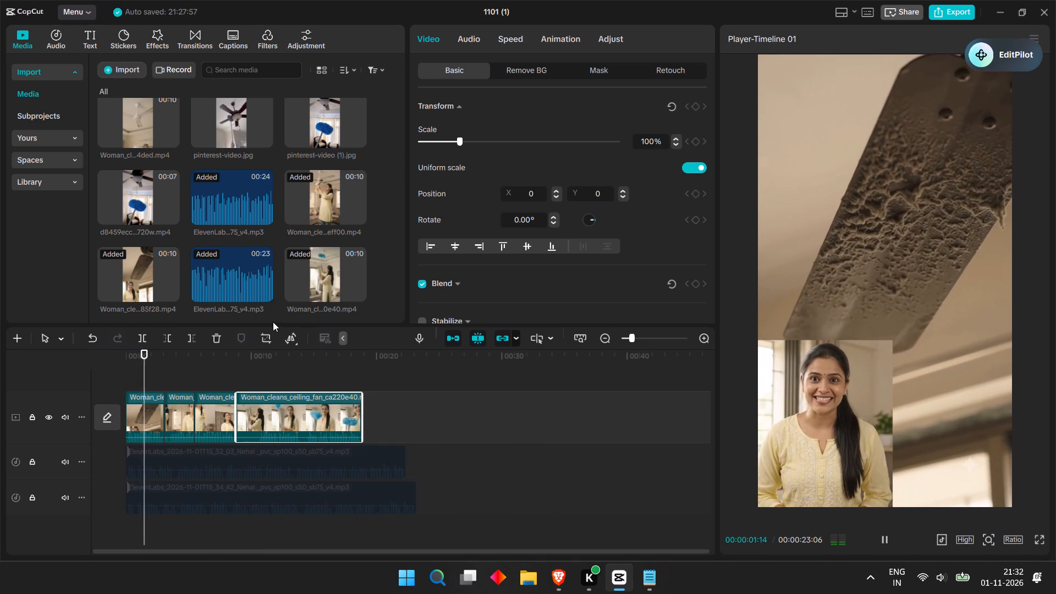
key(space)
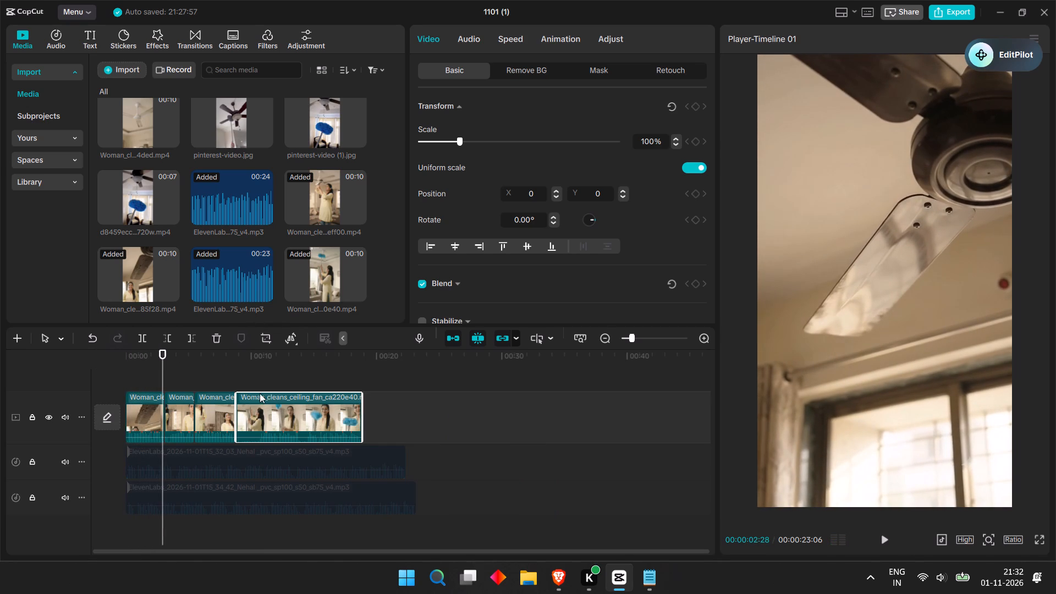
click(164, 373)
drag(164, 373, 222, 377)
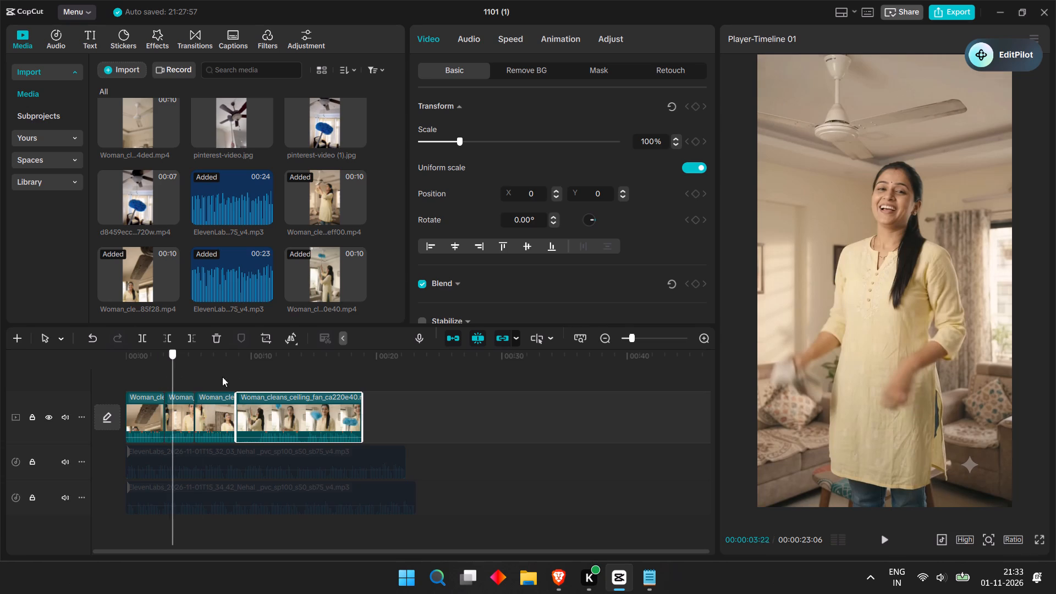
drag(222, 377, 194, 374)
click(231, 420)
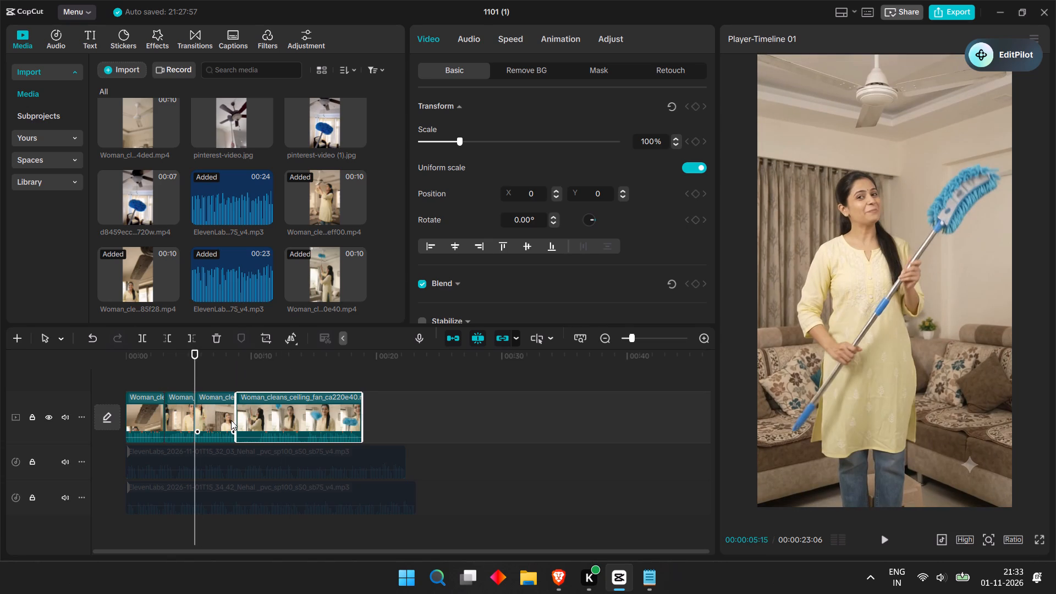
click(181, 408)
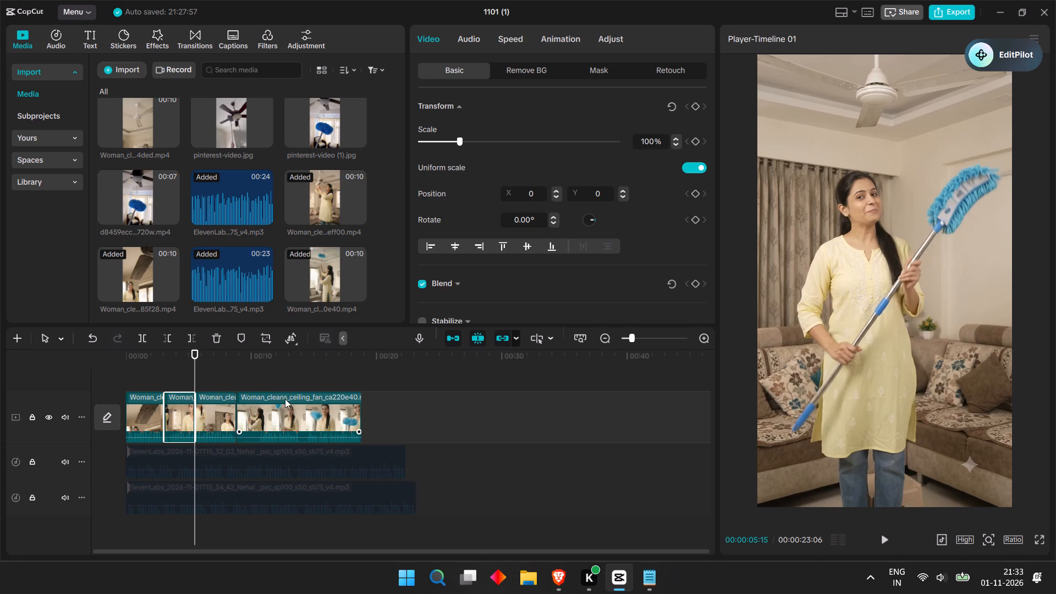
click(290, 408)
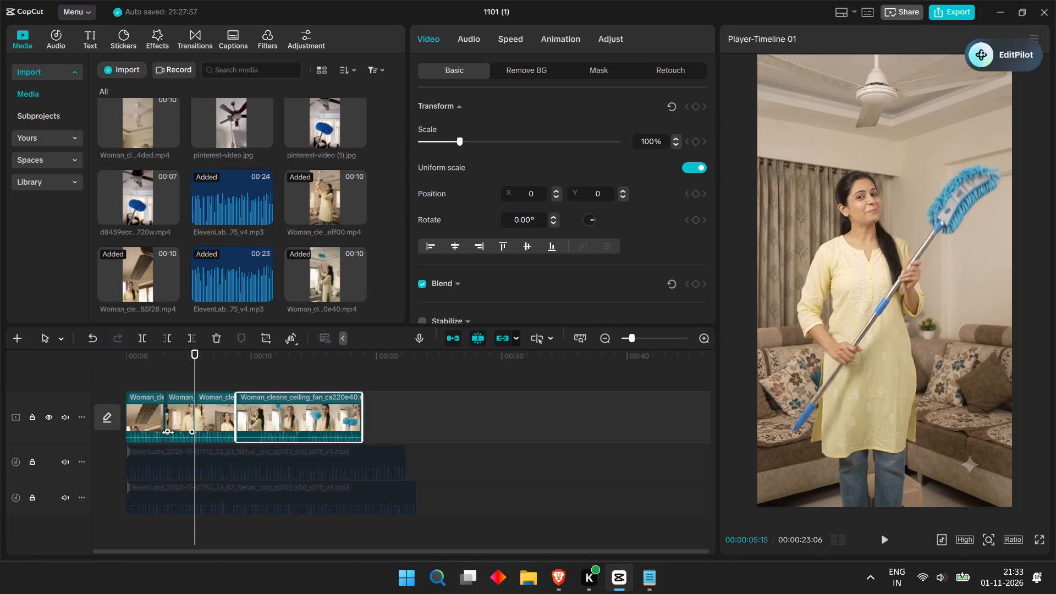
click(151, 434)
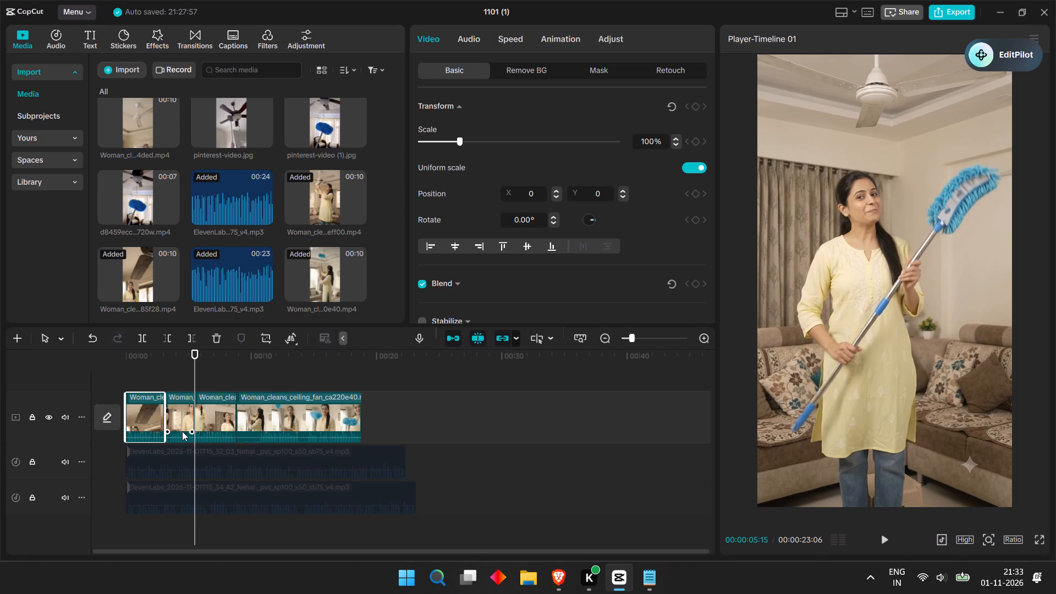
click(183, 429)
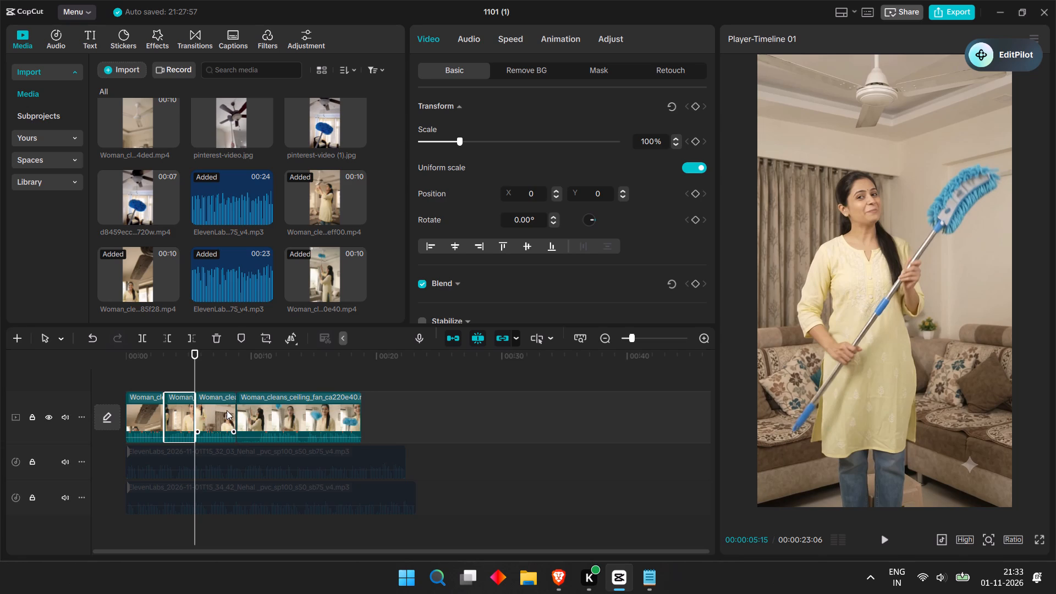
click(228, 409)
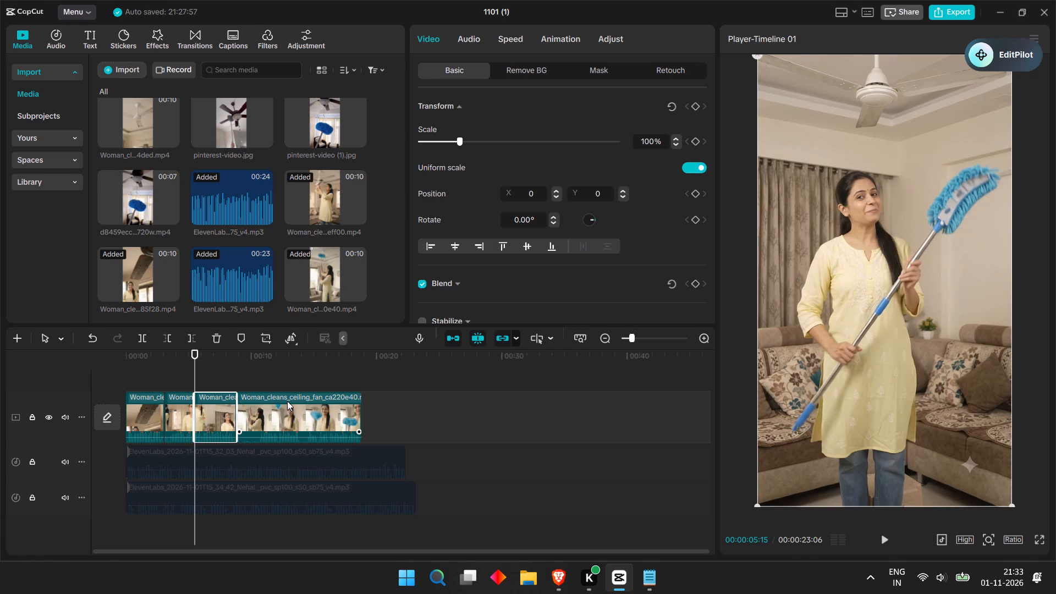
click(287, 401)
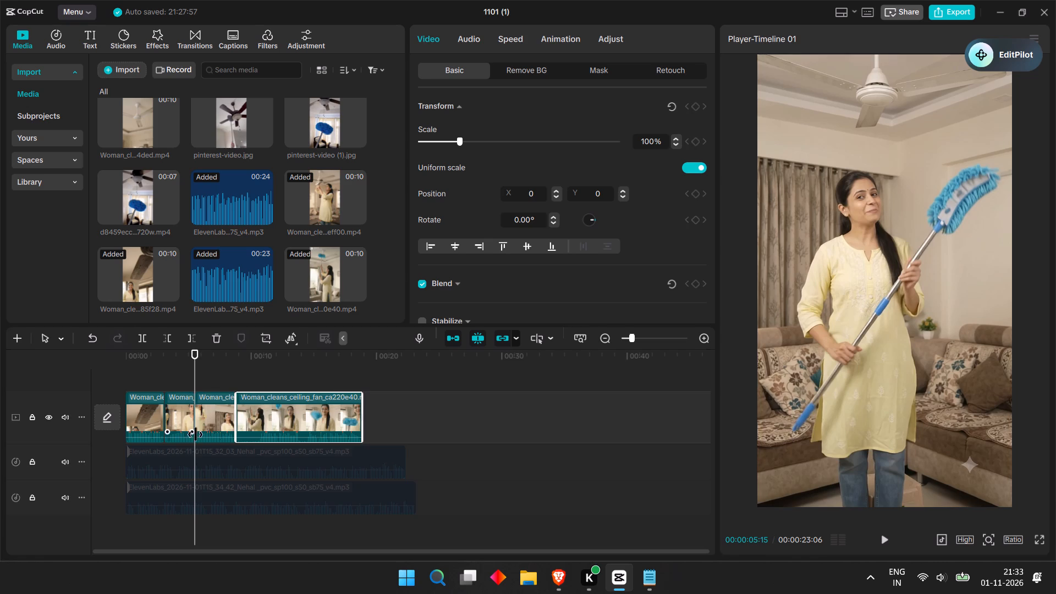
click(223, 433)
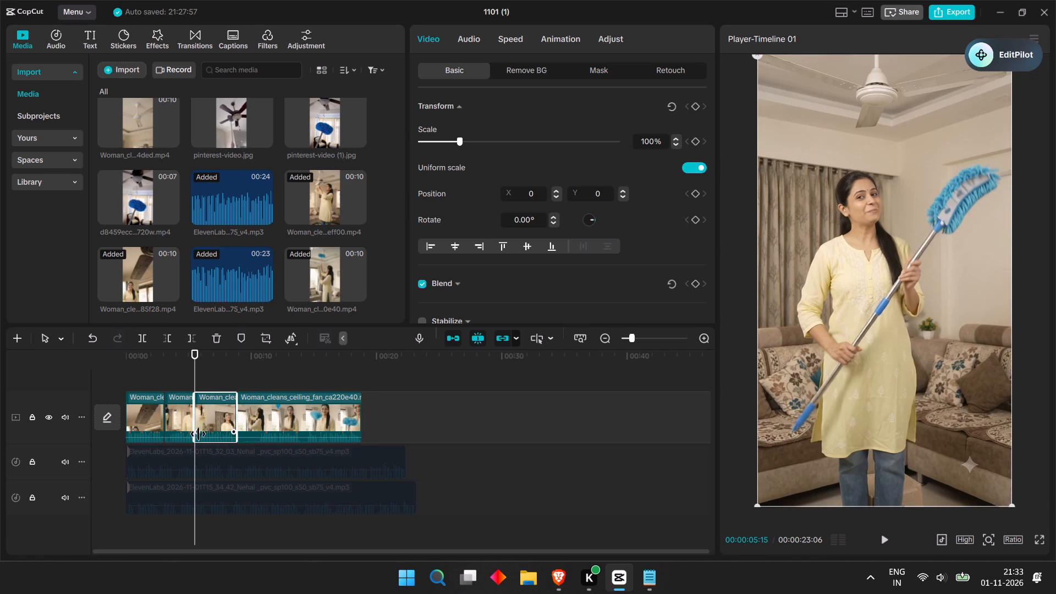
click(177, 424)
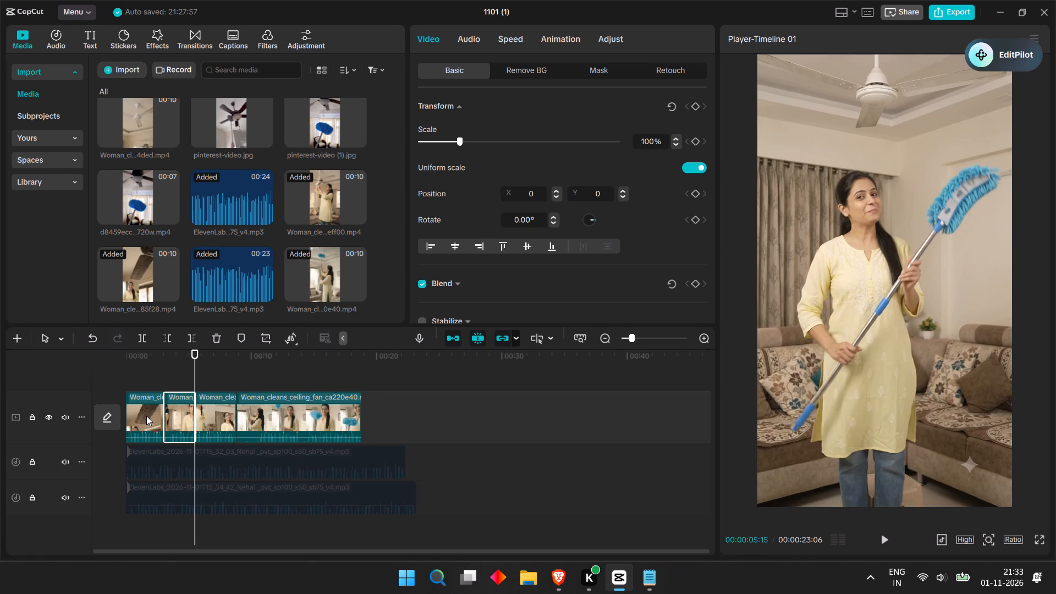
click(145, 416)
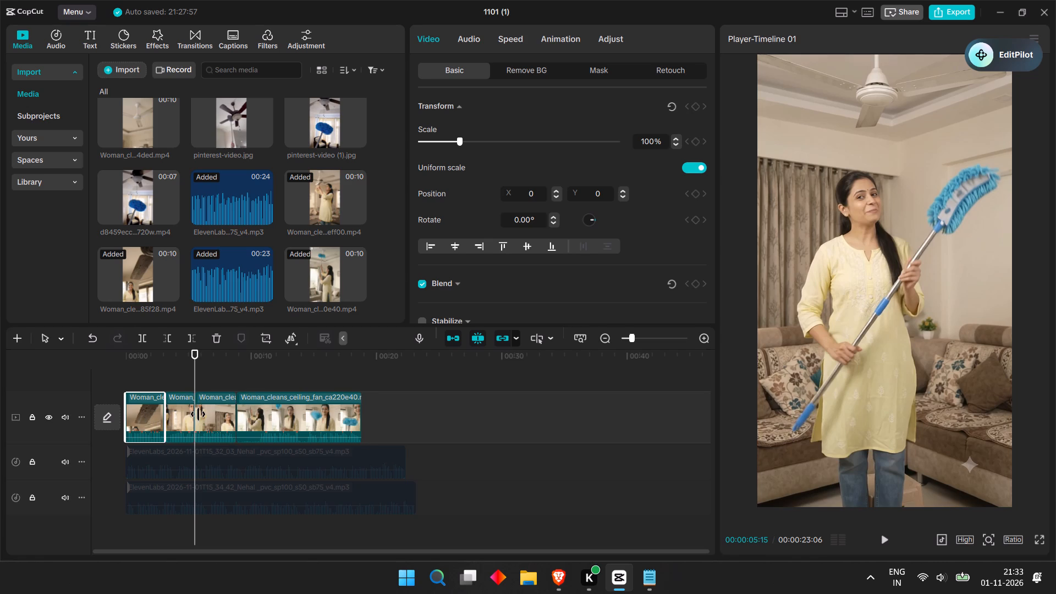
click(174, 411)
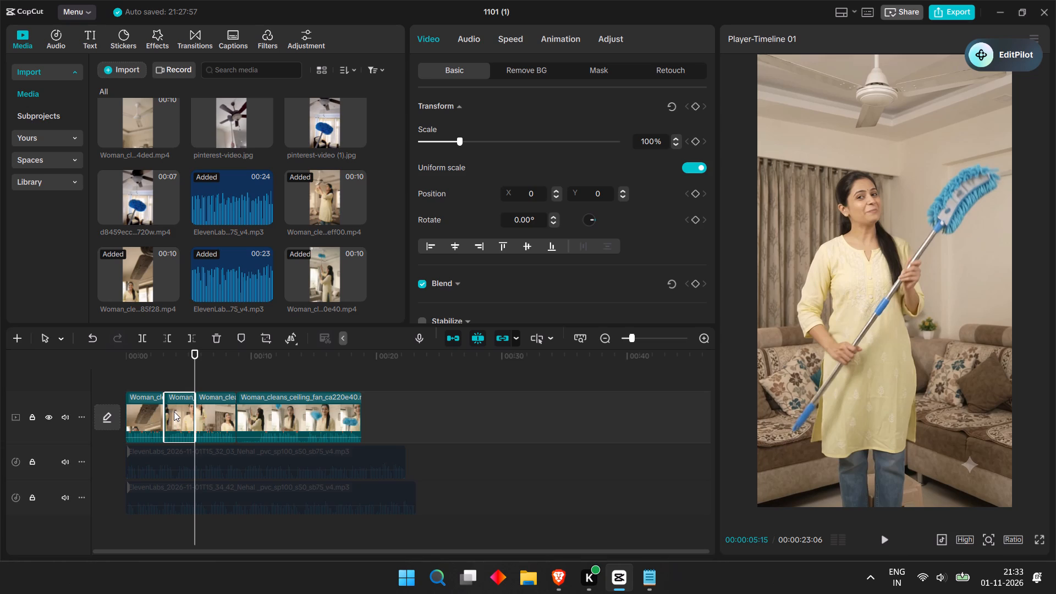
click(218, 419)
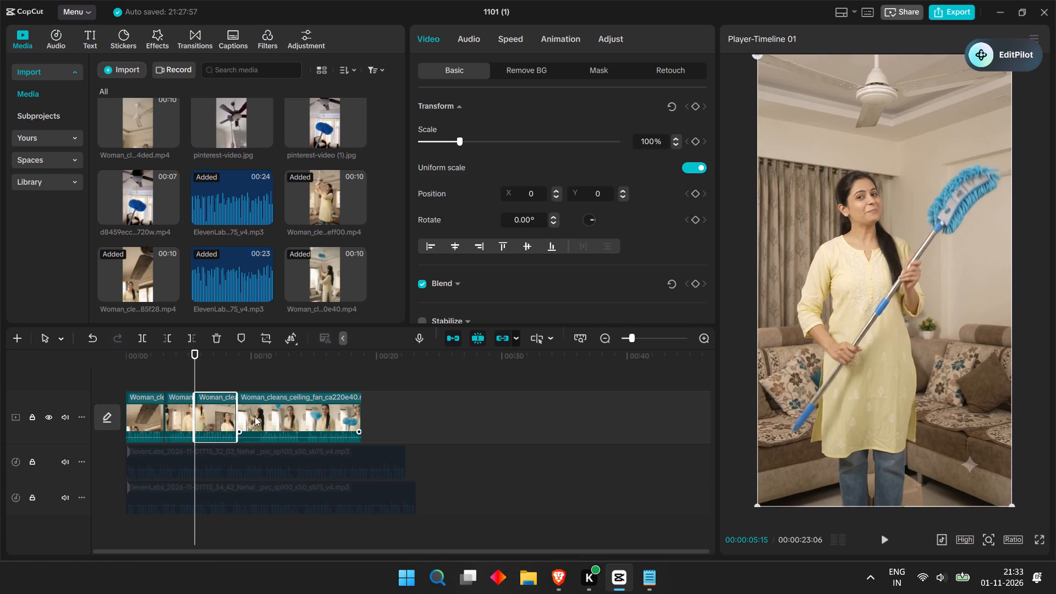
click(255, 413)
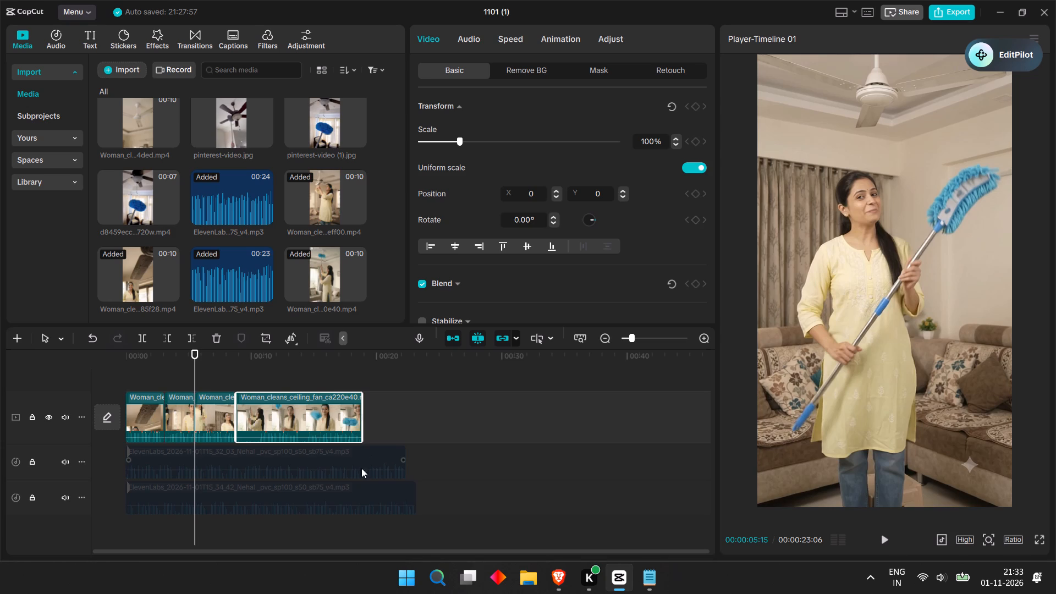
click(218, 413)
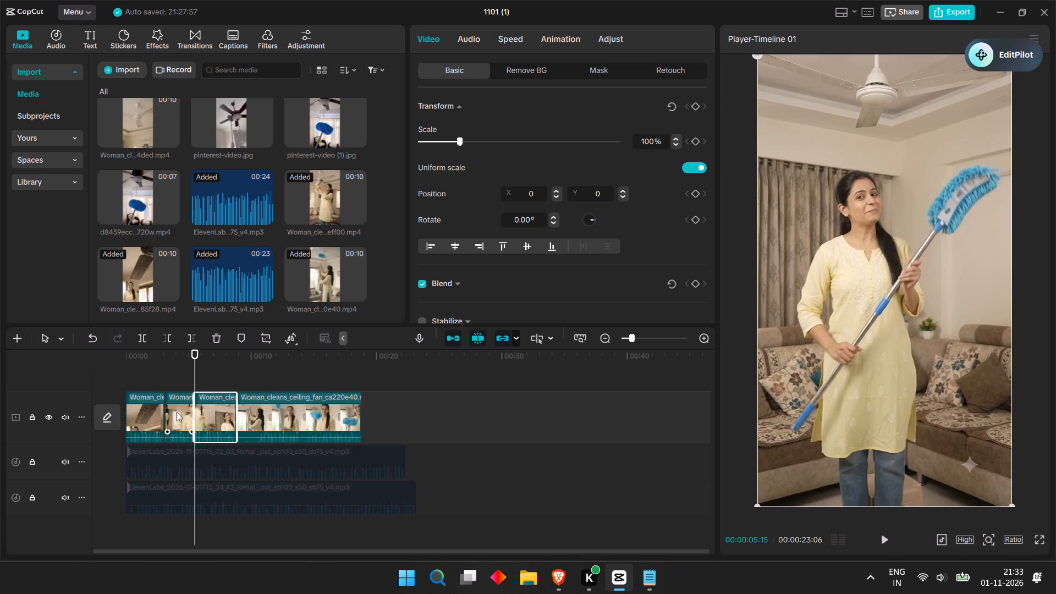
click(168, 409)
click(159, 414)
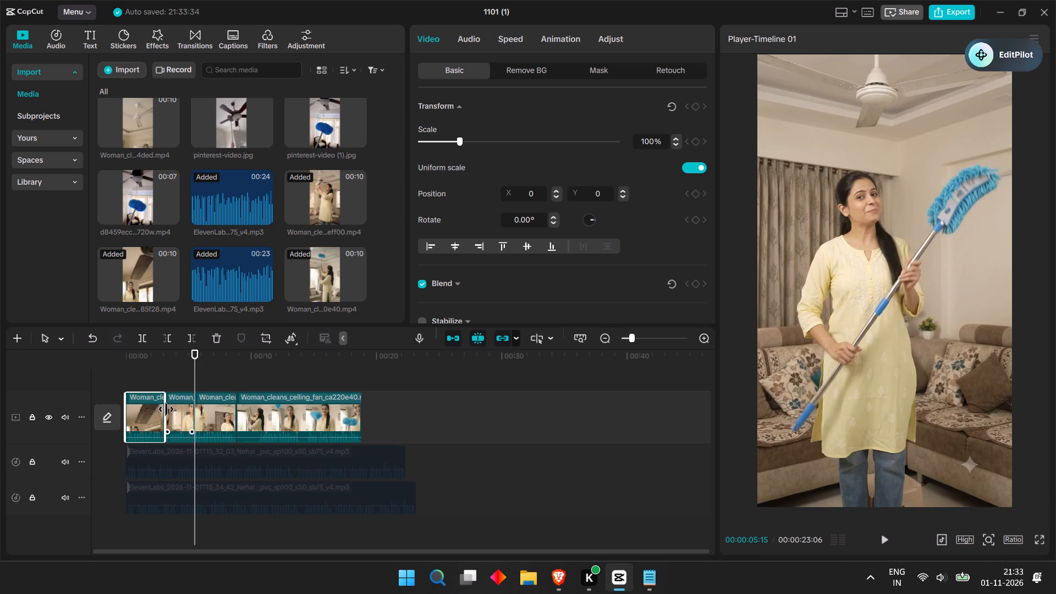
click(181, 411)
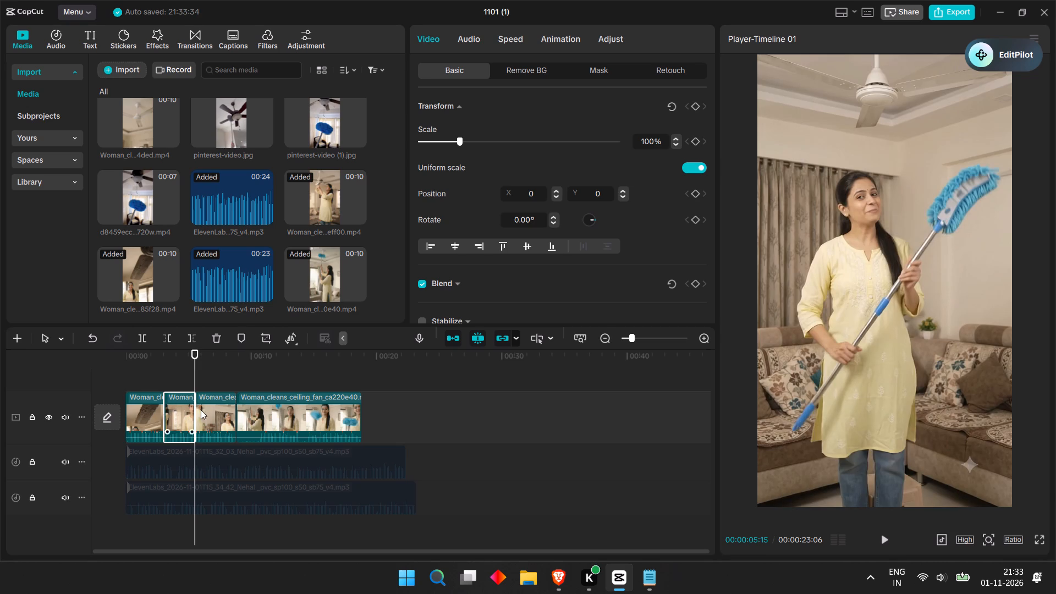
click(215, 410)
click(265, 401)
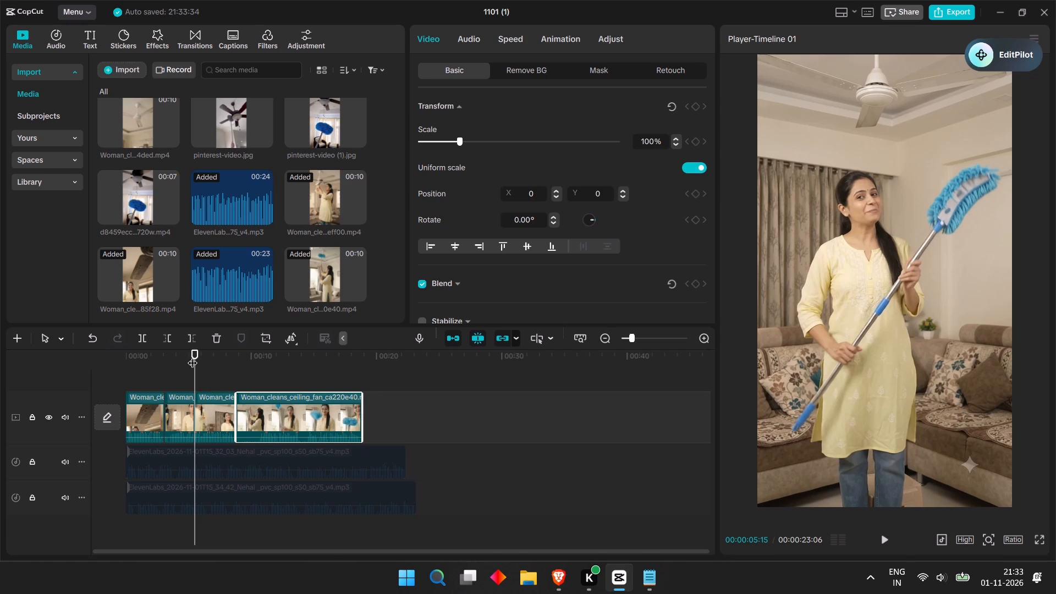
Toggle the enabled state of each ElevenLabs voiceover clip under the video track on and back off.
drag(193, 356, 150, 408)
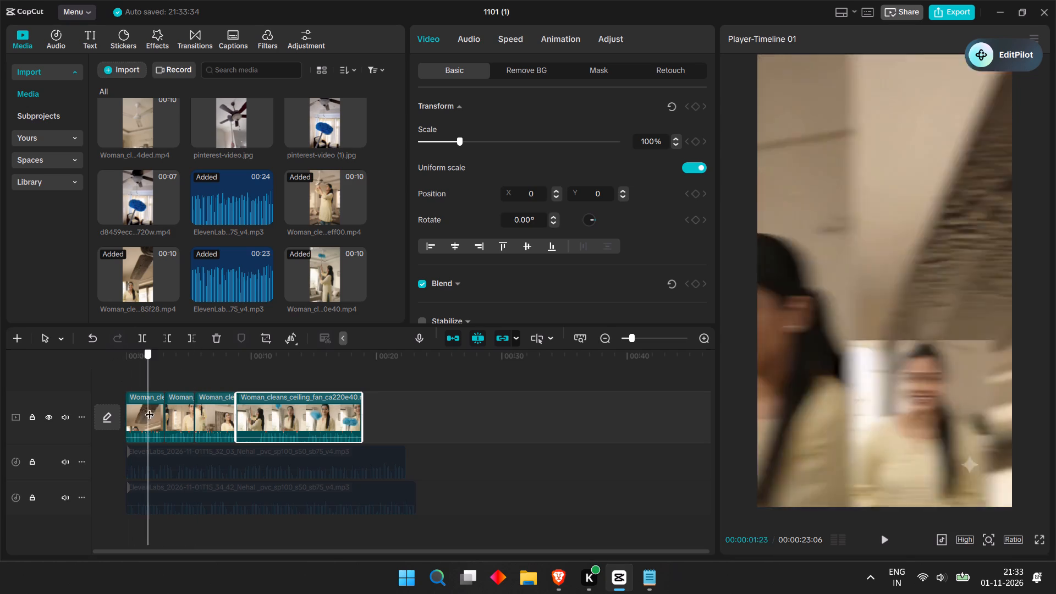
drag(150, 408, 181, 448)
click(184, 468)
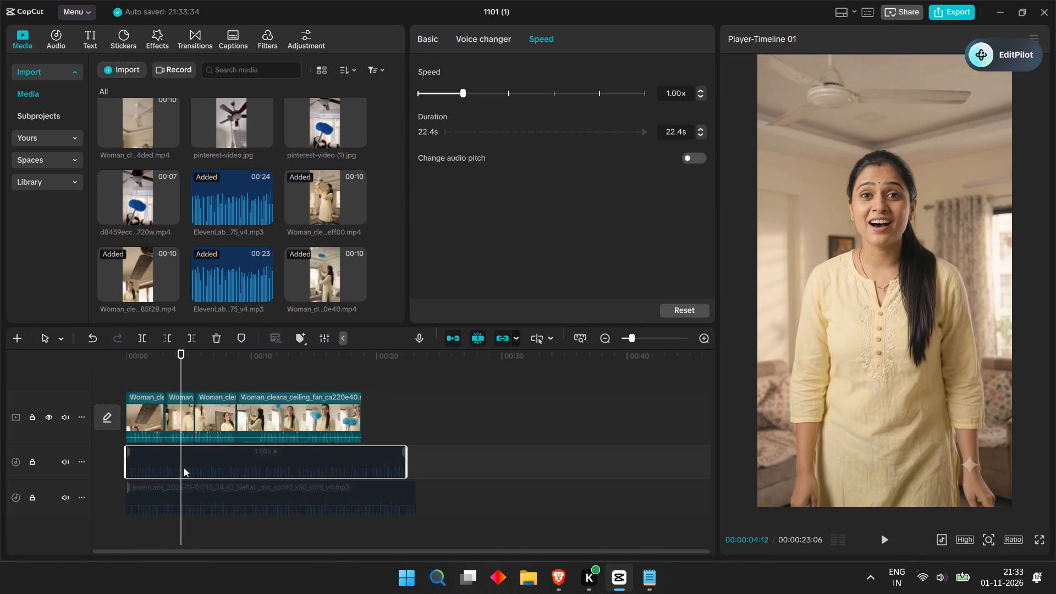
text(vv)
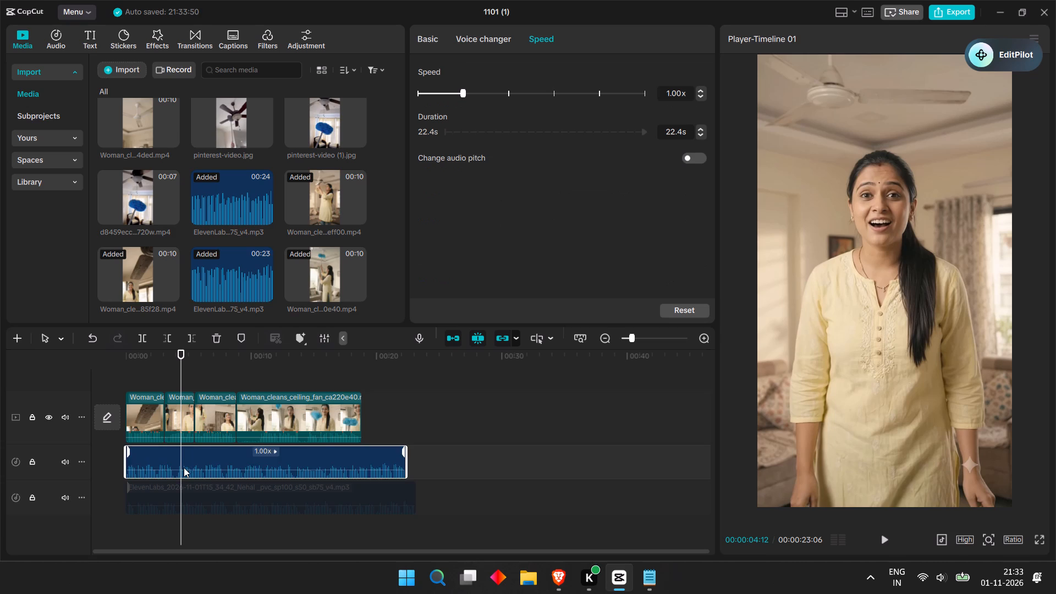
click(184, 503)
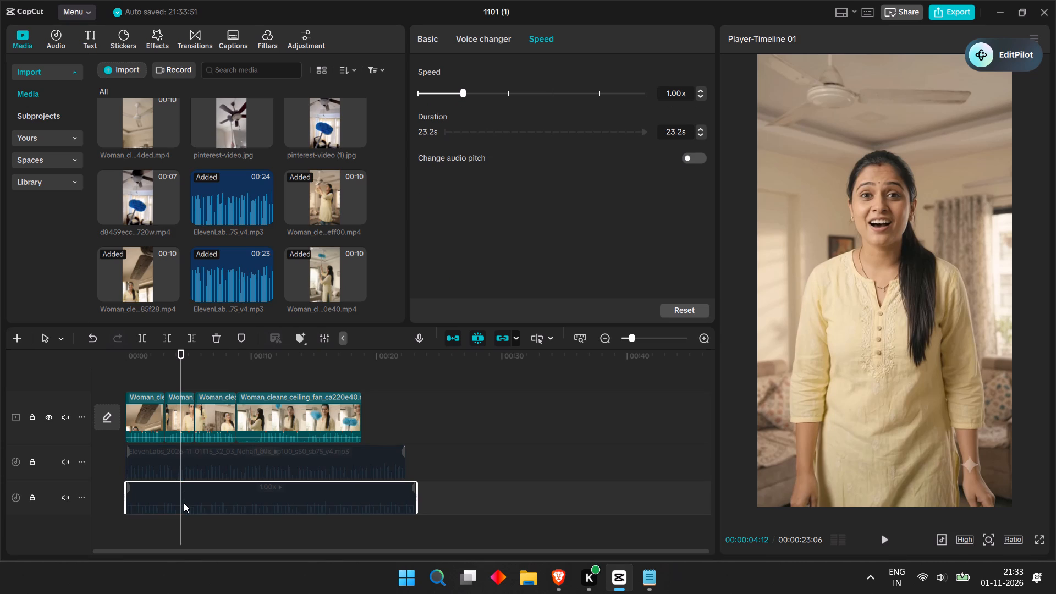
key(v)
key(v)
Replay the opening of the assembled video from about 00:00:01:14, pausing in the third clip at 00:00:06:27.
drag(181, 368, 173, 370)
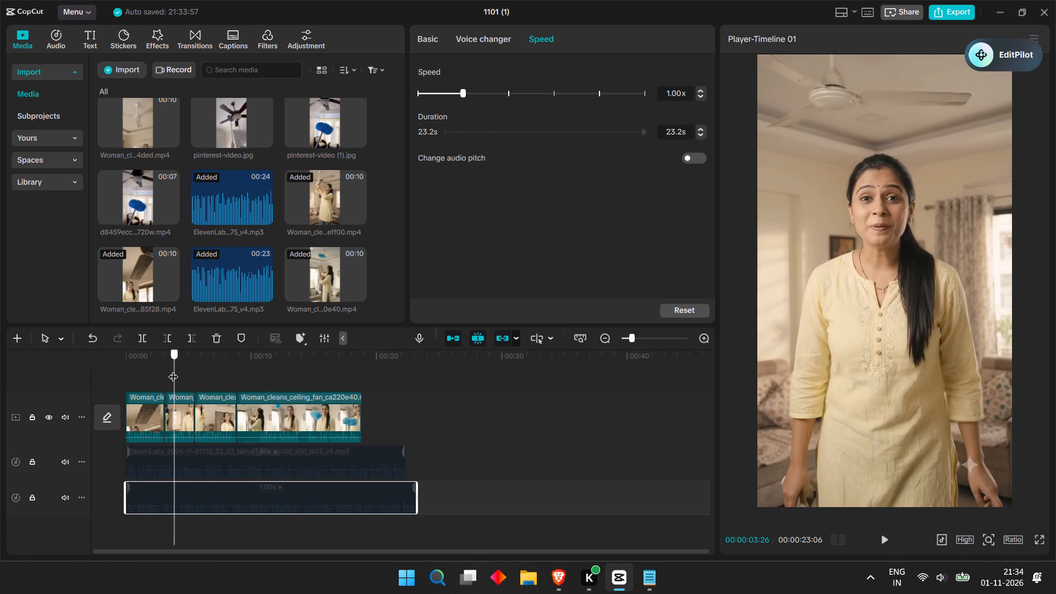
drag(173, 370, 144, 371)
key(space)
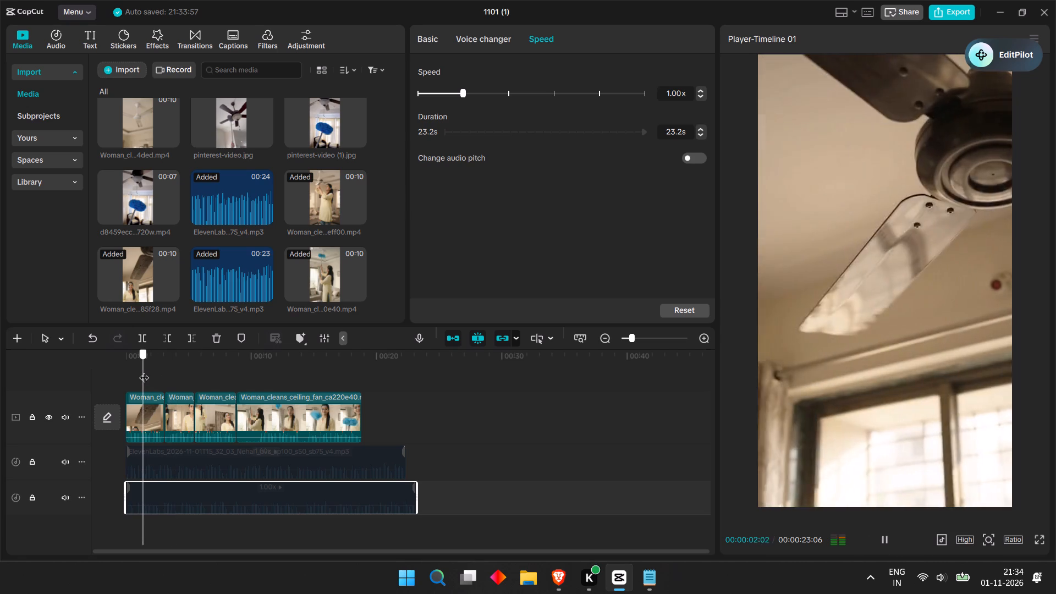
drag(144, 371, 144, 373)
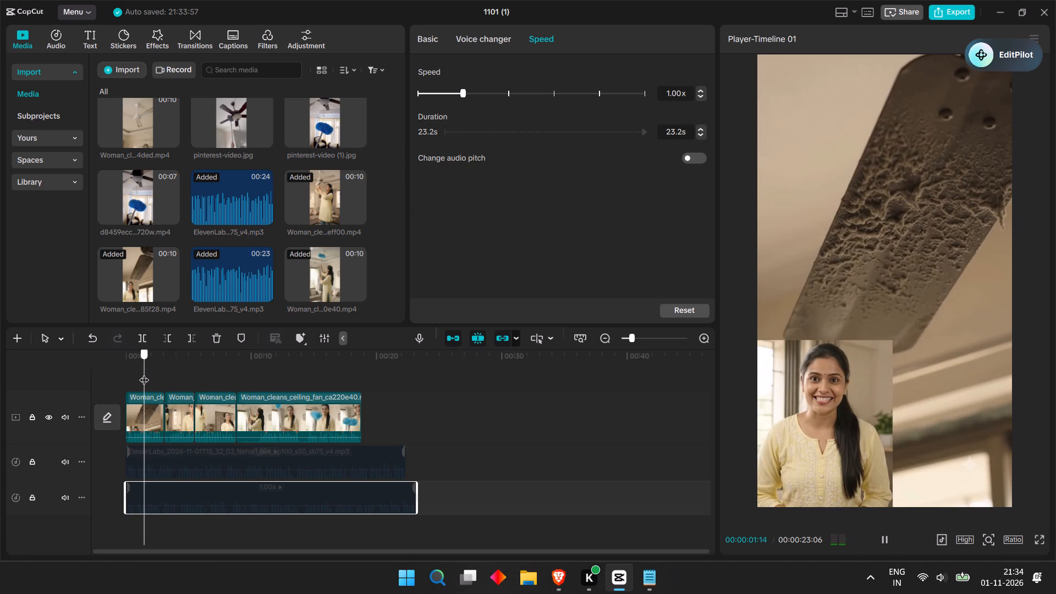
click(144, 373)
key(space)
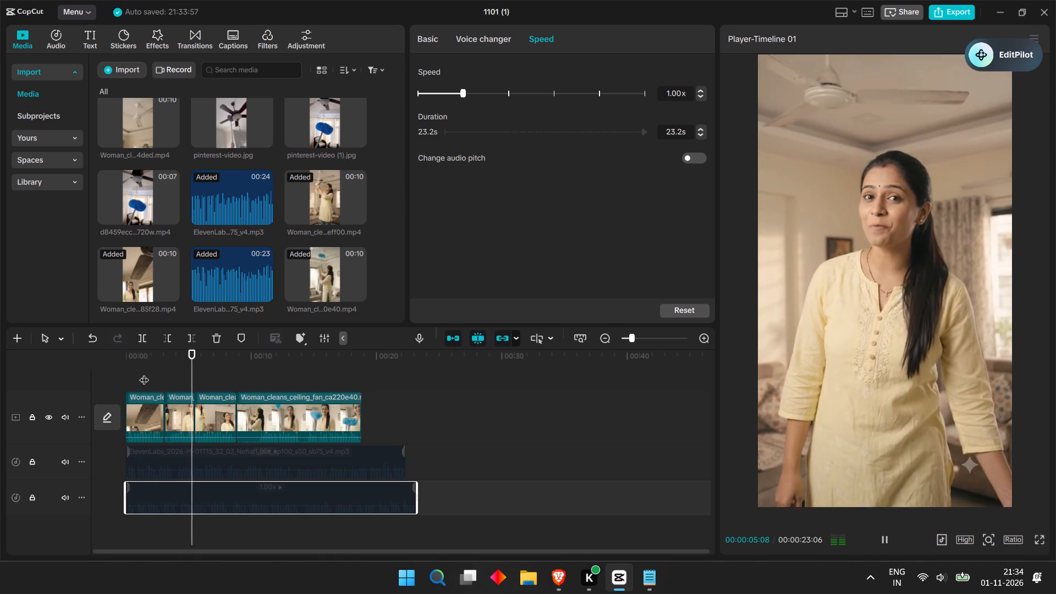
key(space)
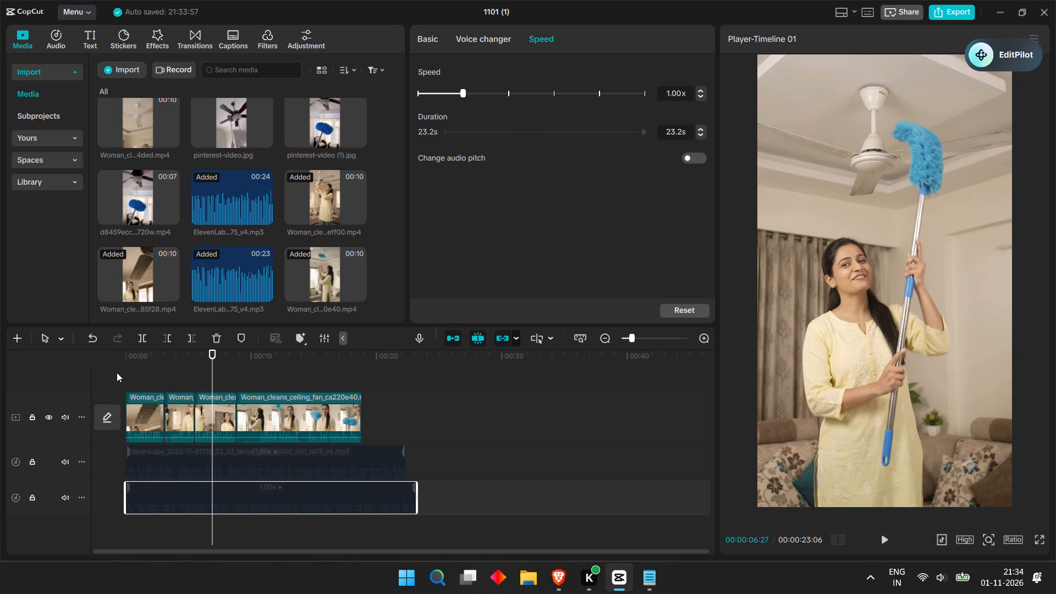
Scrub back and forth across the second, third and final clips to compare their shots, stopping at 00:00:06:13.
drag(210, 369, 250, 365)
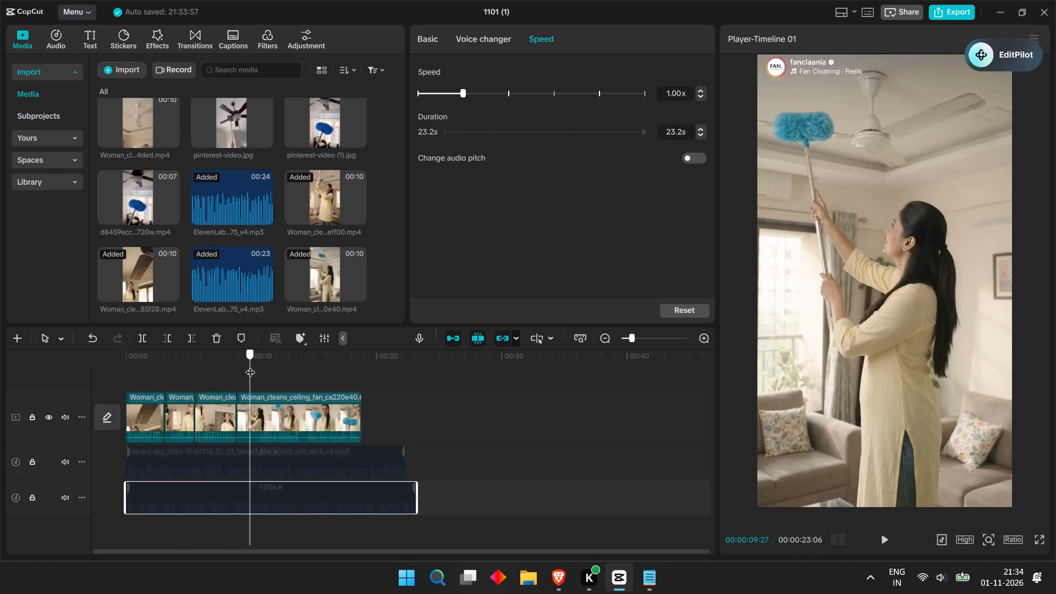
drag(250, 365, 309, 316)
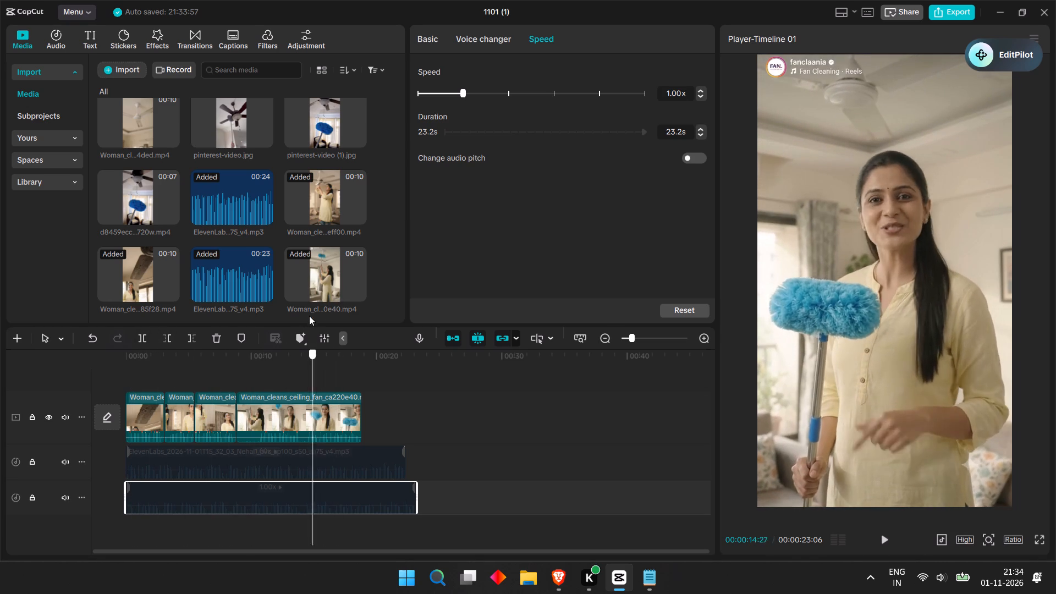
drag(309, 316, 182, 363)
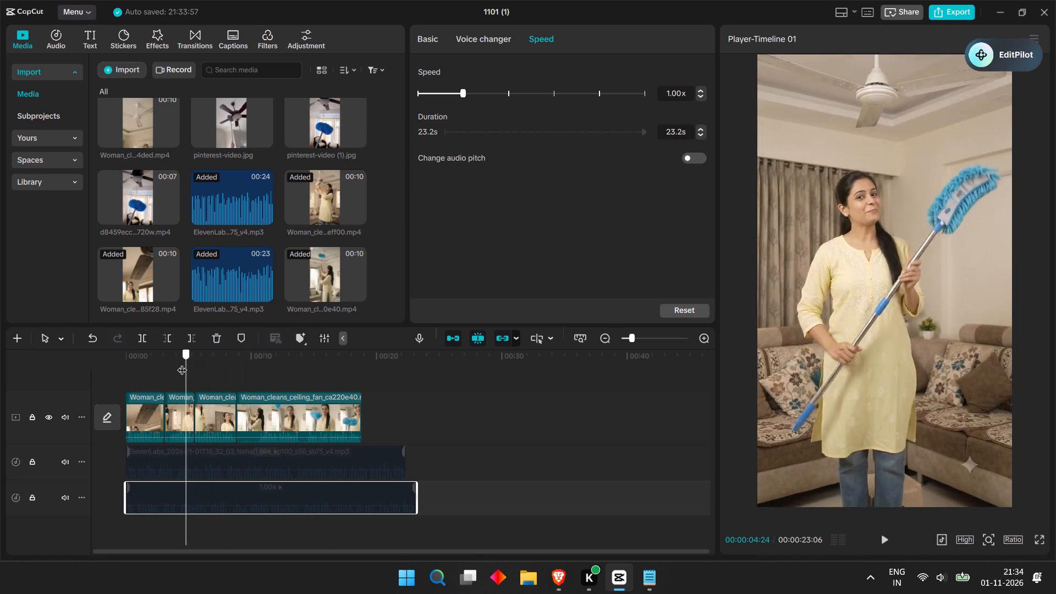
drag(182, 363, 168, 374)
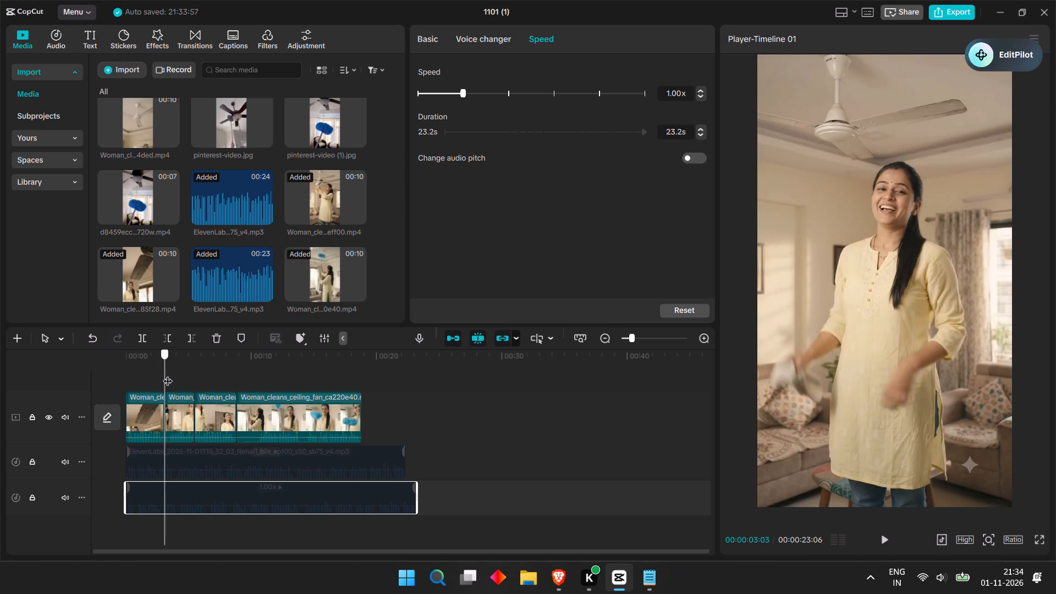
drag(168, 374, 218, 381)
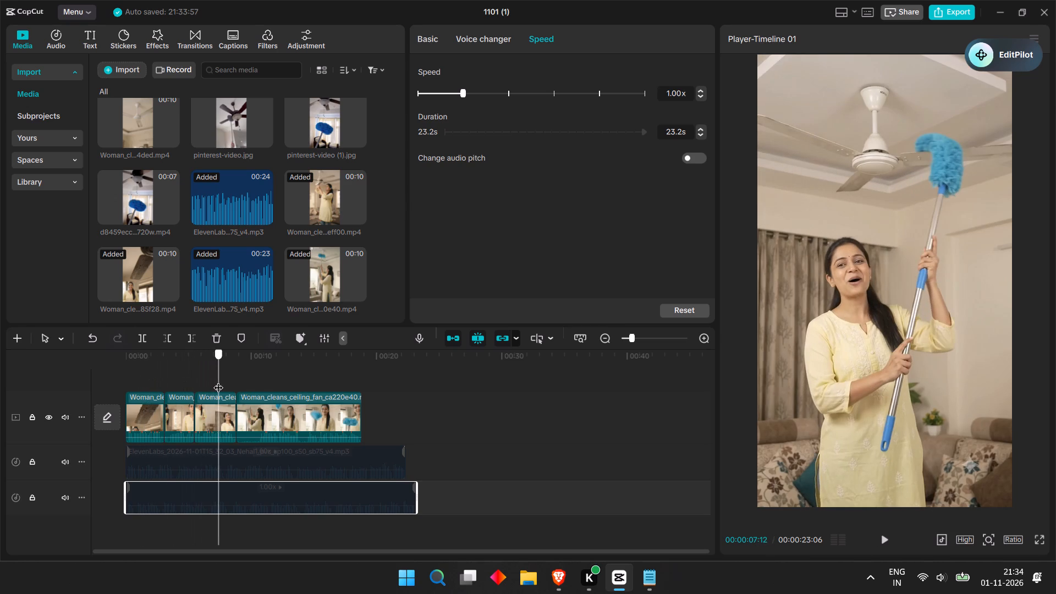
drag(218, 381, 195, 387)
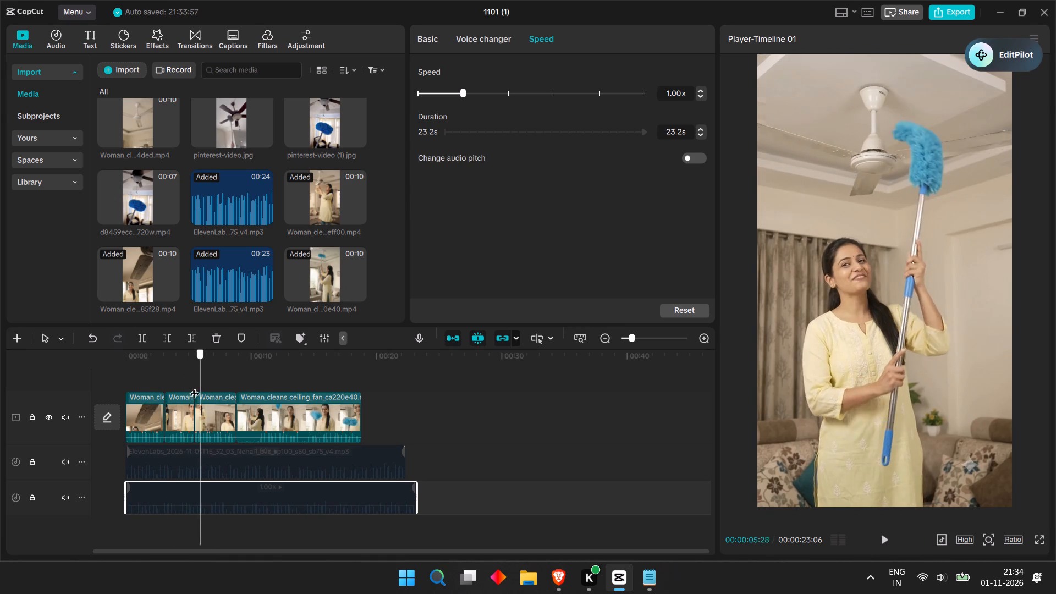
drag(195, 387, 255, 388)
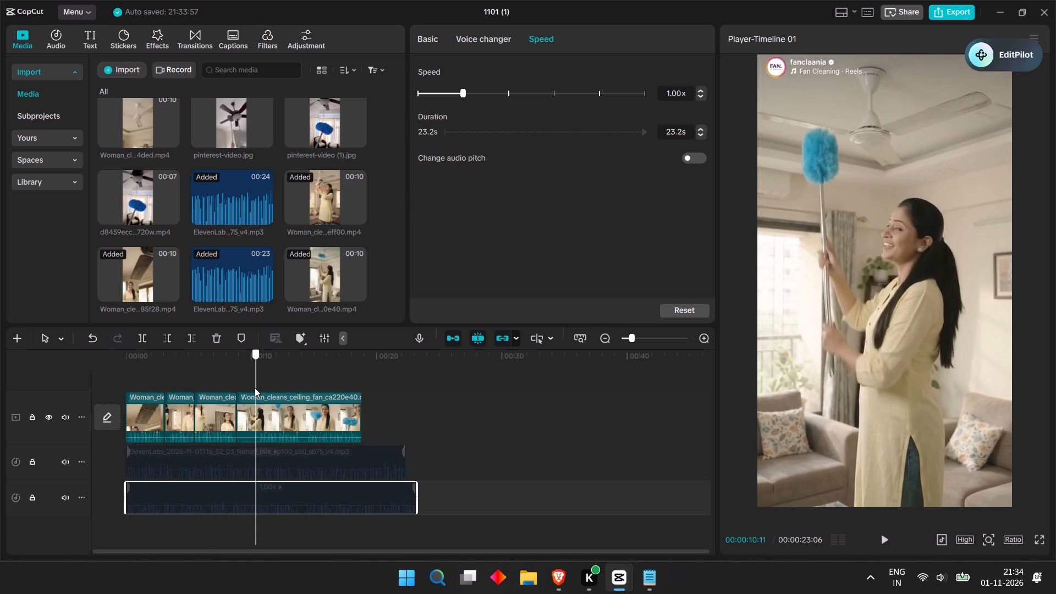
drag(255, 388, 206, 385)
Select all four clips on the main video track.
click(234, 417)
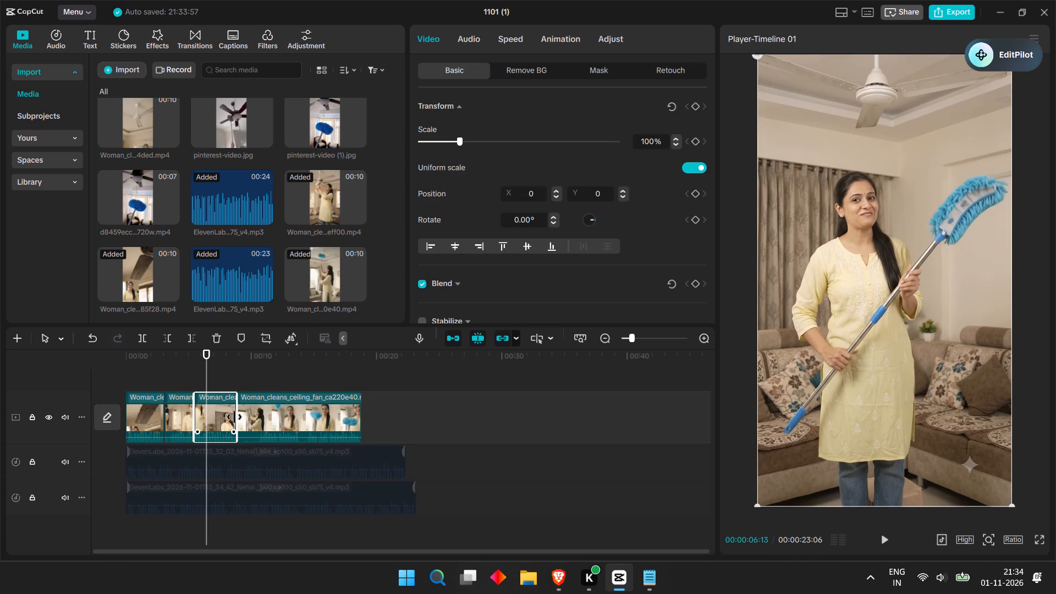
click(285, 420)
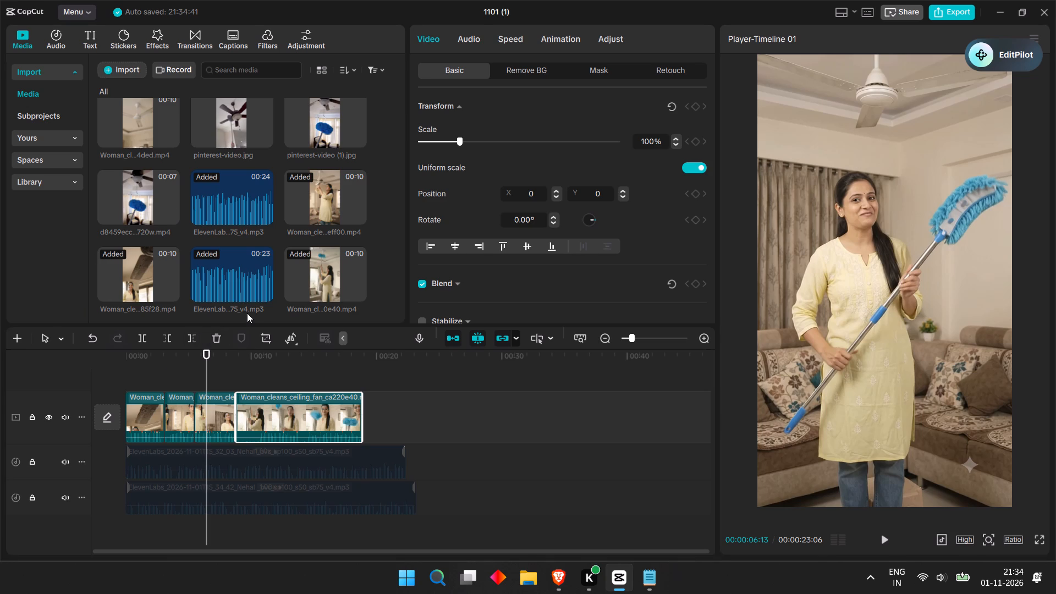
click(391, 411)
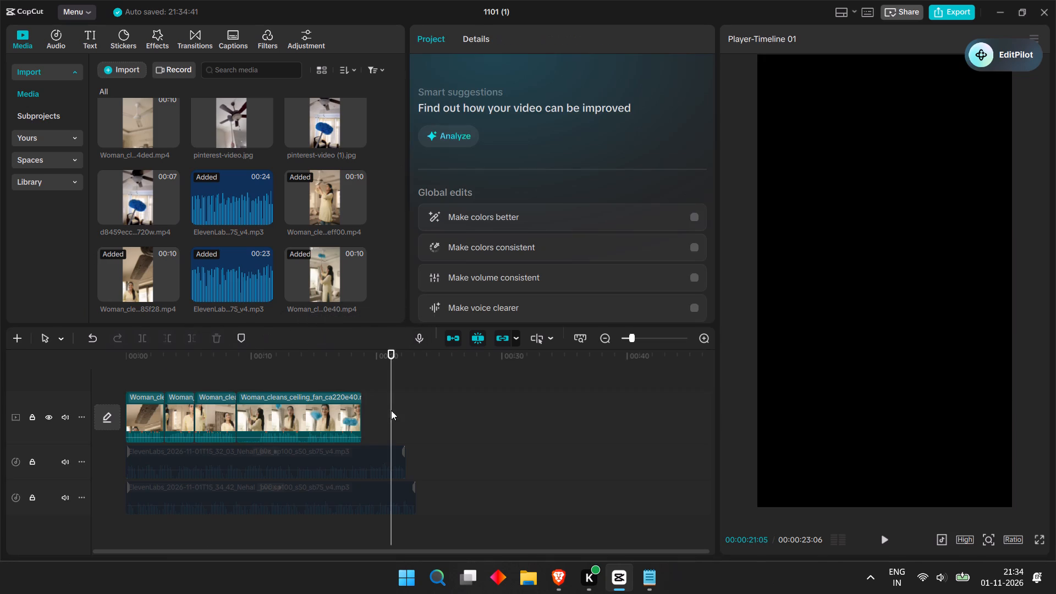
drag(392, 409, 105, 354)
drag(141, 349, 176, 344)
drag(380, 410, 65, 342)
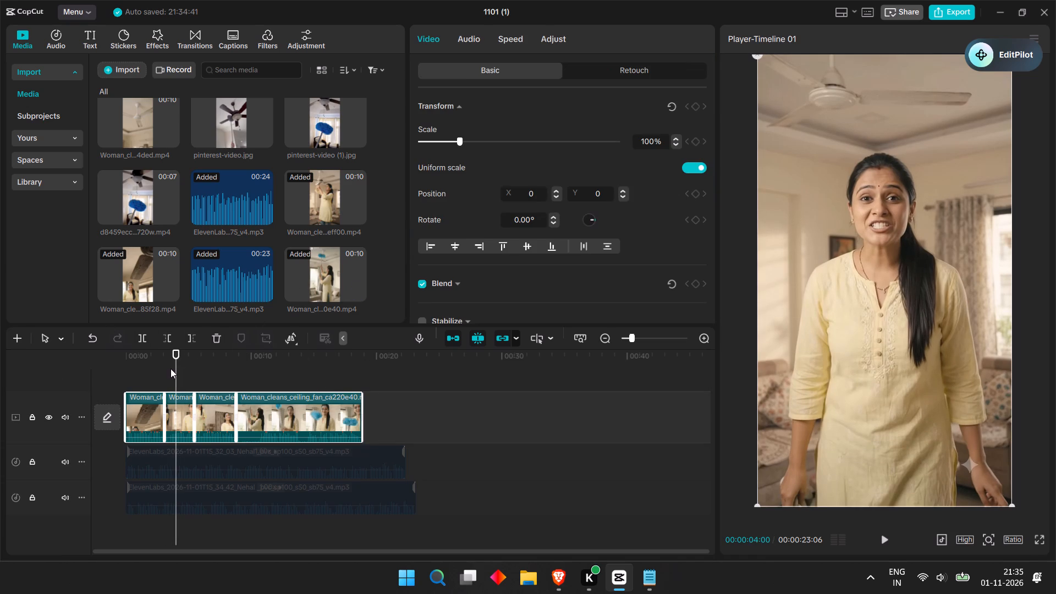
Play the video from the start into the second clip, and scrub through the third and final clips to 00:00:13:08.
drag(170, 369, 85, 367)
key(space)
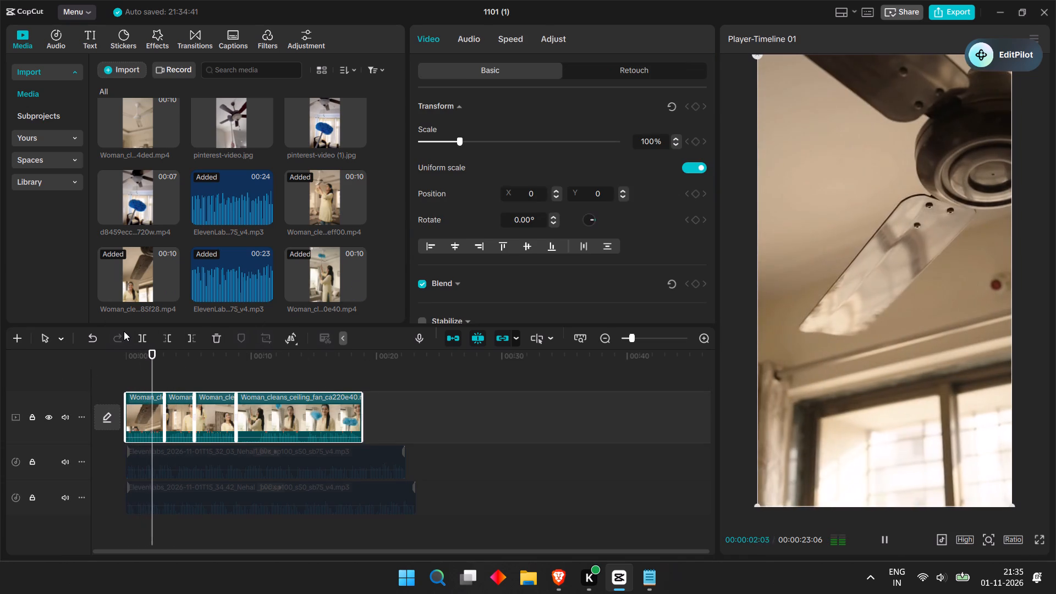
key(space)
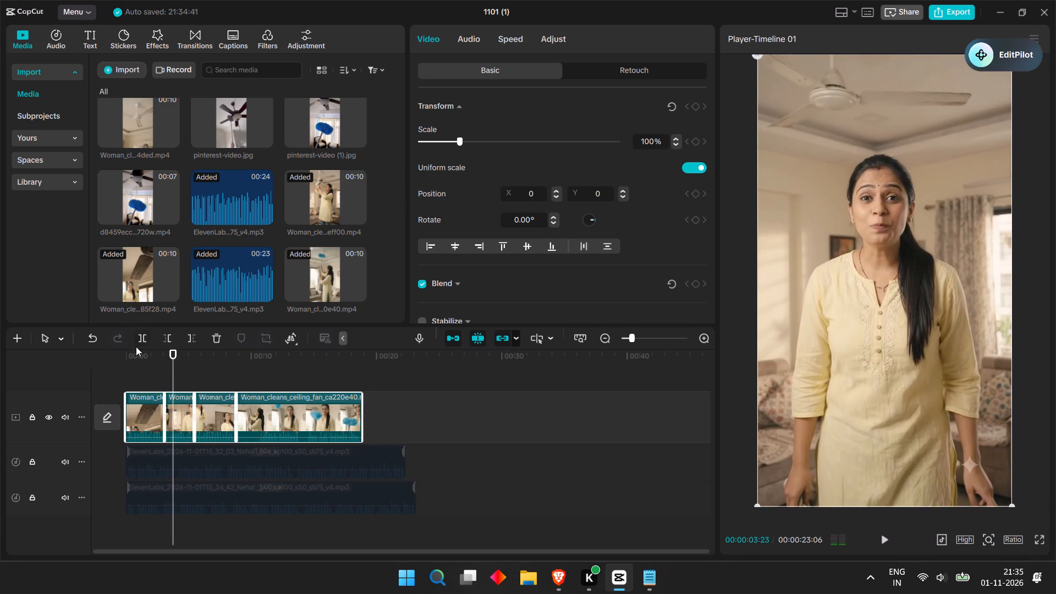
drag(203, 364, 198, 364)
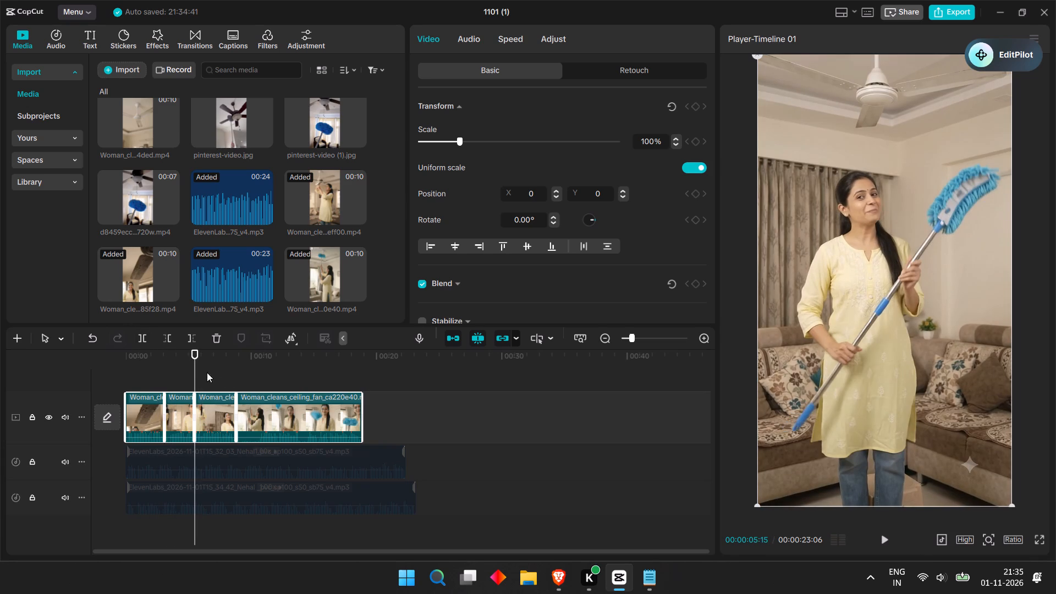
click(244, 397)
click(221, 397)
click(232, 368)
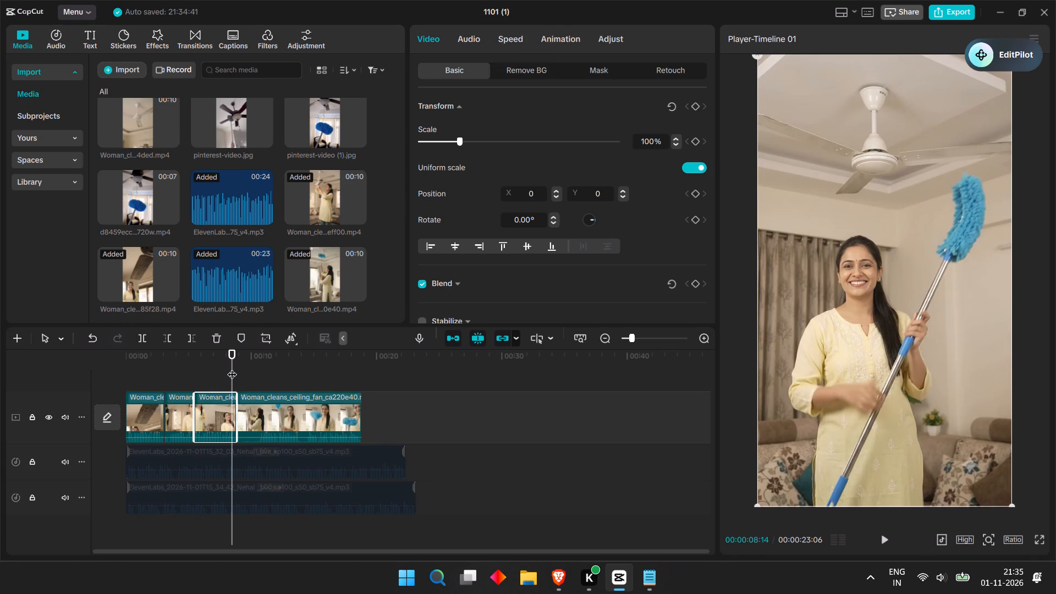
click(260, 355)
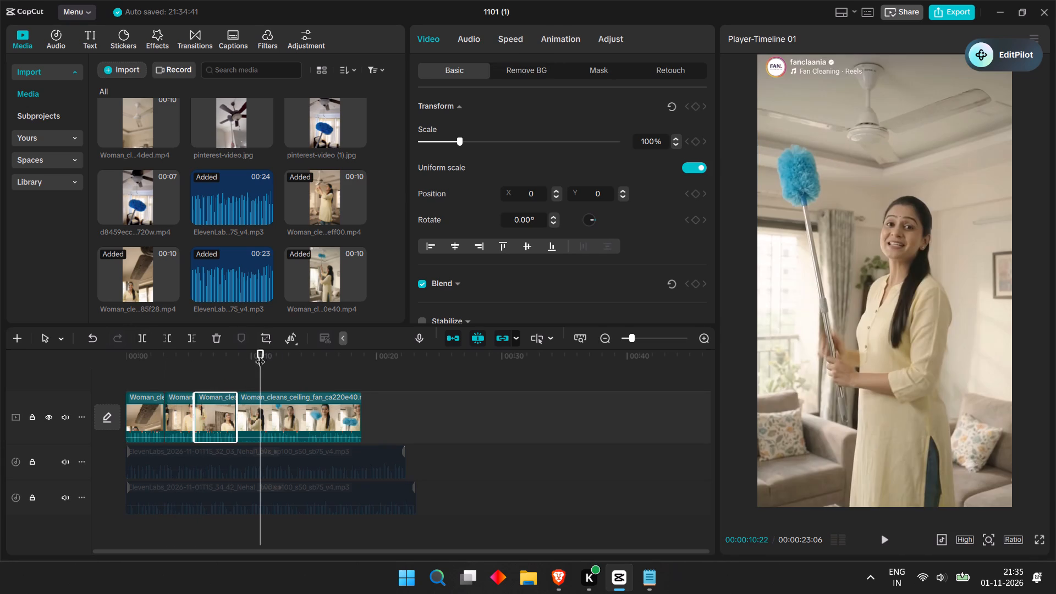
drag(260, 355, 246, 361)
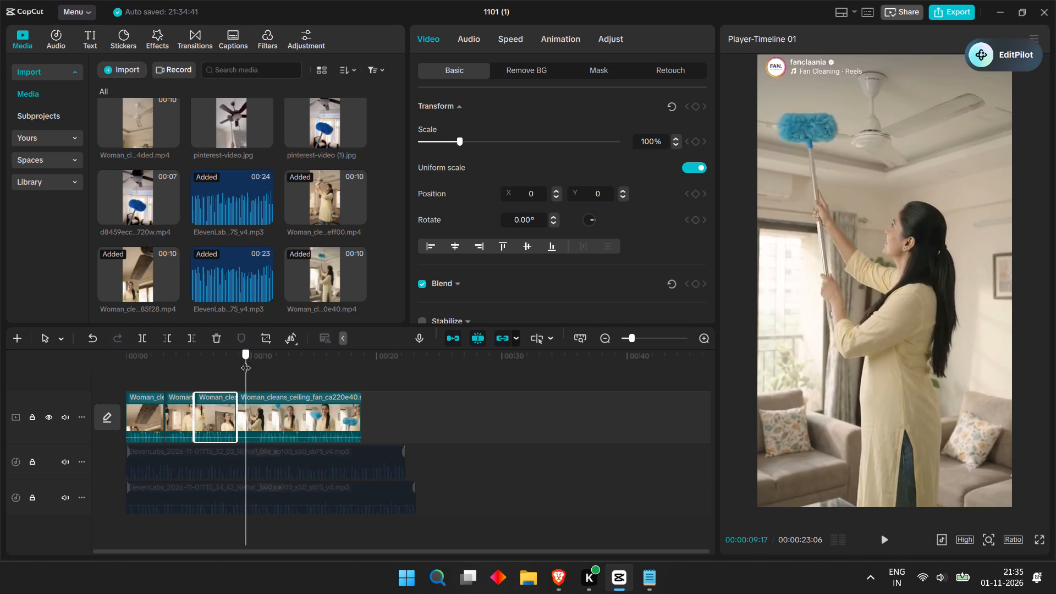
drag(246, 361, 279, 351)
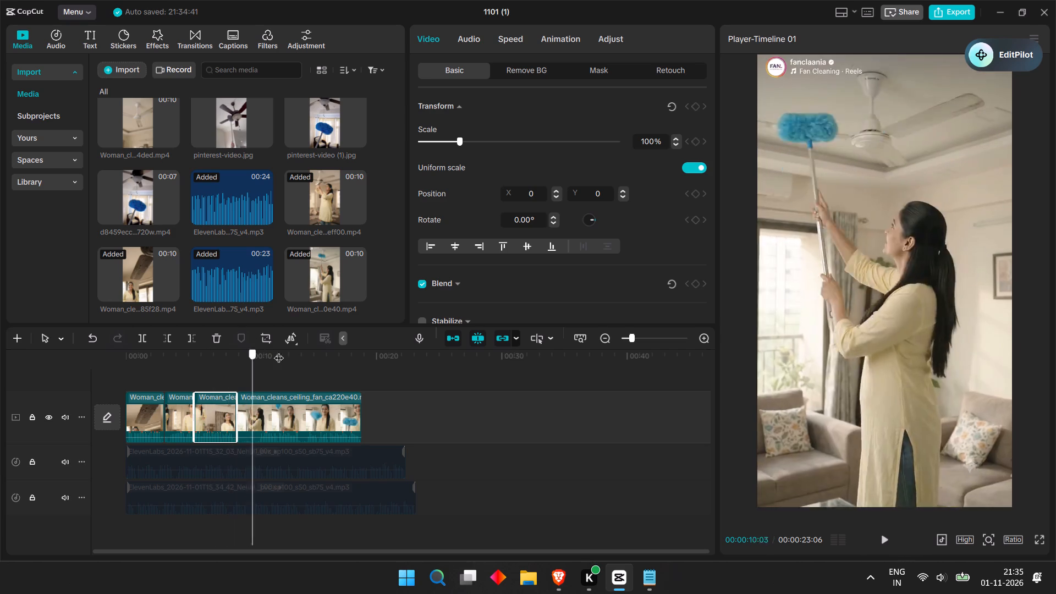
drag(279, 351, 292, 354)
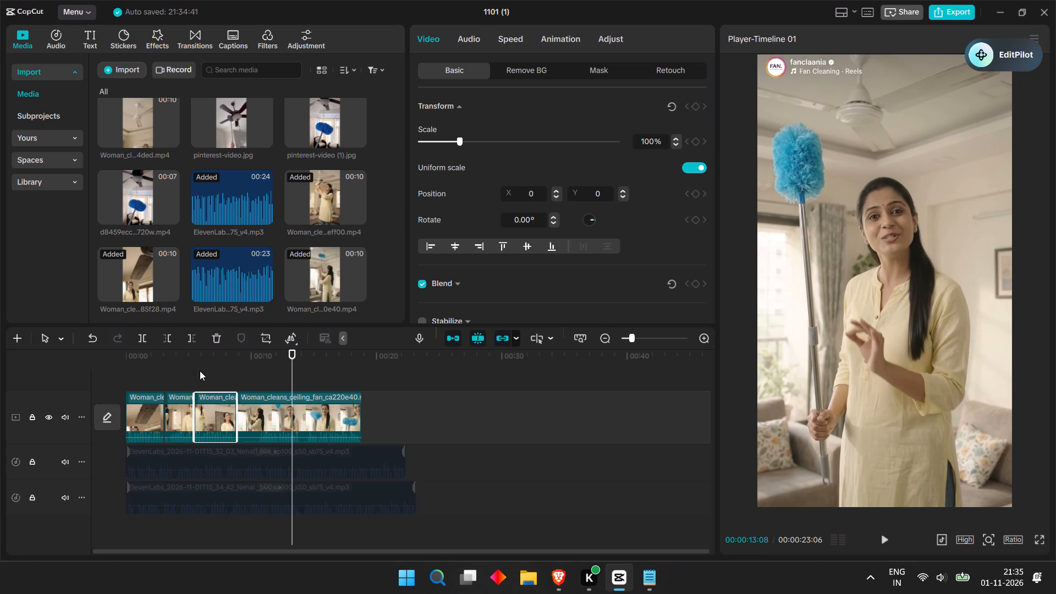
Return the playhead to the start of the timeline with no clip selected.
click(200, 371)
click(132, 355)
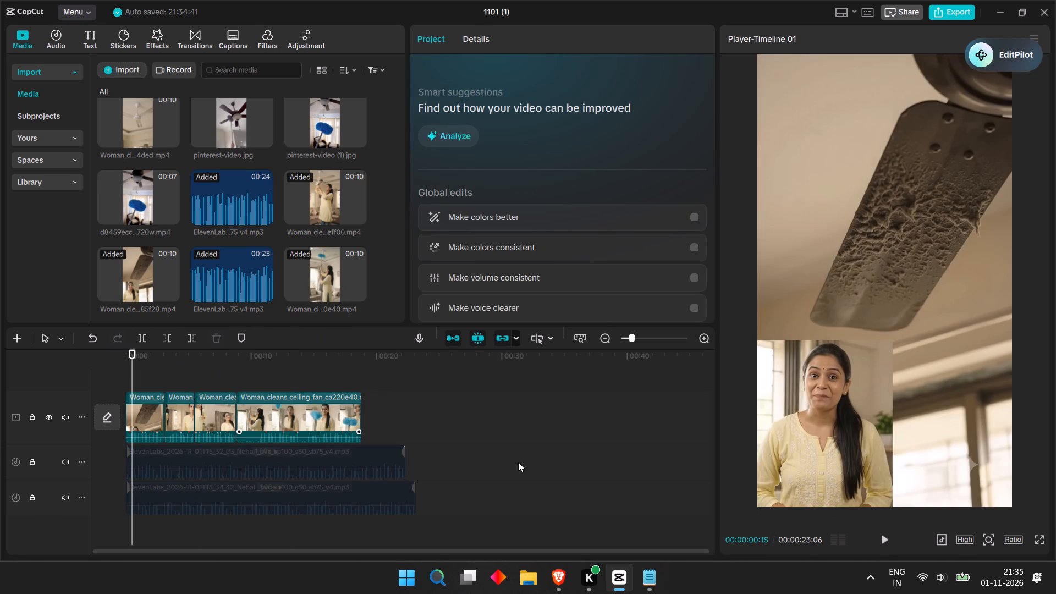
click(274, 420)
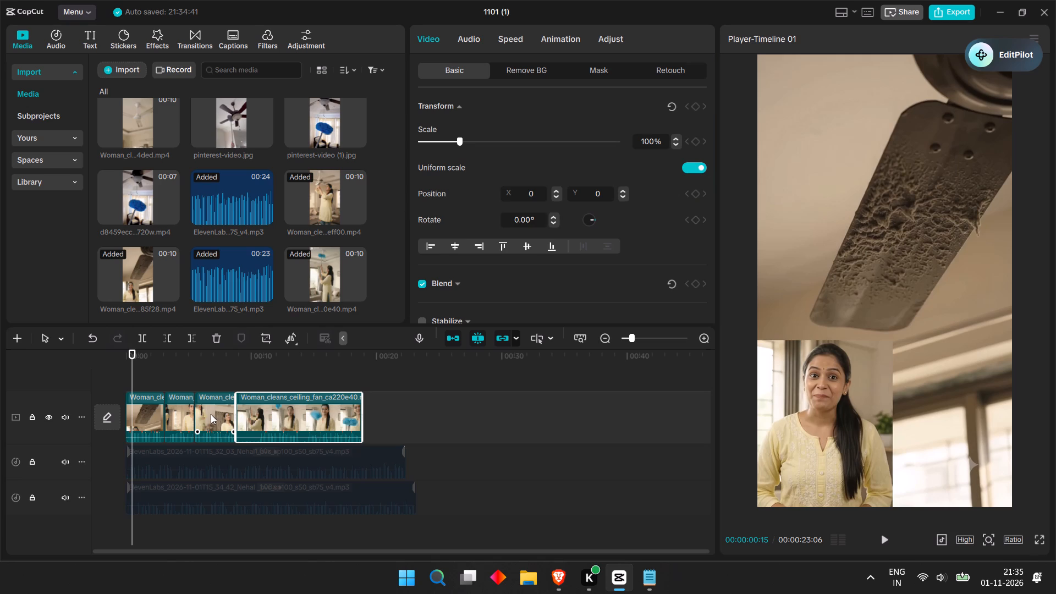
drag(146, 364, 120, 368)
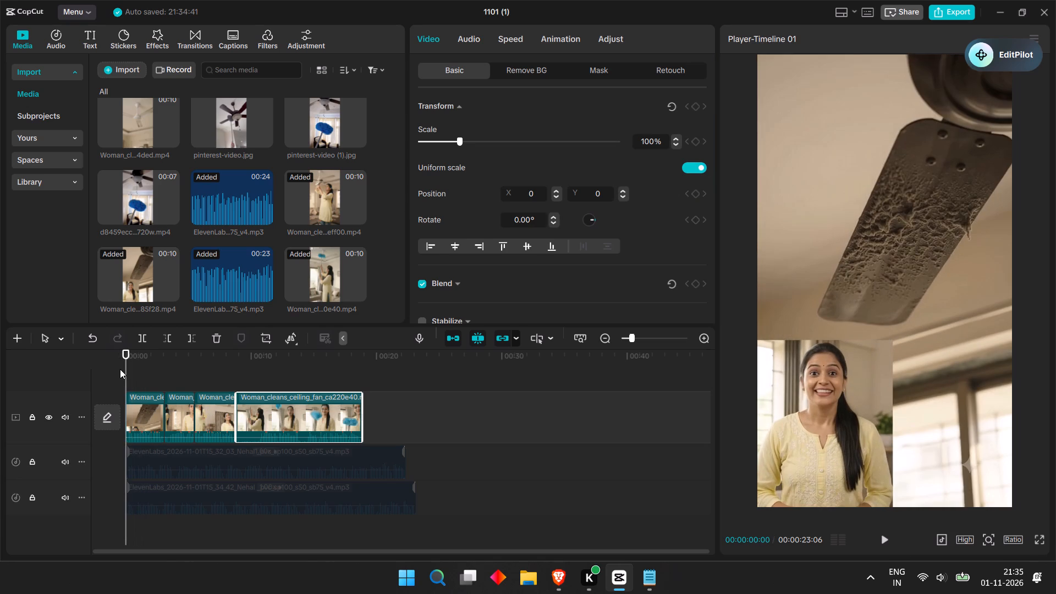
click(139, 389)
drag(139, 373, 120, 375)
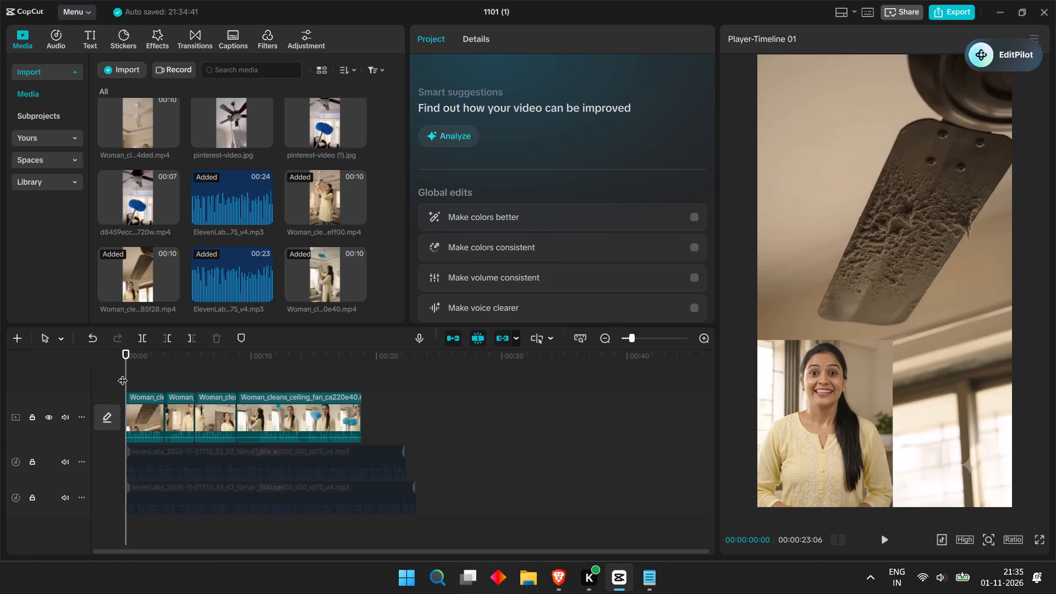
Select each of the four video clips in turn, and scrub back from the final clip into the third, stopping at 00:00:06:09.
scroll(152, 140, up, 3)
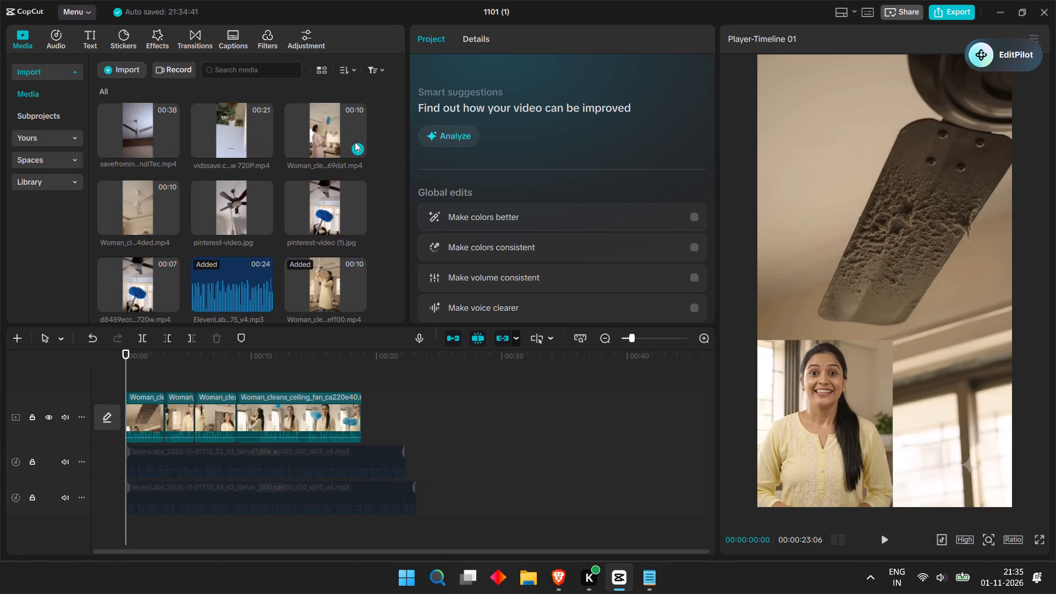
click(136, 408)
click(173, 407)
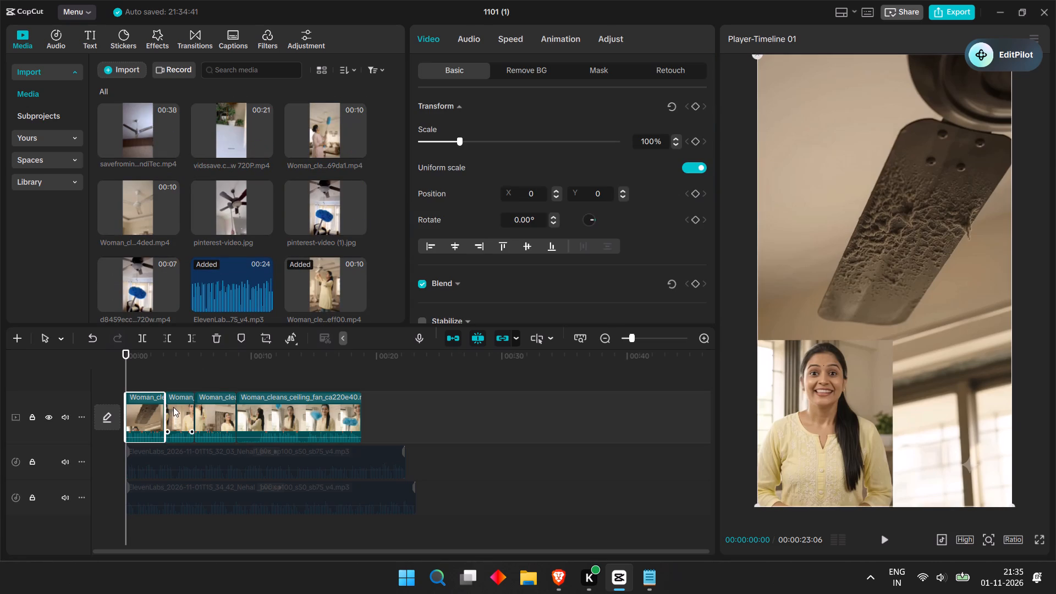
click(216, 407)
click(250, 407)
click(326, 413)
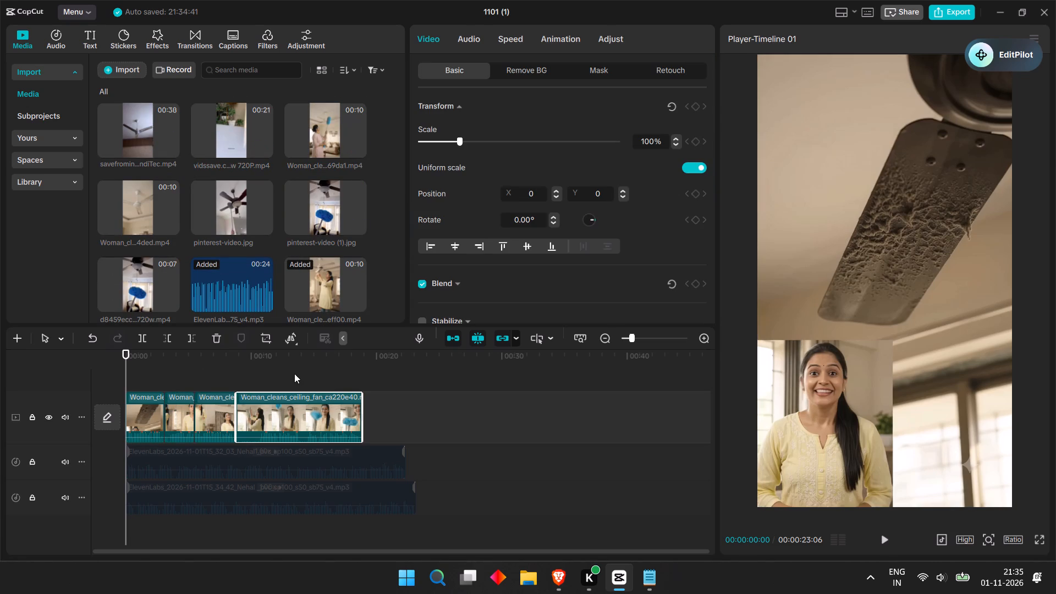
click(292, 372)
drag(296, 365, 233, 373)
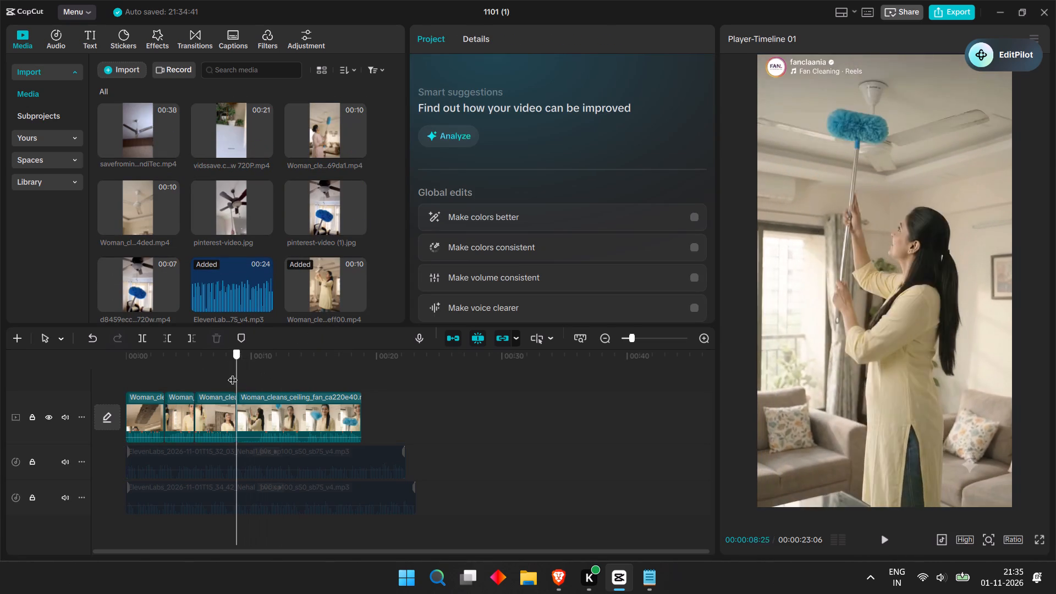
drag(233, 373, 205, 377)
Move the floating EditPilot control down over the lower part of the video preview.
drag(1009, 61, 974, 481)
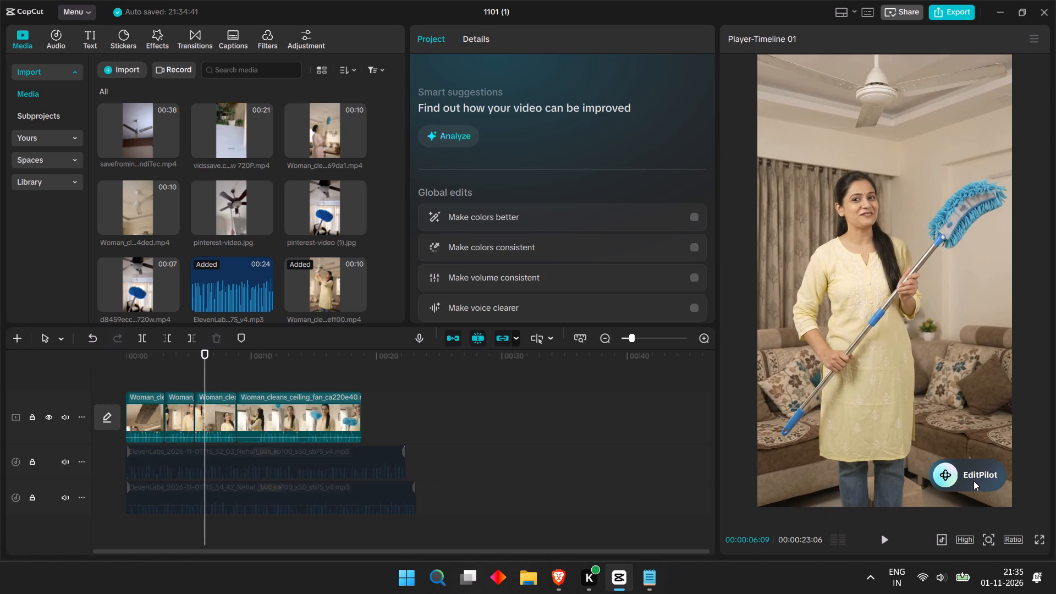
drag(974, 481, 978, 475)
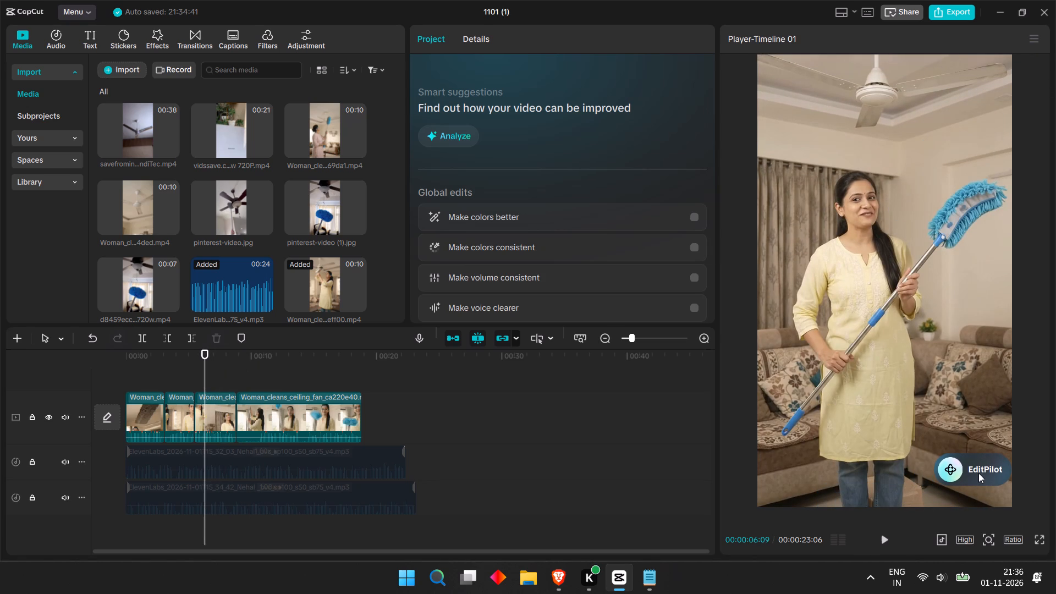
drag(978, 473, 925, 493)
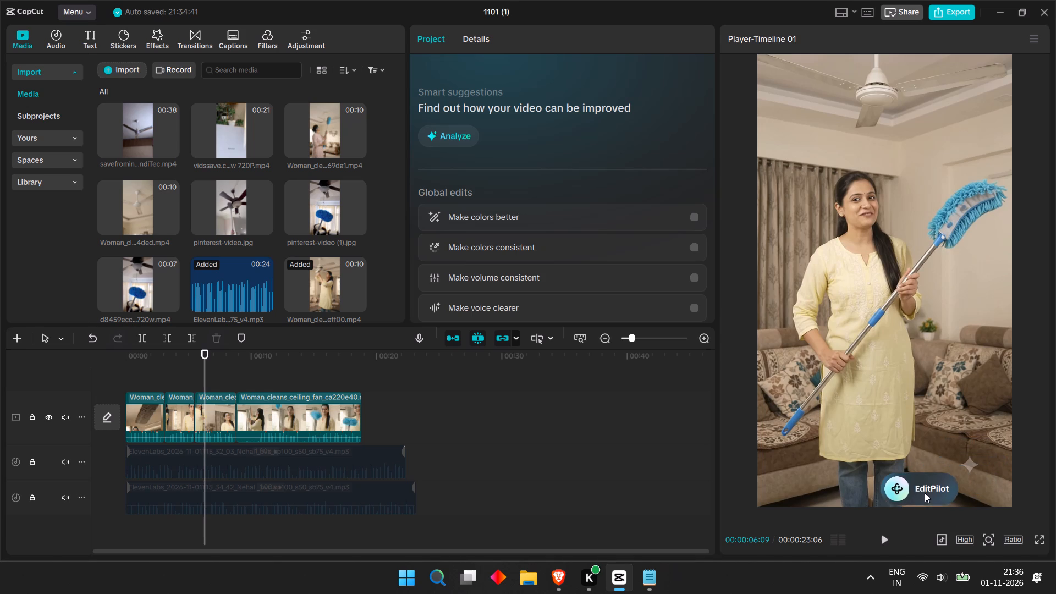
drag(925, 493, 976, 488)
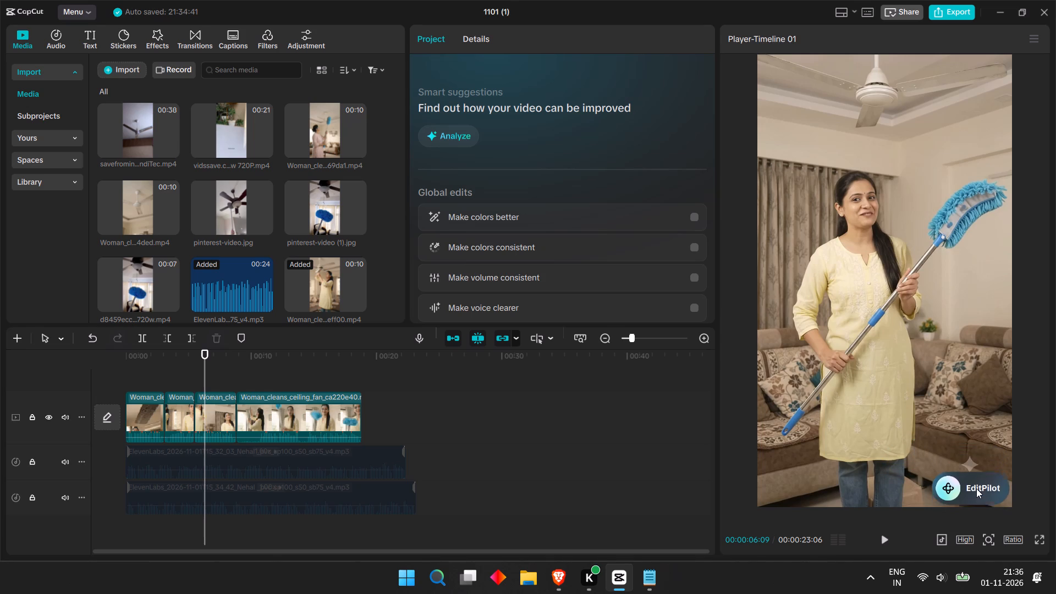
drag(976, 488, 980, 466)
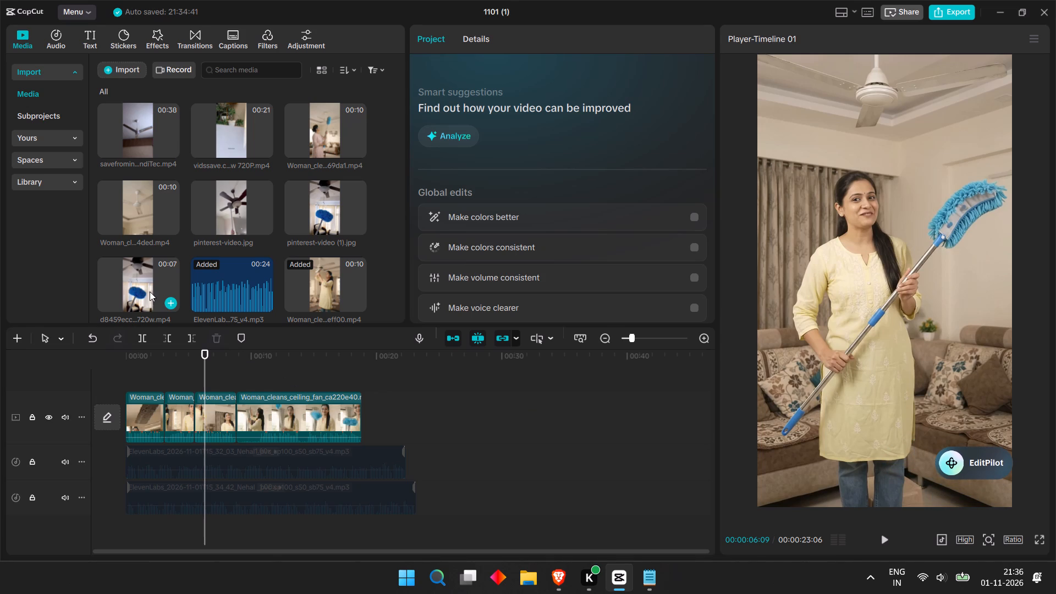
Preview the 00:07 source clip d8459ecc...720w.mp4 from the imported media.
scroll(148, 279, down, 1)
click(135, 230)
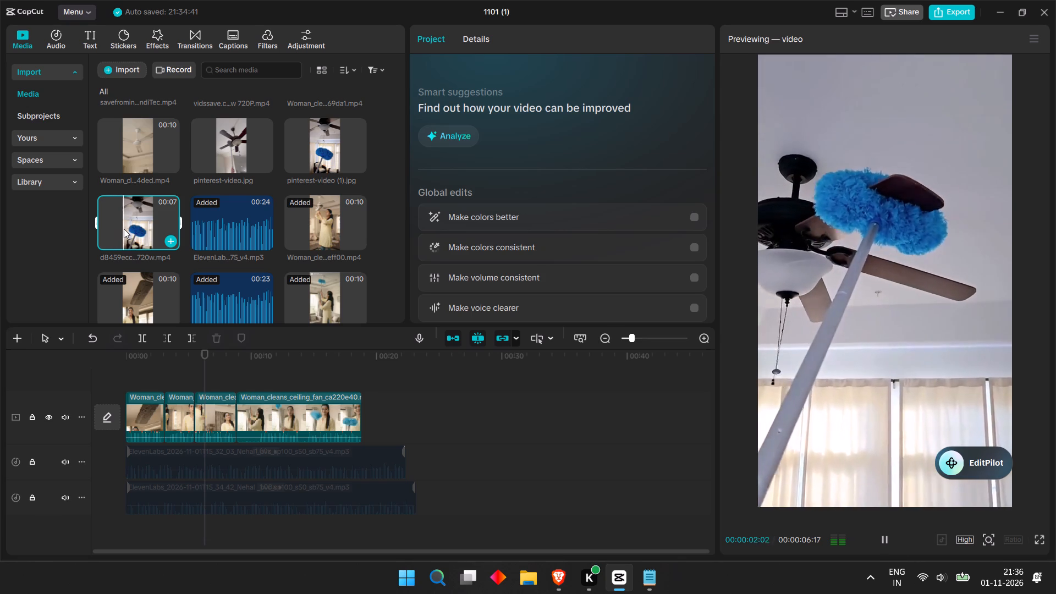
Scrub from the third clip back to the start and into the second clip, then examine the third clip at 00:00:07:01.
click(216, 374)
drag(216, 374, 211, 380)
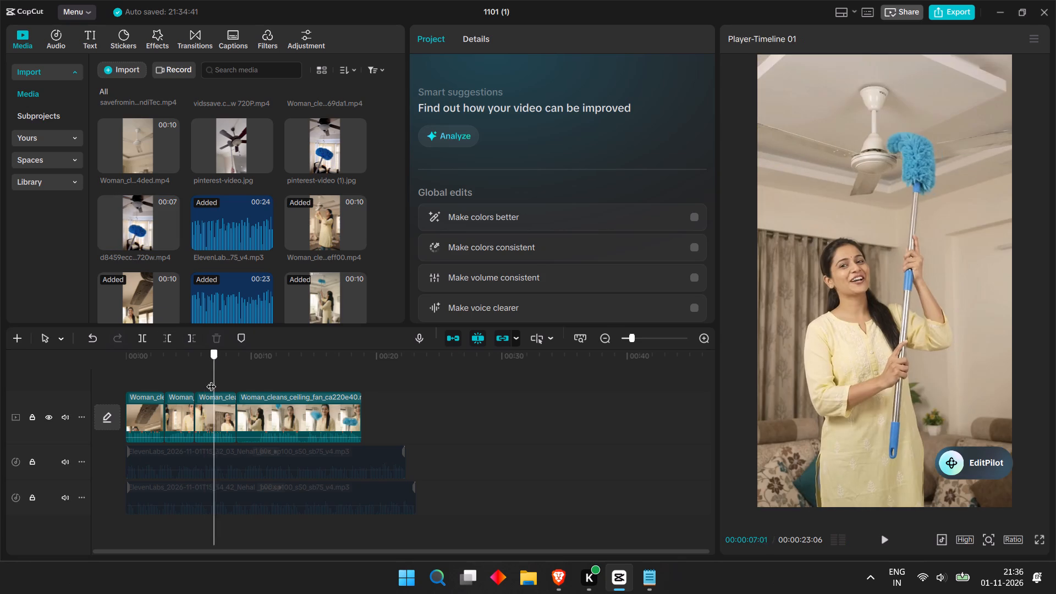
drag(211, 380, 122, 360)
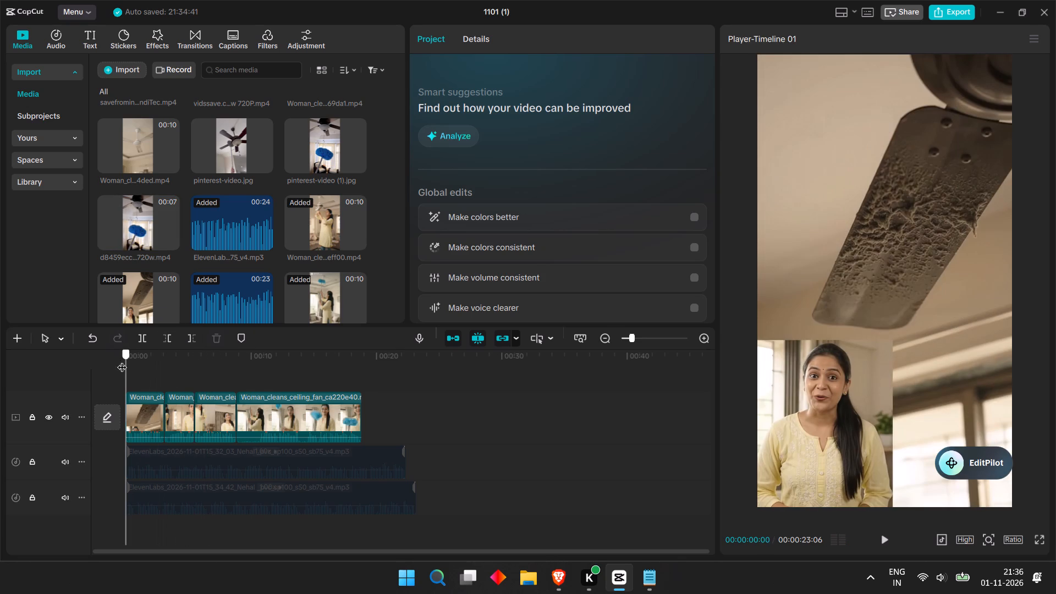
drag(122, 360, 173, 376)
click(224, 429)
click(274, 415)
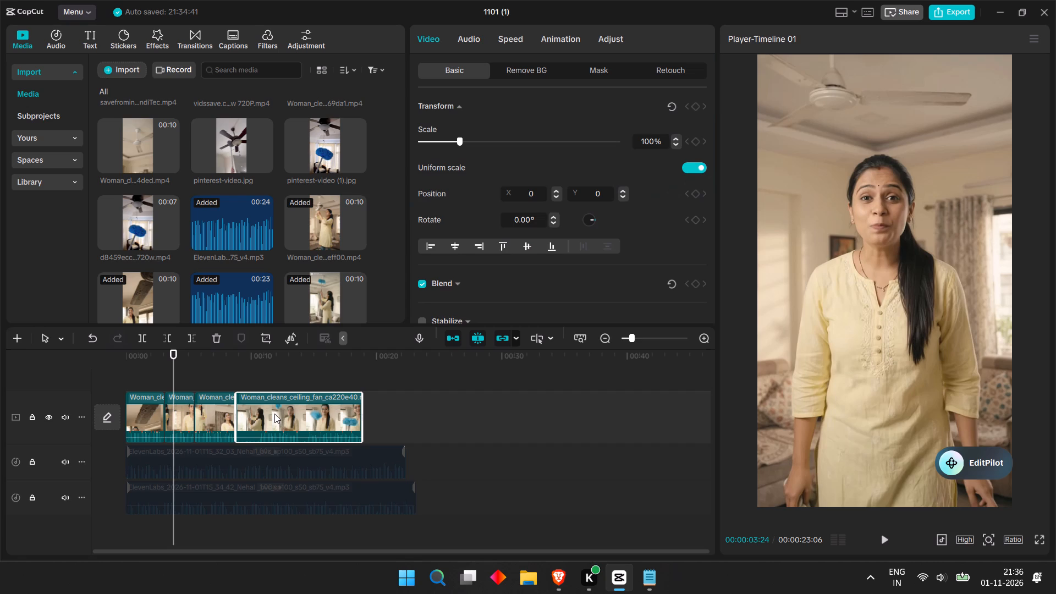
click(196, 410)
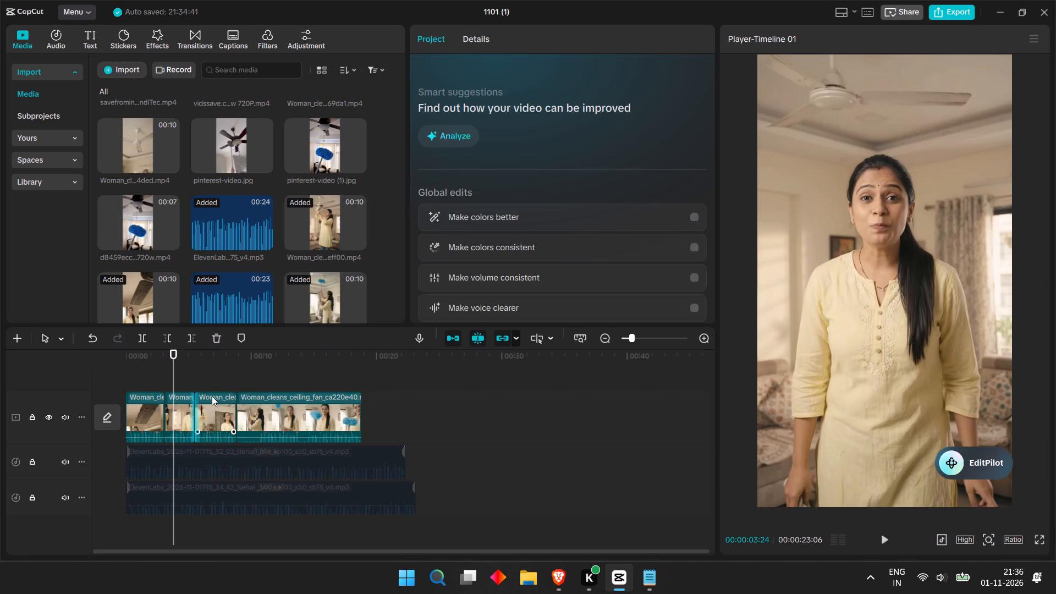
click(212, 396)
click(214, 369)
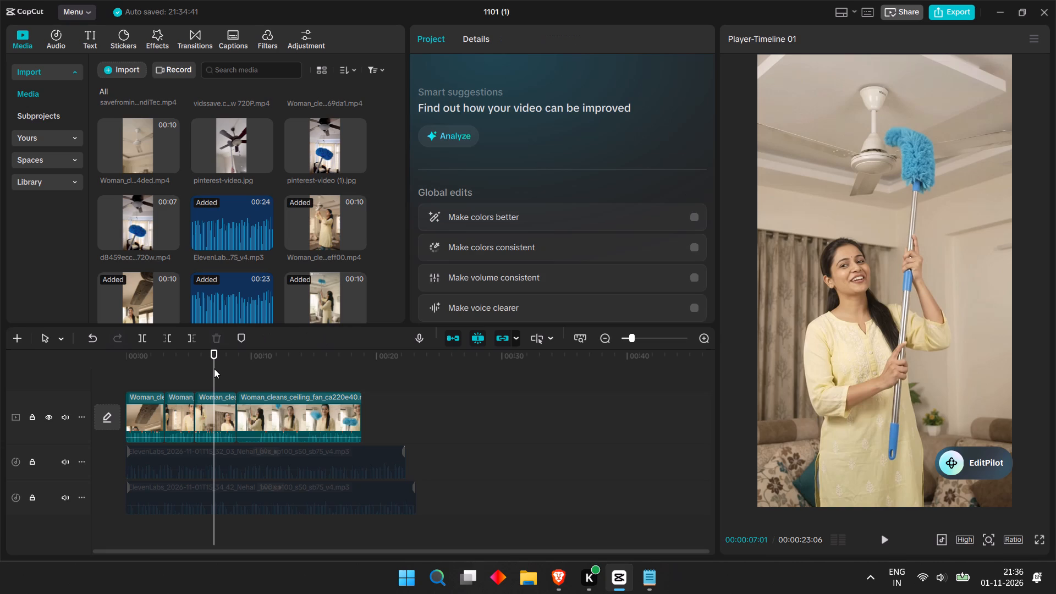
Review the first three clips again by scrubbing from the first into the third at 00:00:06:19, and select the final clip.
click(191, 394)
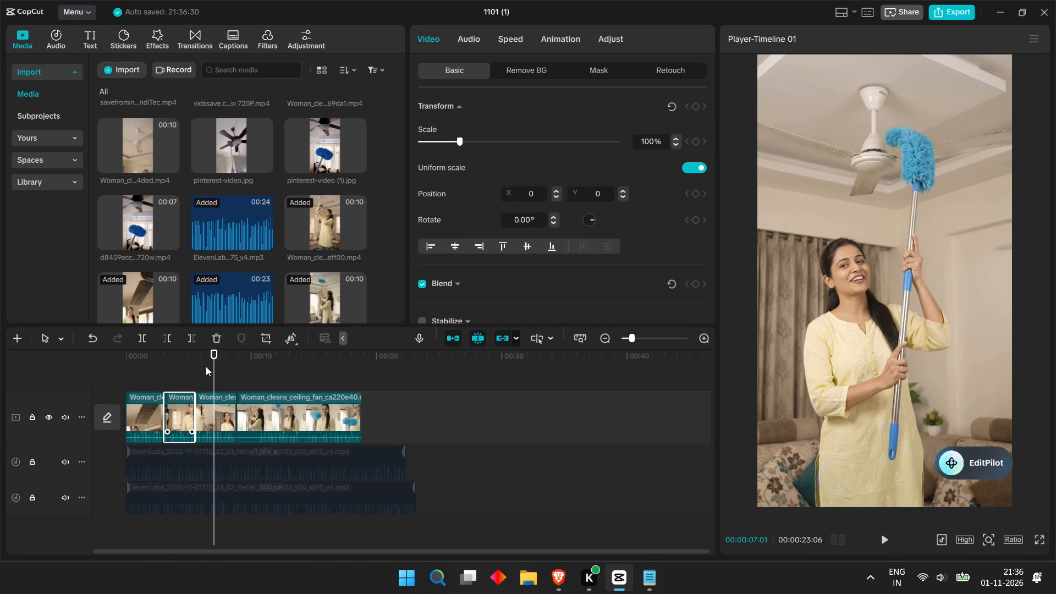
drag(207, 360, 142, 408)
click(142, 408)
click(145, 379)
click(167, 375)
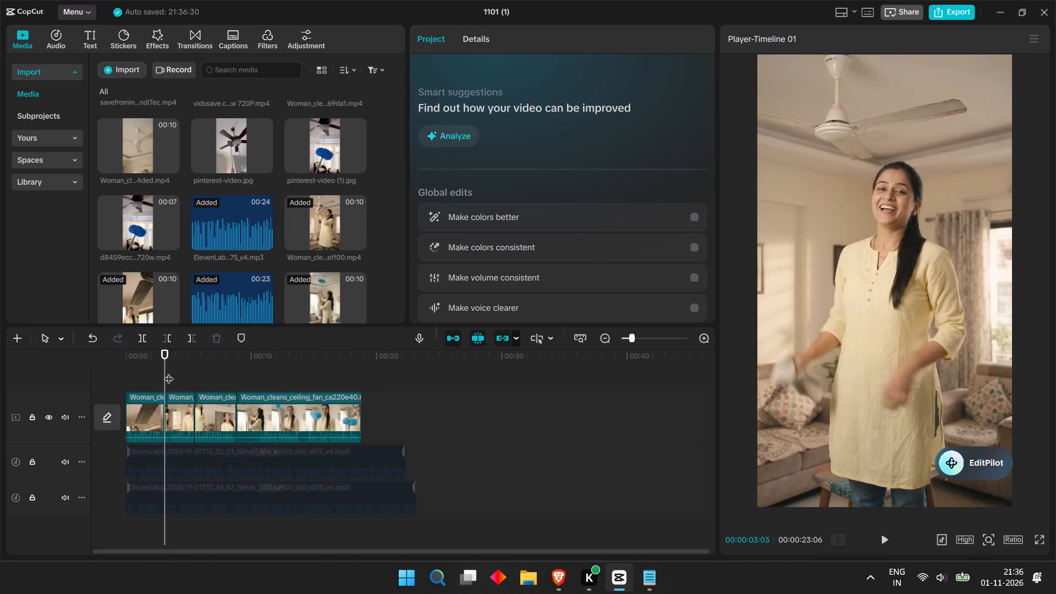
click(177, 363)
click(185, 358)
drag(185, 358, 195, 358)
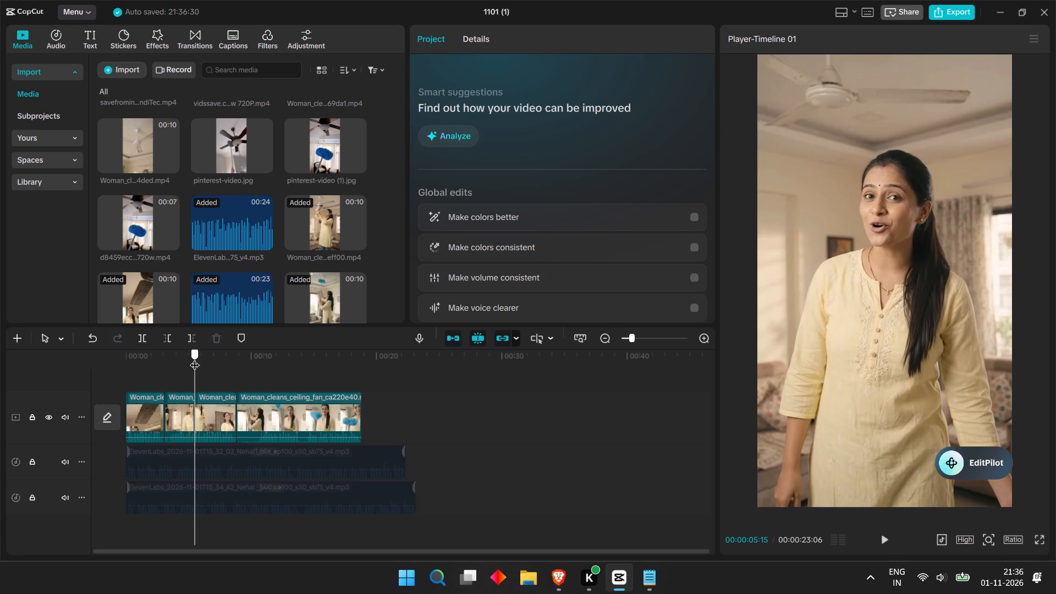
drag(195, 358, 209, 352)
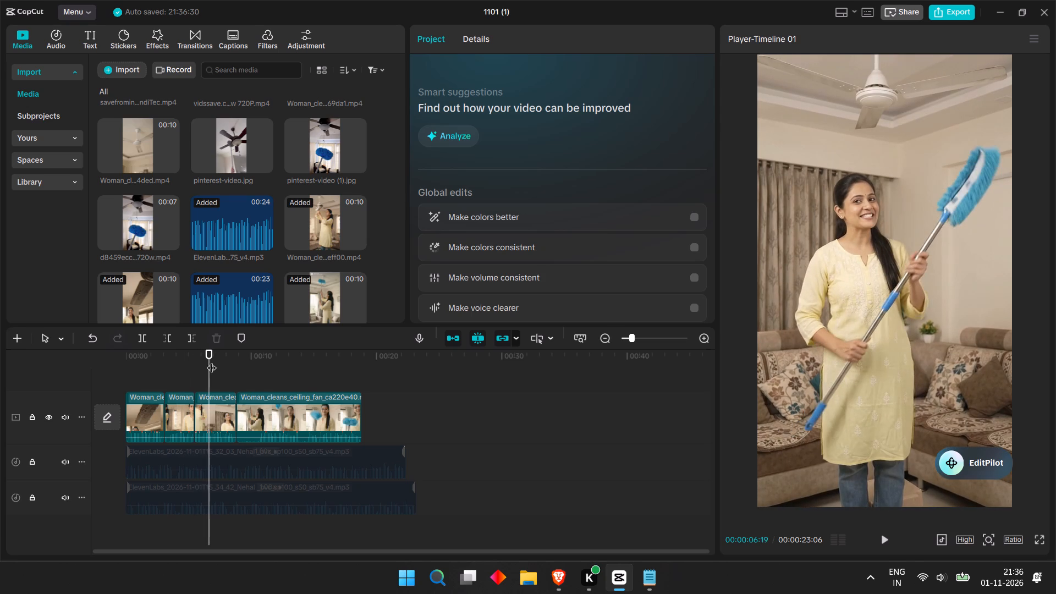
click(324, 418)
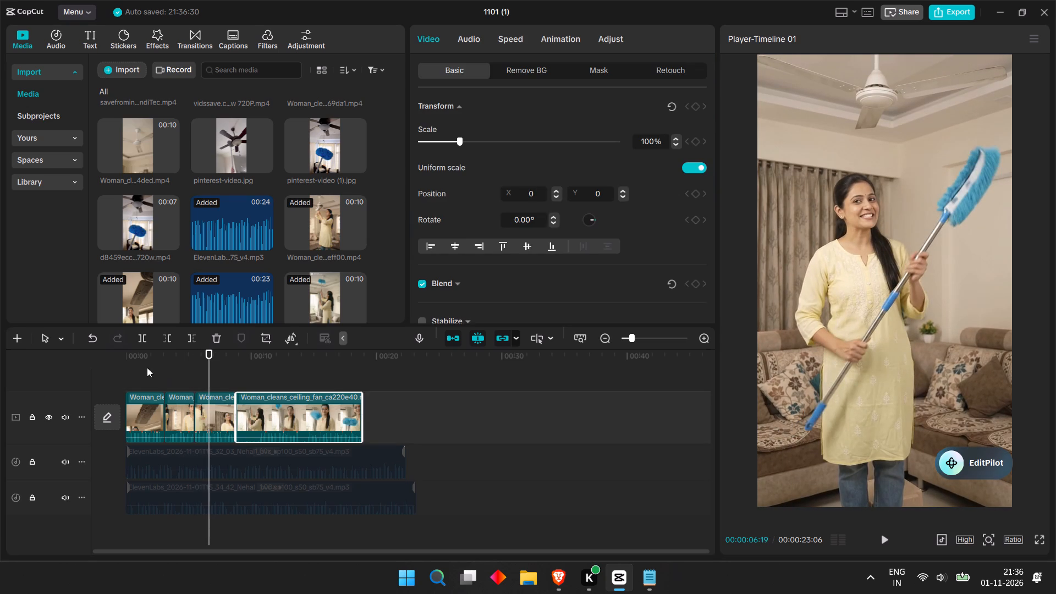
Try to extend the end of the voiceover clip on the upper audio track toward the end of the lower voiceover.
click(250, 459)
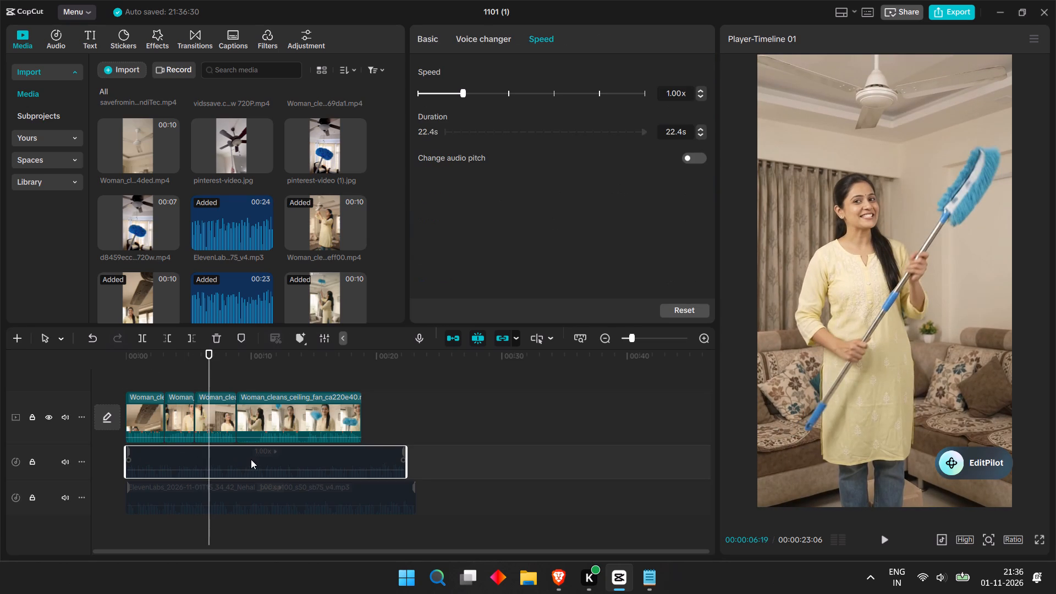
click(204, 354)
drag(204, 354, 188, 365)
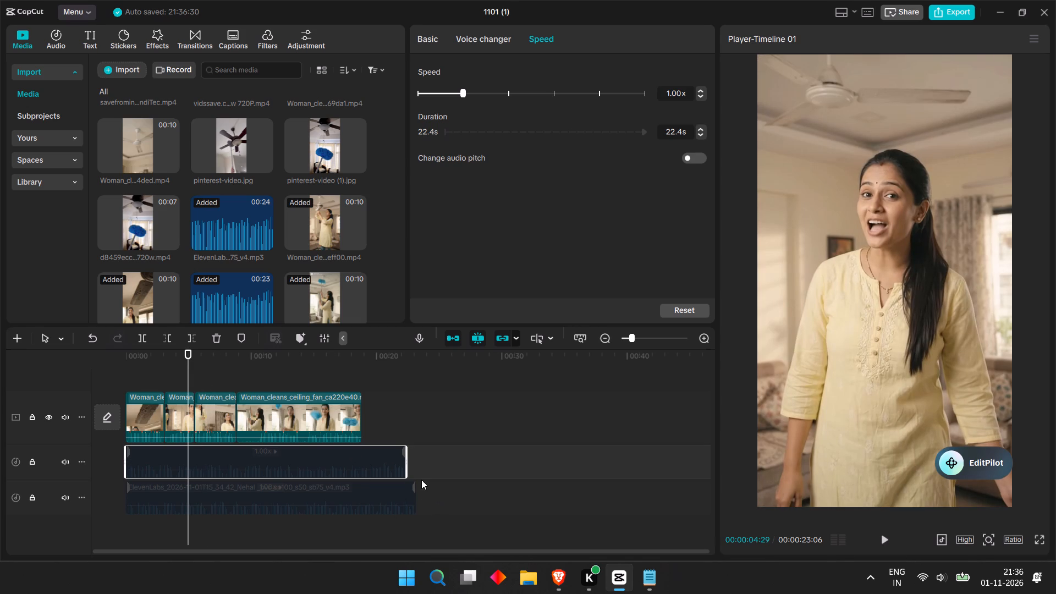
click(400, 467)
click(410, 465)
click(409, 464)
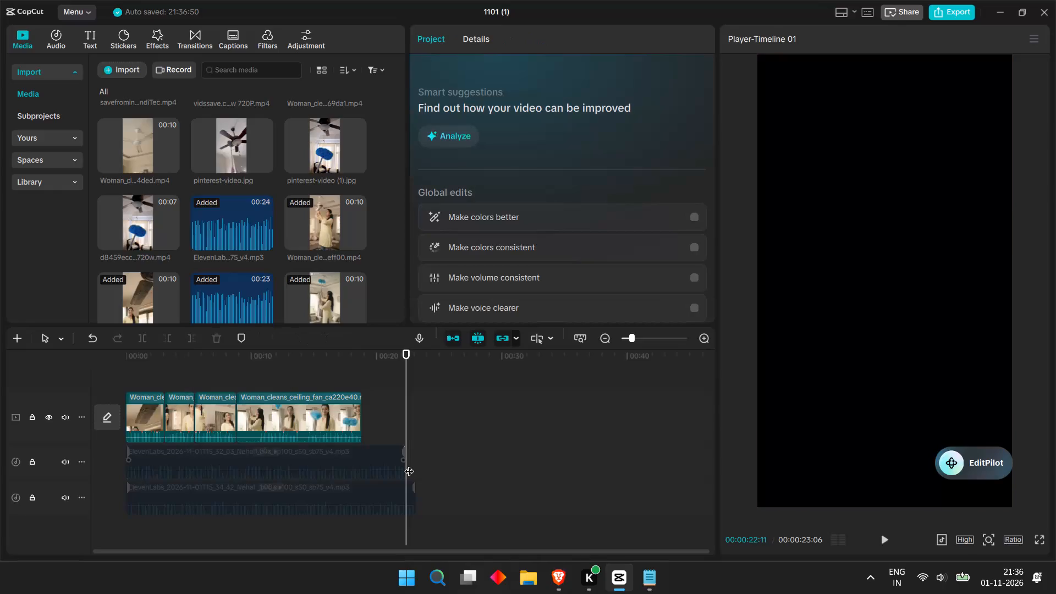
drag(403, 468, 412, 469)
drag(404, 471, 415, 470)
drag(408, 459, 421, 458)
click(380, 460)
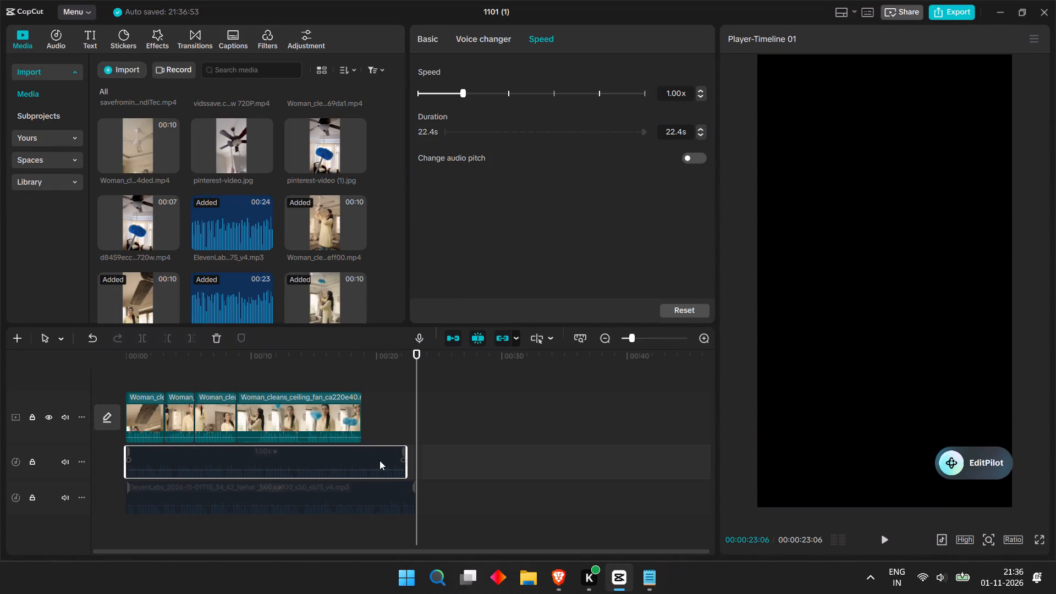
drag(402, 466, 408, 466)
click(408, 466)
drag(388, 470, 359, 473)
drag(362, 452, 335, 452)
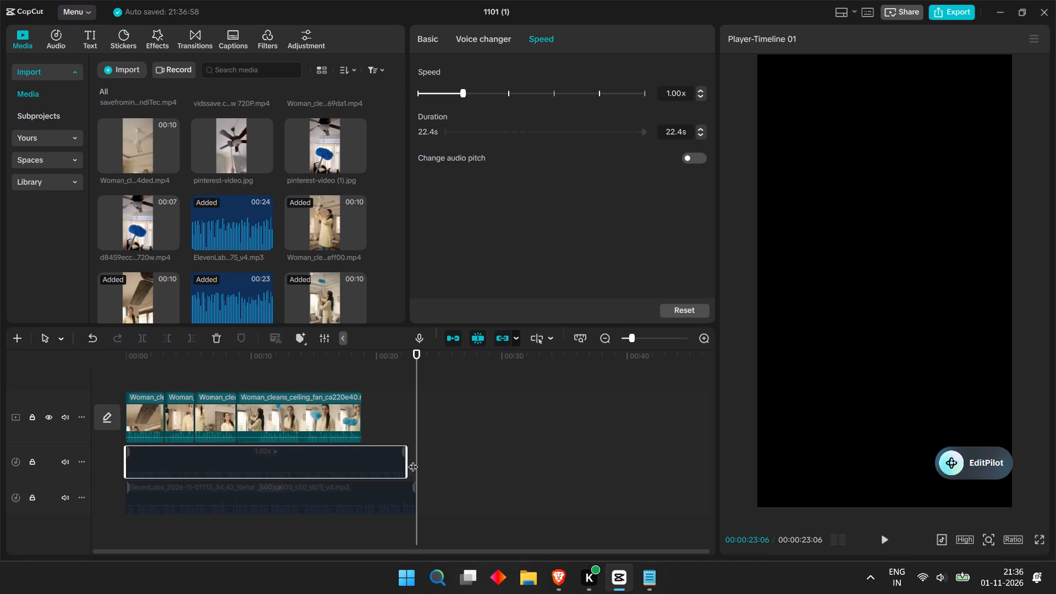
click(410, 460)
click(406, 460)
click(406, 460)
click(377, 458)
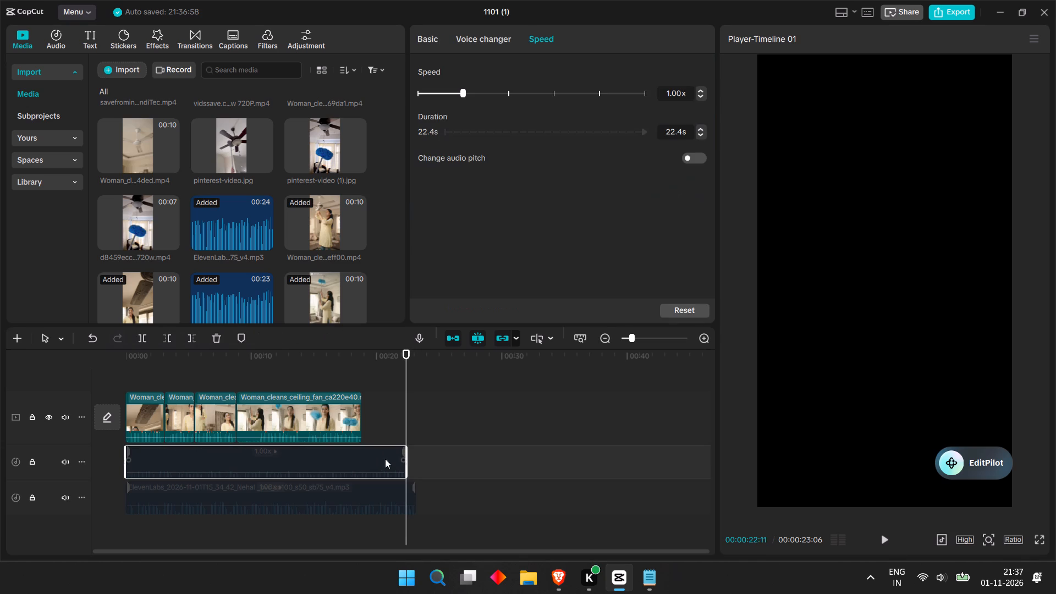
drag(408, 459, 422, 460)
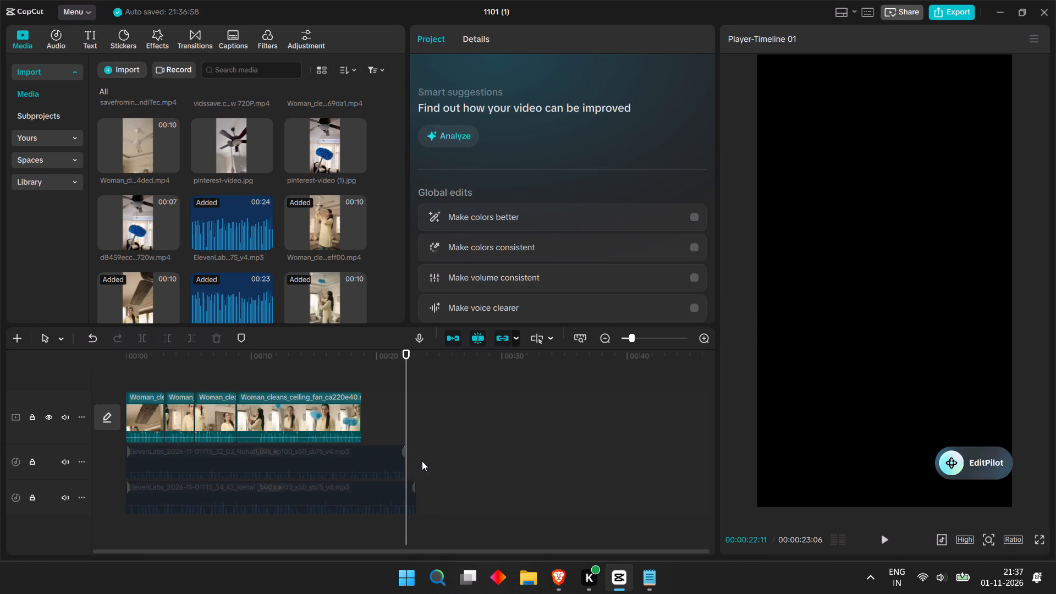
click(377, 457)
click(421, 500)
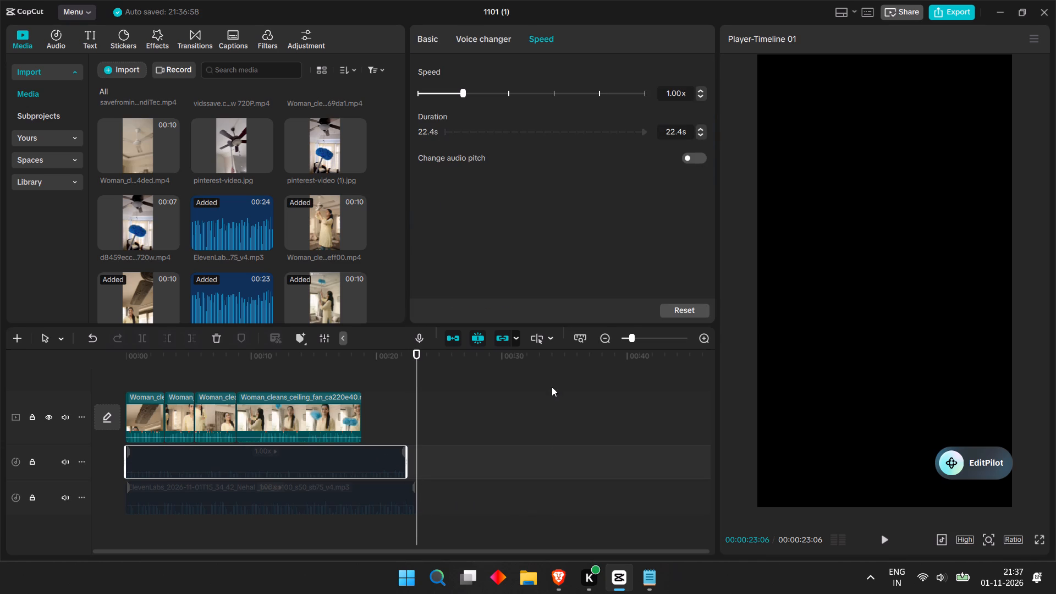
Play the video from the start into the second clip, pausing at 00:00:04:17.
drag(412, 357, 26, 306)
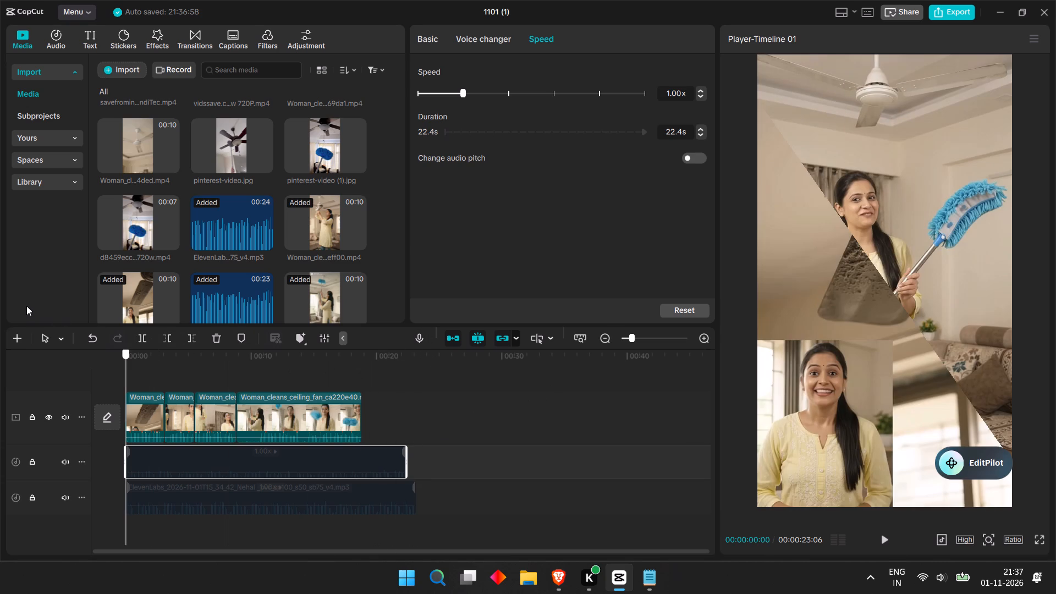
drag(26, 306, 29, 299)
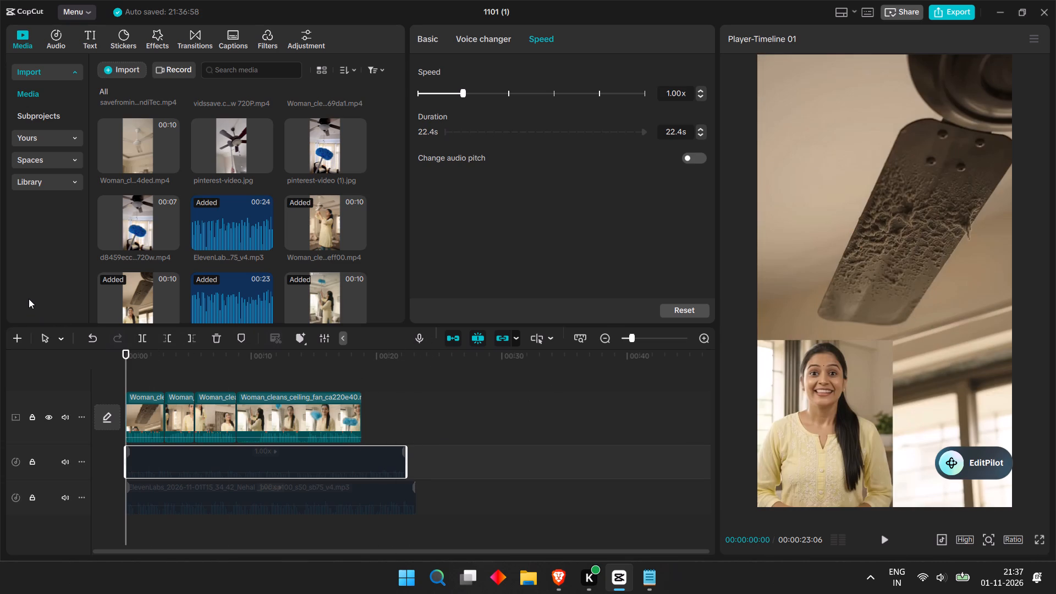
key(space)
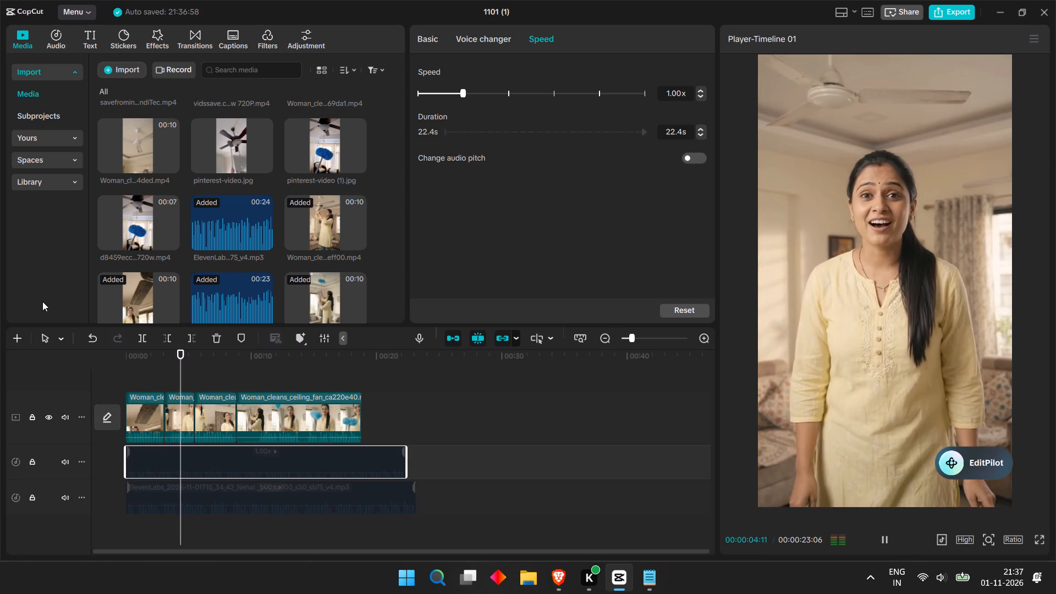
key(space)
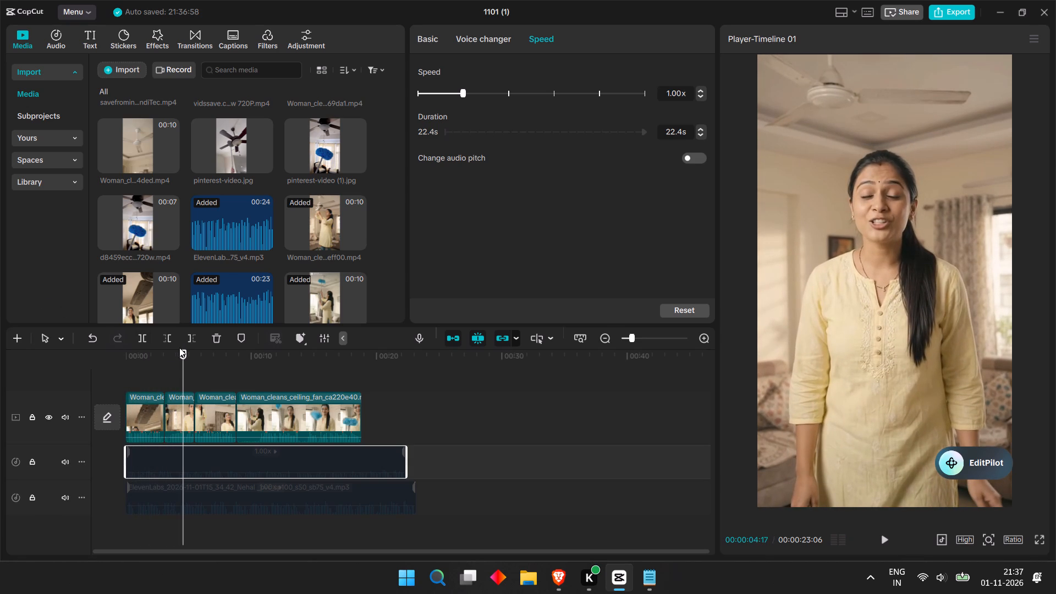
Go back to the start and step through the first clip into the second, stopping at 00:00:04:08.
drag(183, 357, 91, 361)
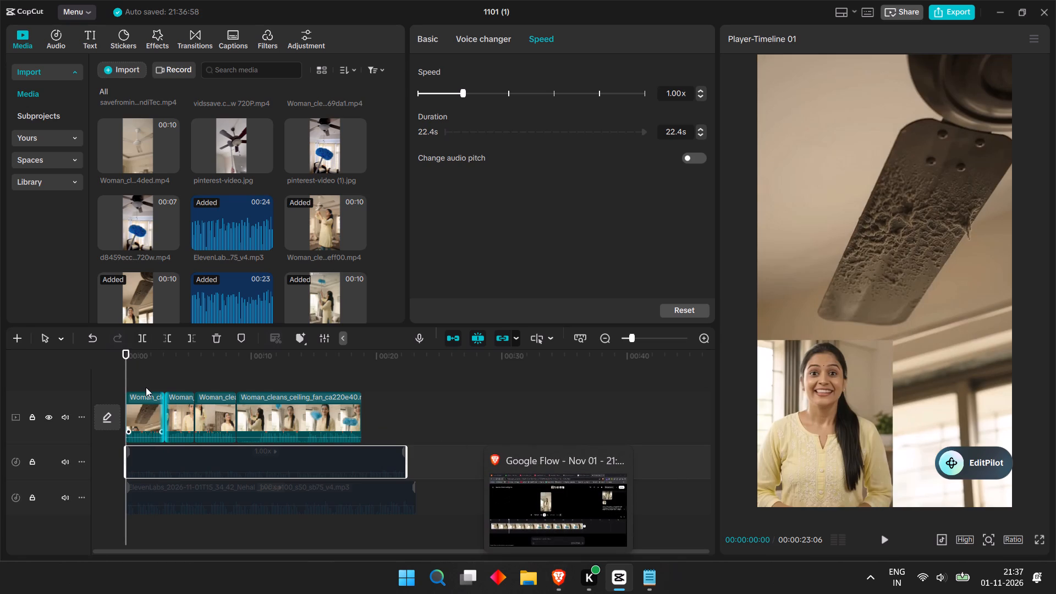
double_click(153, 371)
click(155, 367)
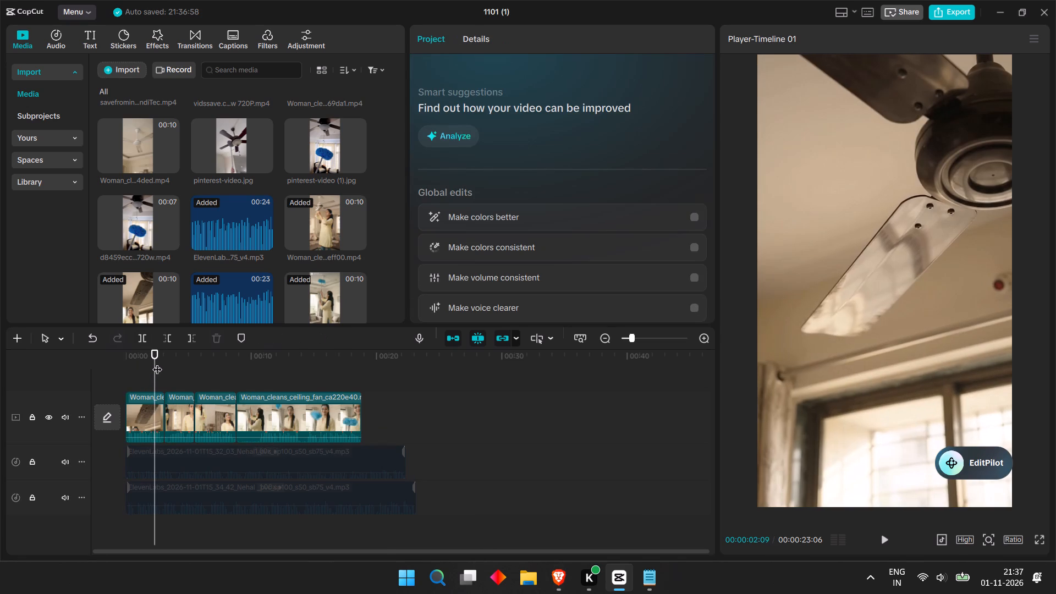
click(160, 359)
click(169, 356)
click(179, 356)
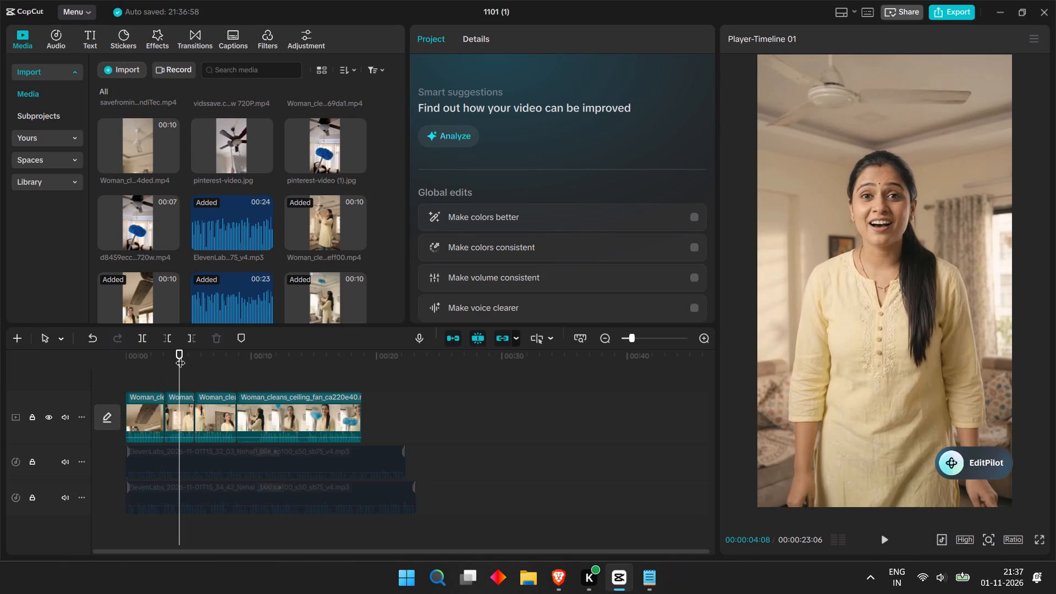
Check the third clip at 00:00:06:14, select the first clip, scan ahead to 00:00:16:09 in the final clip, and return to the start.
click(181, 356)
click(207, 356)
click(224, 403)
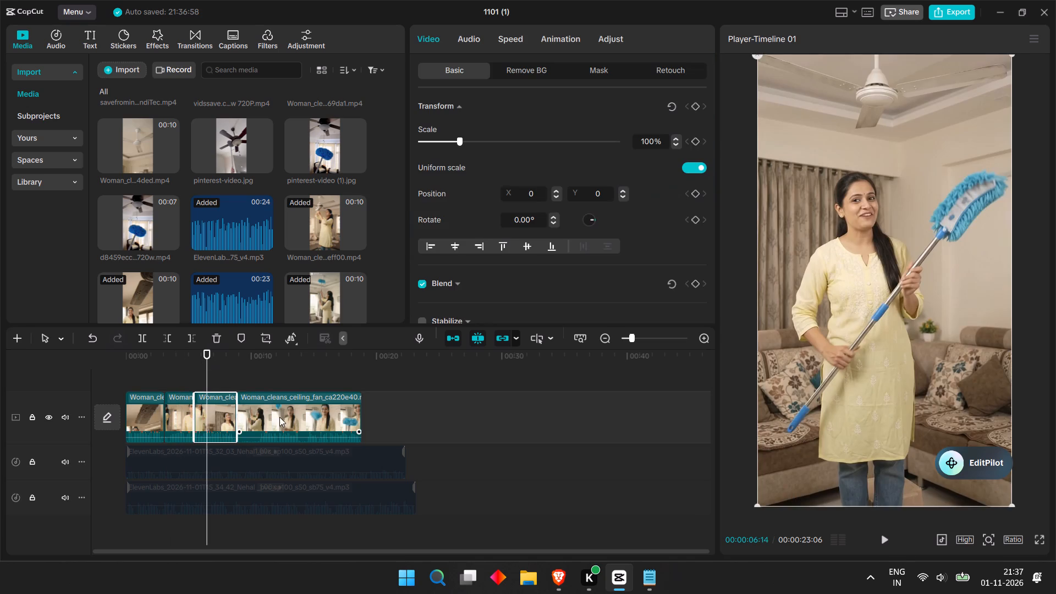
click(279, 417)
click(155, 417)
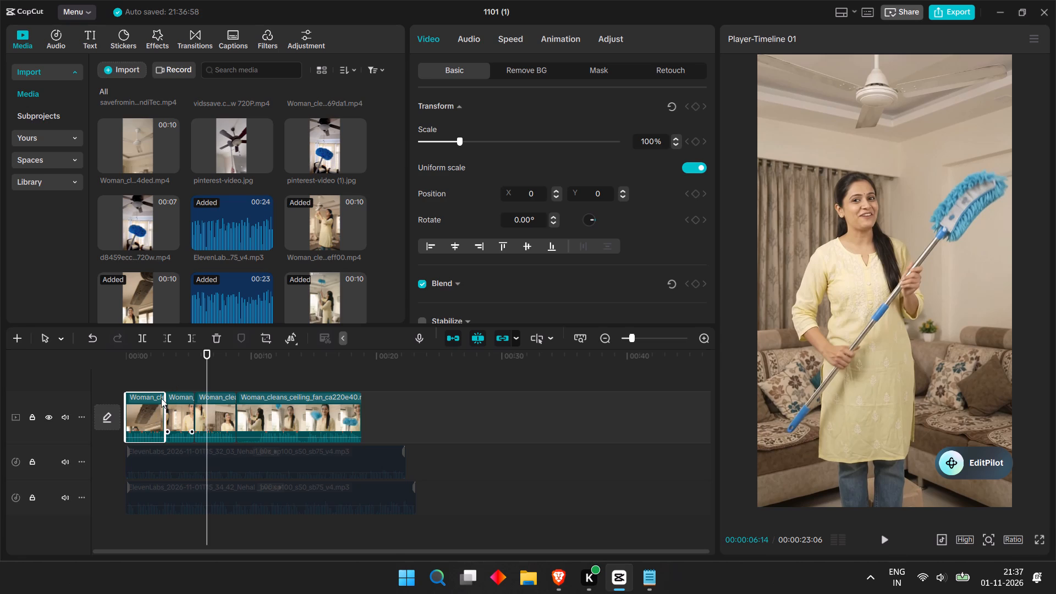
drag(222, 359, 331, 375)
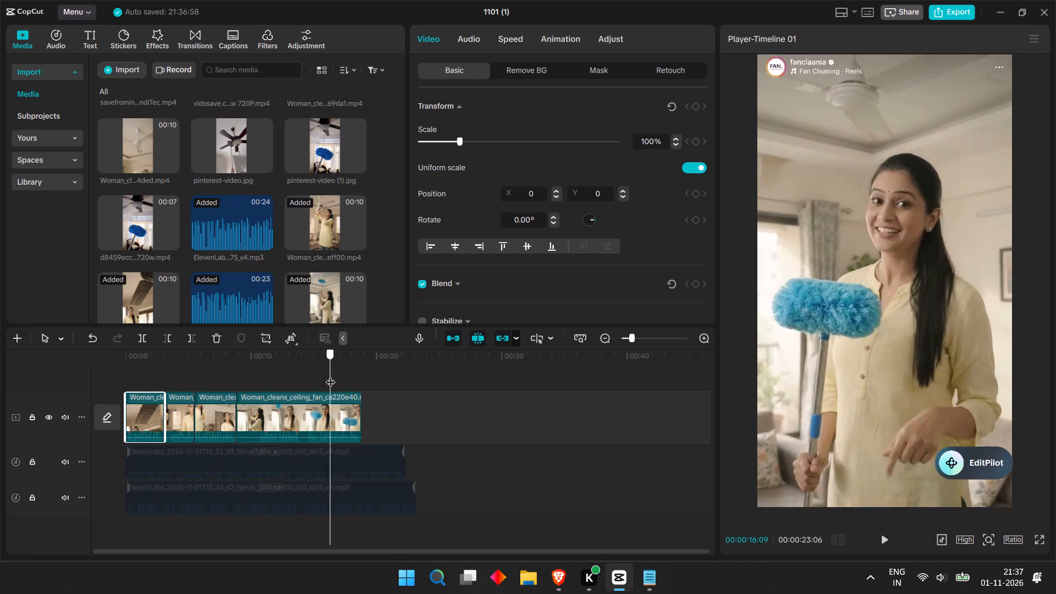
drag(331, 375, 107, 371)
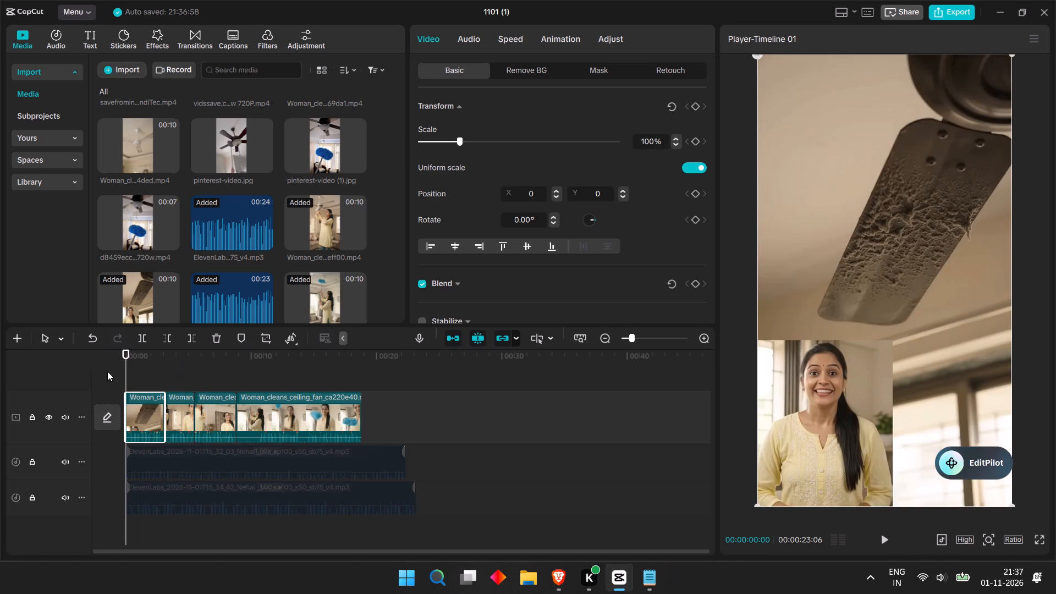
Review all four clips by stepping ahead to 00:00:18:01 near the video's end, and back to 00:00:01:15 in the first clip.
click(182, 362)
click(212, 355)
click(252, 354)
click(313, 370)
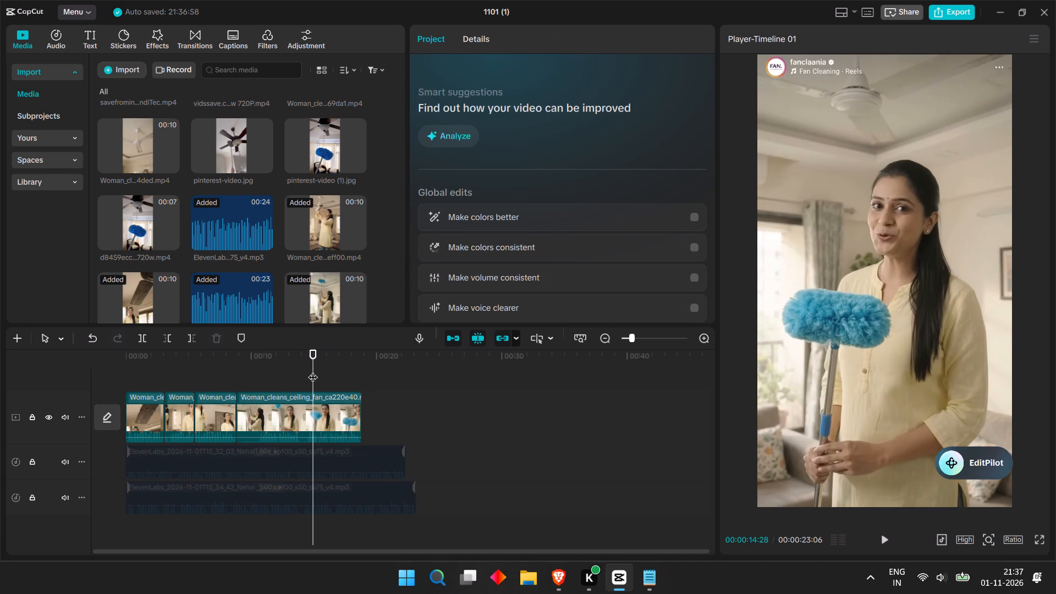
click(335, 347)
click(335, 355)
click(352, 355)
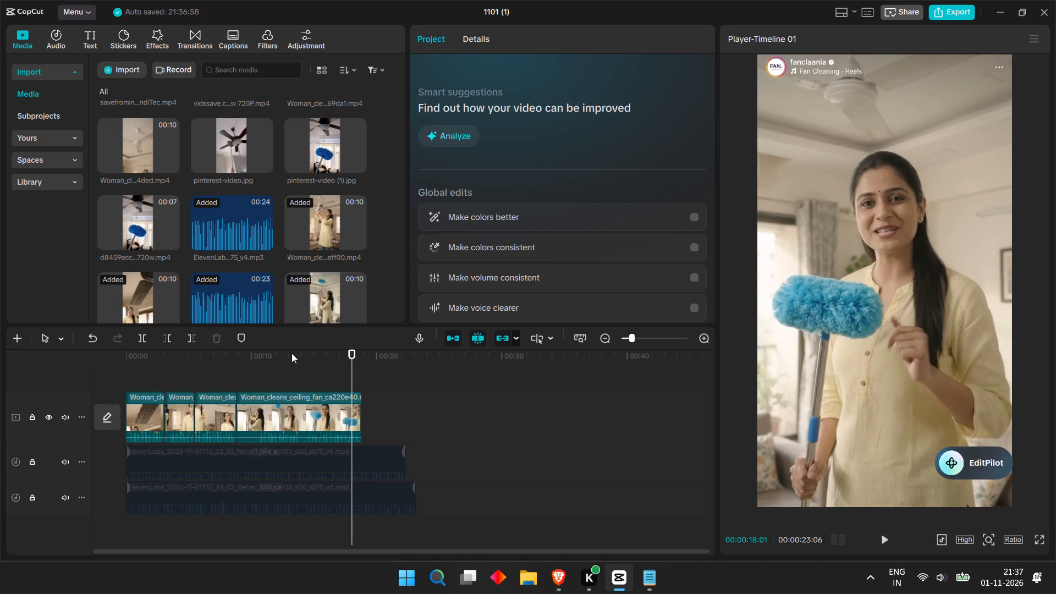
click(291, 353)
click(215, 355)
click(146, 360)
click(121, 359)
click(145, 355)
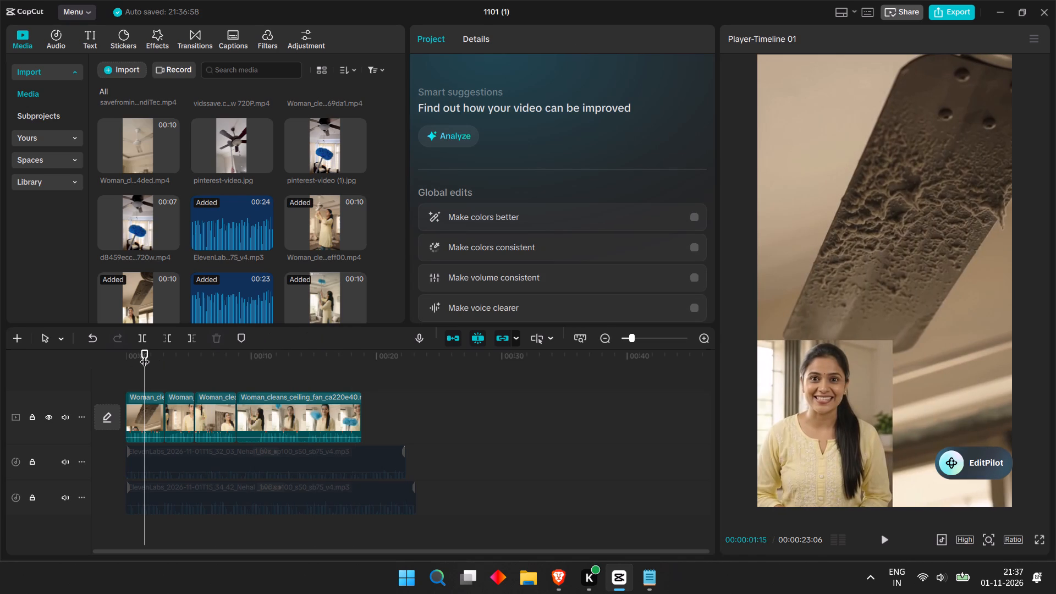
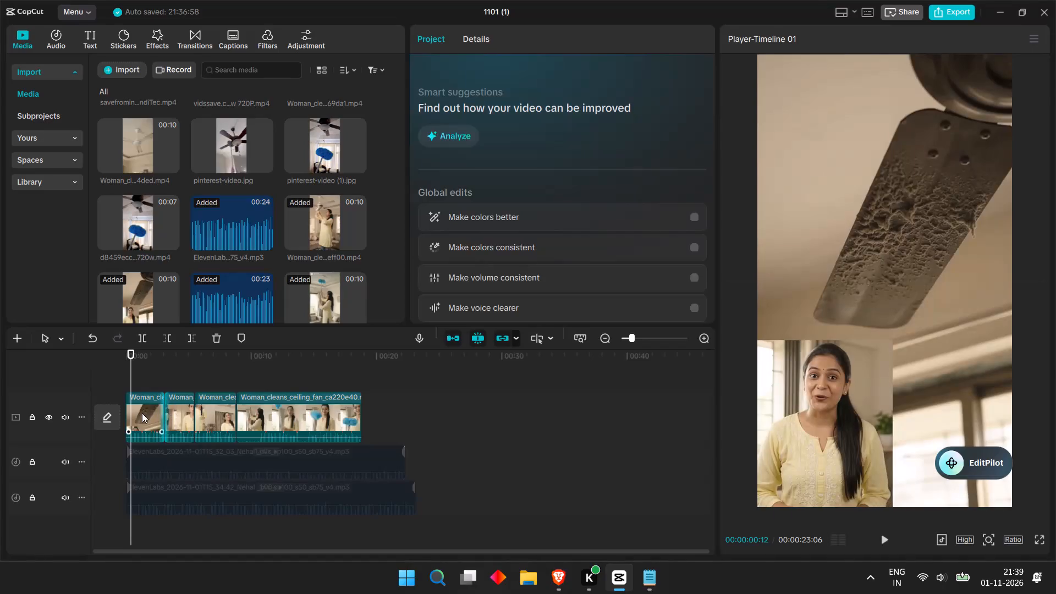
Play through the four clips on the video track one after another to review the existing edit.
click(142, 413)
key(space)
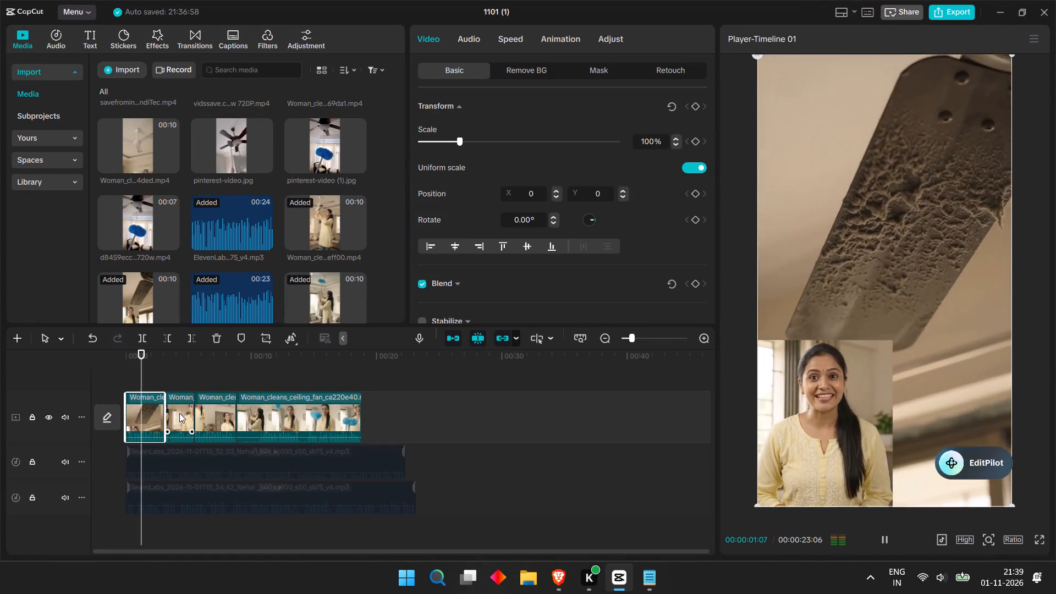
click(187, 406)
key(space)
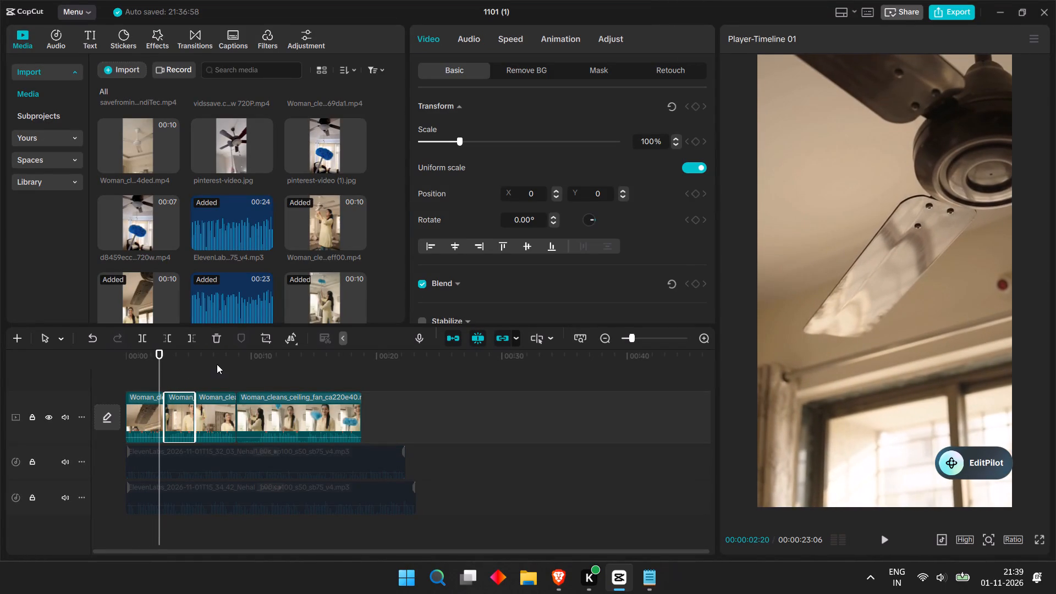
click(217, 364)
key(space)
click(236, 415)
key(space)
click(277, 407)
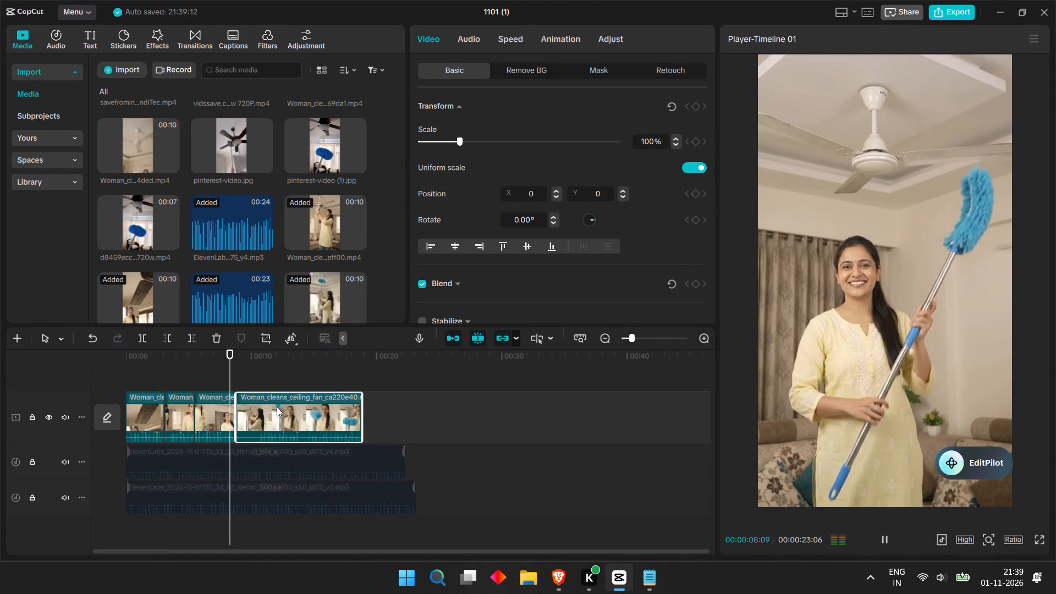
key(space)
drag(254, 359, 133, 380)
click(146, 399)
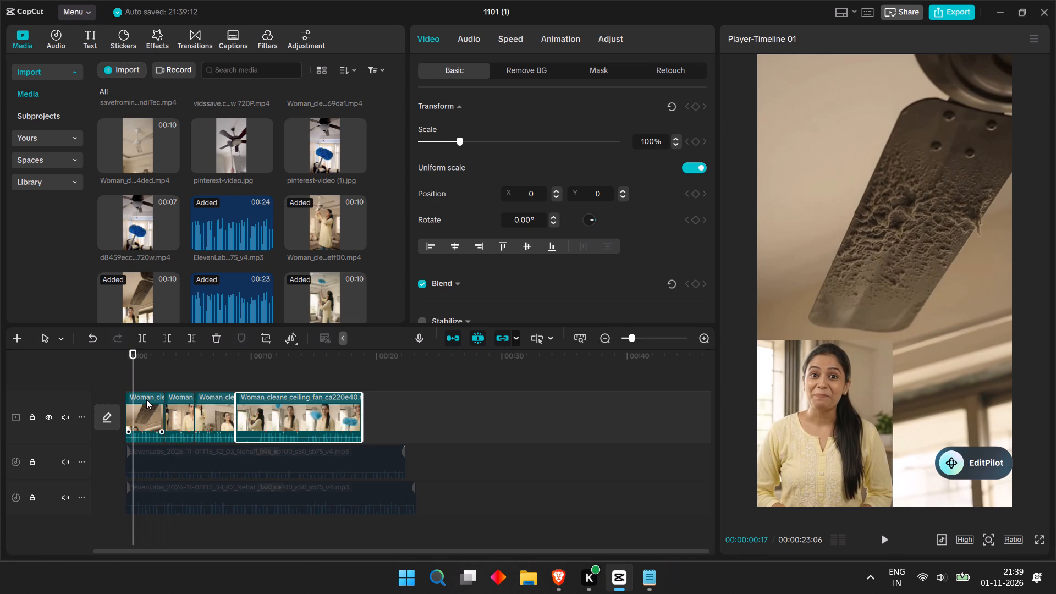
click(181, 393)
click(222, 414)
click(279, 411)
Preview the Woman_cle...eff00.mp4 media clip and recheck the opening, middle and final clips on the video track.
click(328, 294)
click(345, 206)
key(space)
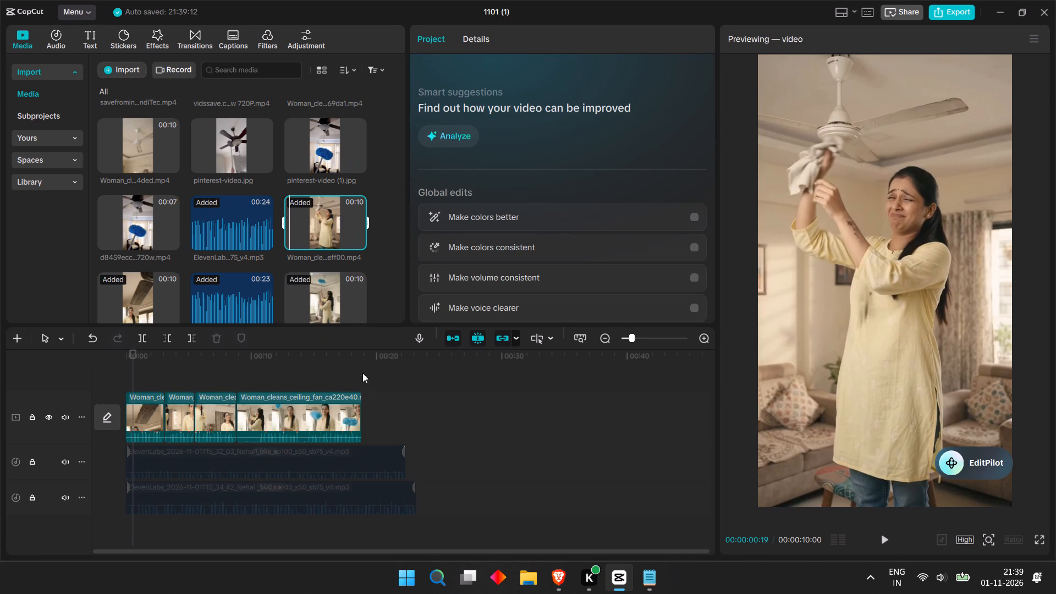
drag(381, 422, 131, 396)
click(229, 376)
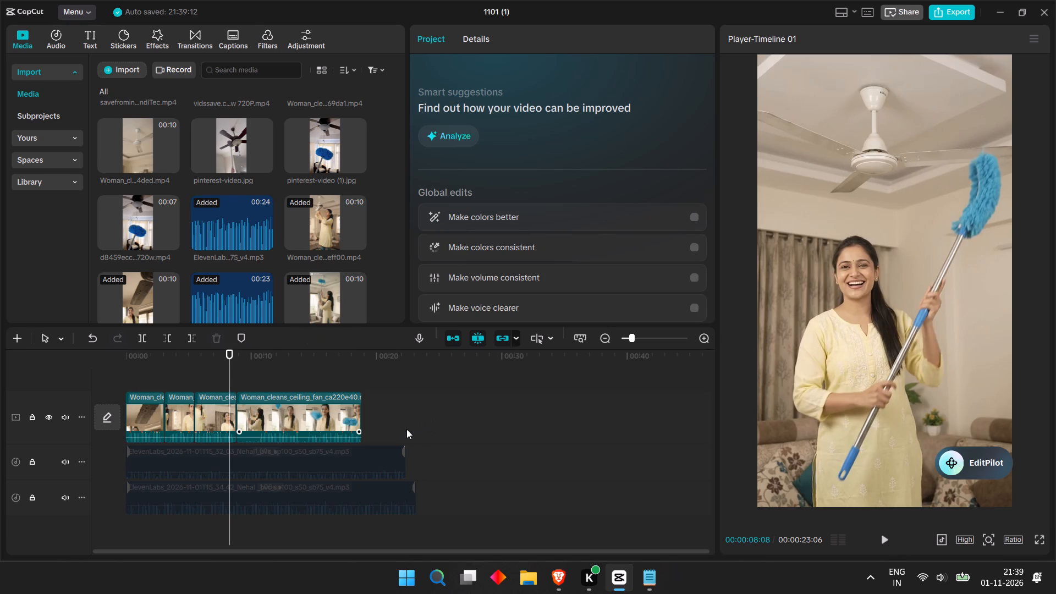
click(391, 427)
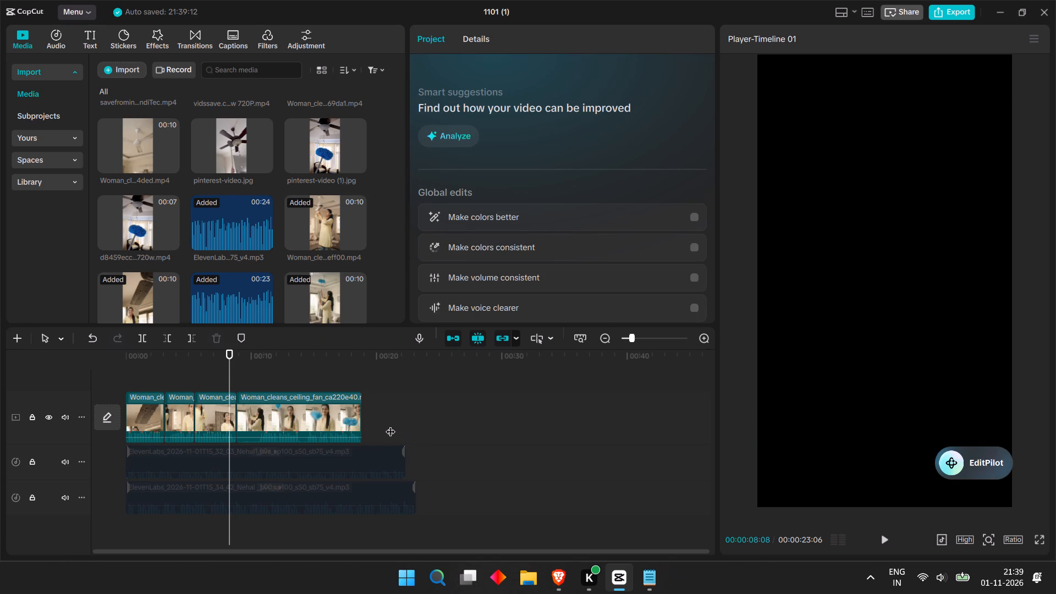
click(358, 379)
drag(358, 378, 243, 398)
click(185, 440)
click(153, 421)
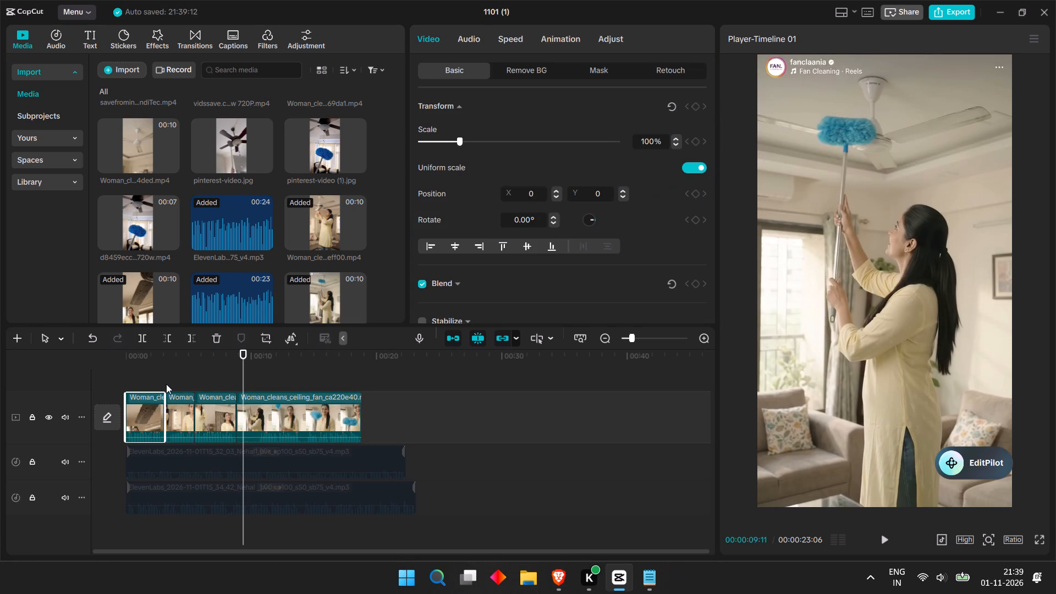
drag(161, 362, 137, 375)
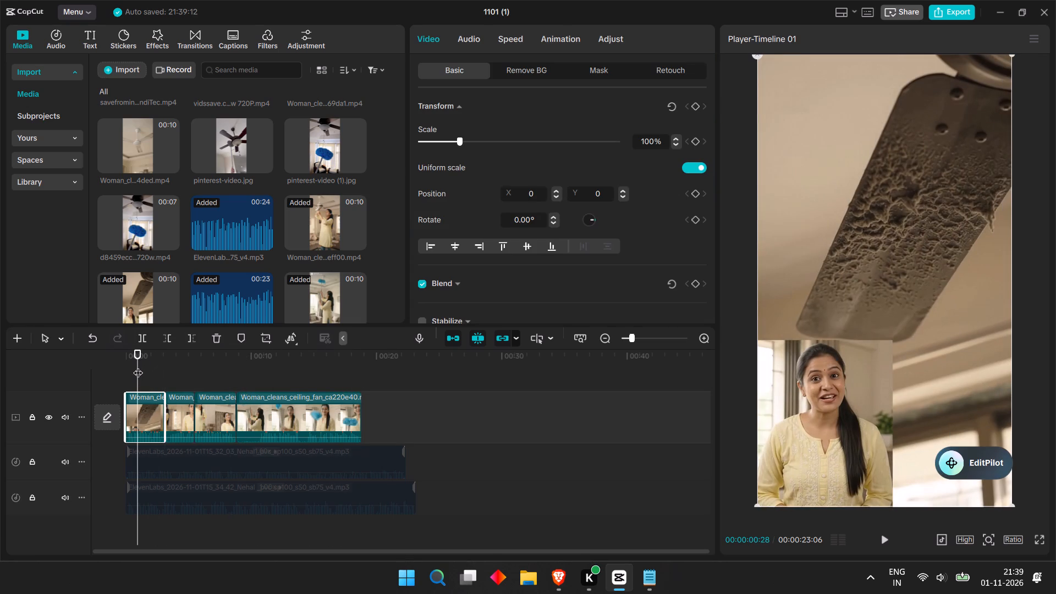
drag(138, 366, 130, 370)
click(157, 402)
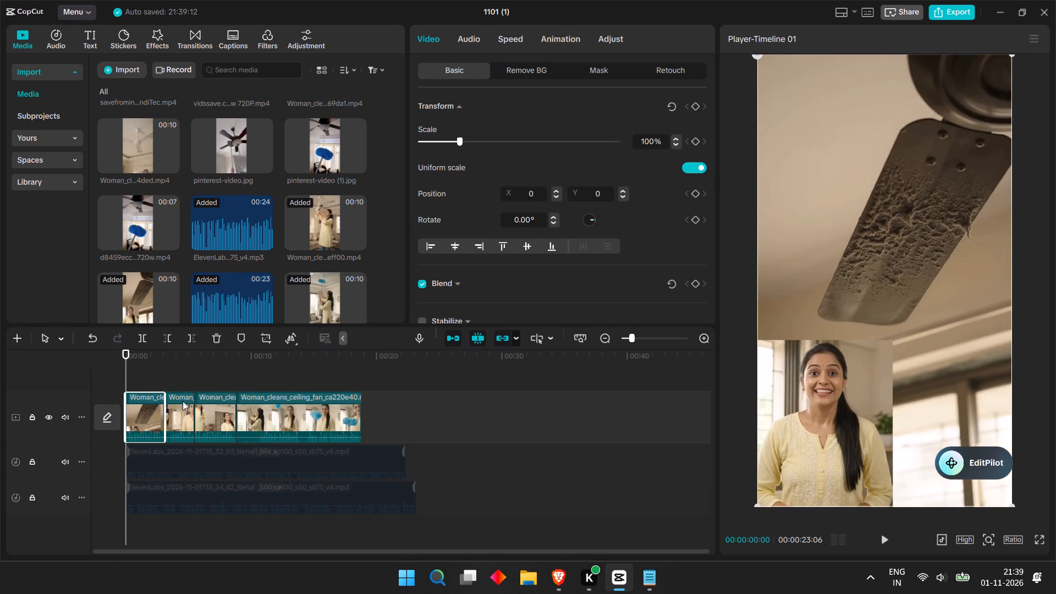
click(183, 400)
click(234, 418)
click(148, 370)
drag(150, 366, 136, 377)
click(155, 413)
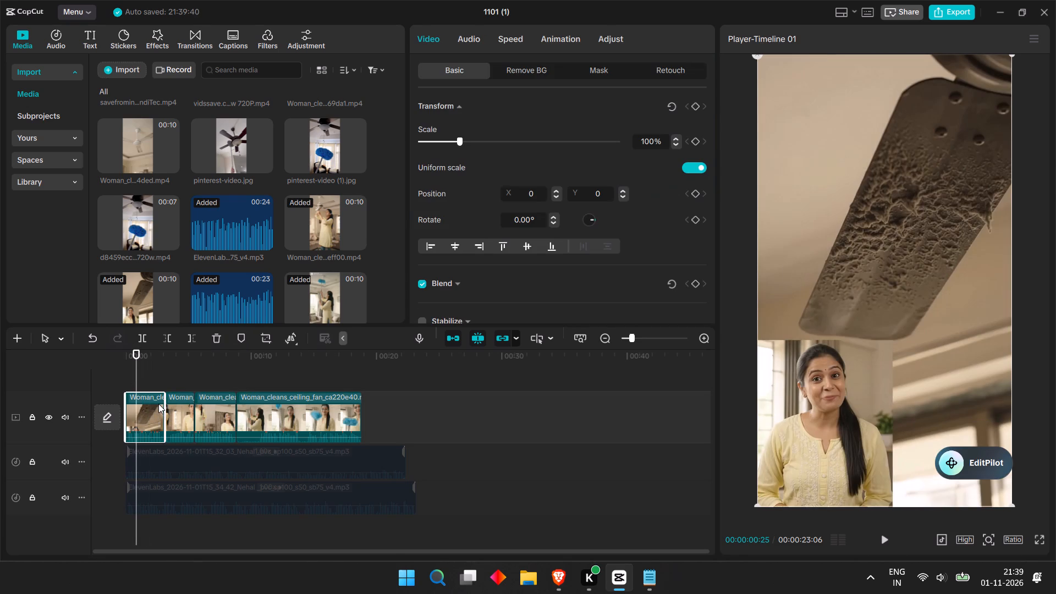
key(space)
click(188, 369)
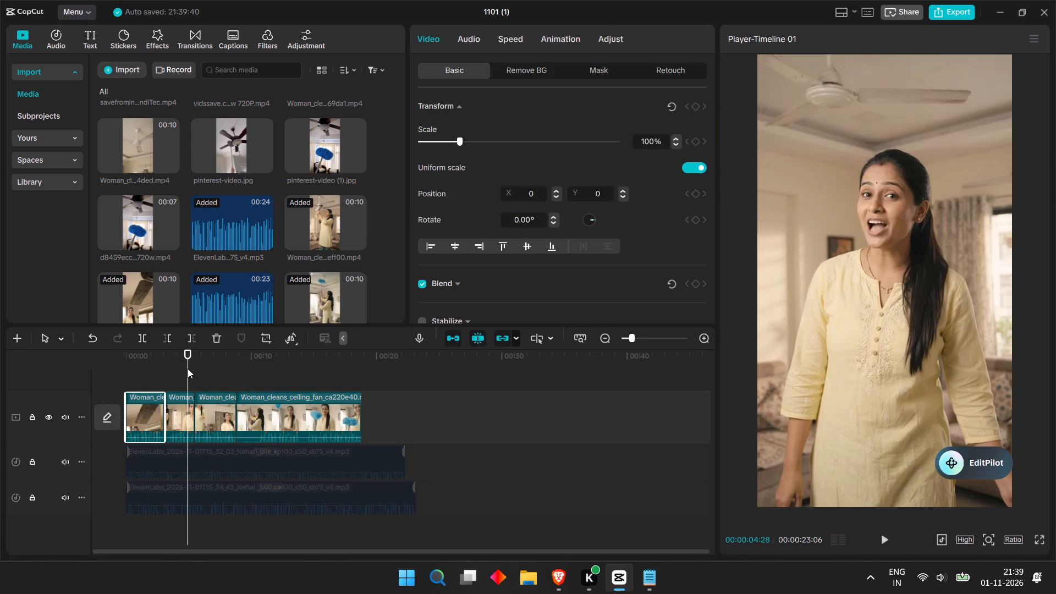
Delete all four clips from the video track, leaving the two voiceover tracks in place.
drag(381, 423, 76, 409)
key(BackSpace)
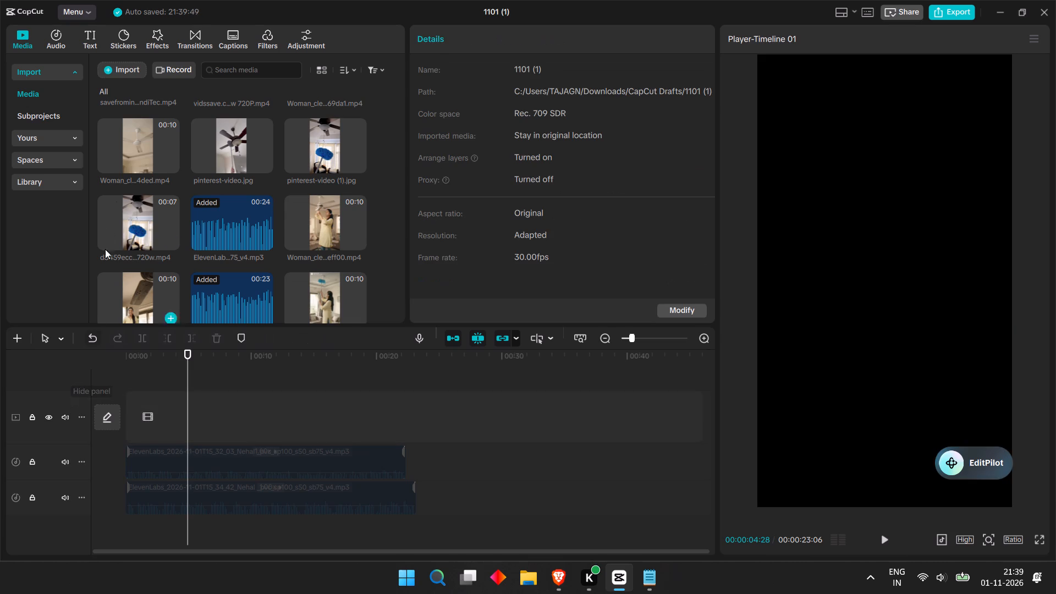
Add Woman_cl...4ded.mp4 to the emptied video track and insert pinterest-video.jpg ahead of it.
click(173, 162)
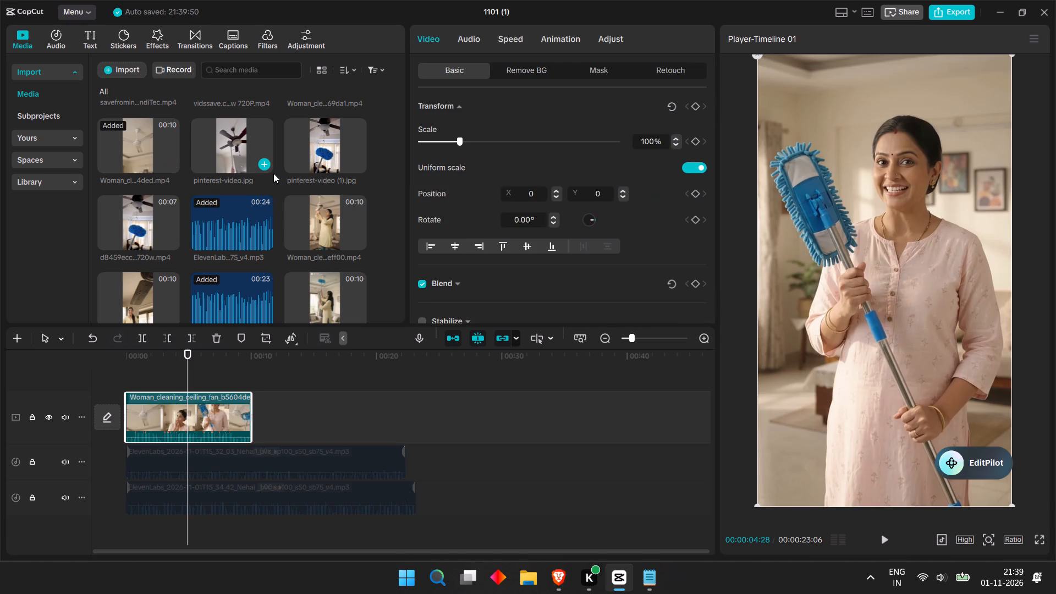
click(267, 171)
click(265, 167)
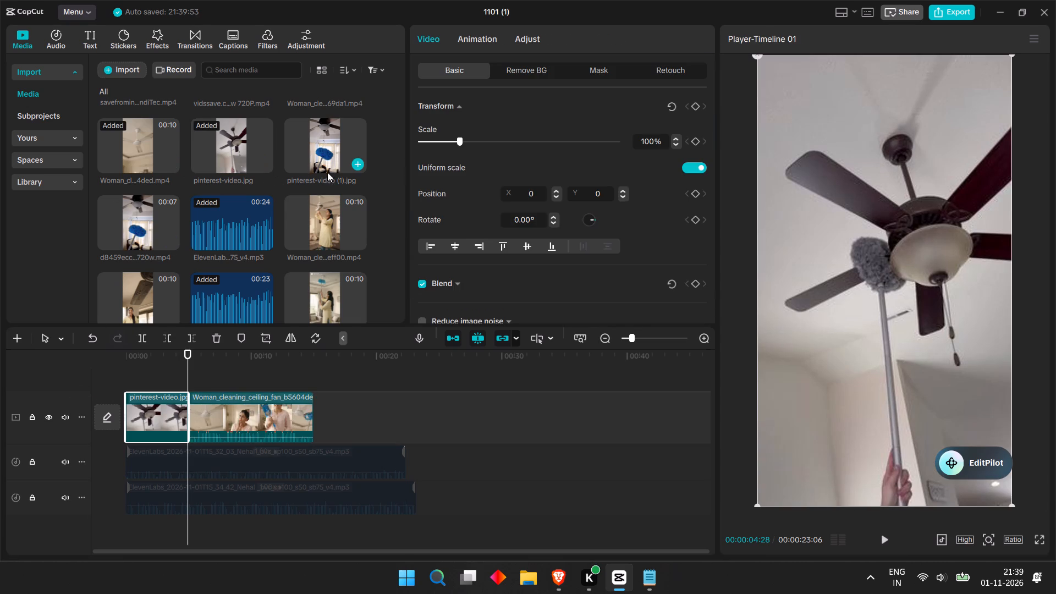
Append pinterest-video (1).jpg at 00:00:15:00 and d8459ecc...720w.mp4 at 00:00:20:00 on the video track.
click(322, 370)
drag(323, 365, 314, 365)
click(359, 169)
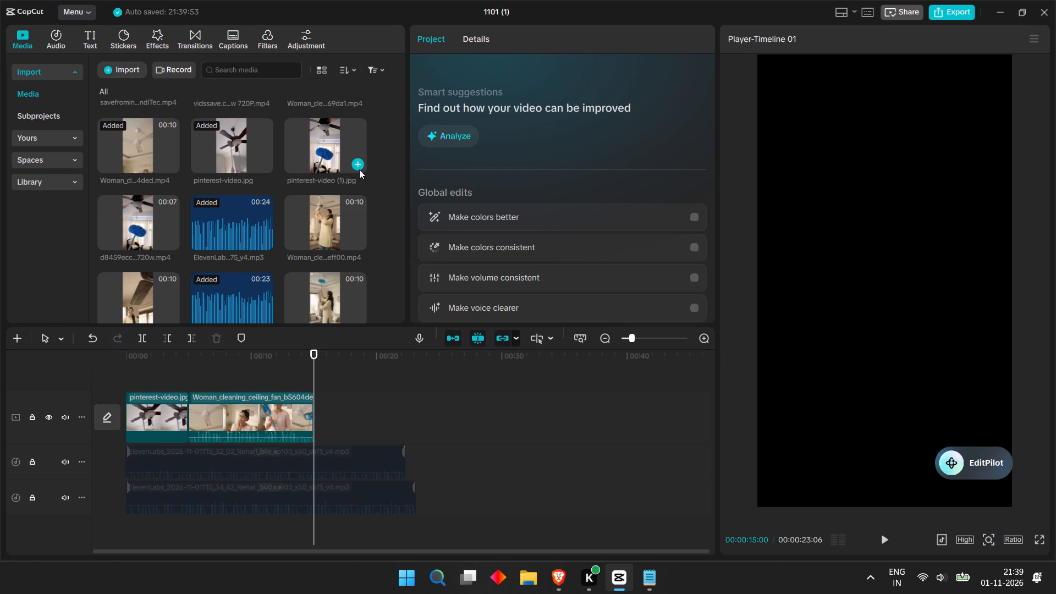
click(382, 366)
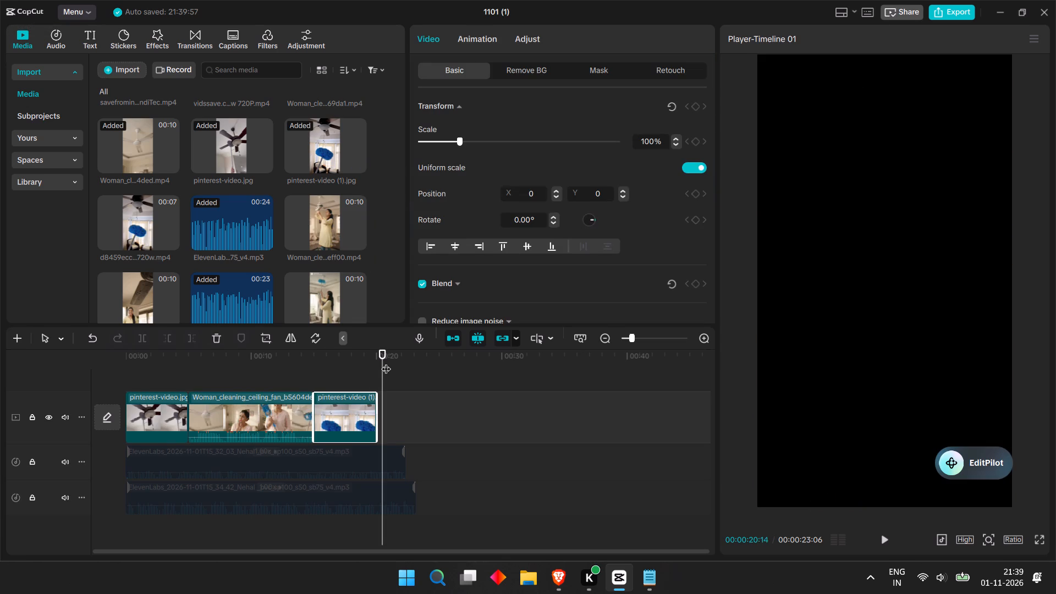
drag(385, 361, 377, 365)
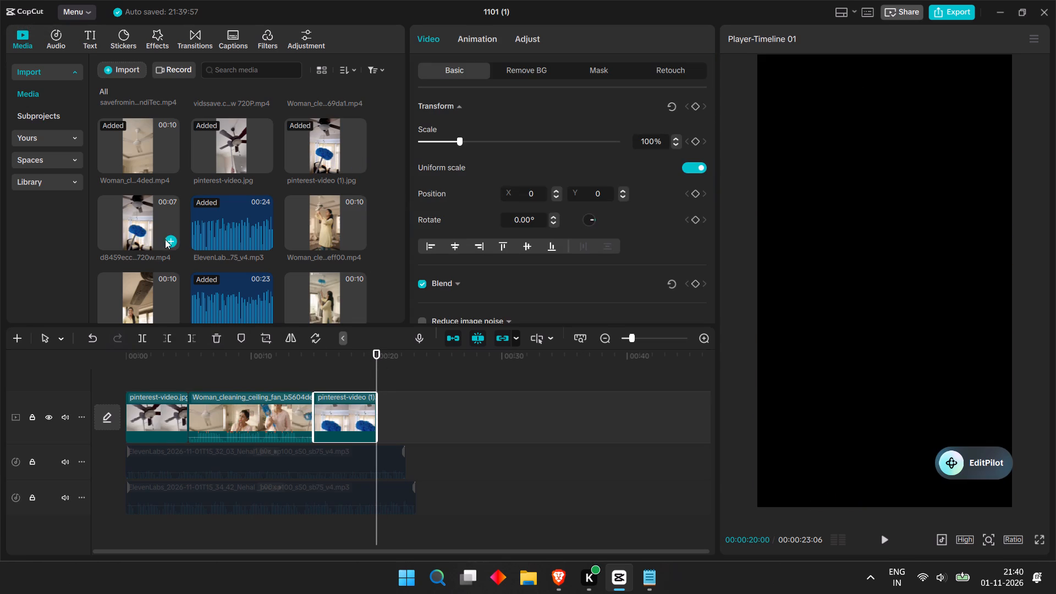
click(174, 243)
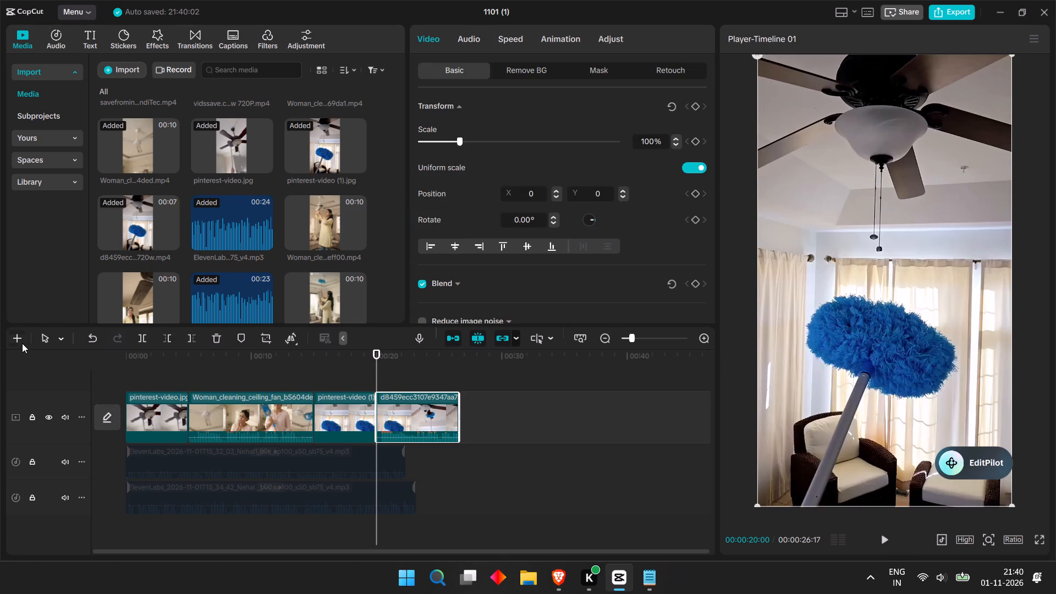
Create a second timeline, add the 23-second ElevenLabs voiceover to it and play its opening.
click(22, 343)
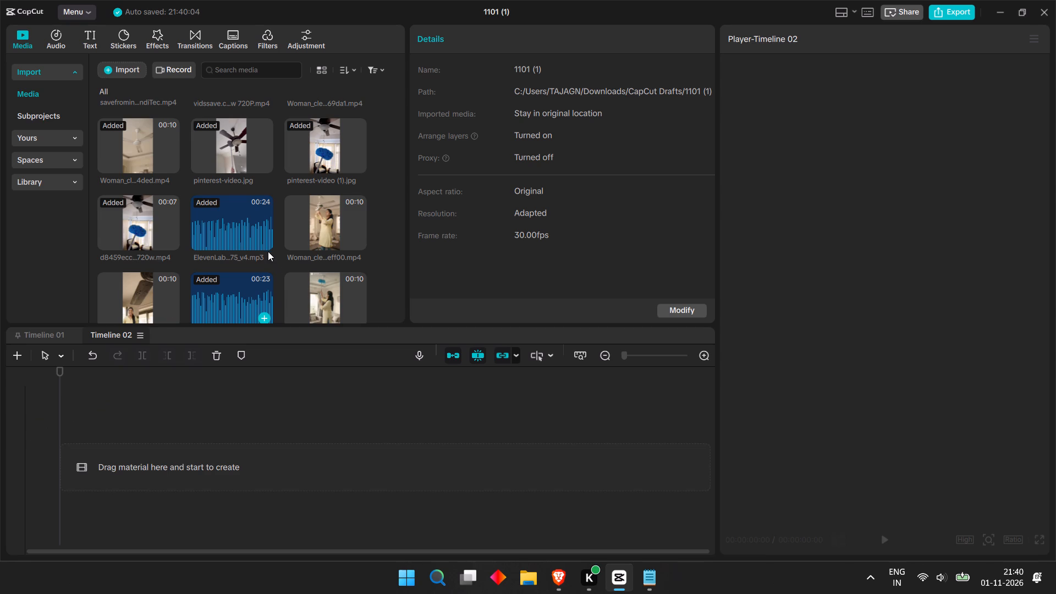
scroll(265, 303, down, 2)
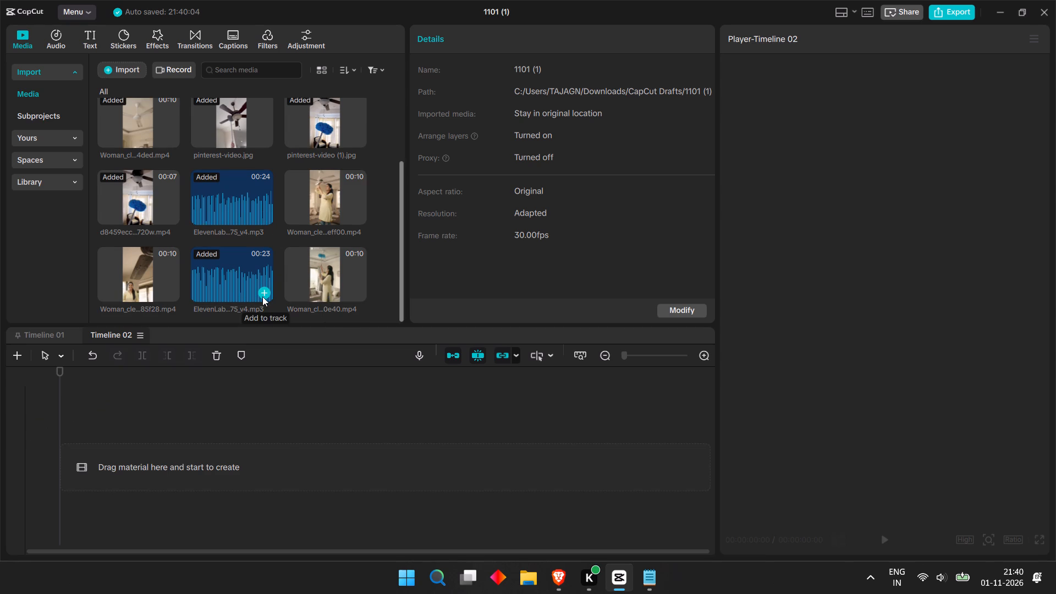
click(262, 296)
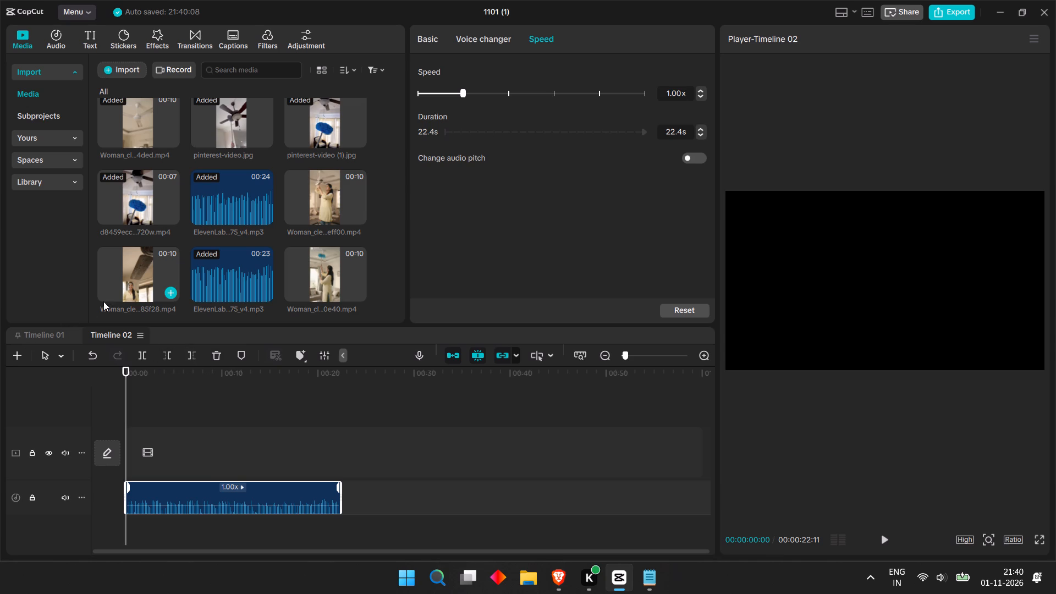
key(space)
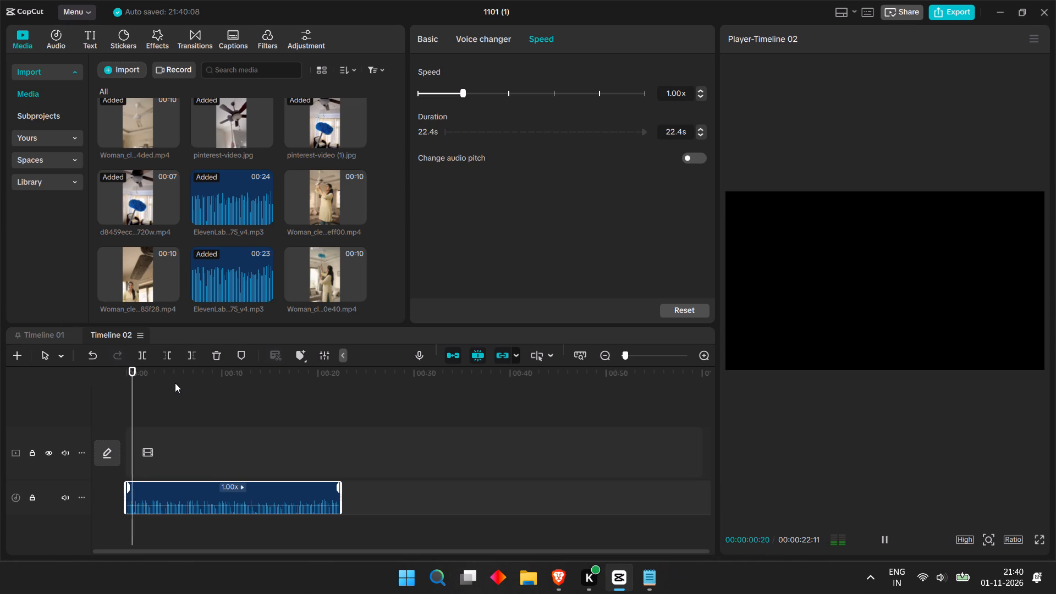
key(space)
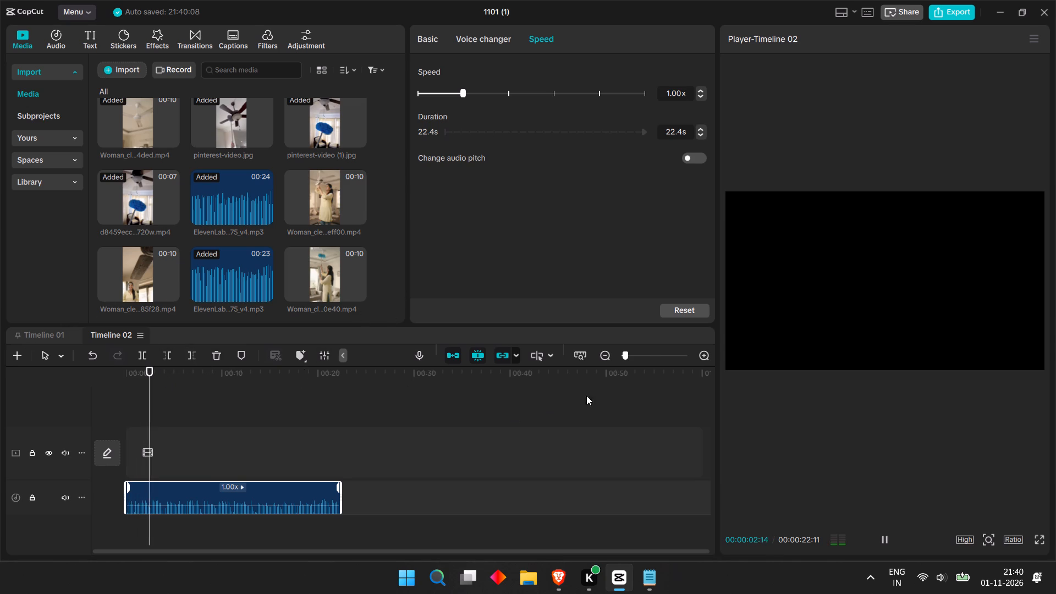
Add the 38-second savefromin...ndiTec.mp4 clip to the start of the new timeline's video track.
click(632, 357)
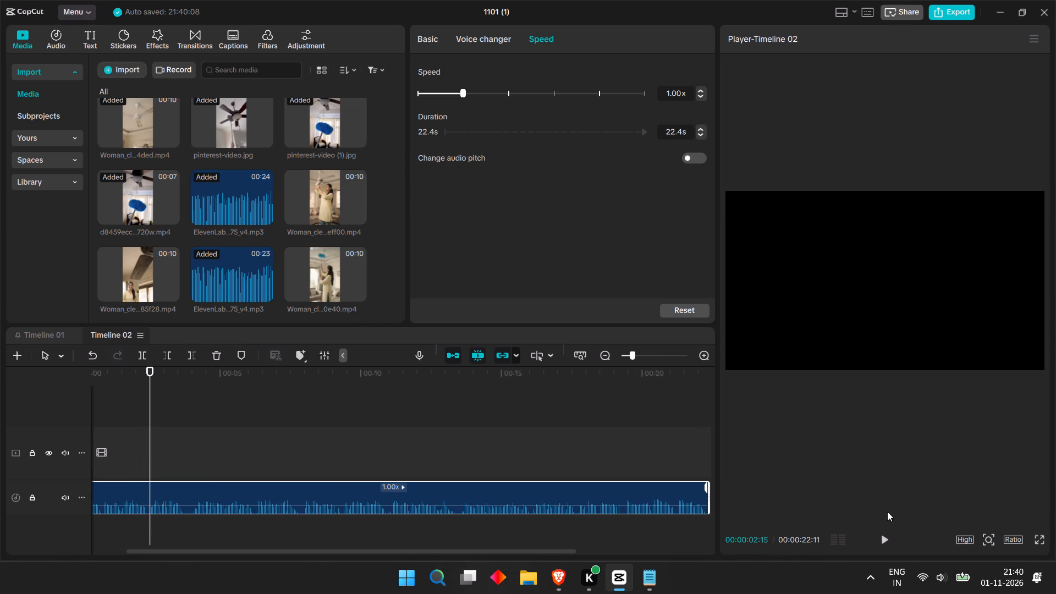
scroll(230, 202, up, 5)
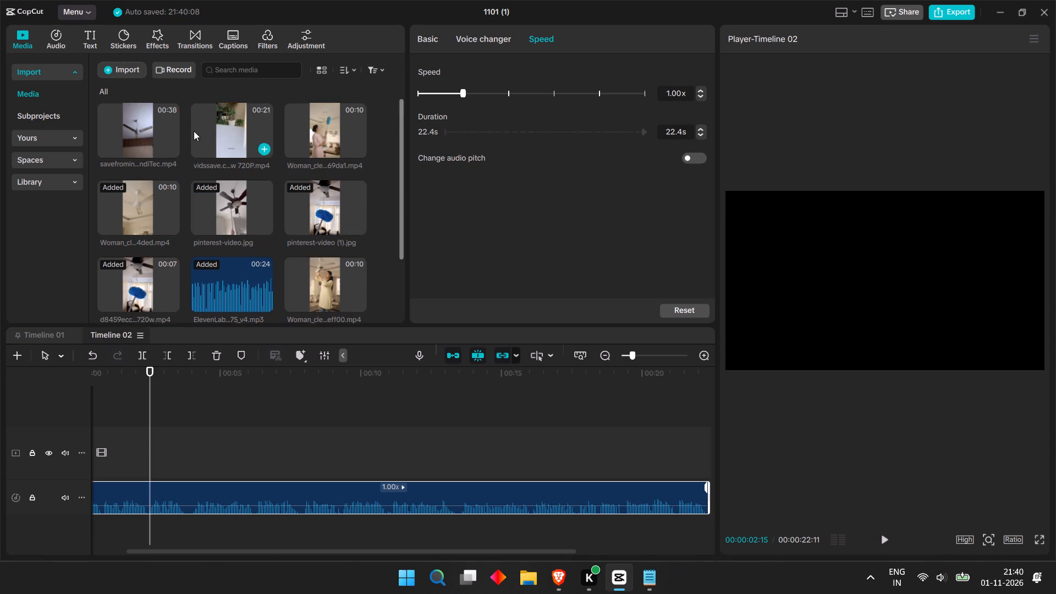
click(170, 155)
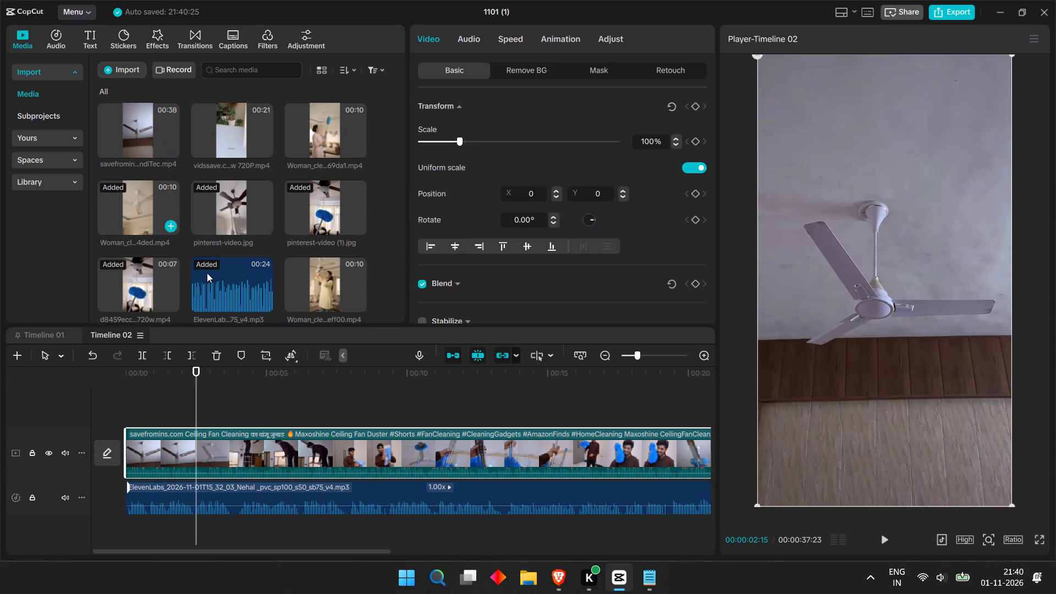
Play the new timeline from the beginning and mute the video track's sound.
drag(209, 391, 183, 397)
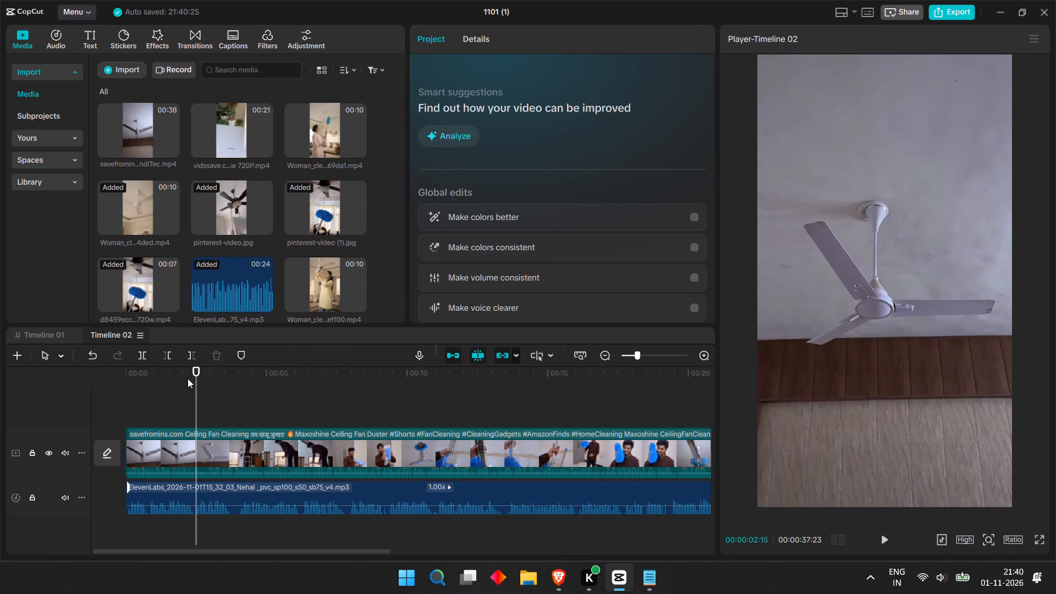
drag(190, 375, 29, 402)
key(space)
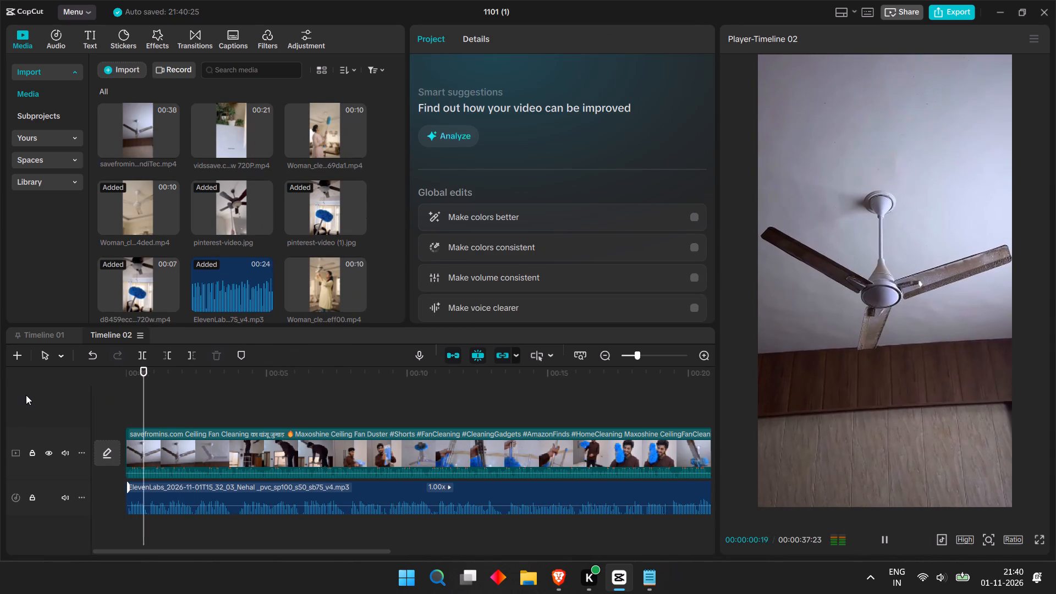
click(63, 450)
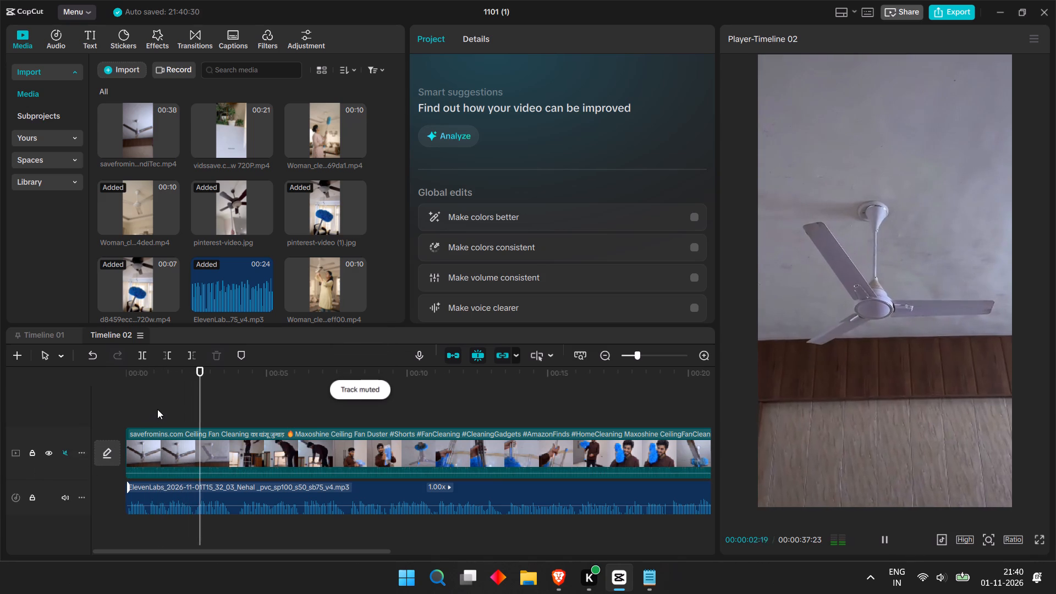
key(space)
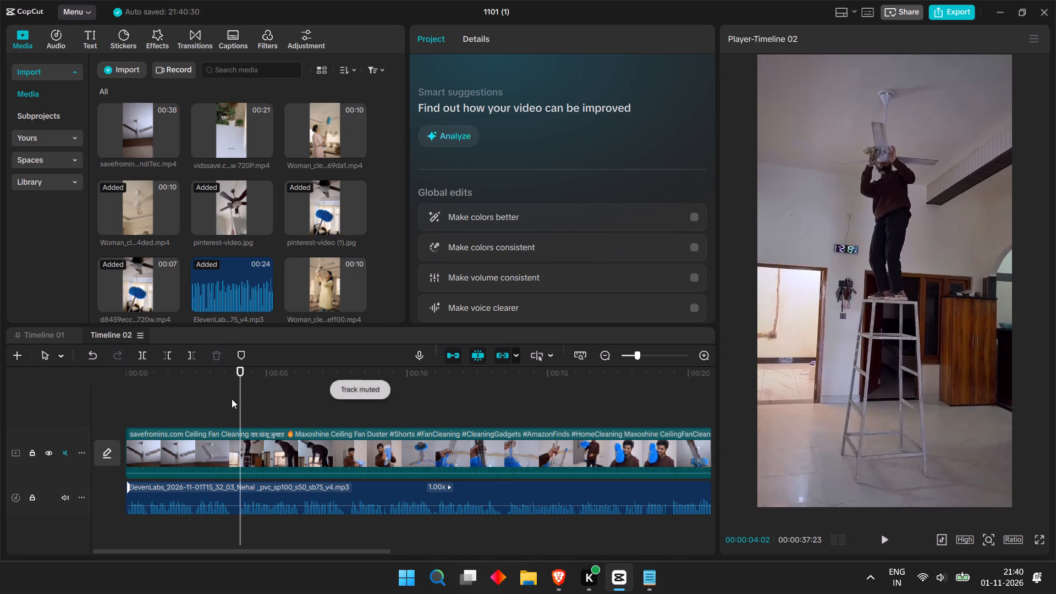
Play the opening against the voiceover and split the video clip at 00:00:02:23, near the end of the ceiling-fan shot.
drag(241, 387, 100, 411)
key(space)
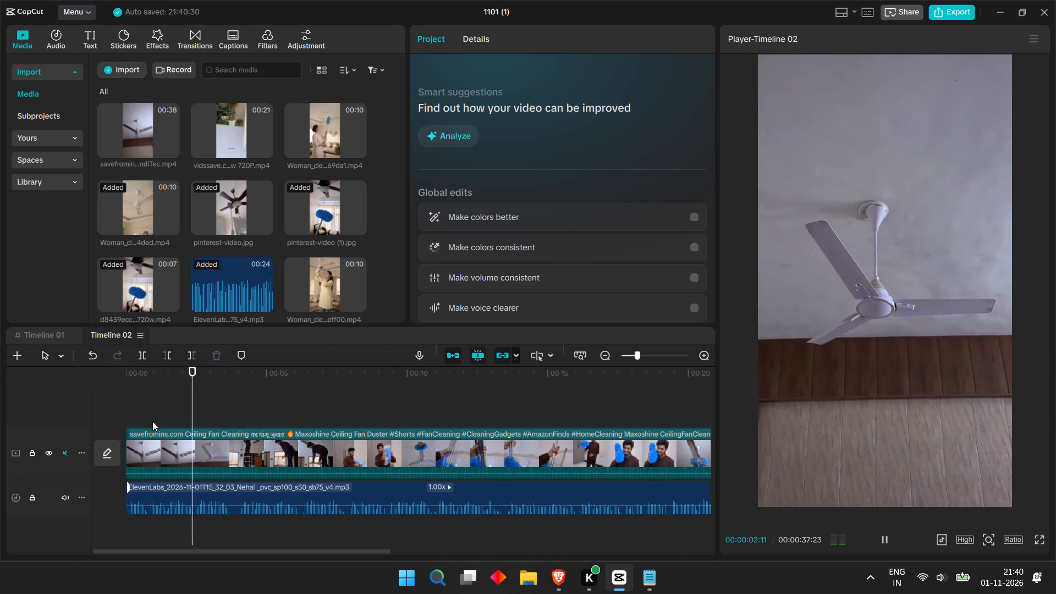
key(space)
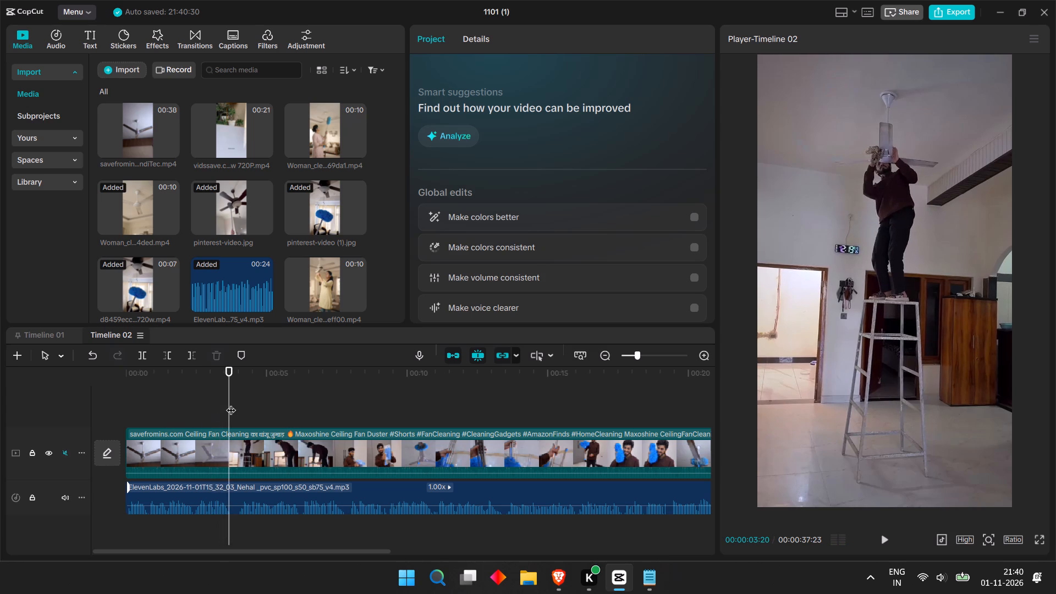
drag(231, 403, 208, 410)
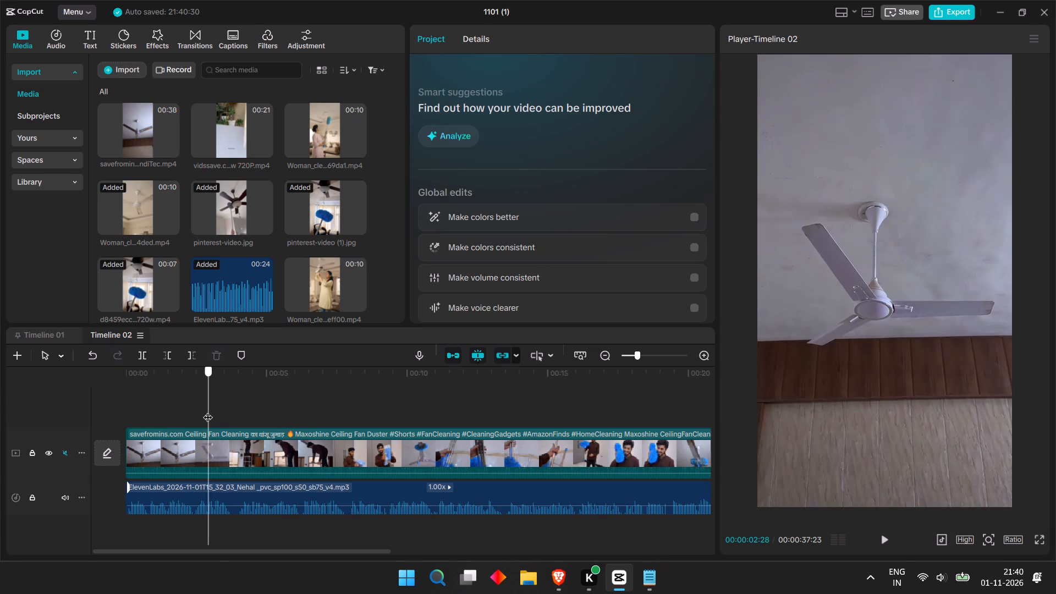
drag(208, 410, 204, 413)
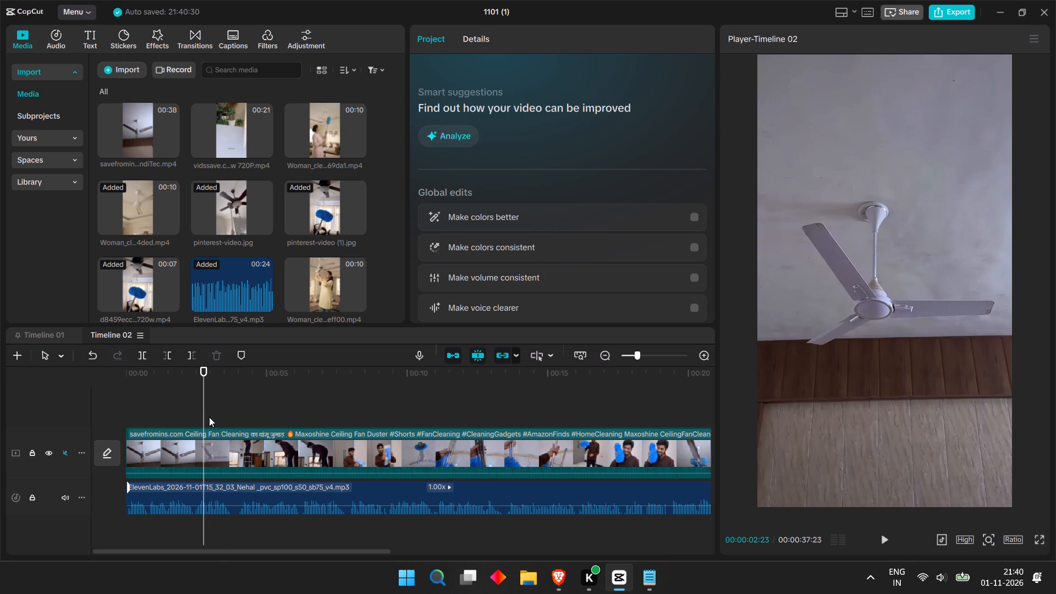
click(227, 455)
key(ctrl+b)
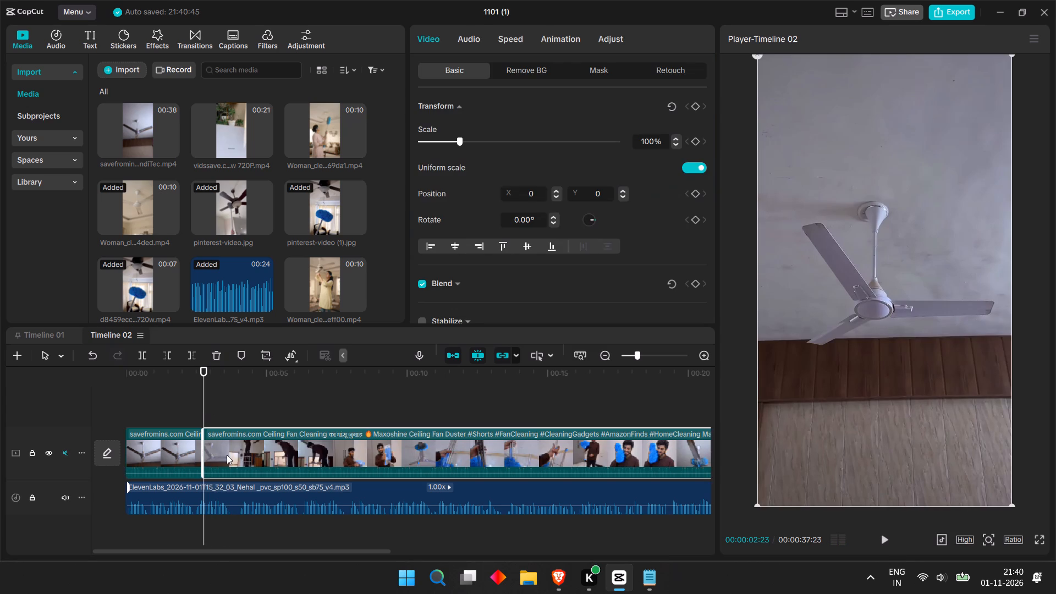
Slow the first video segment, the ceiling-fan shot, to 0.70x speed.
click(171, 448)
click(517, 44)
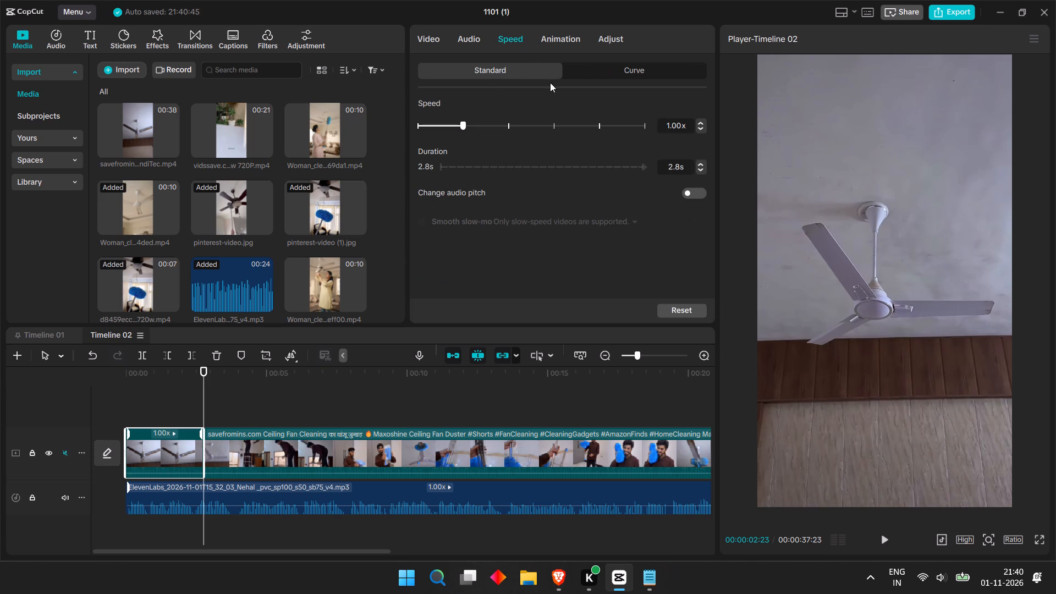
double_click(698, 131)
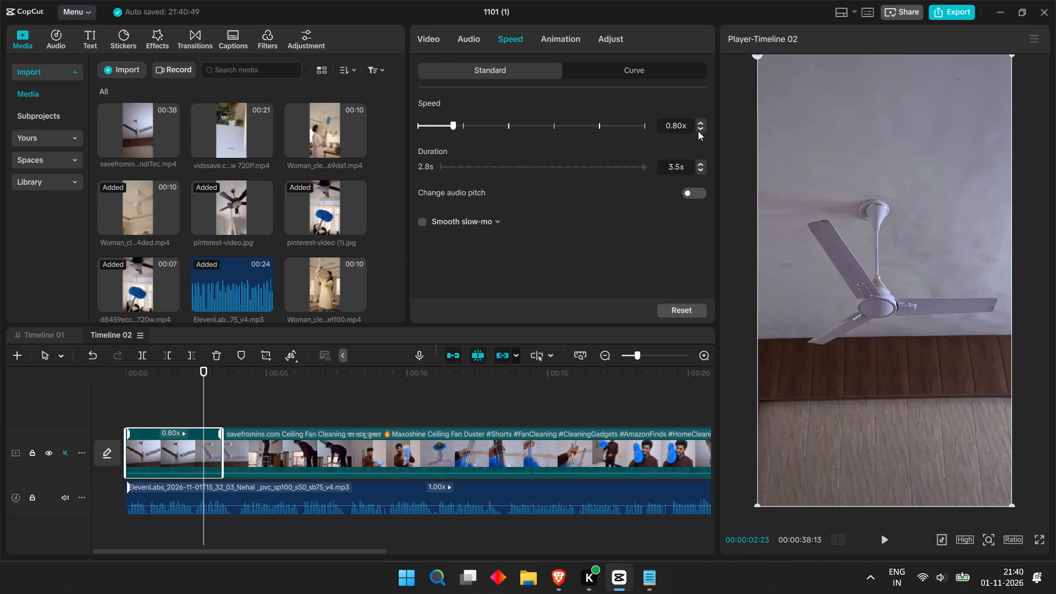
click(698, 131)
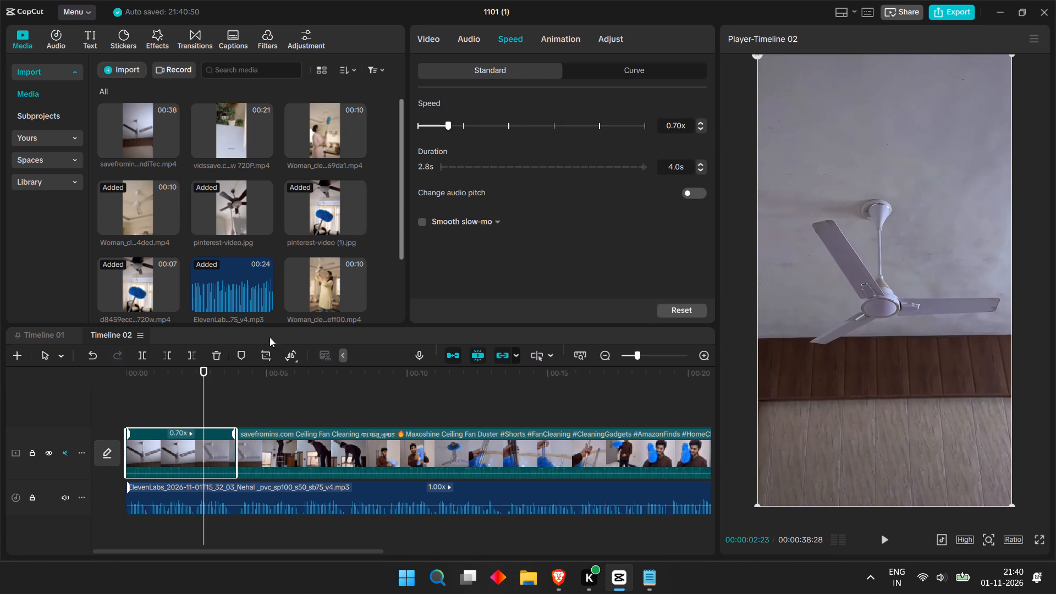
Replay the slowed fan shot and the start of the ladder footage to check their timing against the voiceover.
drag(203, 370, 94, 386)
key(space)
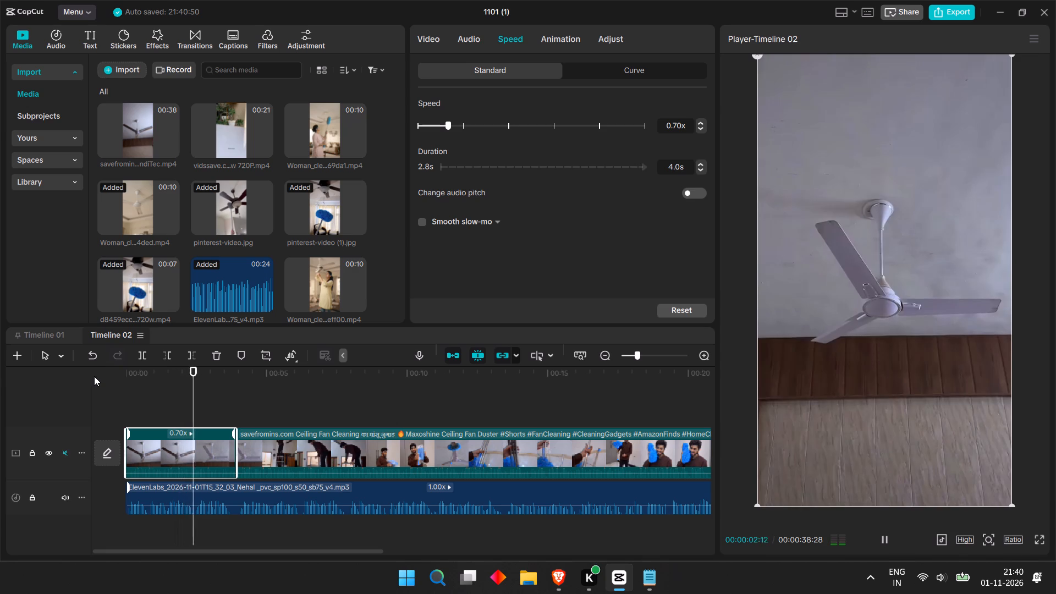
key(space)
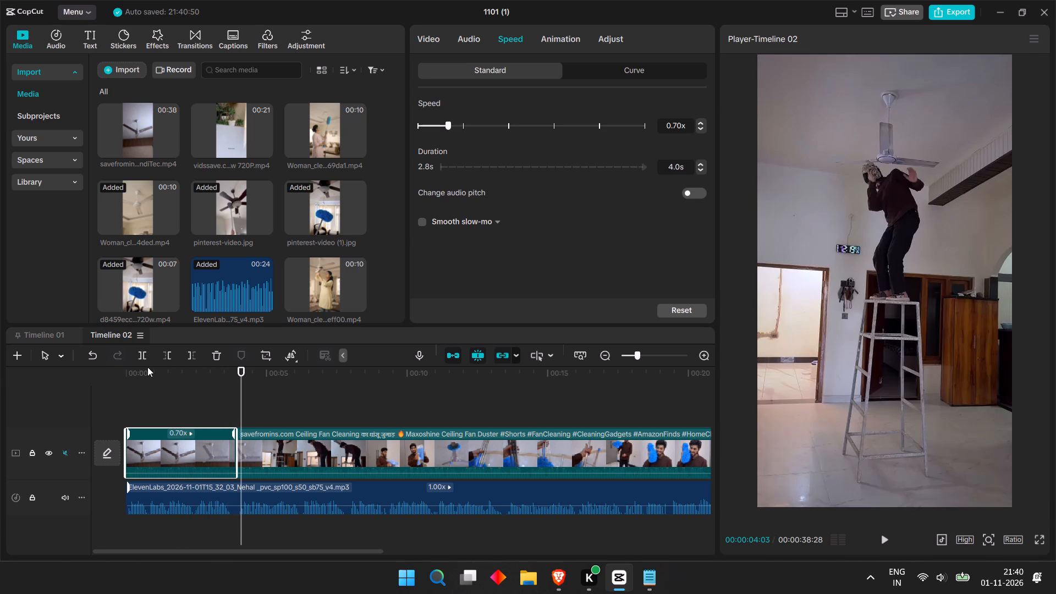
drag(239, 367, 132, 397)
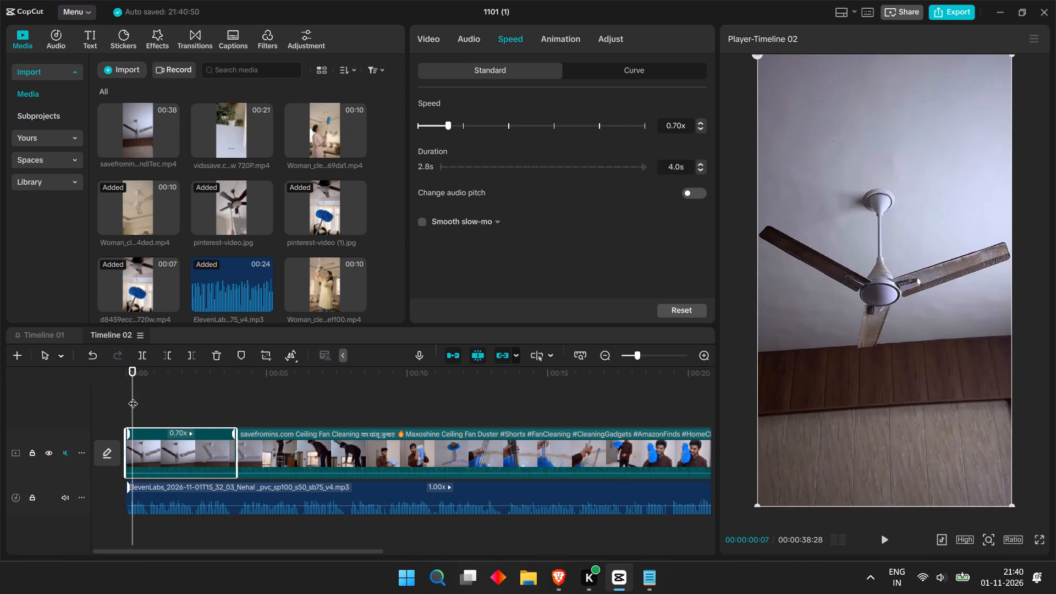
key(space)
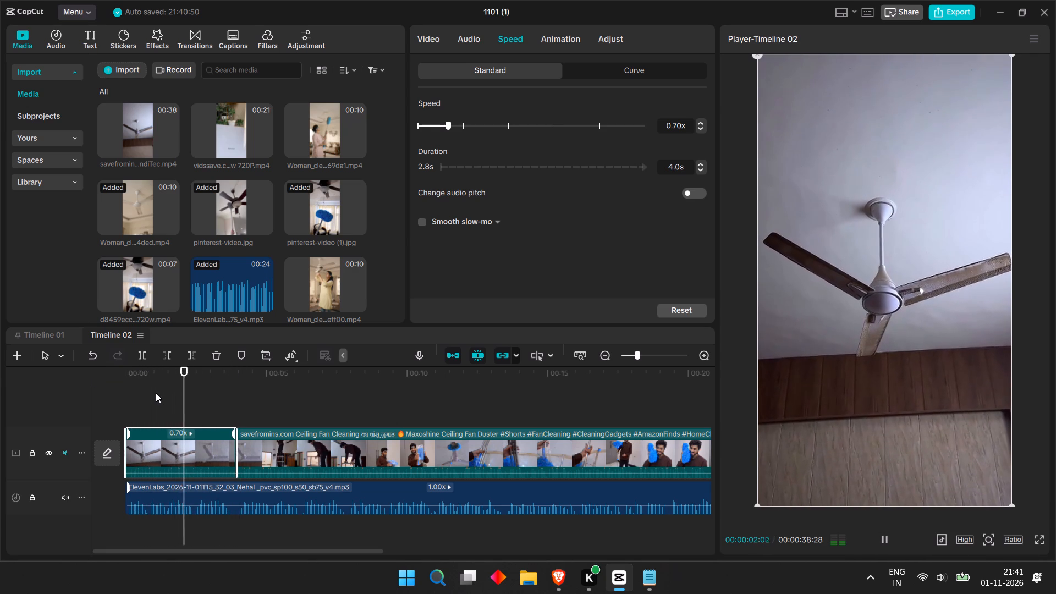
key(space)
key(space)
key(space)
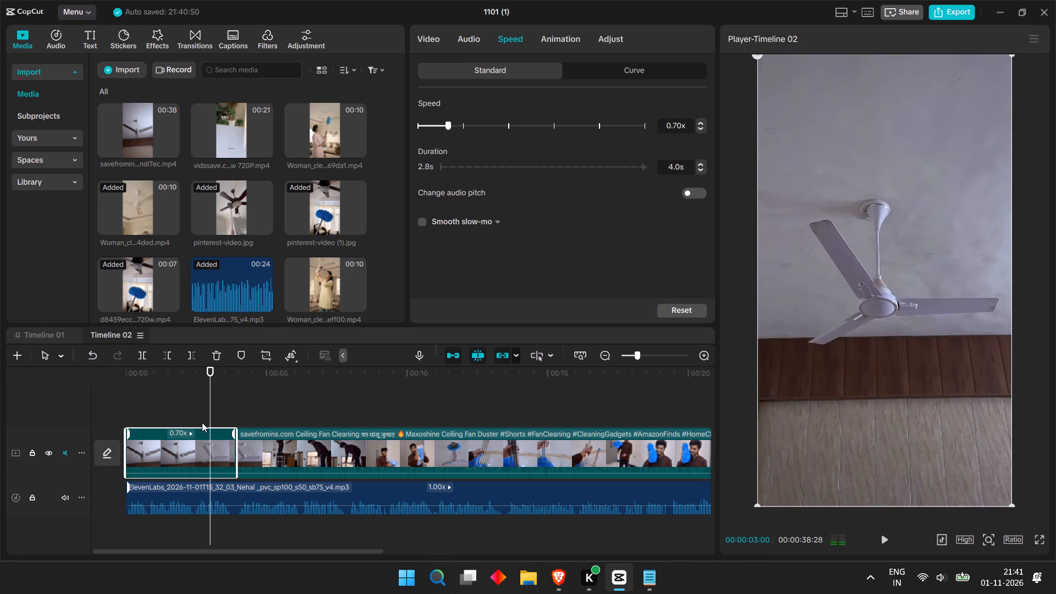
drag(214, 389, 183, 392)
key(space)
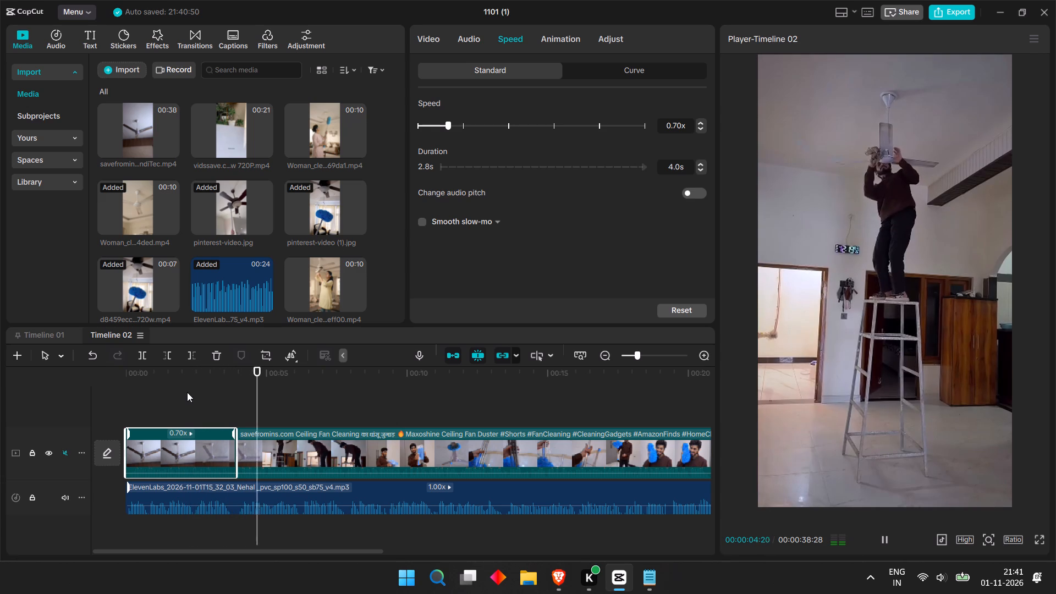
key(space)
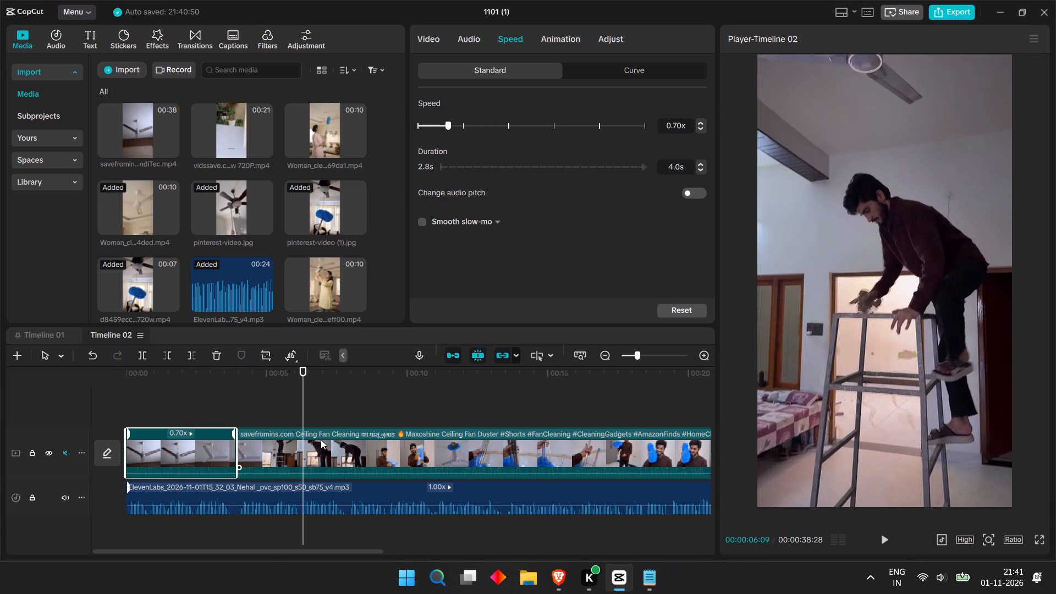
Play on from the ladder footage and split the video clip at 00:00:10:21.
drag(307, 387, 247, 394)
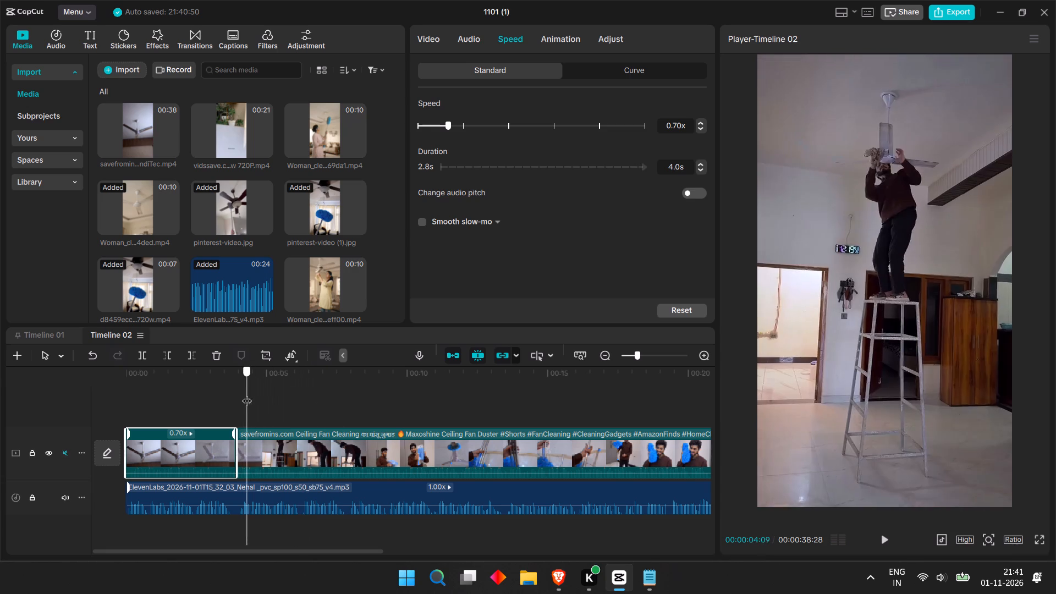
drag(247, 394, 234, 396)
key(space)
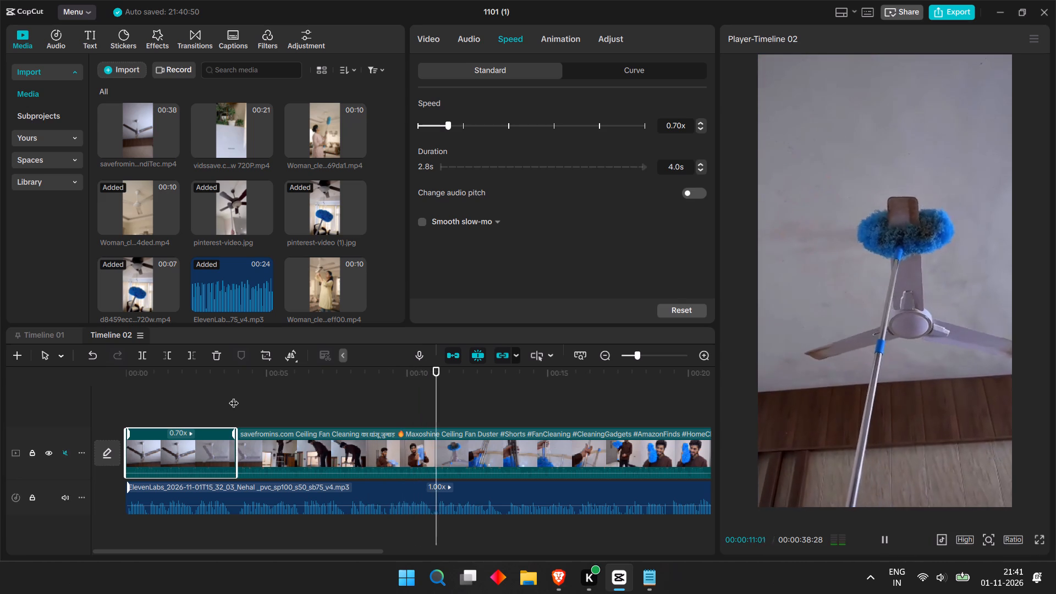
key(space)
drag(447, 376, 393, 398)
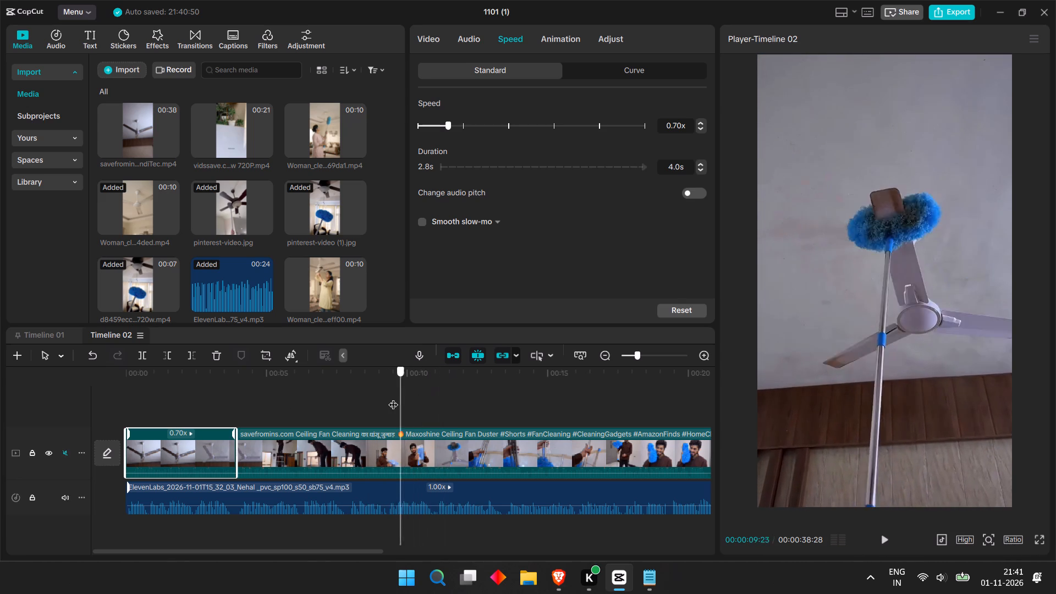
drag(393, 398, 374, 402)
key(space)
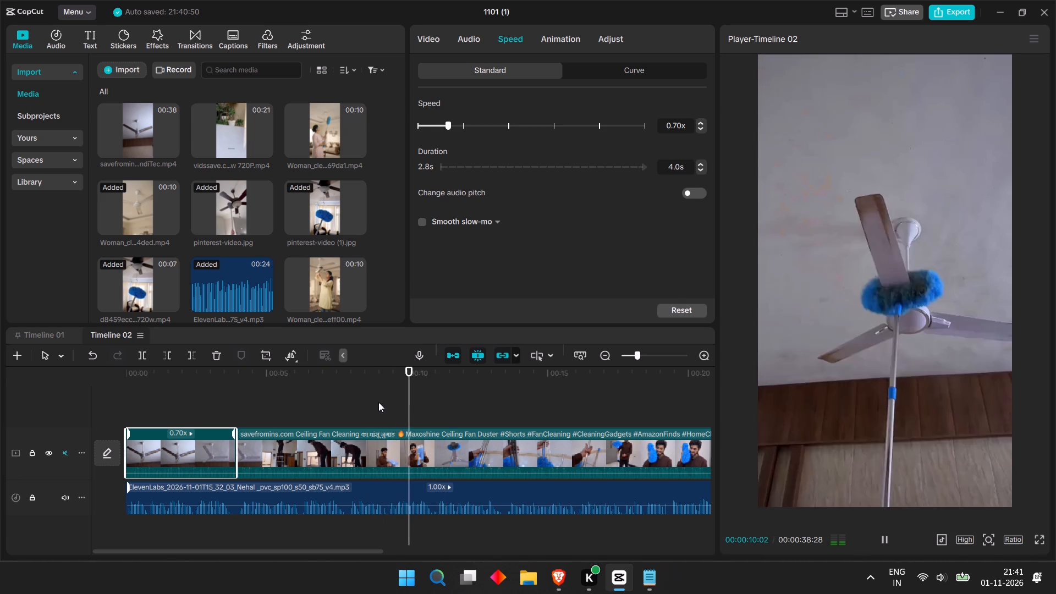
key(space)
click(416, 446)
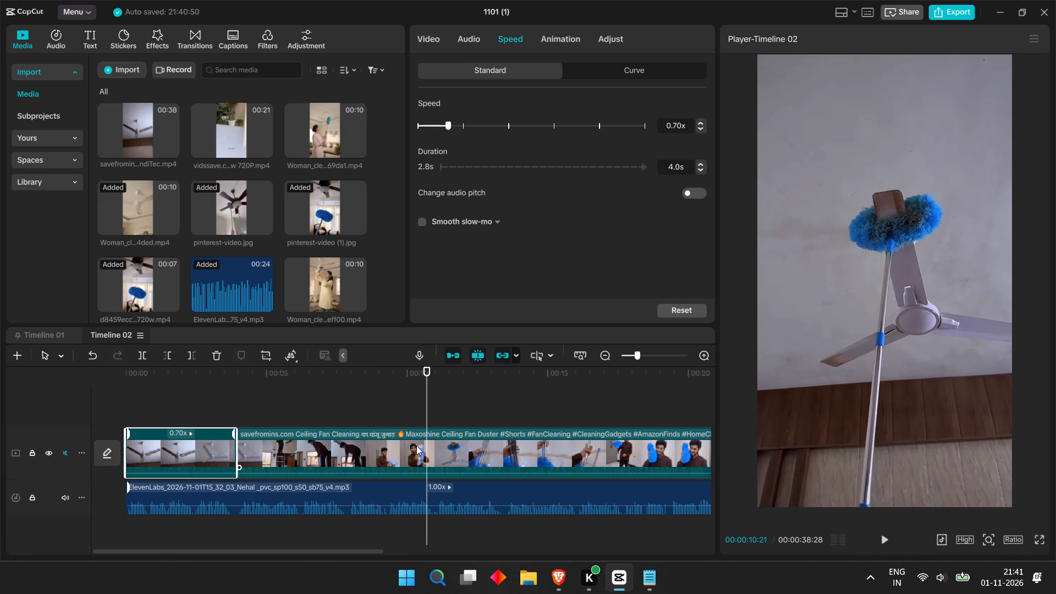
key(ctrl+b)
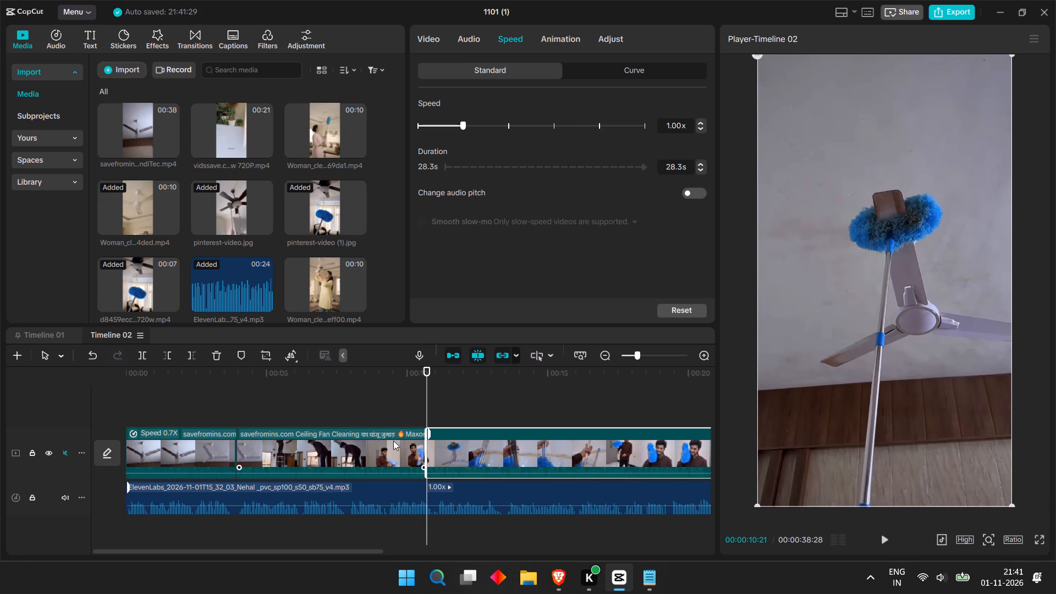
Insert the 10-second Woman_cle...eff00.mp4 clip directly after the slowed fan shot, at about 00:00:04.
click(393, 441)
drag(425, 379, 251, 370)
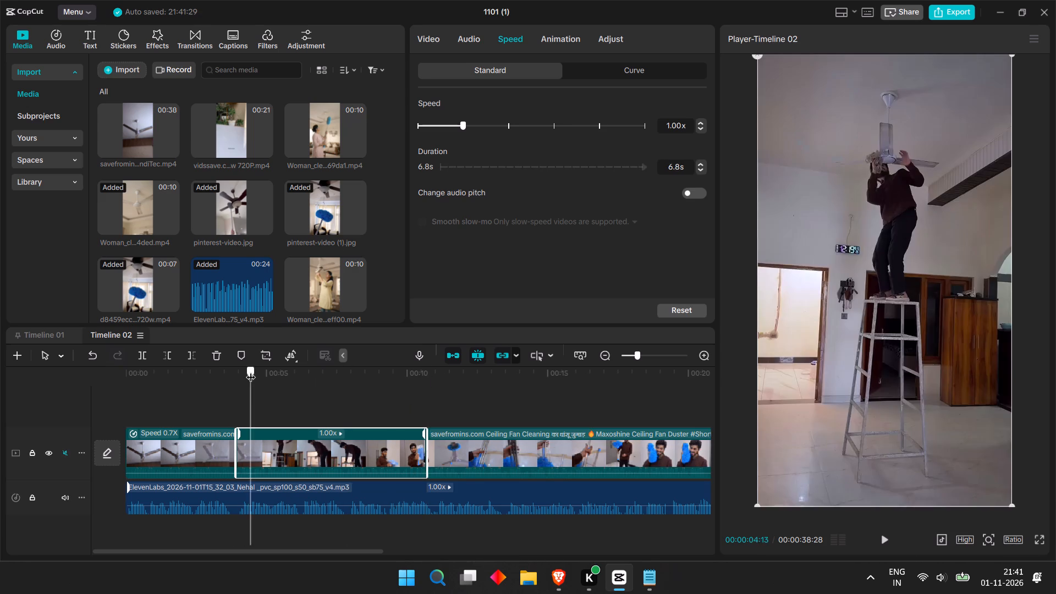
drag(251, 370, 234, 372)
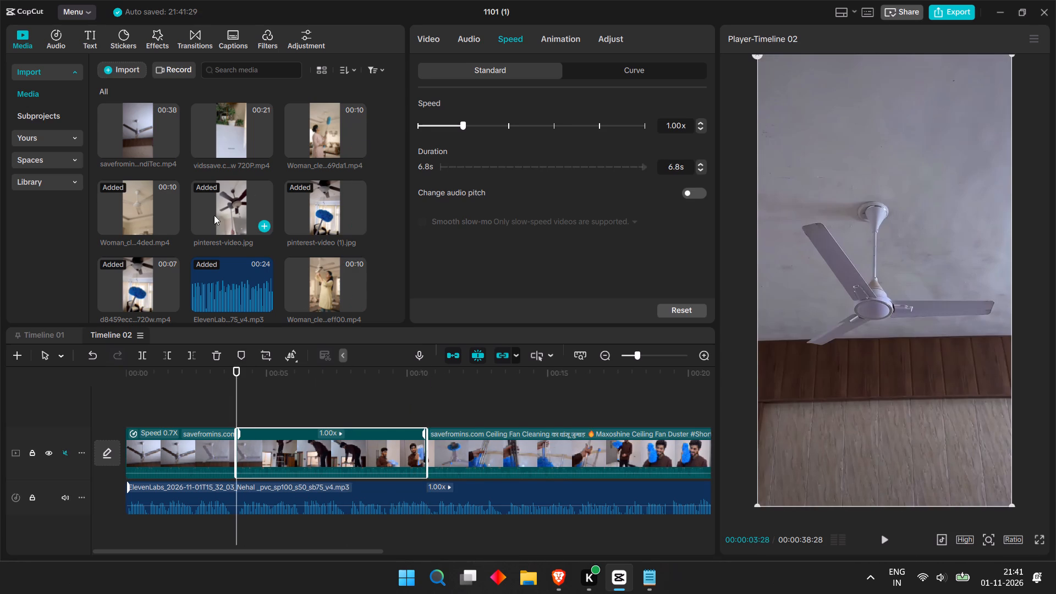
scroll(189, 216, down, 4)
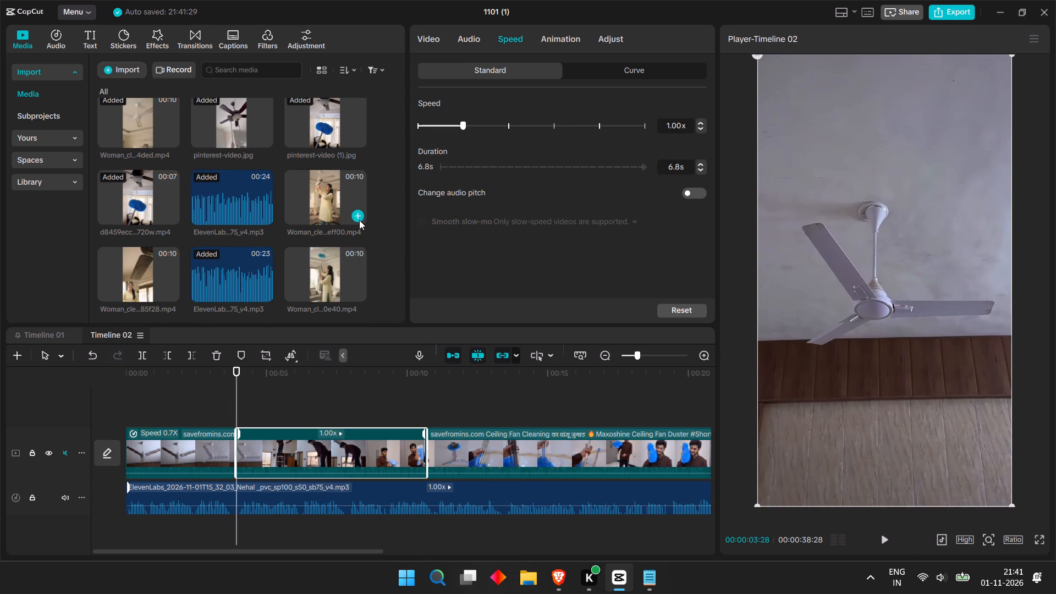
click(359, 219)
Play the inserted woman clip, split it at 00:00:07:17 and delete the part after the cut.
key(space)
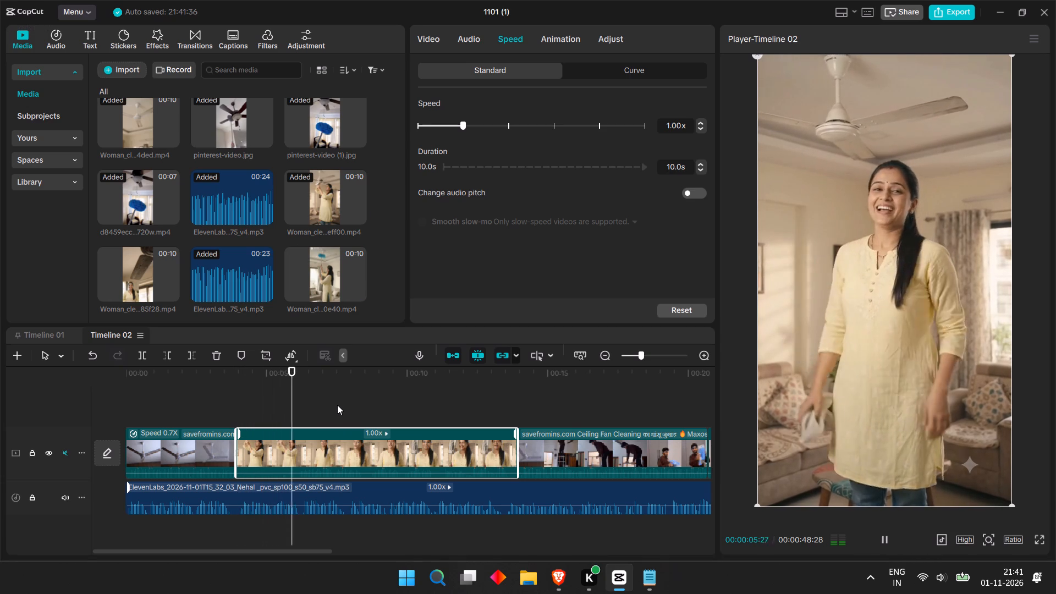
key(space)
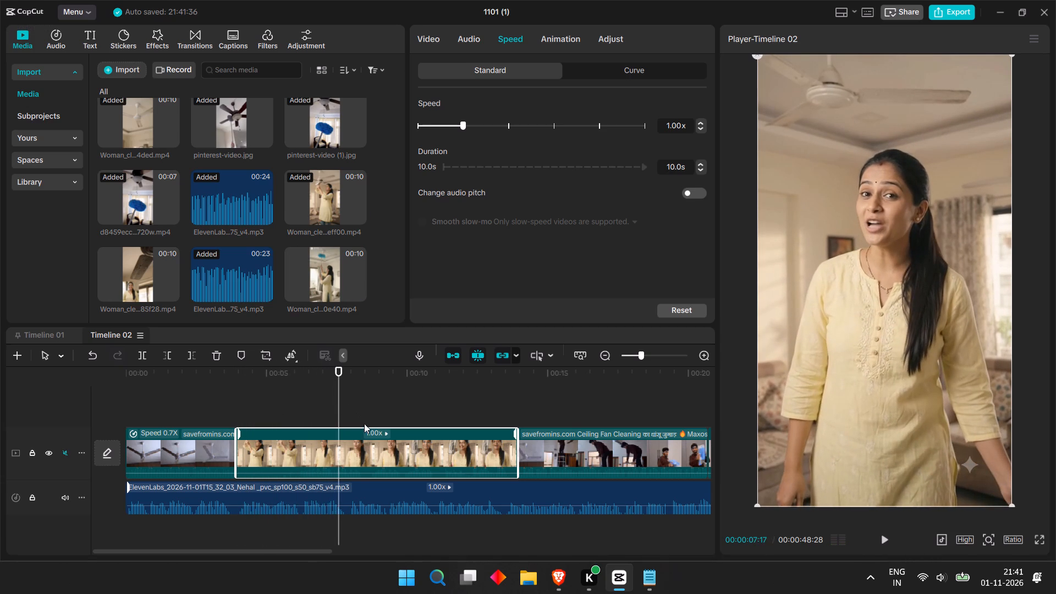
key(ctrl+b)
key(BackSpace)
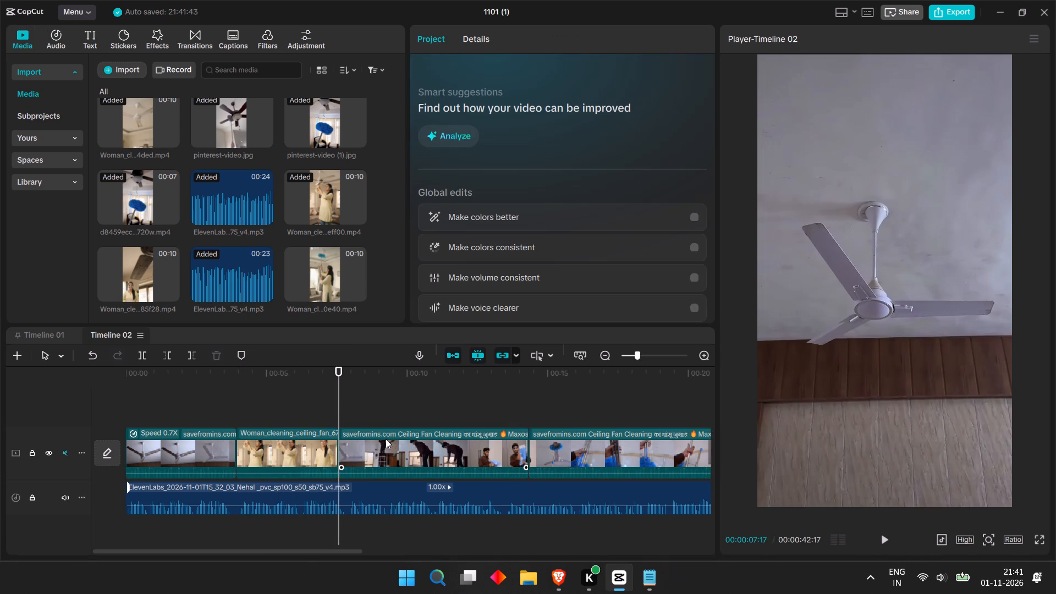
Enlarge the woman clip to 127% scale and reposition it in the frame at X 192, Y -67.
click(296, 441)
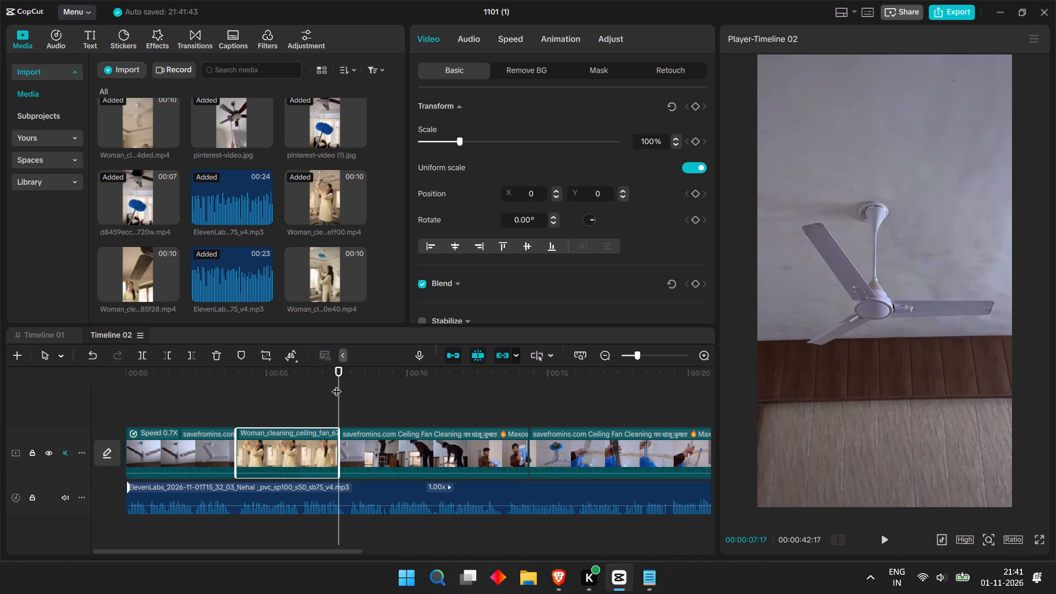
drag(337, 384, 227, 411)
click(317, 451)
click(271, 395)
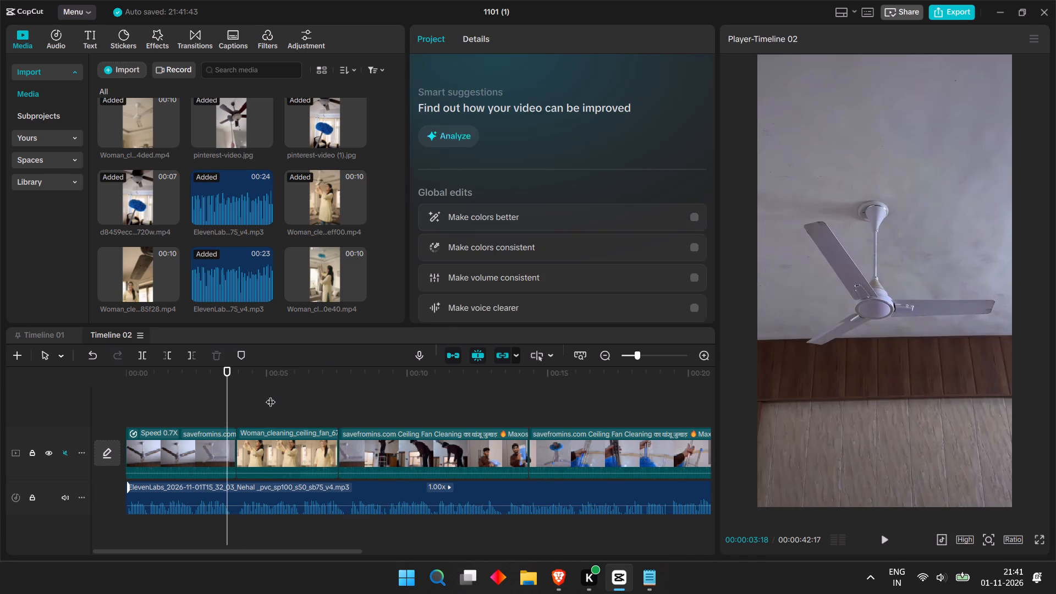
click(306, 433)
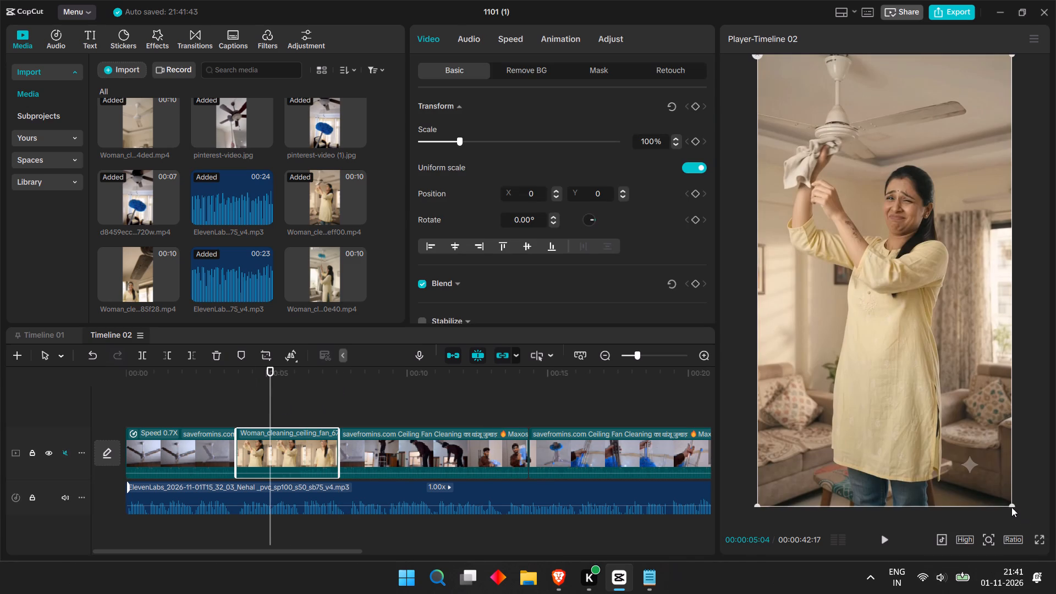
click(1009, 501)
drag(1009, 503, 1055, 578)
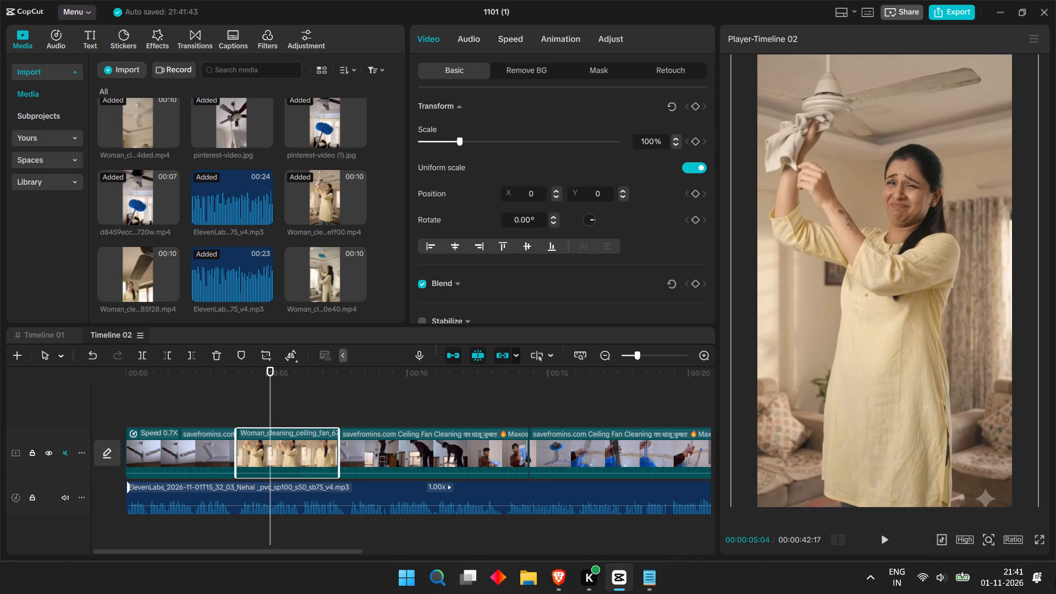
drag(1055, 578, 1055, 593)
drag(890, 453, 914, 461)
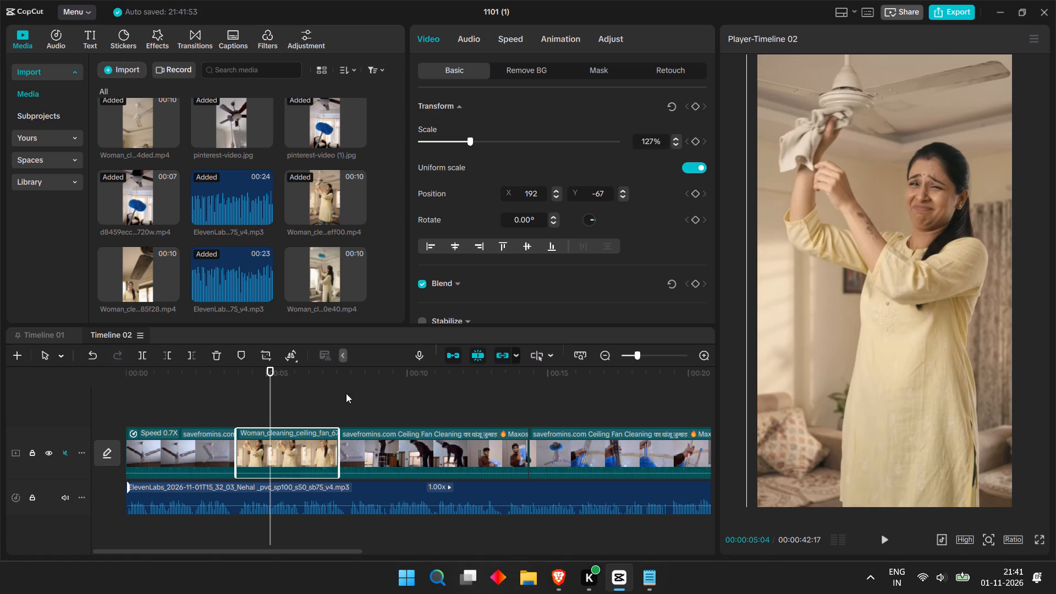
Play from the beginning and split the slowed fan shot at 00:00:02:03.
drag(272, 384, 107, 404)
key(space)
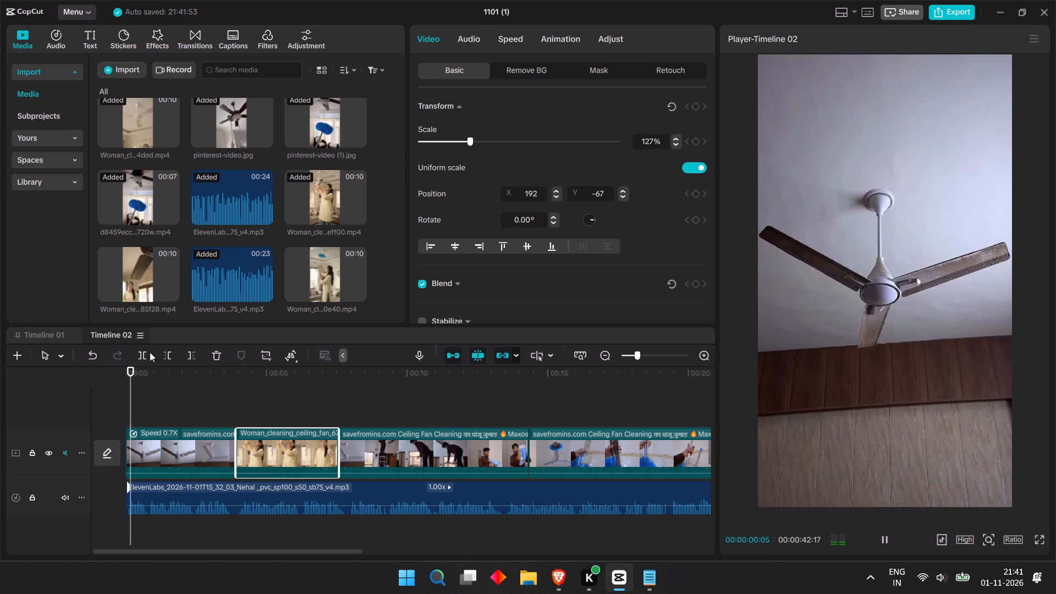
key(space)
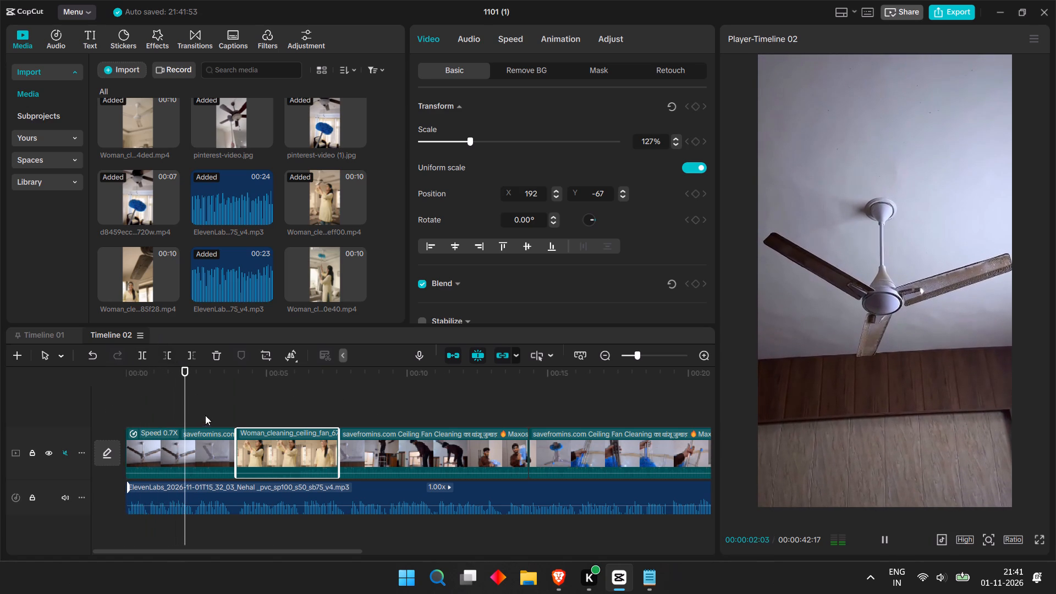
click(193, 446)
key(ctrl+b)
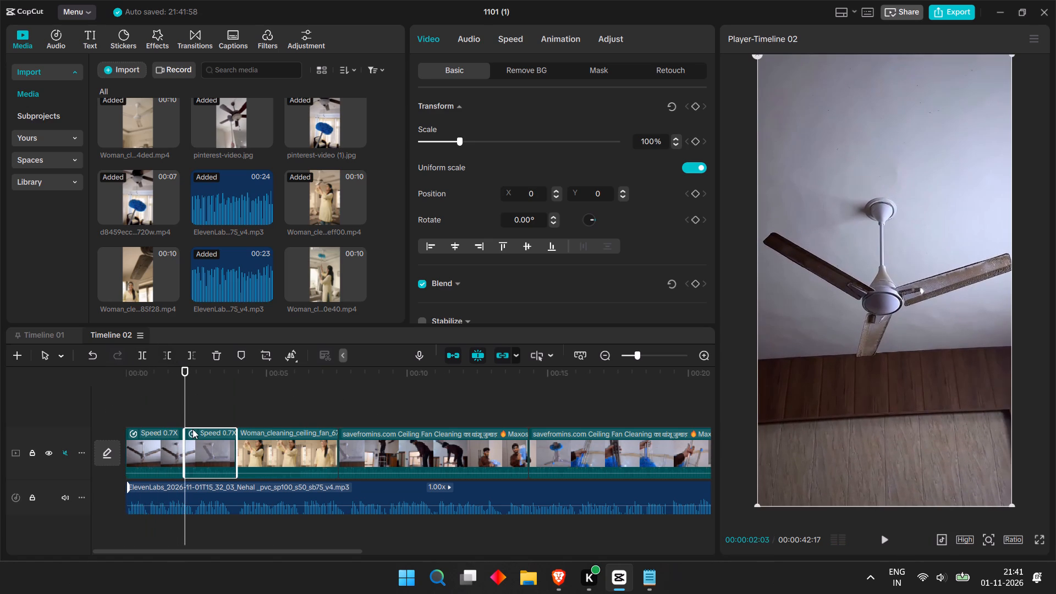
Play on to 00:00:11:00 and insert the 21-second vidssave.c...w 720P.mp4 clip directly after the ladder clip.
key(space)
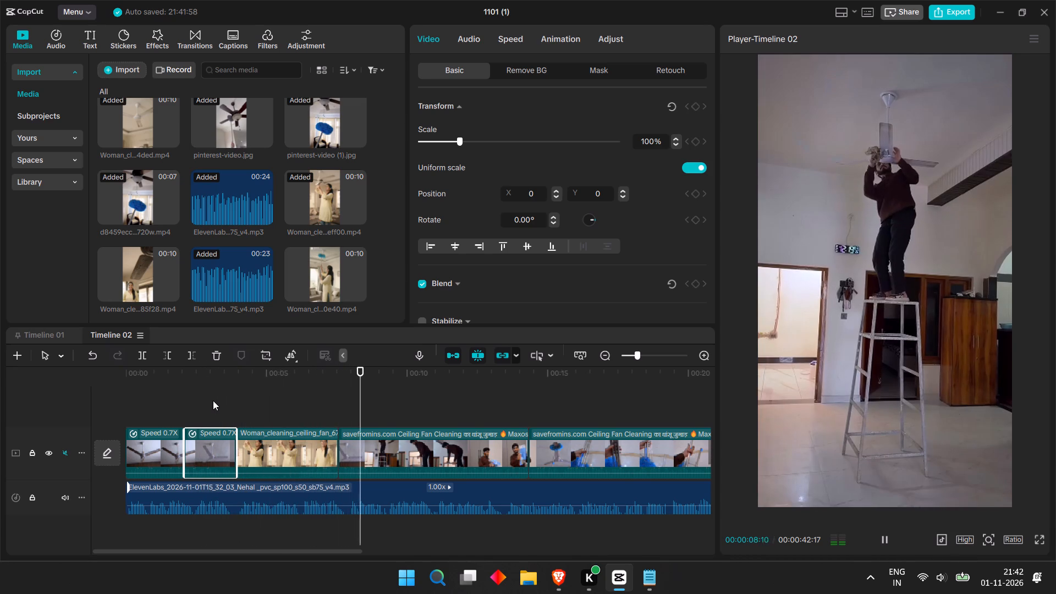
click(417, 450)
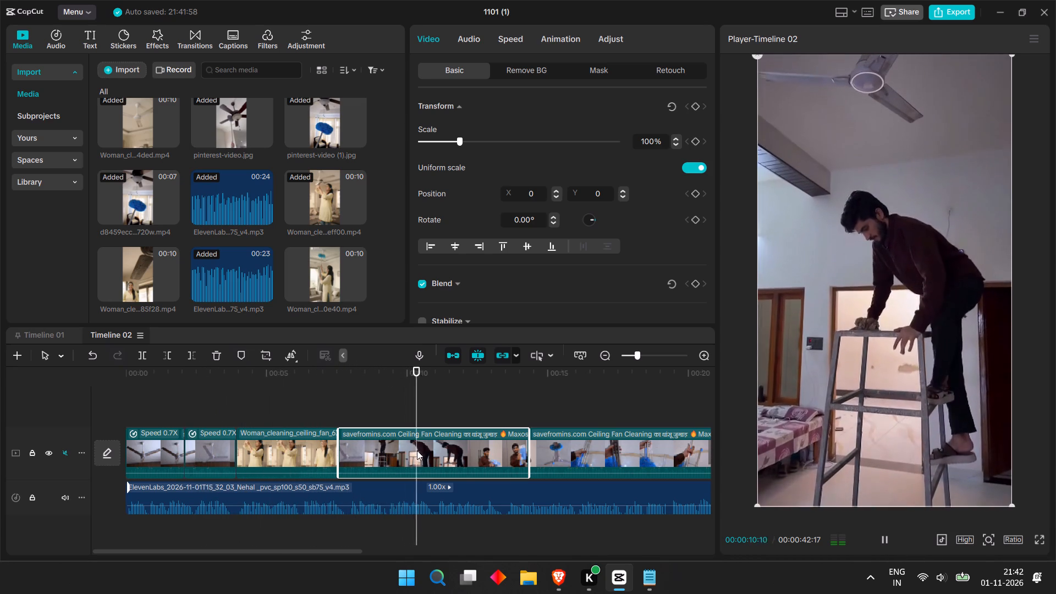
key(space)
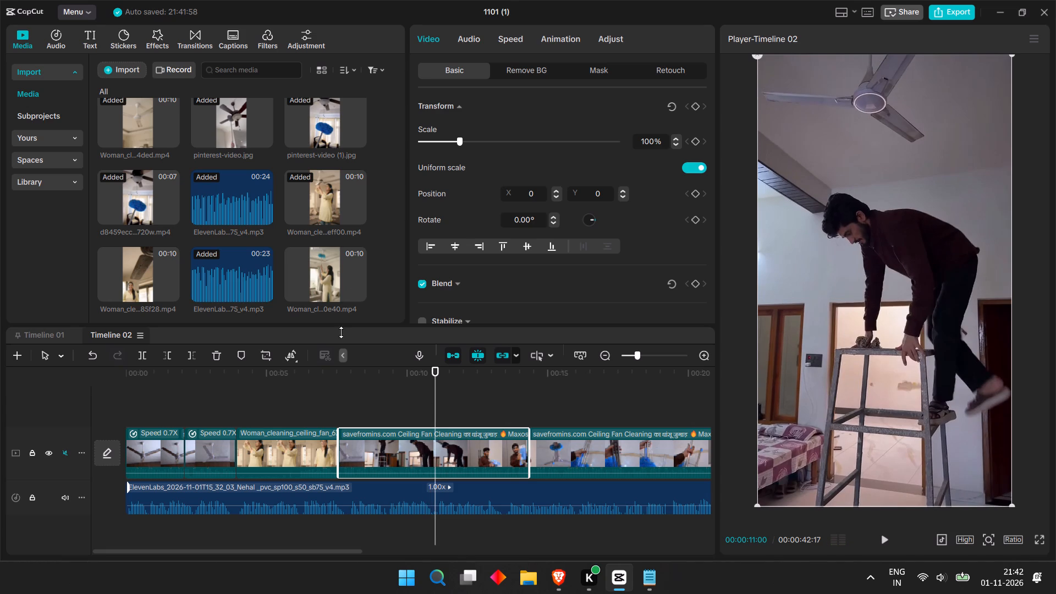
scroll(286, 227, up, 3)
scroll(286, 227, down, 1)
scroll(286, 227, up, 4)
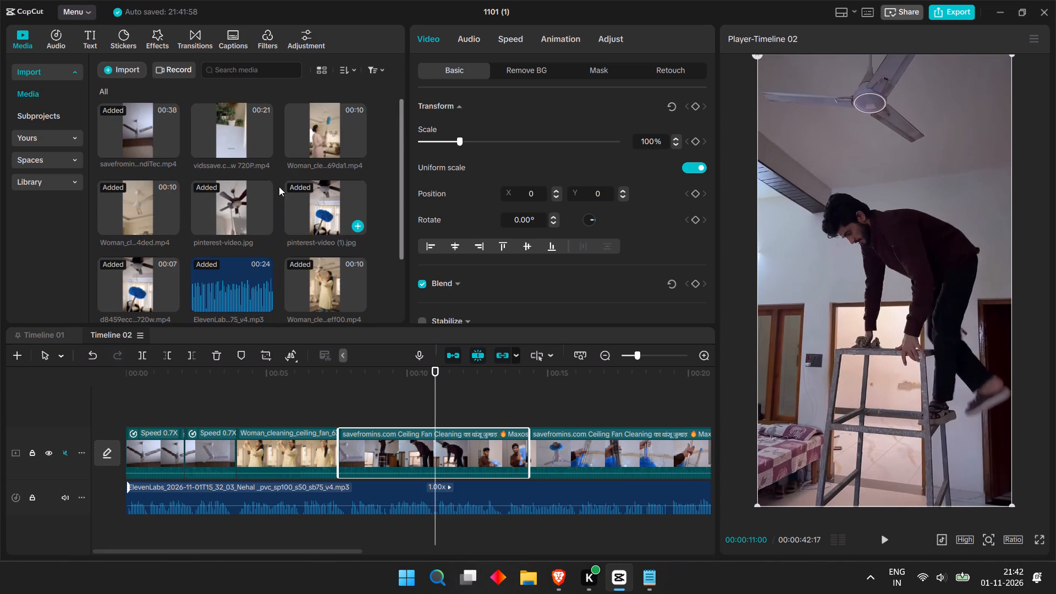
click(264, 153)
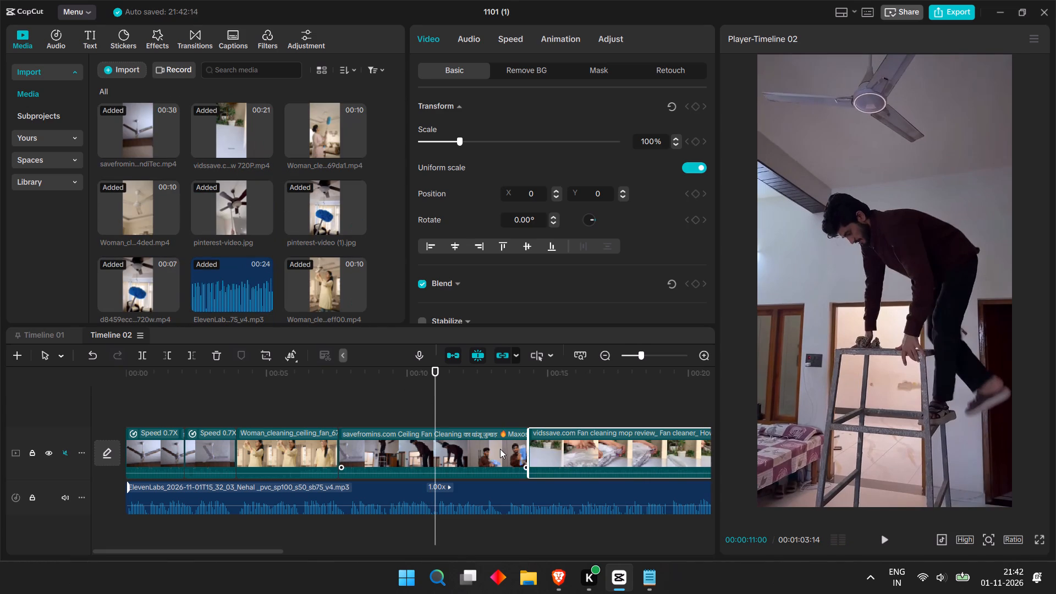
Delete the ladder-climbing clip that follows the woman clip.
click(500, 449)
key(BackSpace)
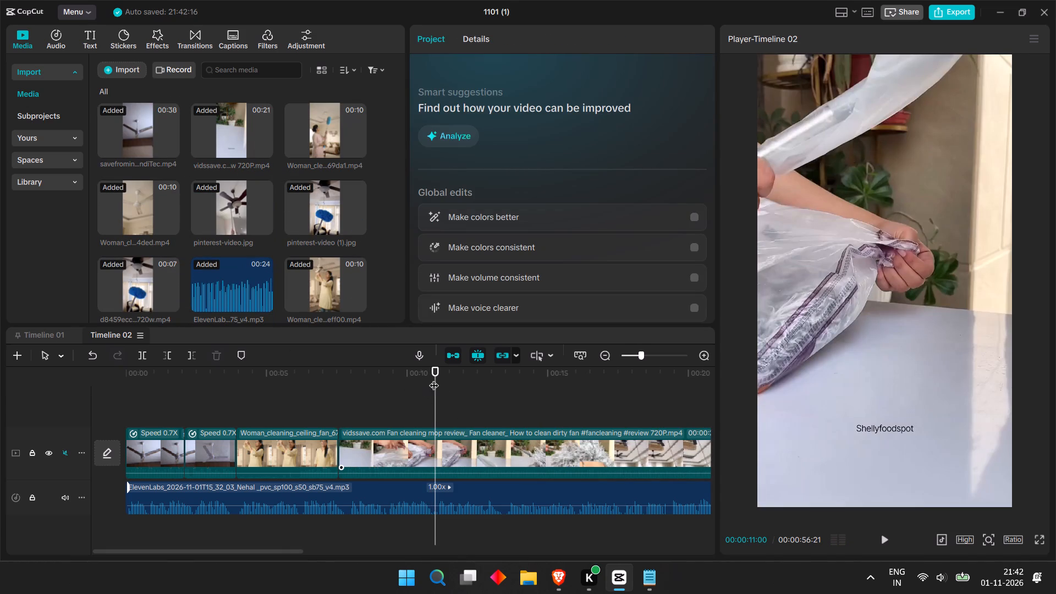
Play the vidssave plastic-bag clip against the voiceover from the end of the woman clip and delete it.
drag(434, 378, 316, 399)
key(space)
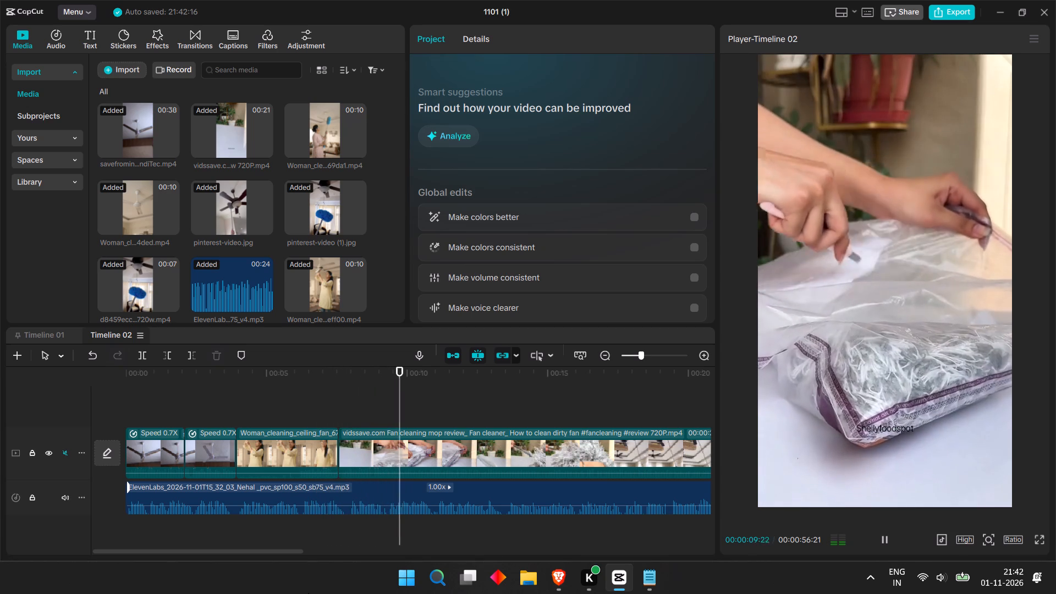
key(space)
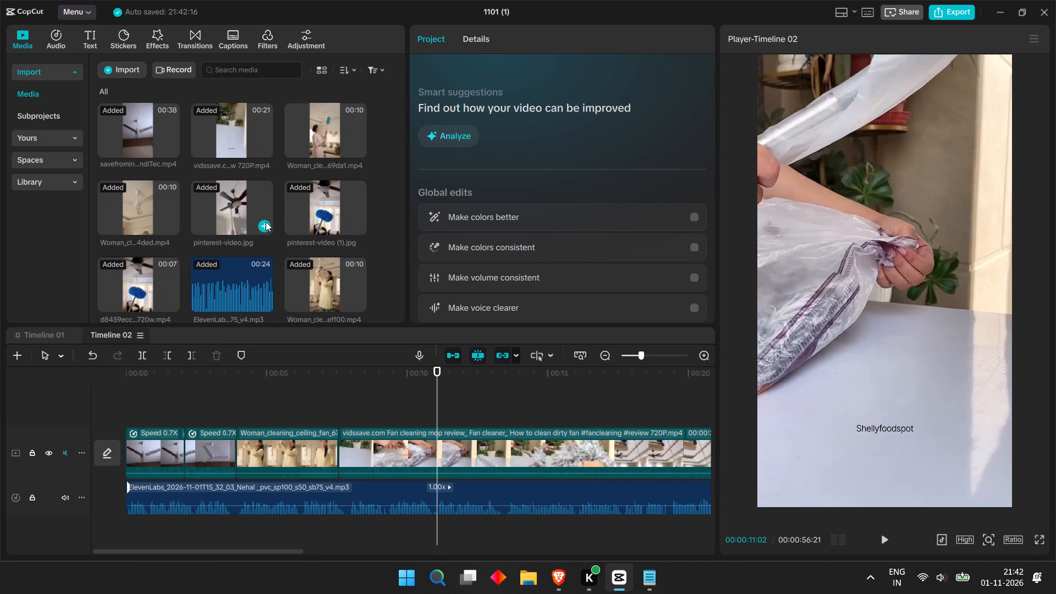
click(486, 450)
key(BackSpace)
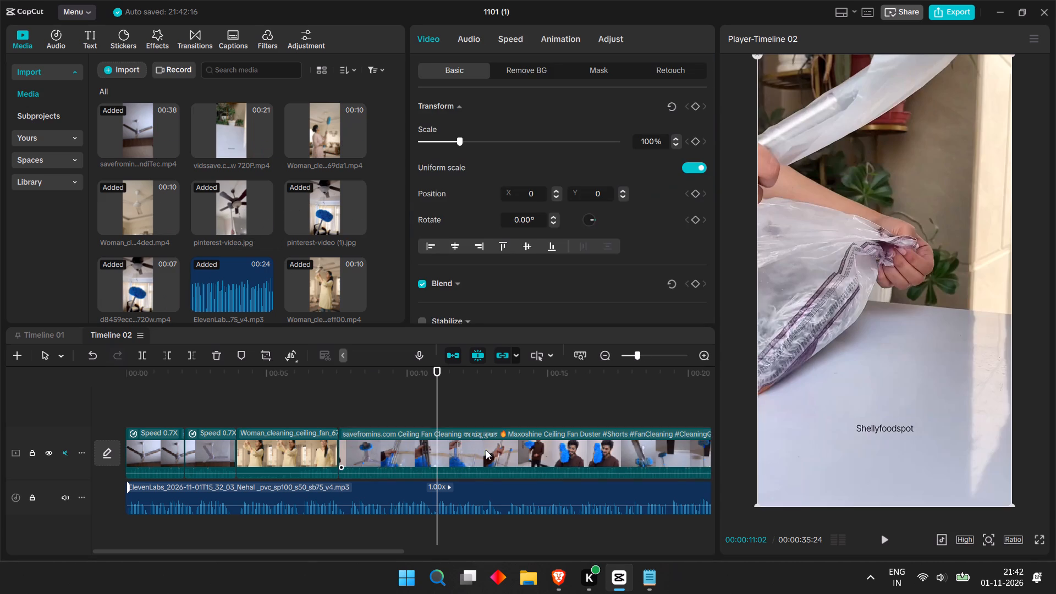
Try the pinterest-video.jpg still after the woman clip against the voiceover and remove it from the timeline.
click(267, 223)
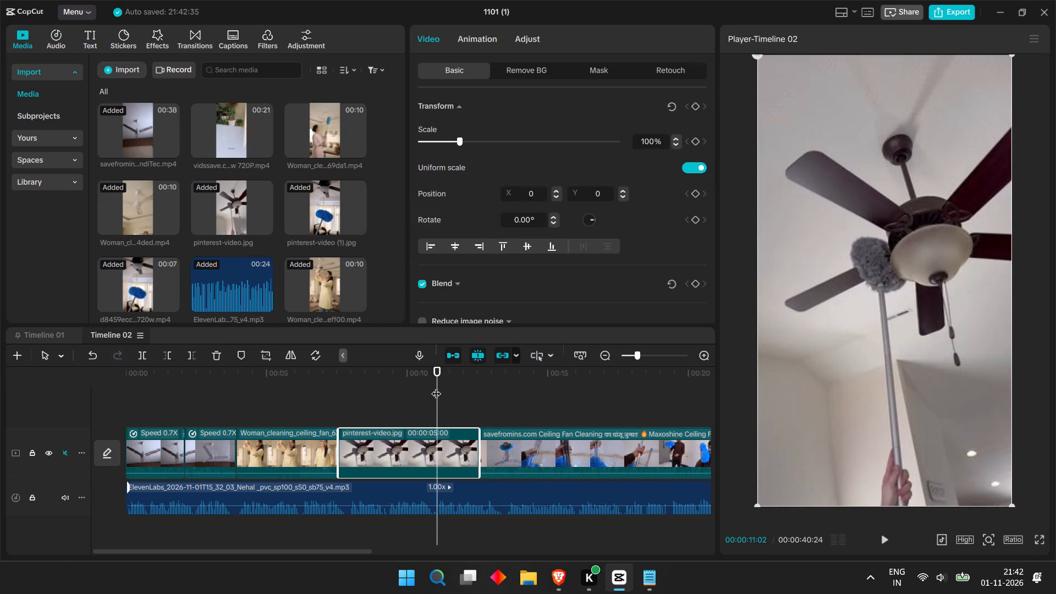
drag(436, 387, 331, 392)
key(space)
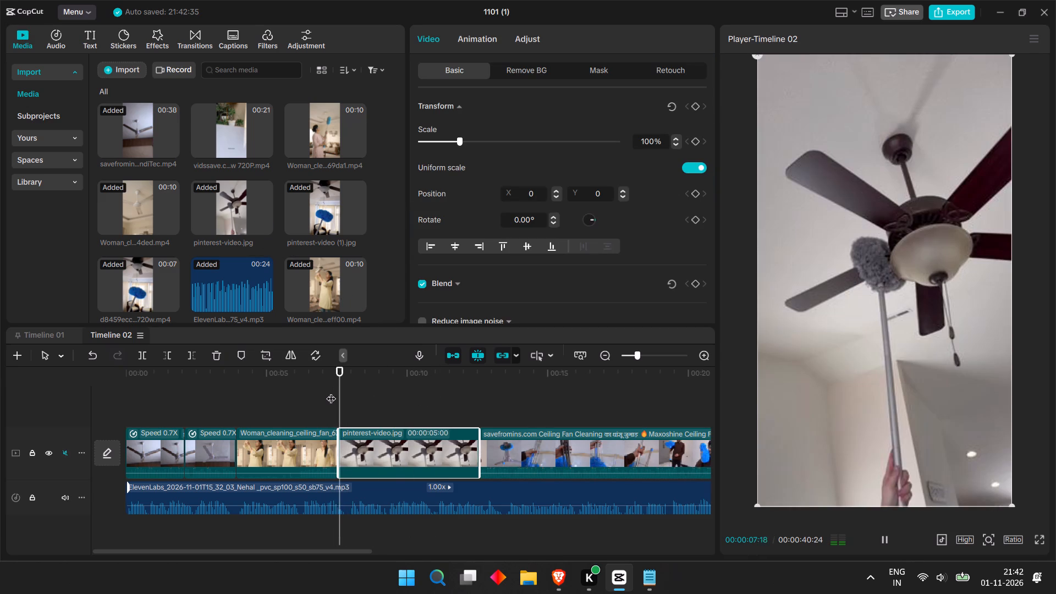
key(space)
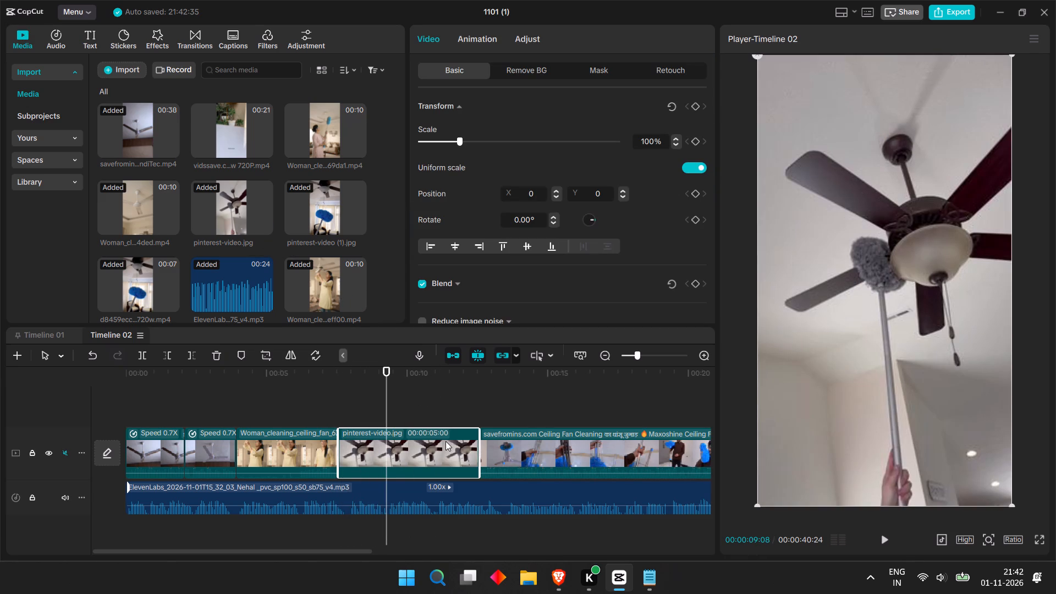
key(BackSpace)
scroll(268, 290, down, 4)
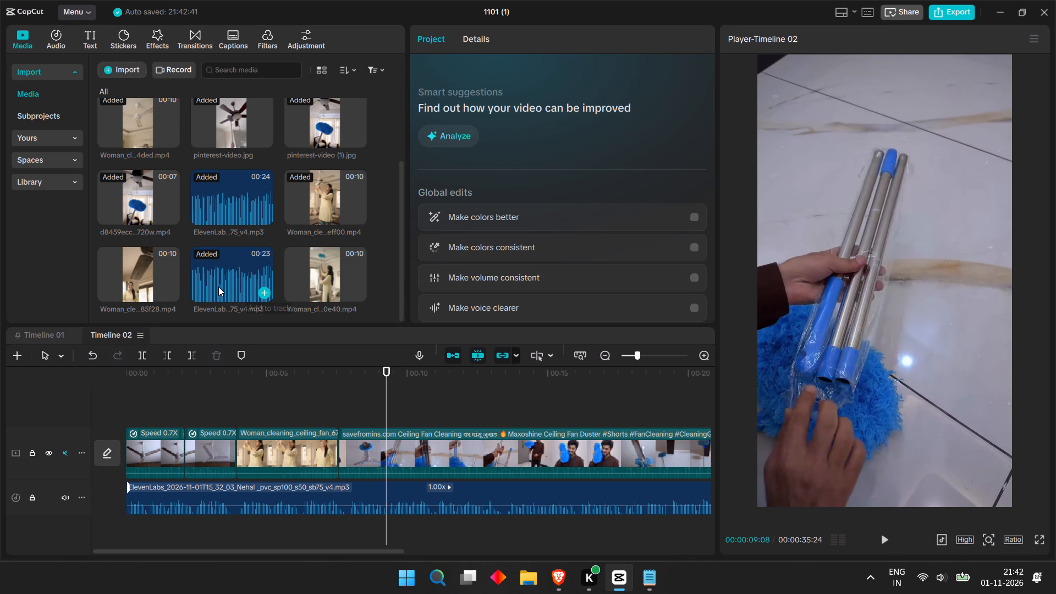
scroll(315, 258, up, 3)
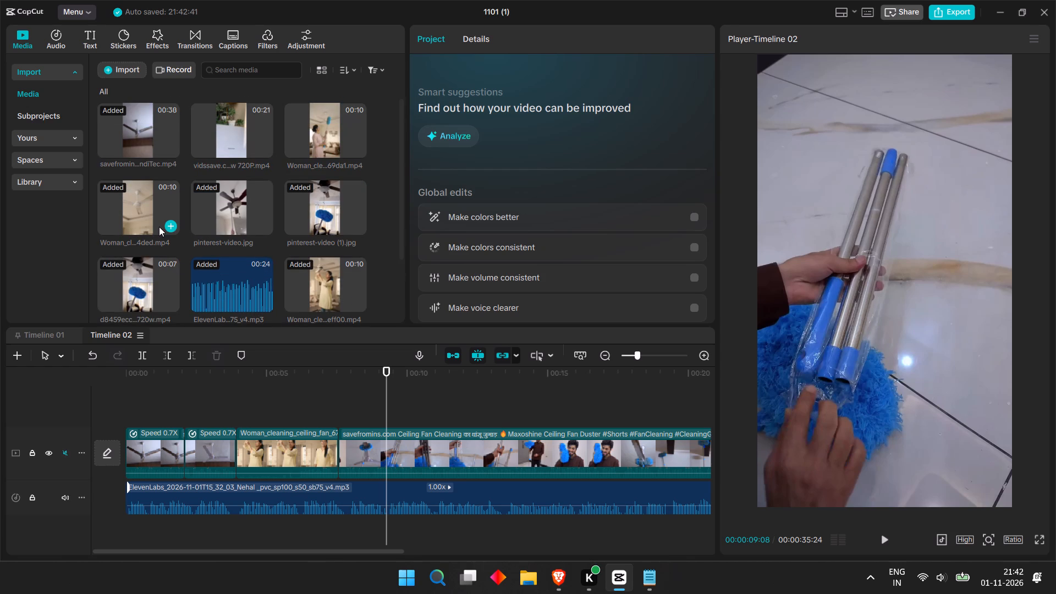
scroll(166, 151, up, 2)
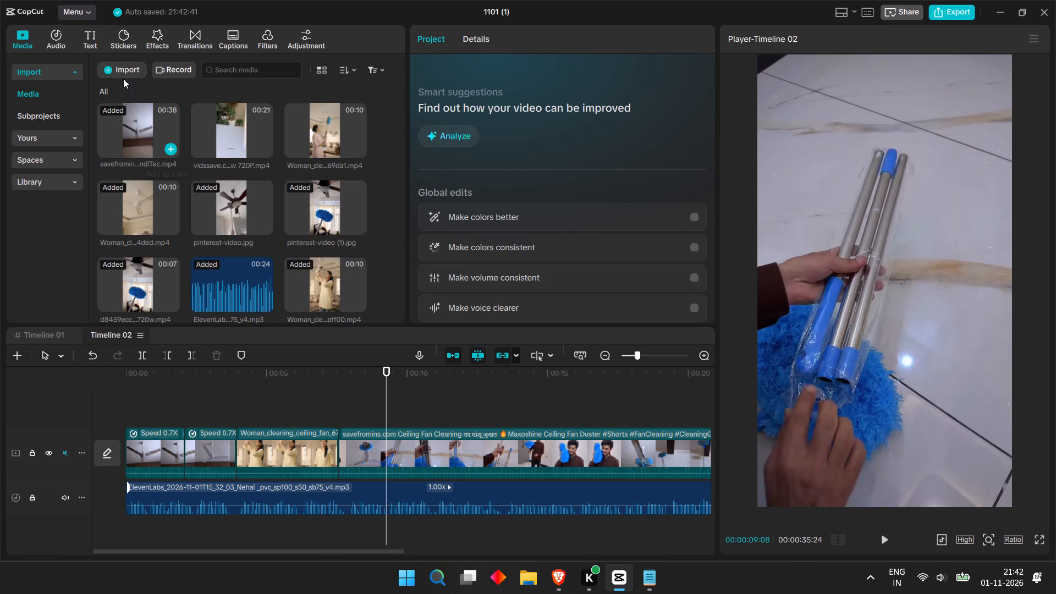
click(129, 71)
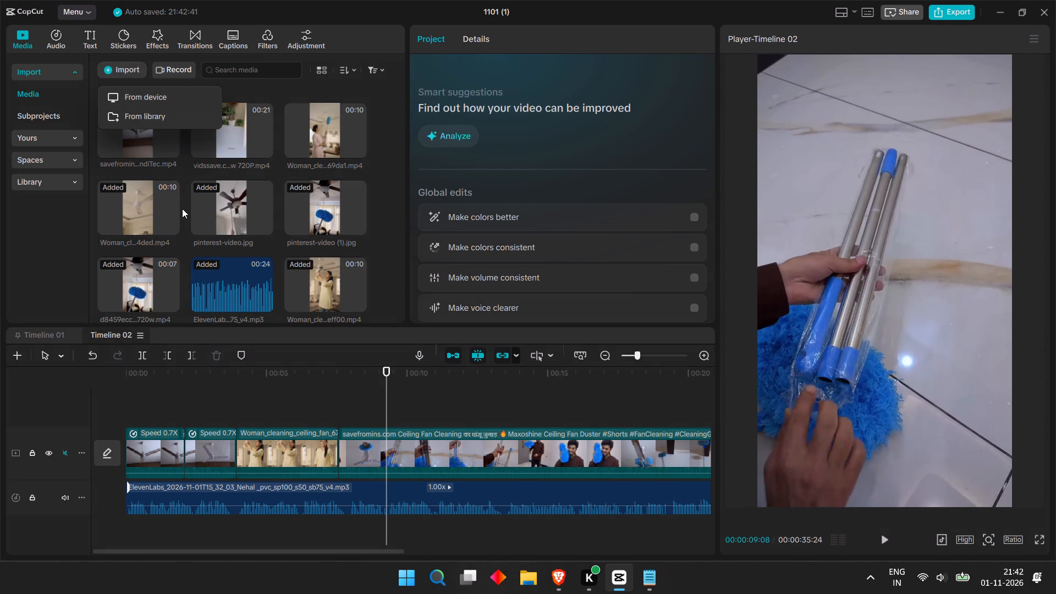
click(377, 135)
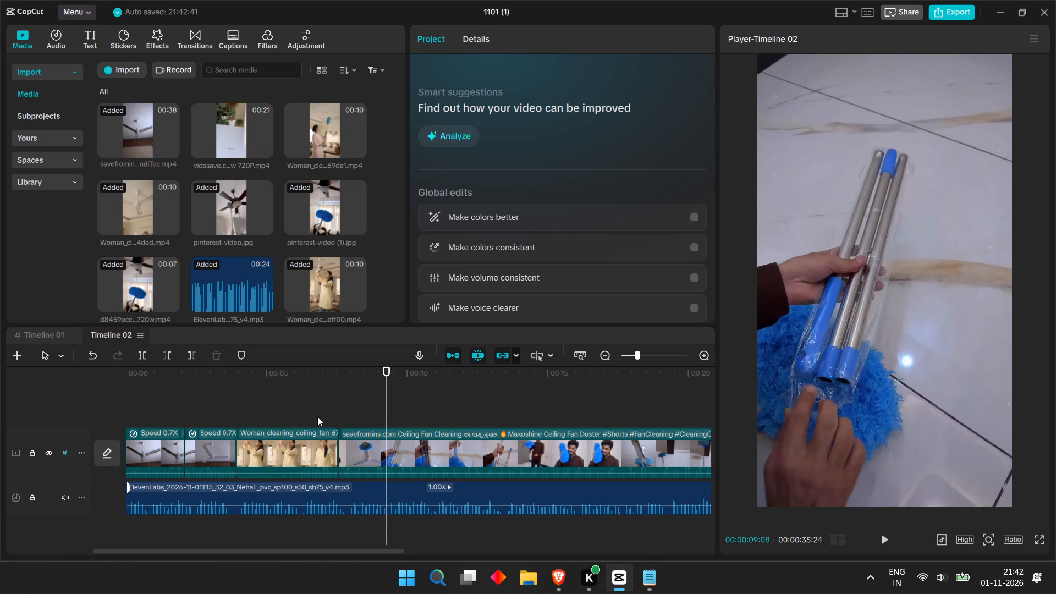
Play across the cut into the duster footage and trim one second off the end of the woman clip.
drag(386, 387, 334, 390)
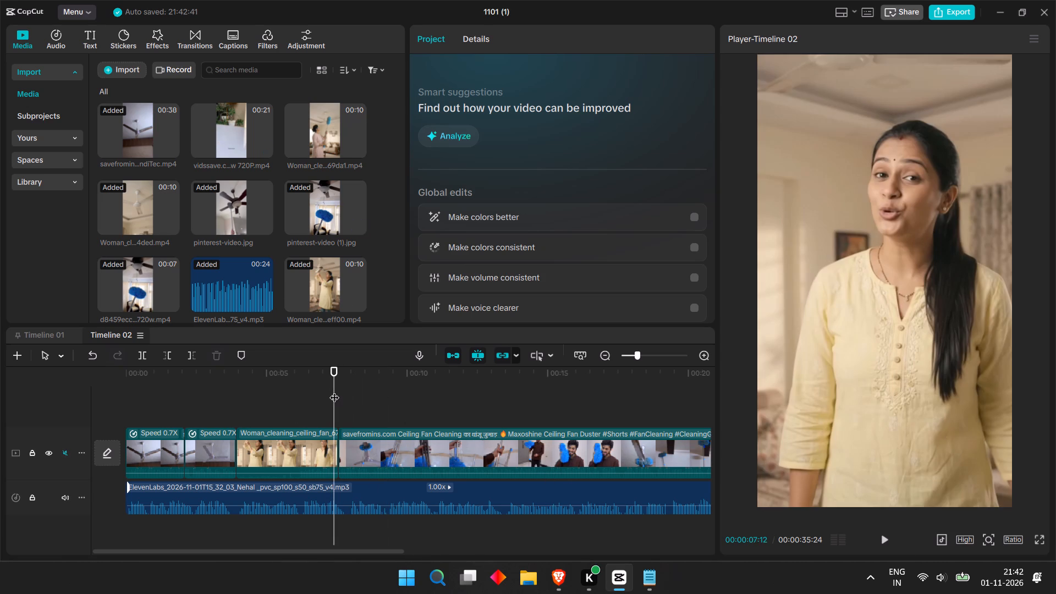
key(space)
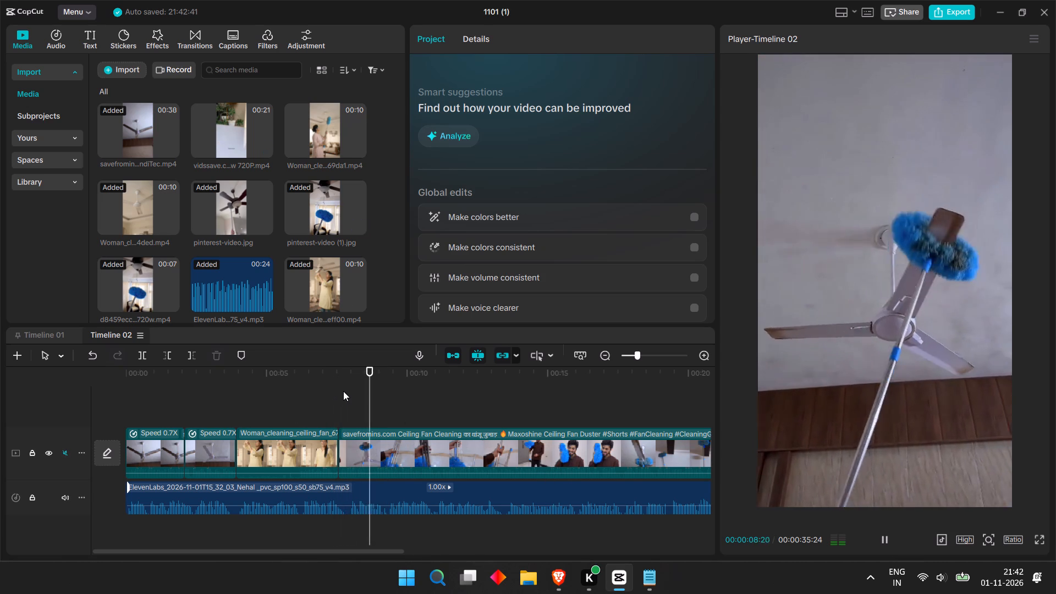
key(space)
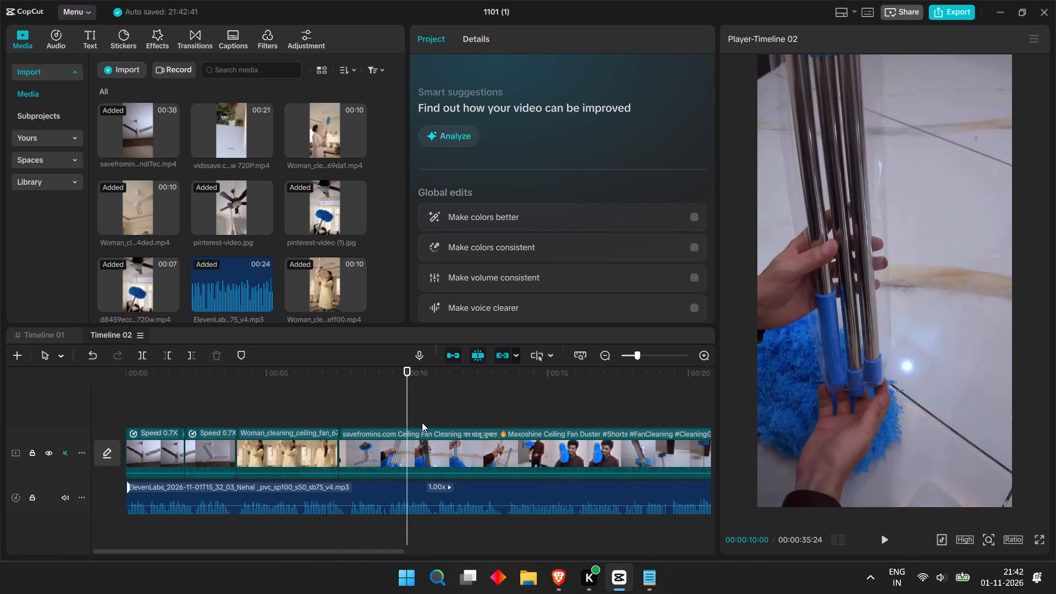
drag(405, 413, 325, 422)
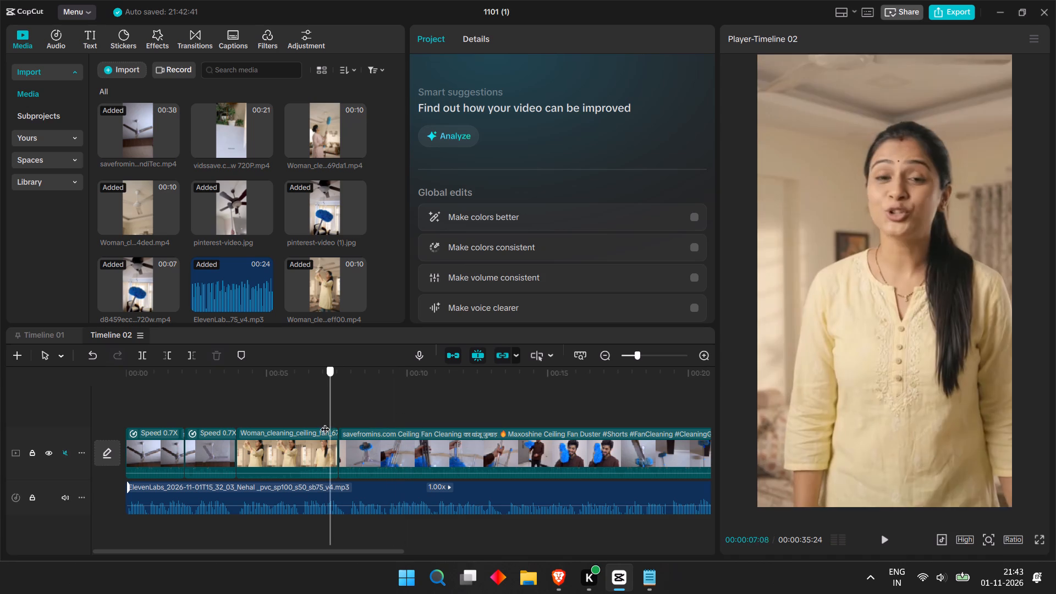
drag(325, 422, 283, 425)
click(329, 450)
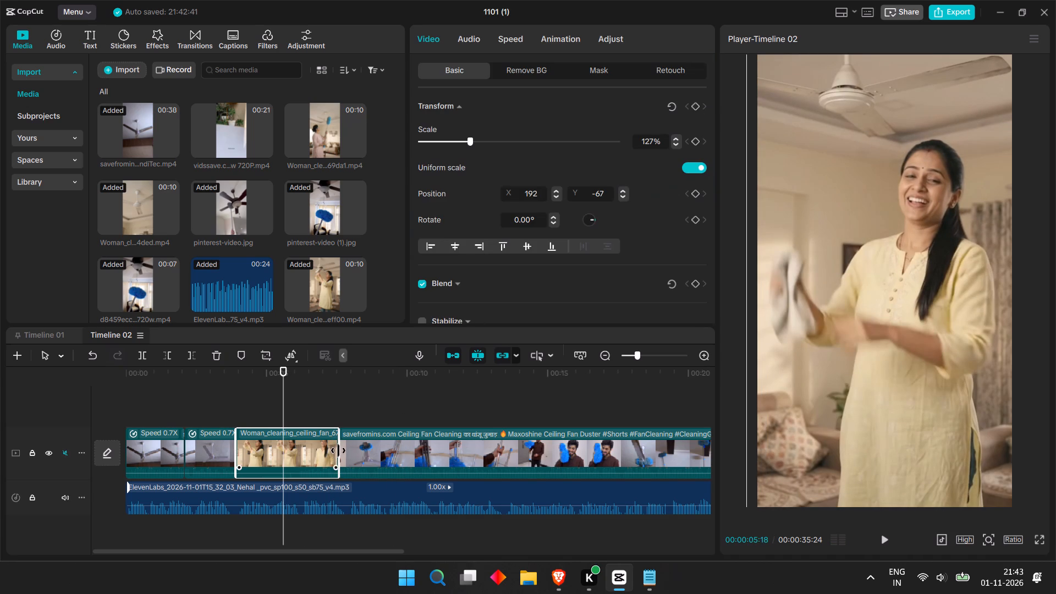
drag(338, 450, 307, 452)
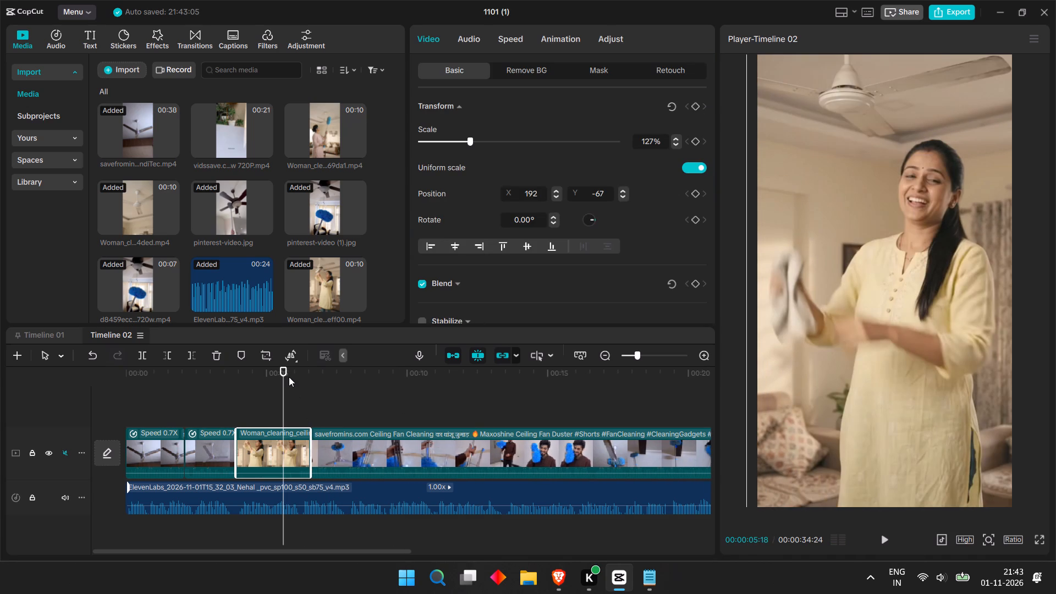
Play from just before the woman clip into the duster footage, checking the shortened cut against the voiceover.
drag(285, 376, 226, 388)
key(space)
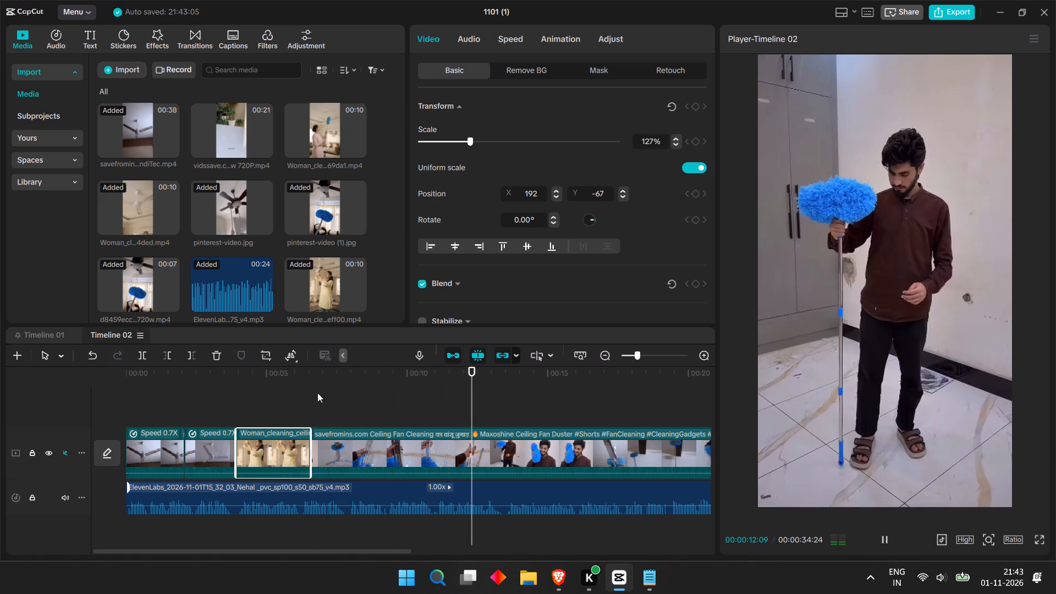
key(space)
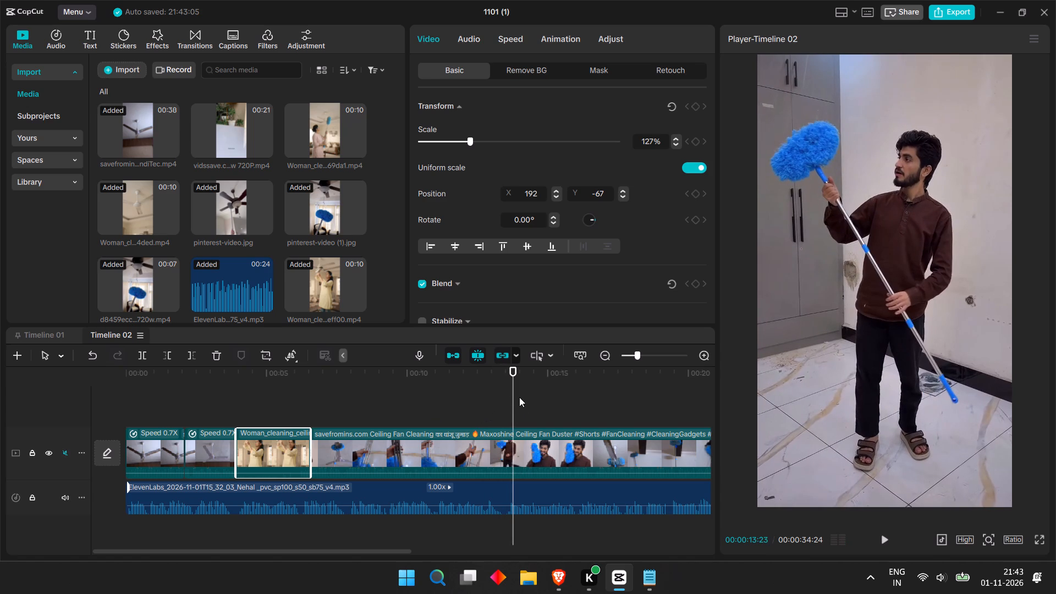
drag(505, 383, 332, 393)
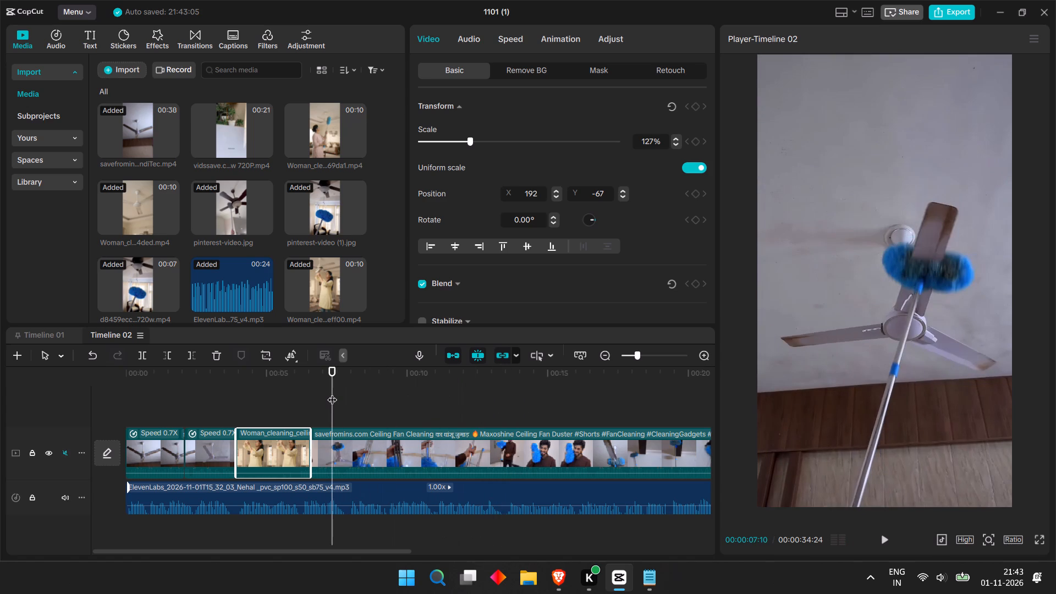
click(340, 388)
drag(340, 388, 315, 393)
key(space)
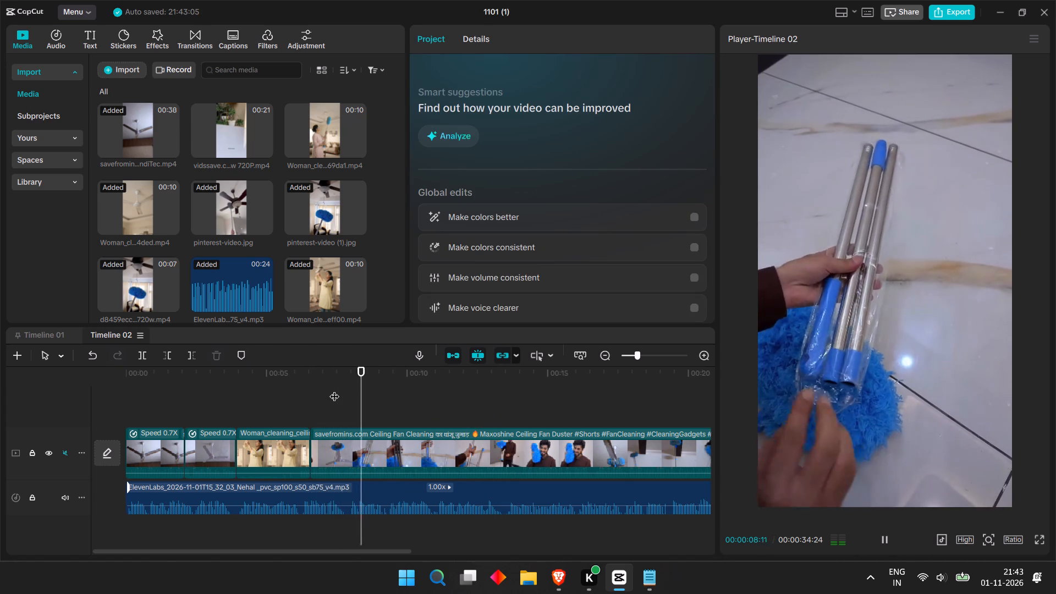
key(space)
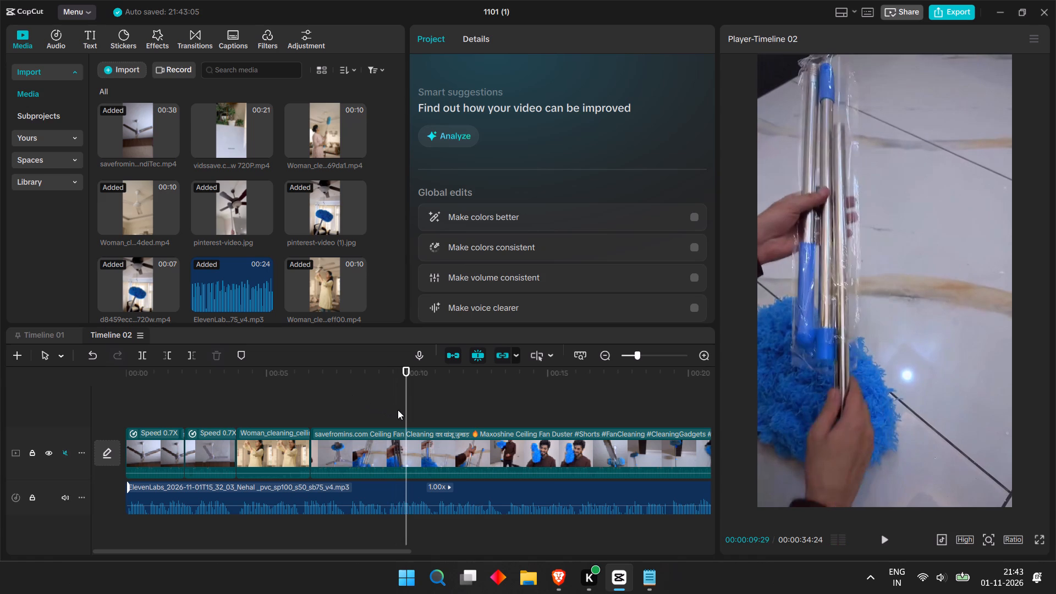
Speed up the ElevenLabs voiceover on the audio track to 1.20x.
click(423, 444)
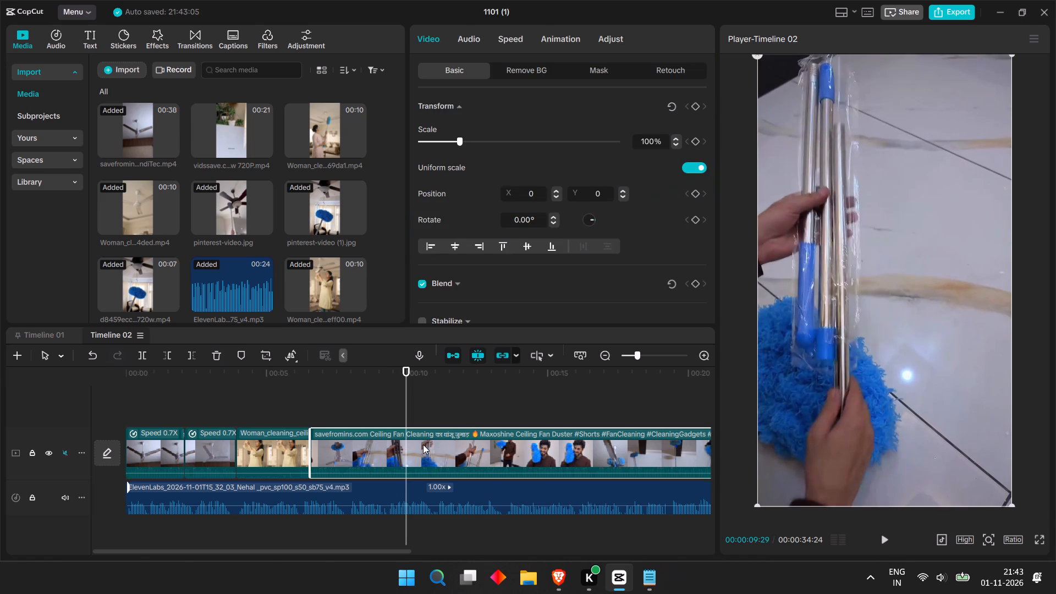
click(422, 480)
click(404, 493)
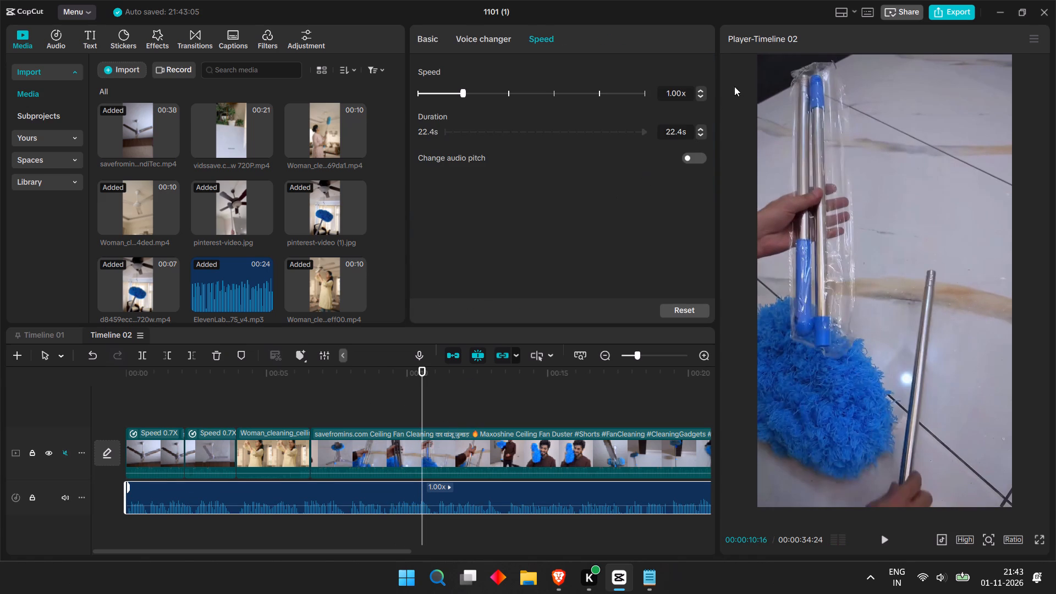
click(703, 89)
click(703, 89)
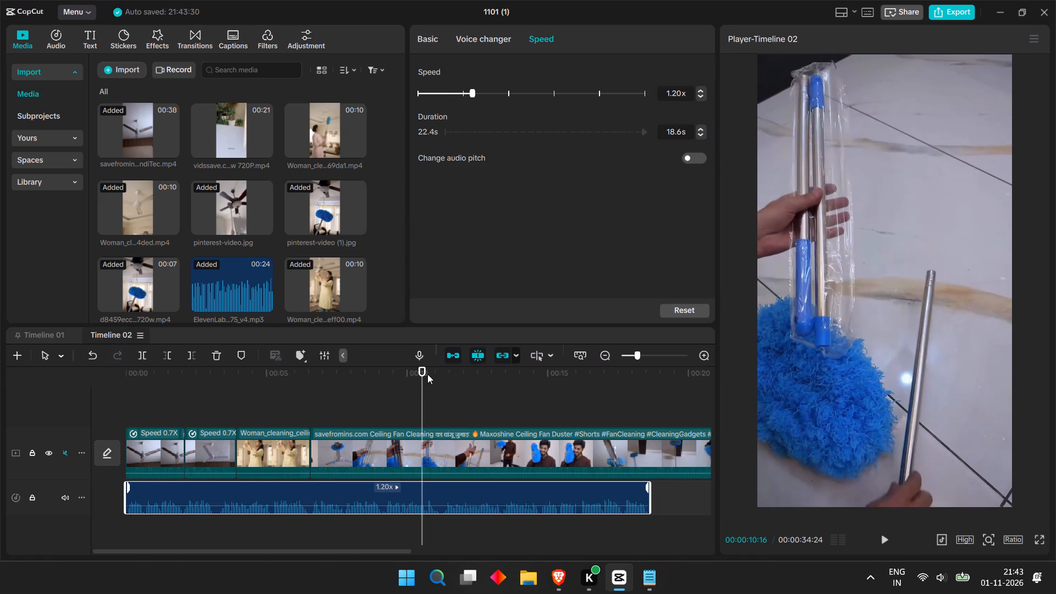
Play the opening clips from the start into the woman clip, checking them against the sped-up voiceover.
drag(427, 374, 84, 406)
key(space)
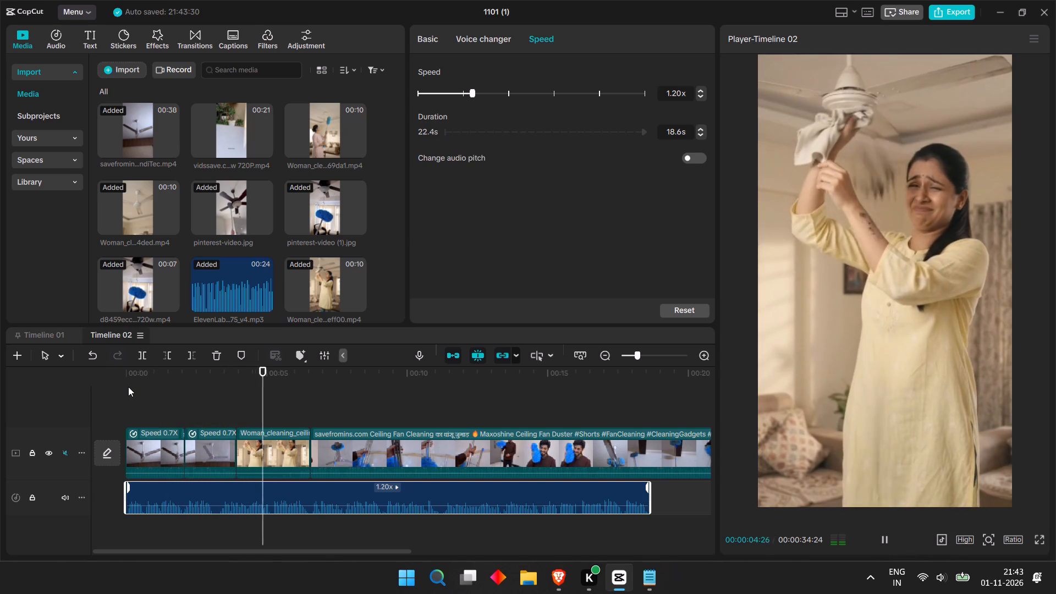
key(space)
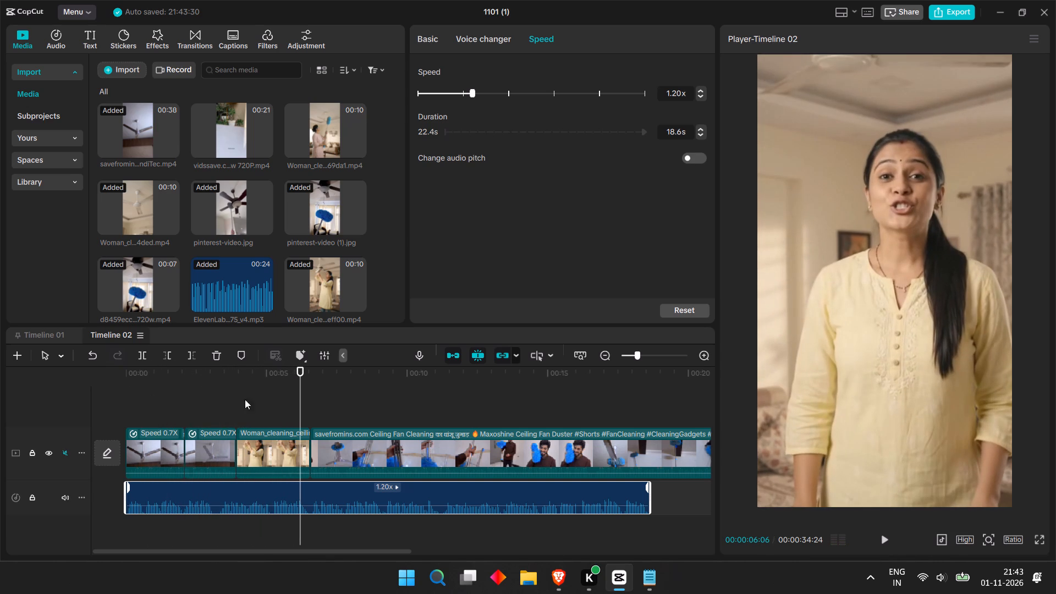
drag(296, 370, 227, 392)
key(space)
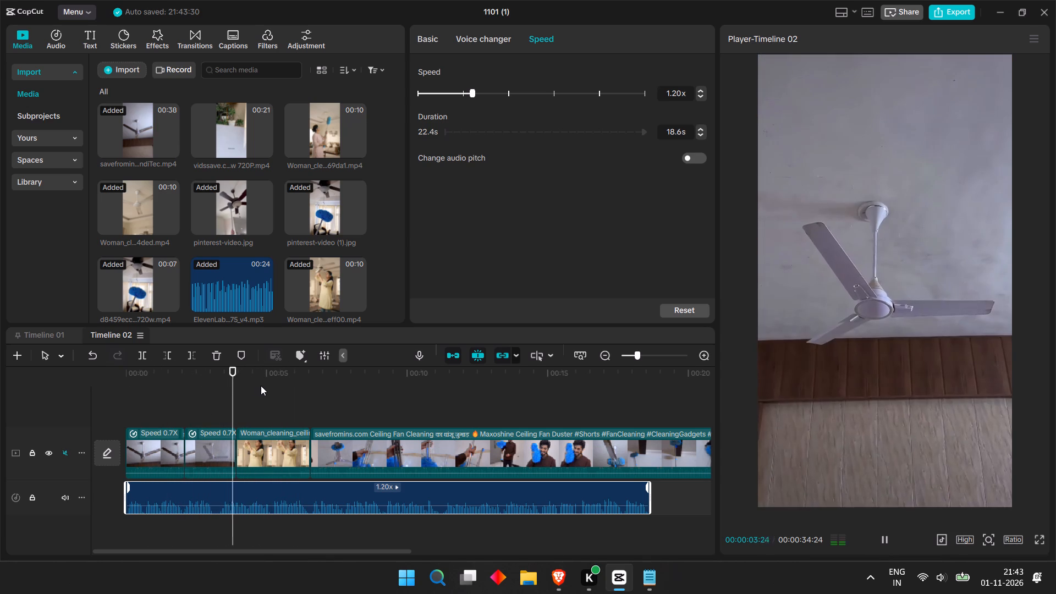
key(space)
key(space)
key(space)
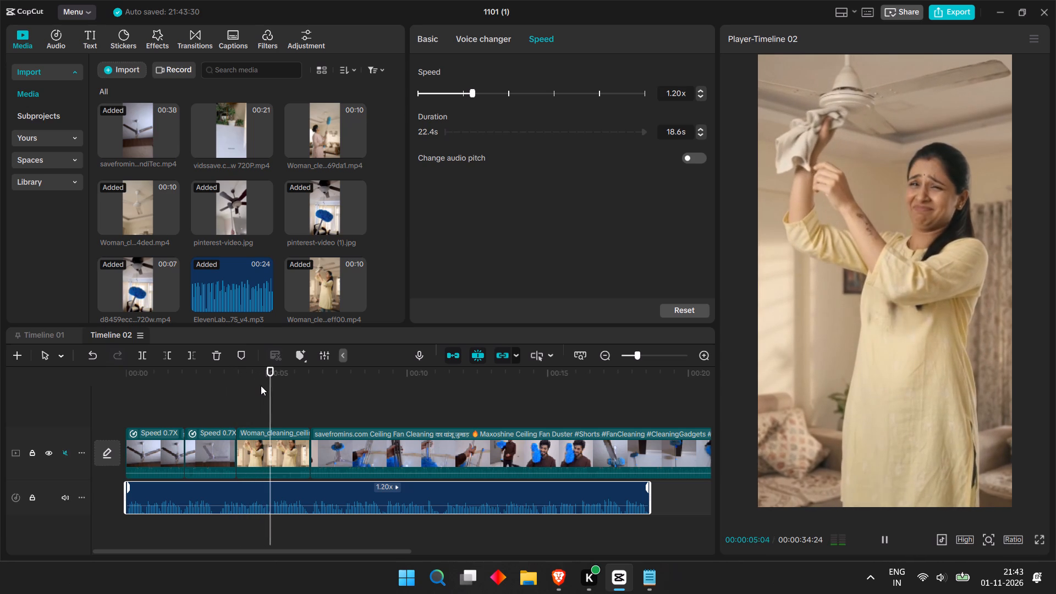
Split the woman clip and voiceover at 00:00:05:04, delete the woman clip's remainder and move the duster footage back to close the gap.
key(ctrl+b)
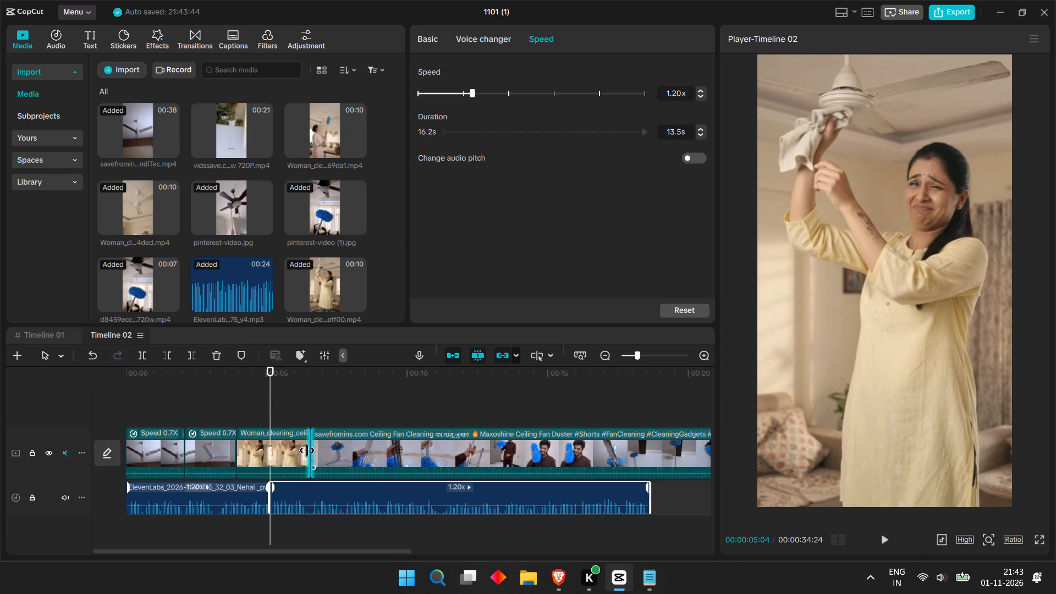
key(ctrl+z)
ctrl+click(284, 448)
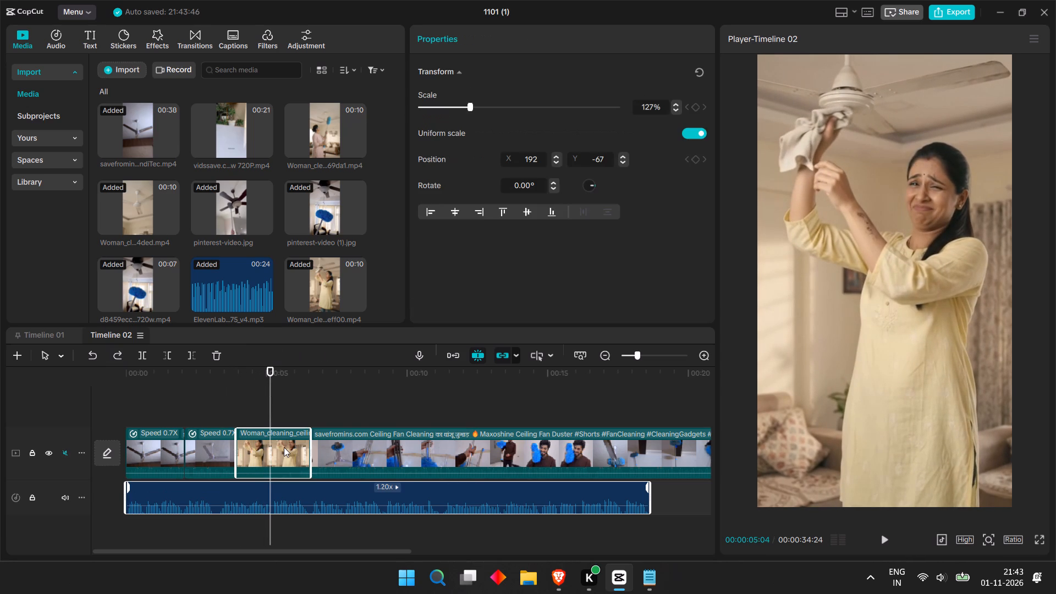
key(ctrl+b)
key(BackSpace)
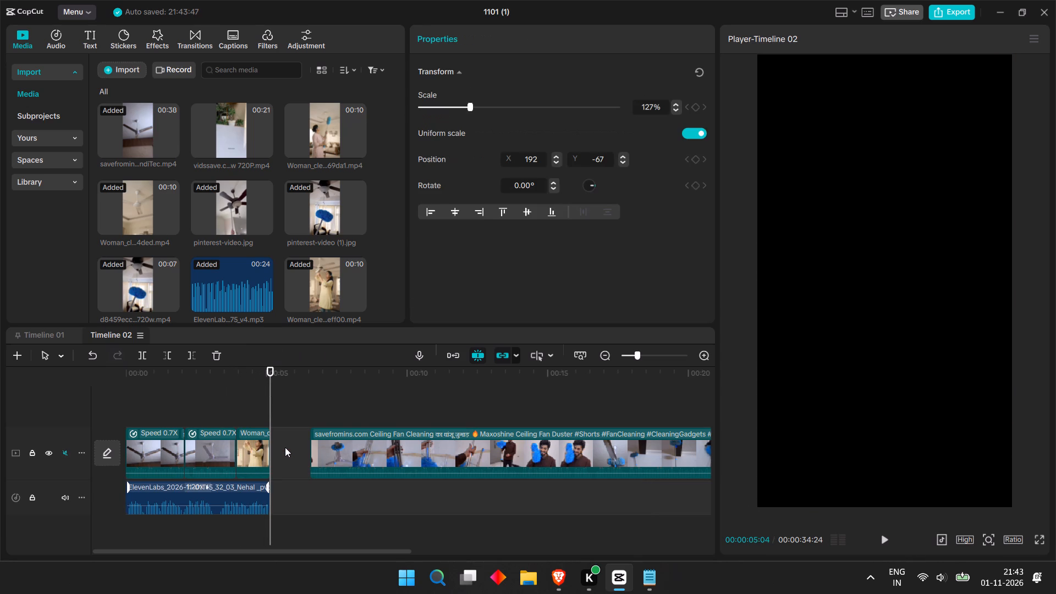
key(ctrl+z)
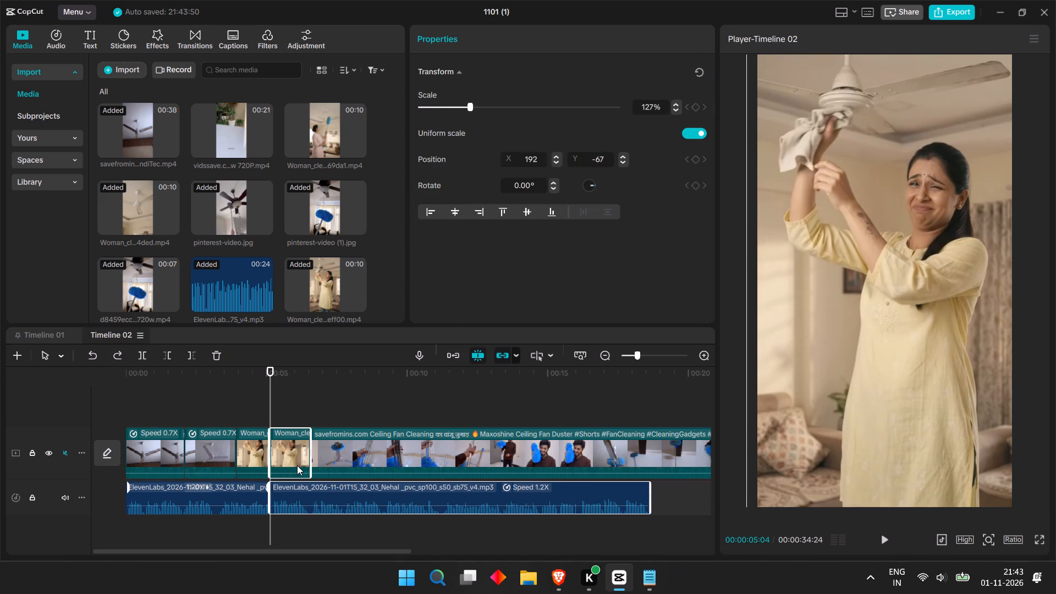
click(297, 465)
key(BackSpace)
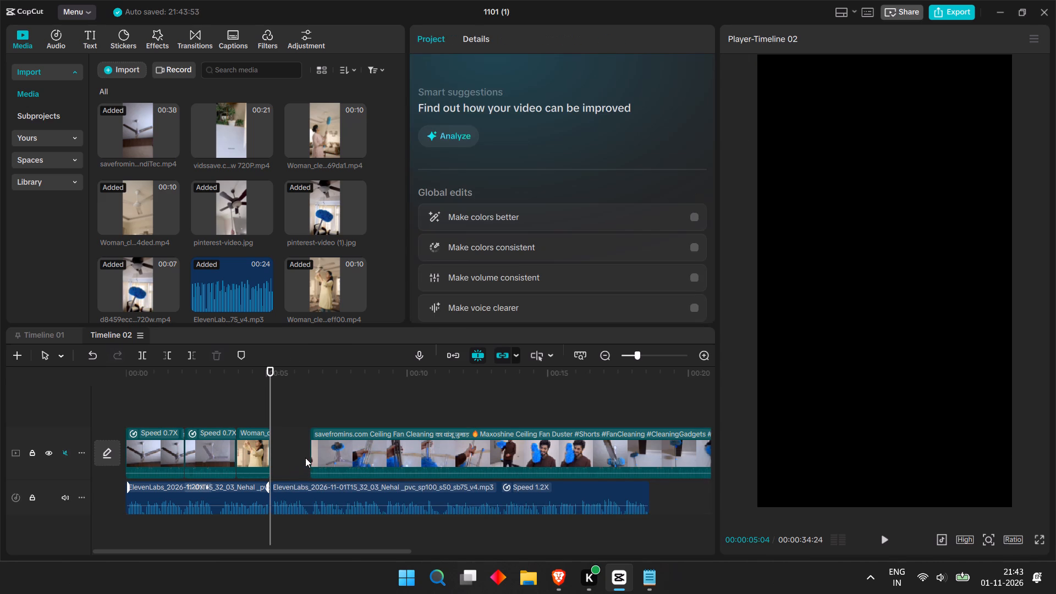
drag(343, 459, 305, 461)
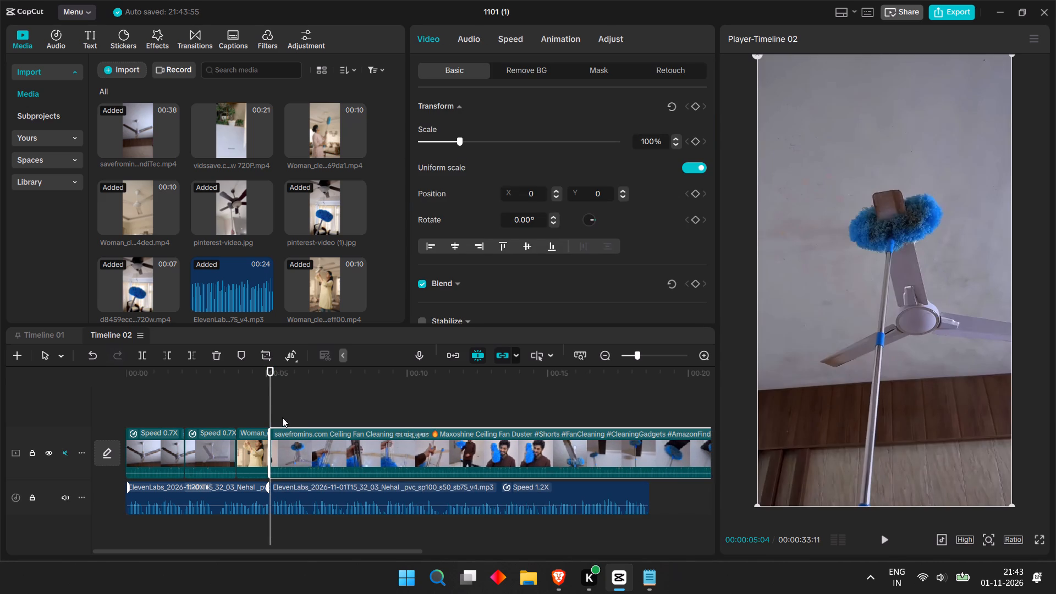
Play from the woman clip into the duster footage and split the footage at 00:00:07:25, where the pole unpacking starts.
drag(273, 395, 249, 392)
key(space)
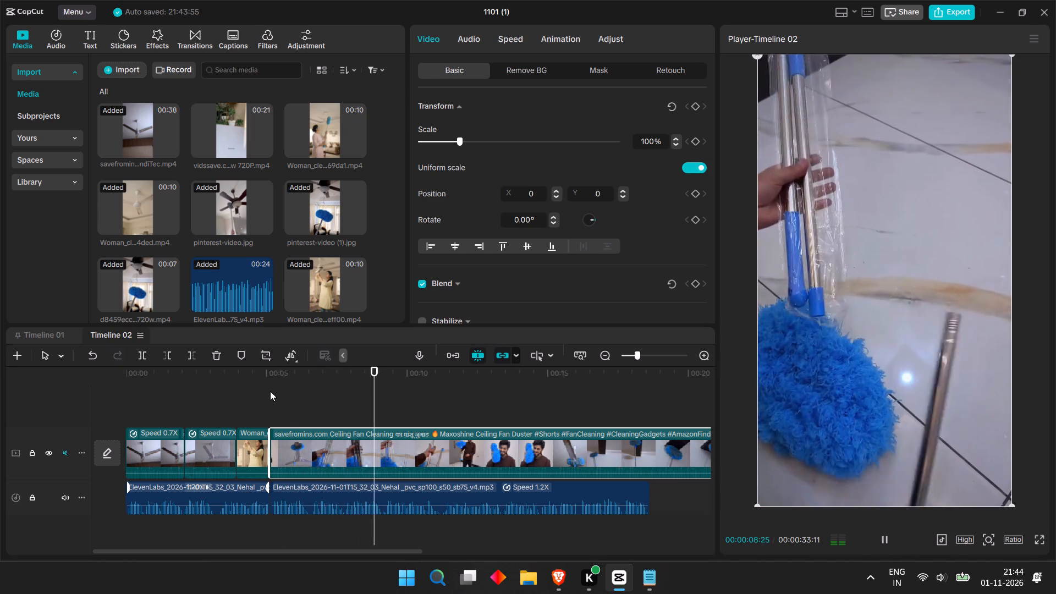
key(space)
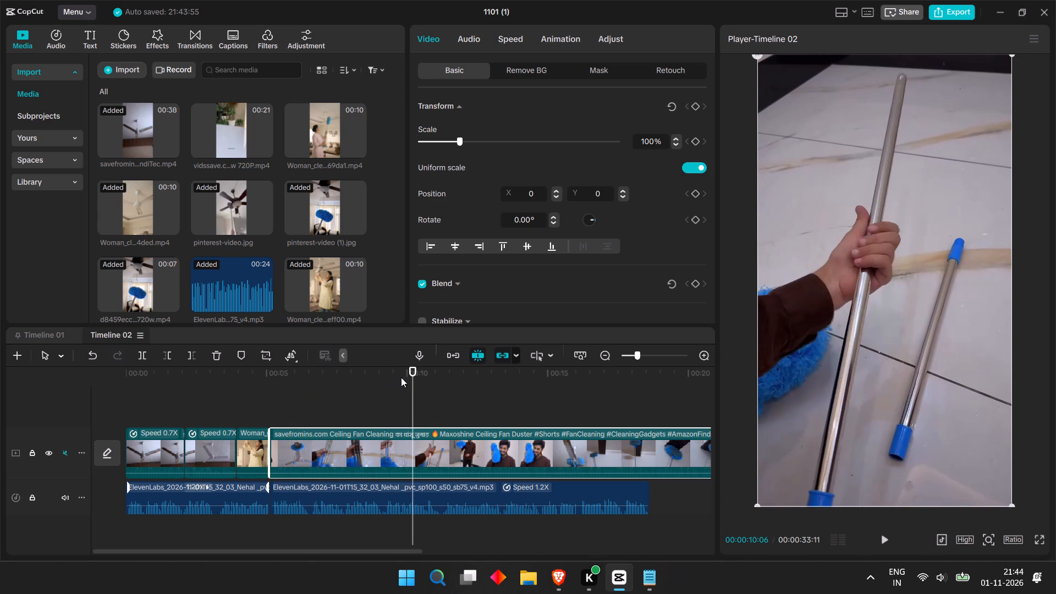
drag(416, 371, 287, 387)
key(space)
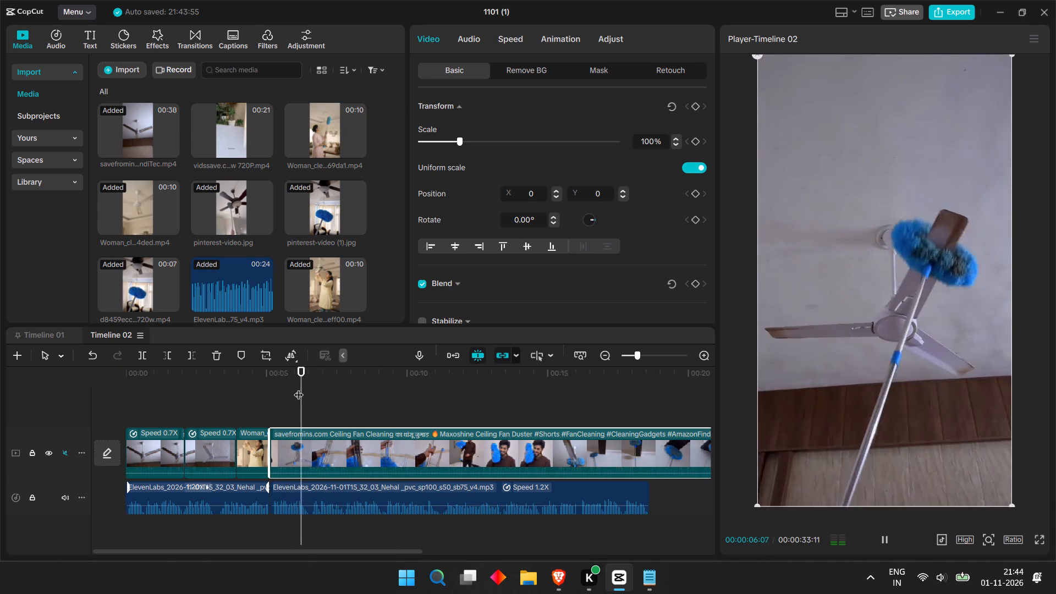
key(space)
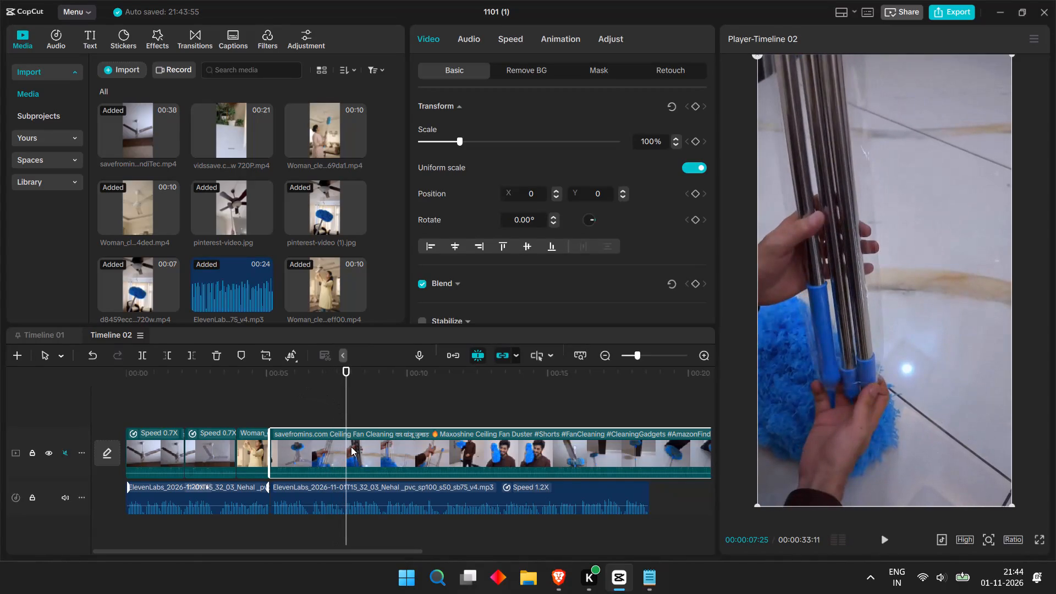
key(ctrl+b)
Find the end of the pole unpacking and presenter shots in the duster footage and split it at 00:00:14:12.
key(space)
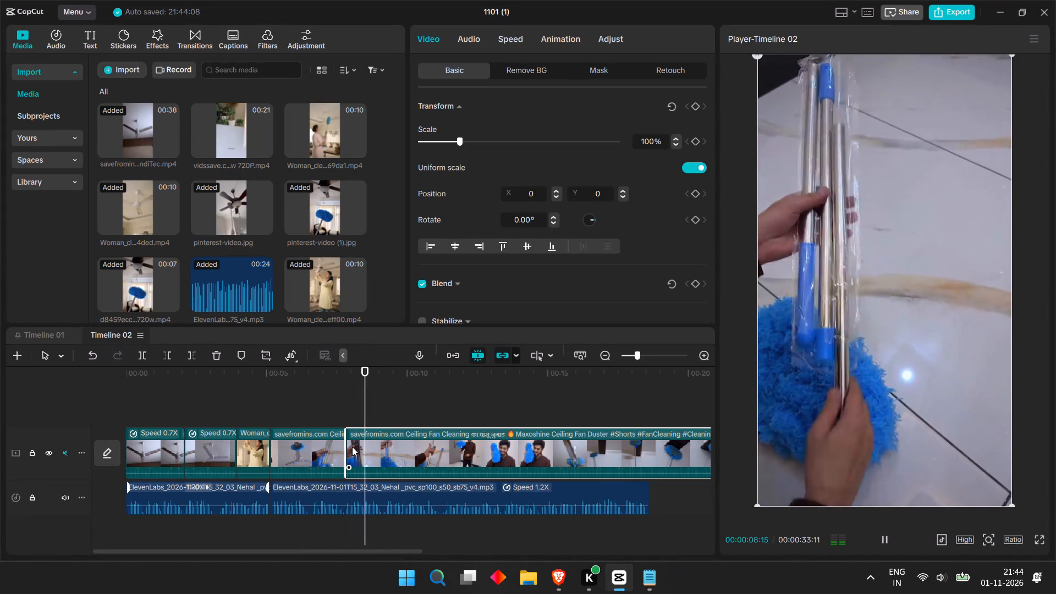
key(space)
drag(457, 413, 516, 405)
drag(553, 386, 554, 385)
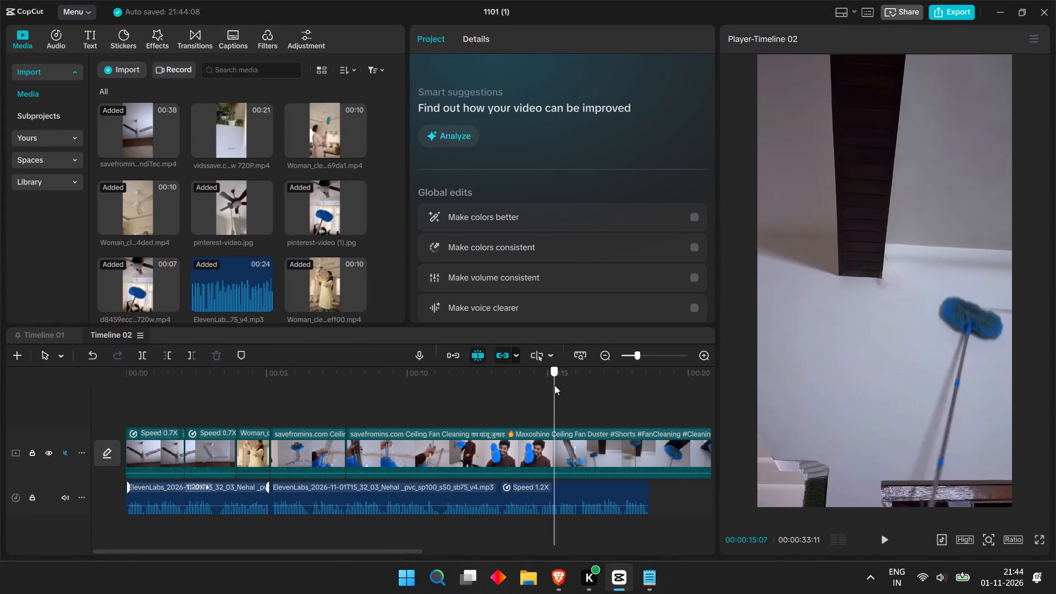
drag(554, 385, 505, 398)
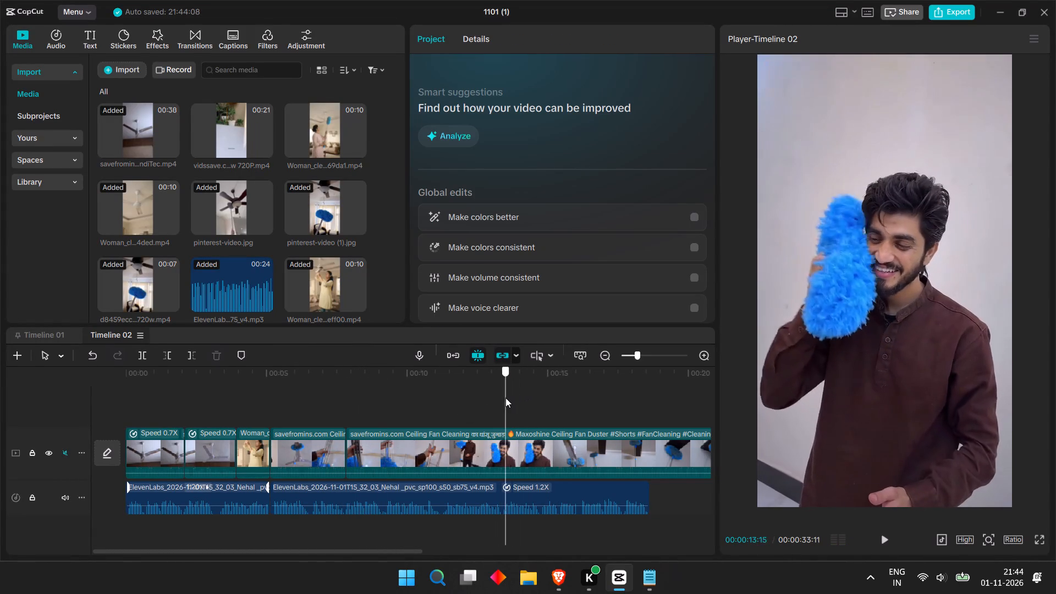
drag(505, 398, 504, 395)
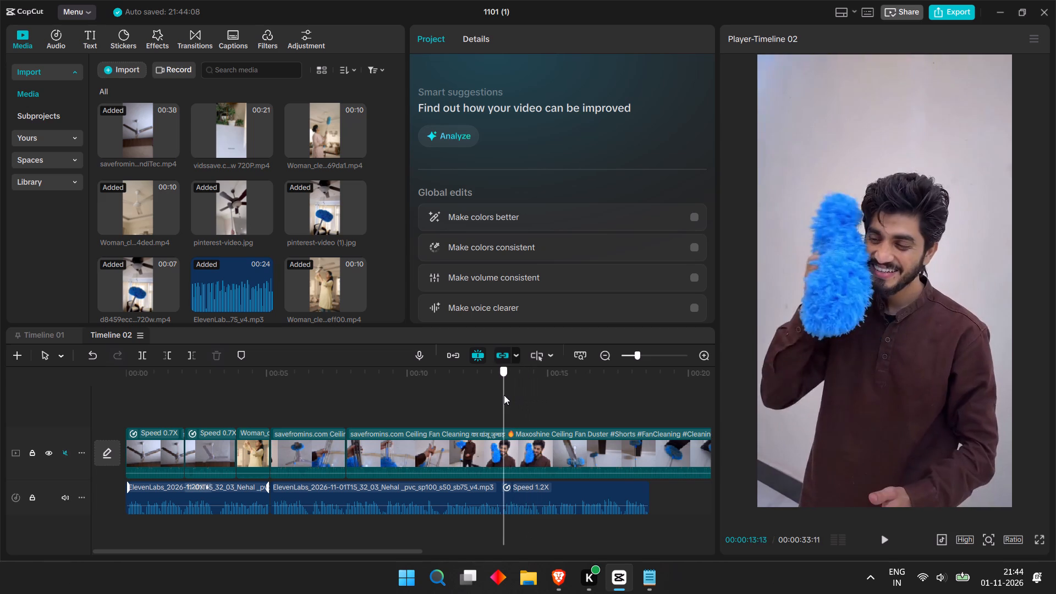
drag(504, 395, 531, 390)
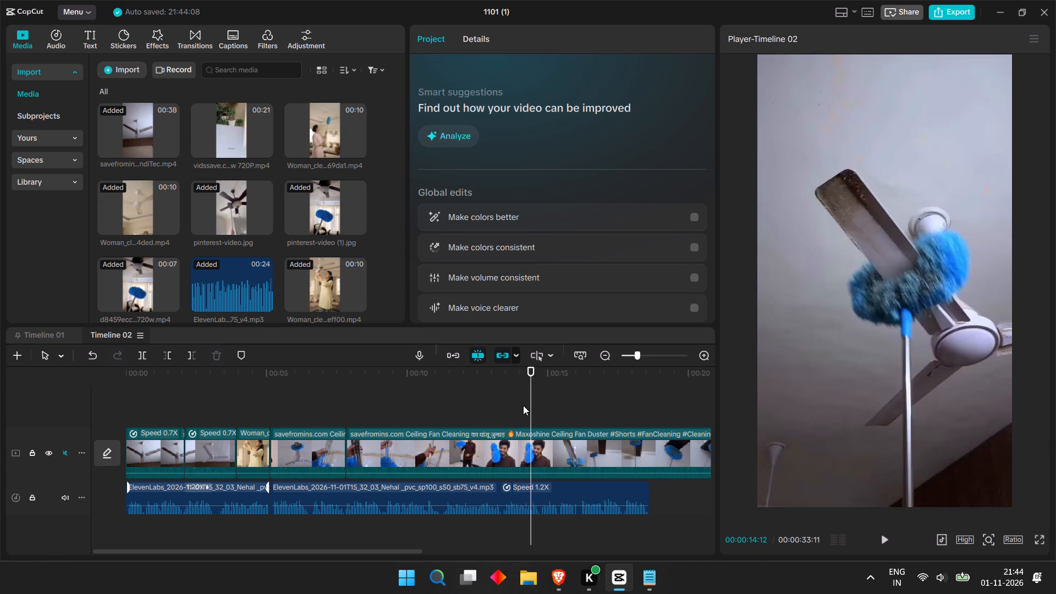
click(517, 462)
key(ctrl+b)
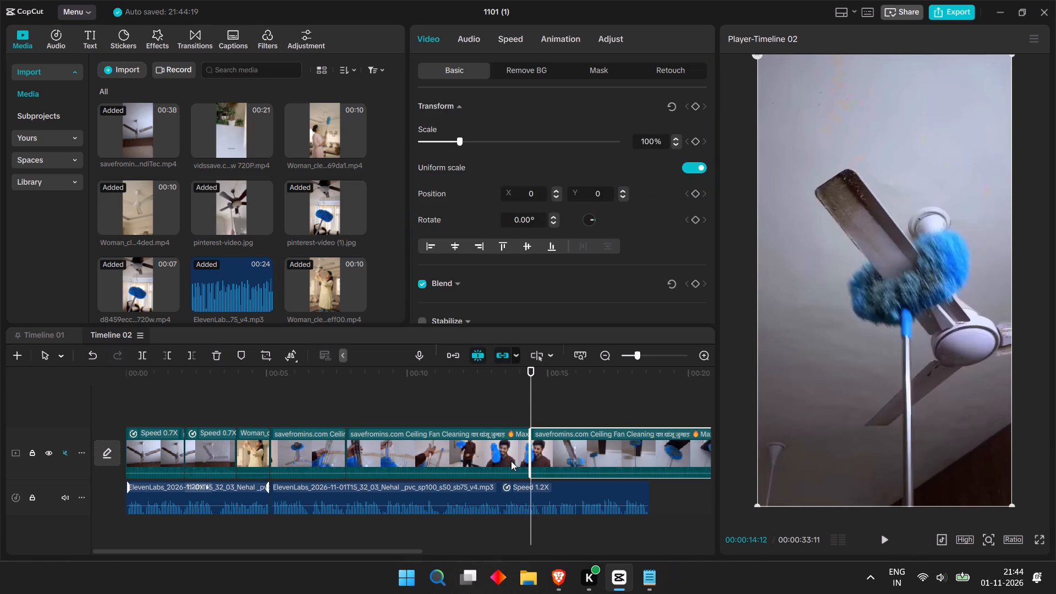
Park the unpacking segment, disabled, on a track above and move the remaining duster footage to 00:00:07:25 to fill its place.
click(507, 461)
drag(499, 460, 361, 409)
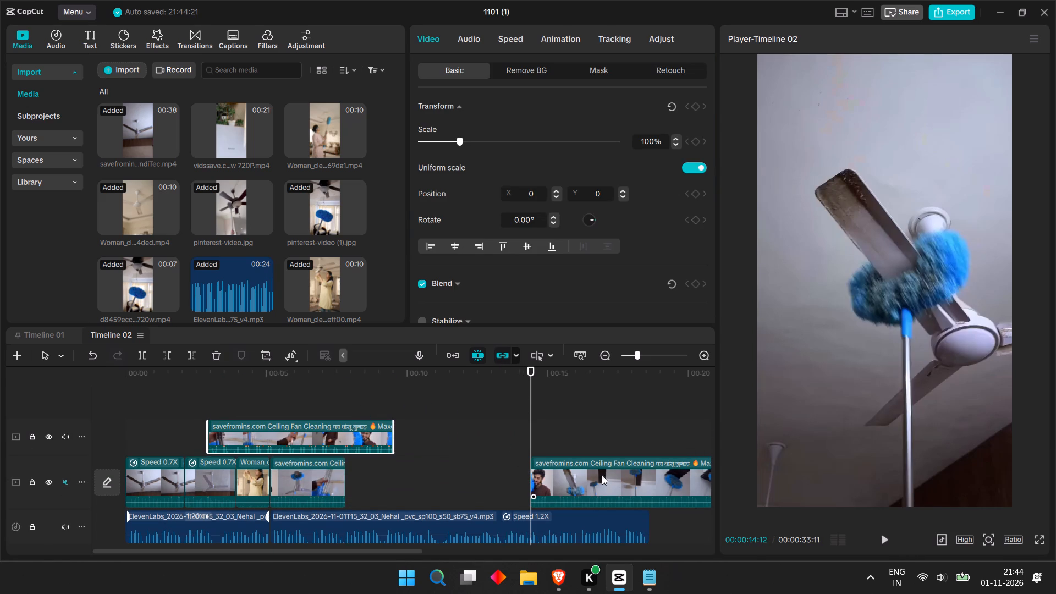
click(621, 479)
drag(610, 482, 424, 486)
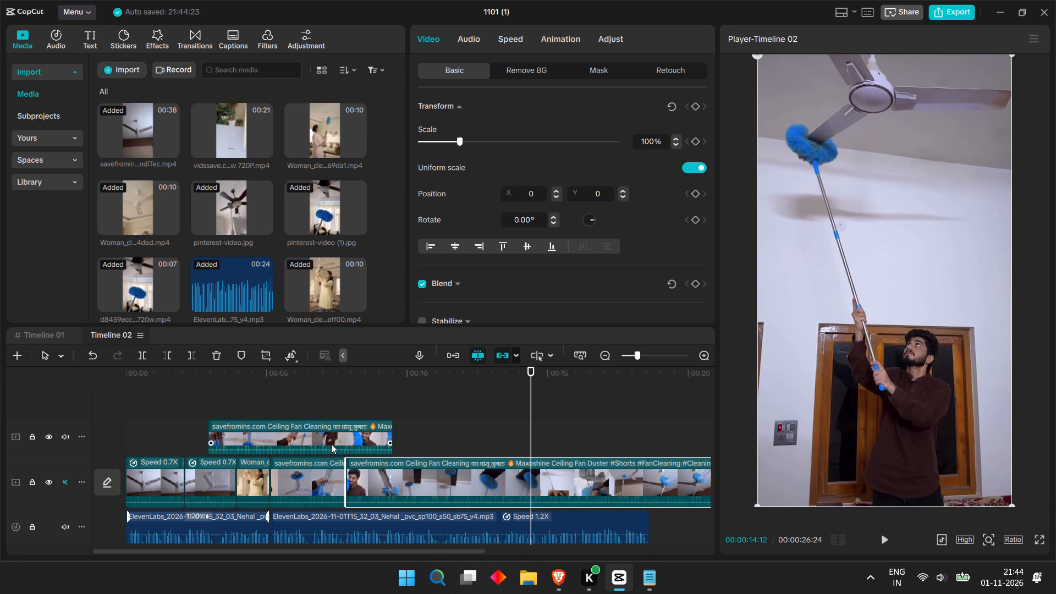
click(331, 444)
key(v)
Play repeatedly across the 00:00:07:25 cut and the following fan and ceiling shots, checking them against the voiceover.
drag(382, 382, 332, 389)
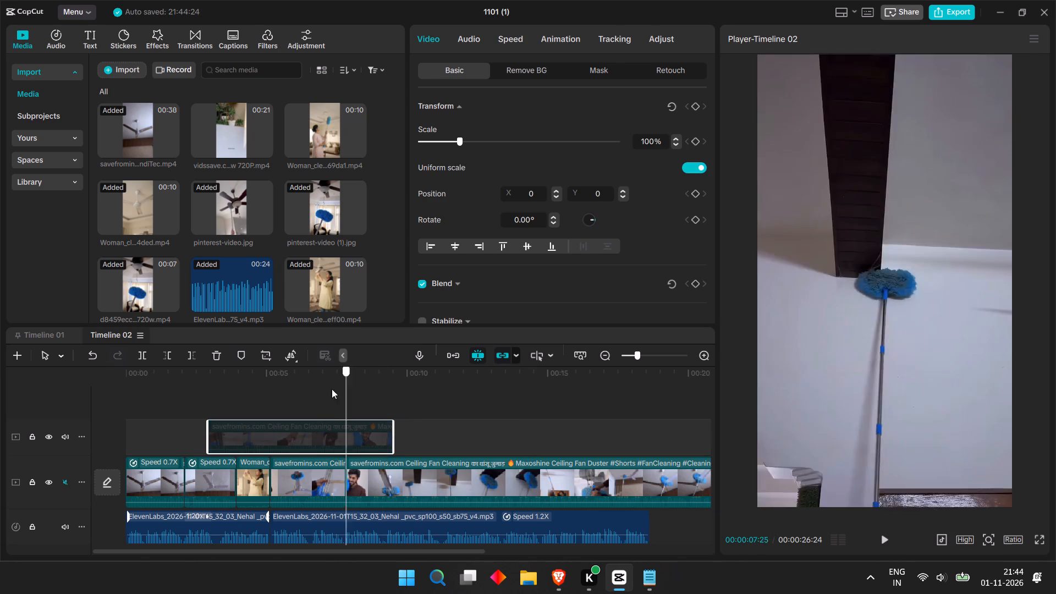
drag(332, 389, 310, 391)
key(space)
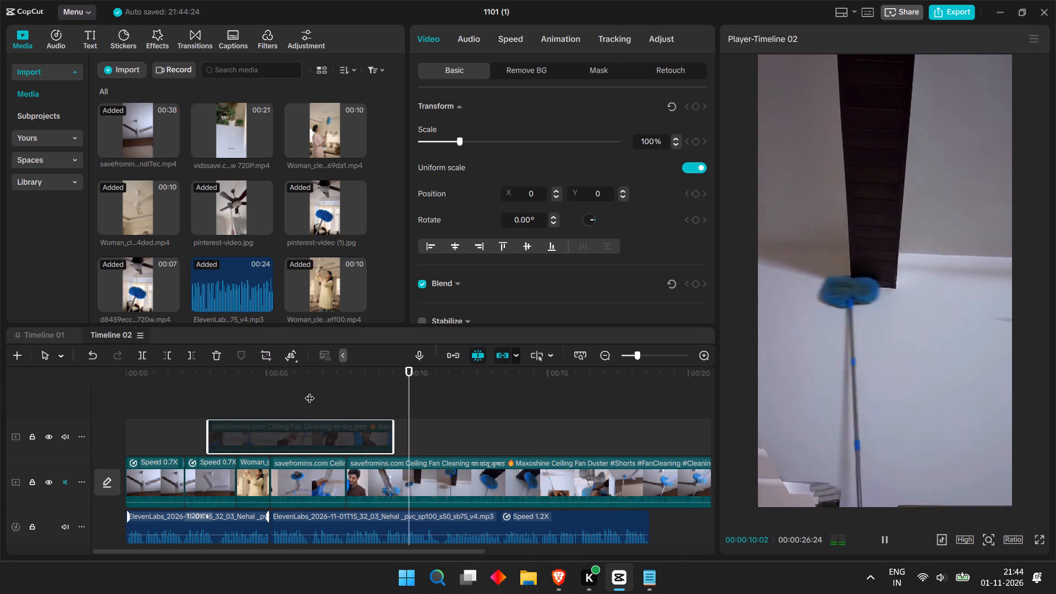
key(space)
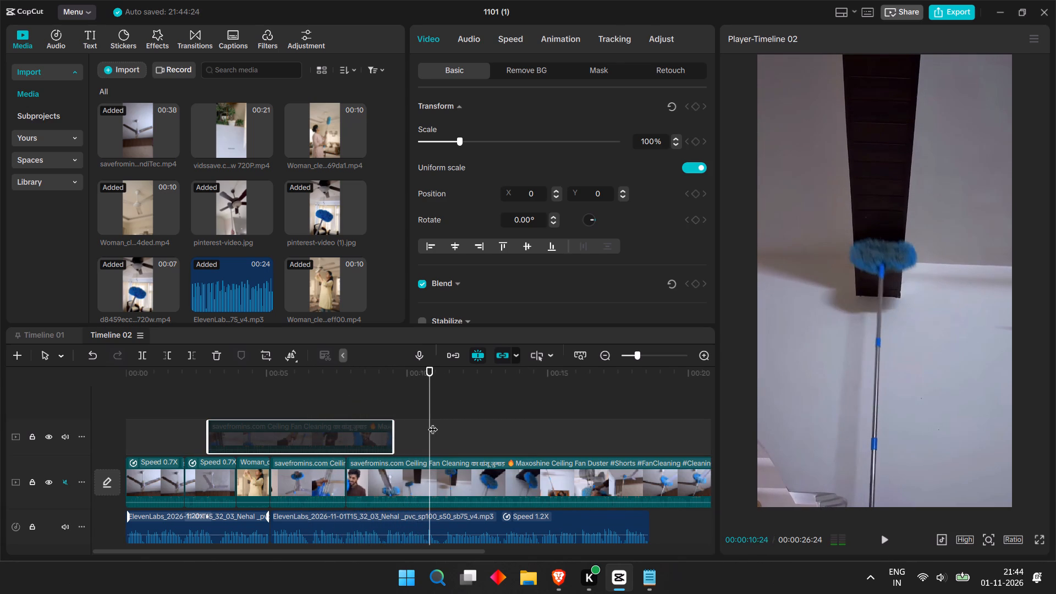
drag(433, 422, 356, 438)
key(space)
key(space)
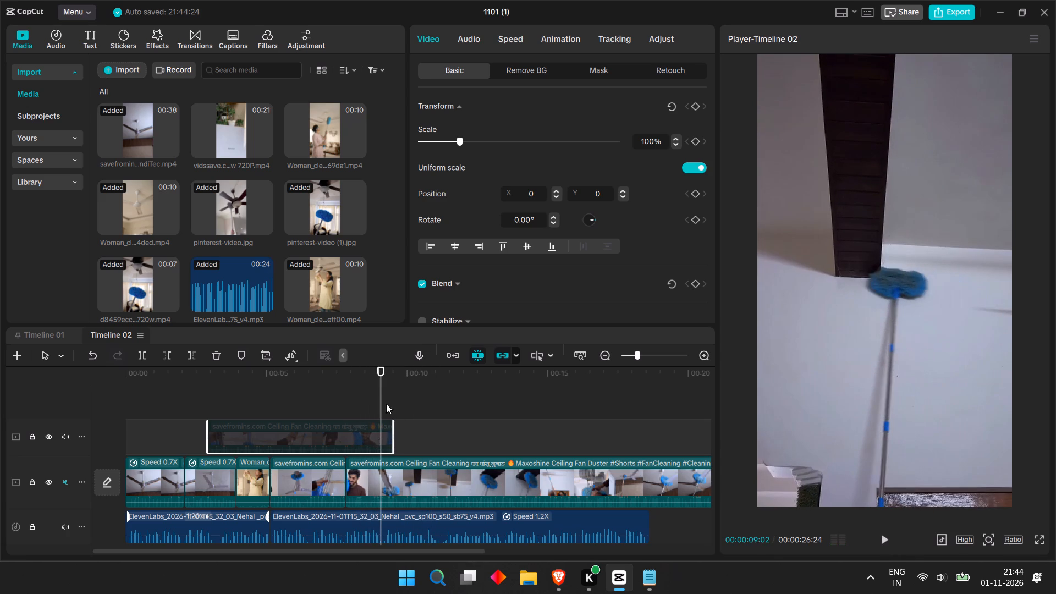
drag(380, 386, 373, 387)
key(space)
drag(382, 388, 369, 393)
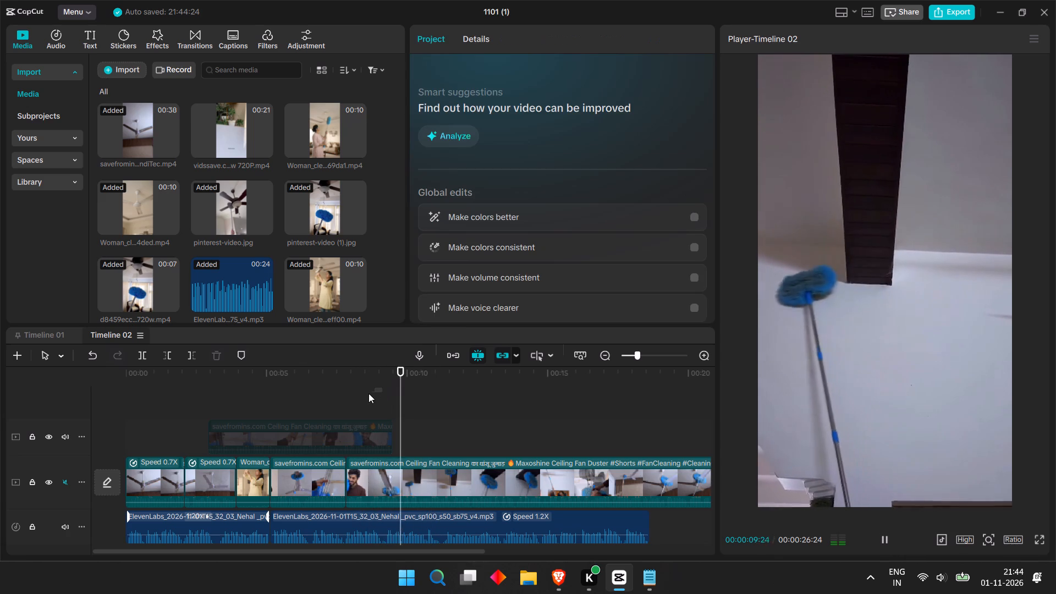
drag(369, 393, 360, 397)
Replay from 00:00:07:25, step back frame by frame within the fan-cleaning shot and split the duster footage at 00:00:08:16.
drag(425, 373, 343, 387)
key(space)
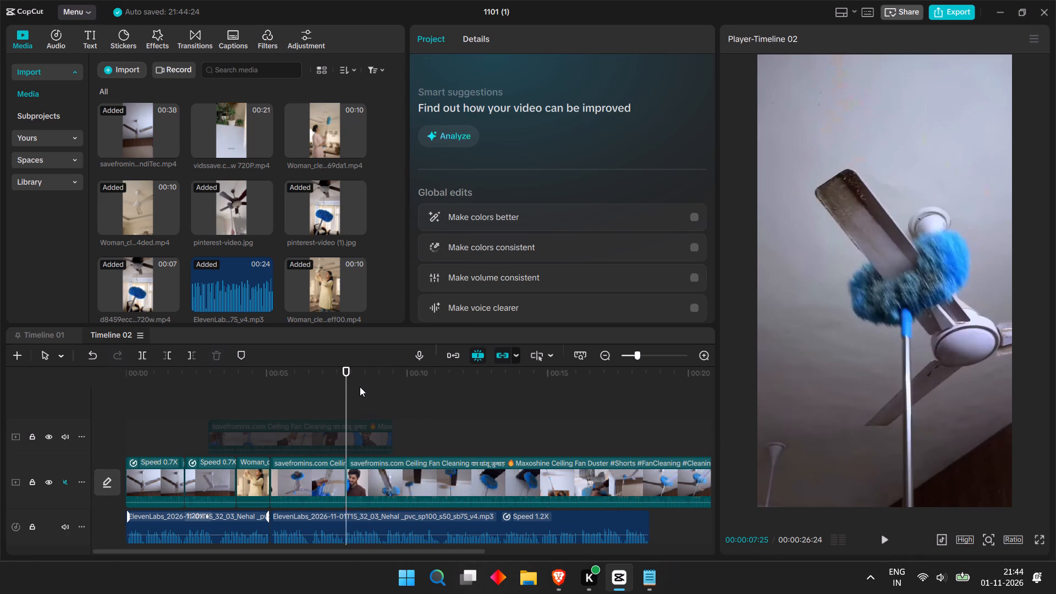
key(space)
key(space)
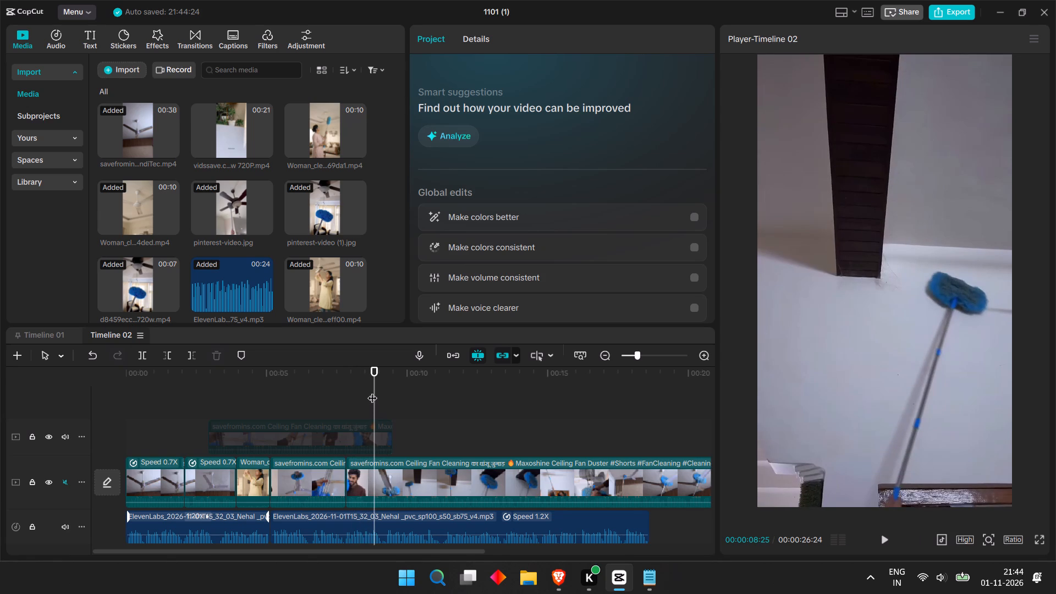
key(Left)
key(Left)
key(Left)
key(Left)
key(Left)
key(Left)
key(Left)
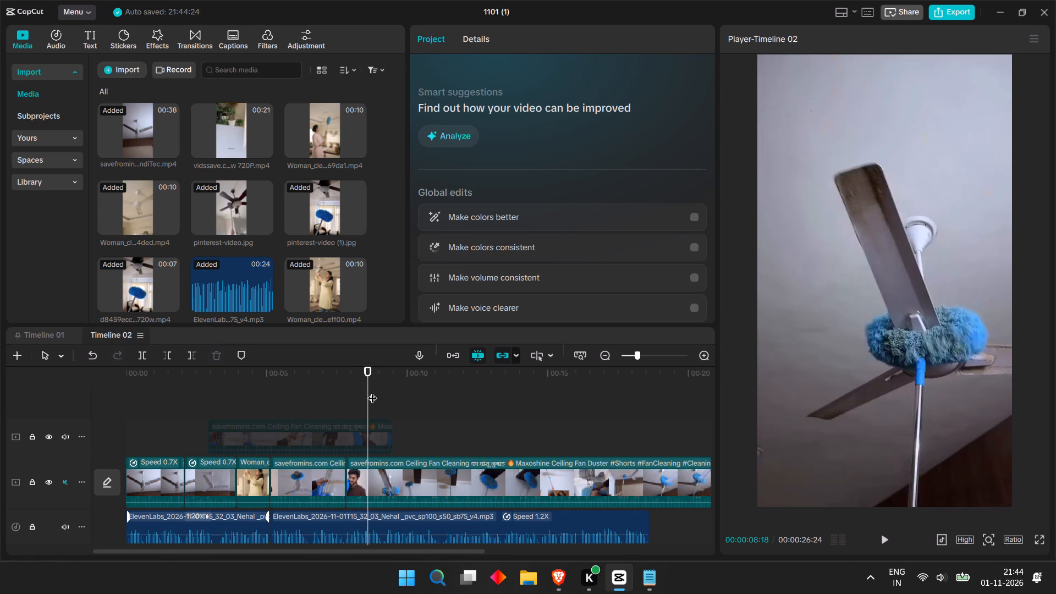
key(Left)
key(Left)
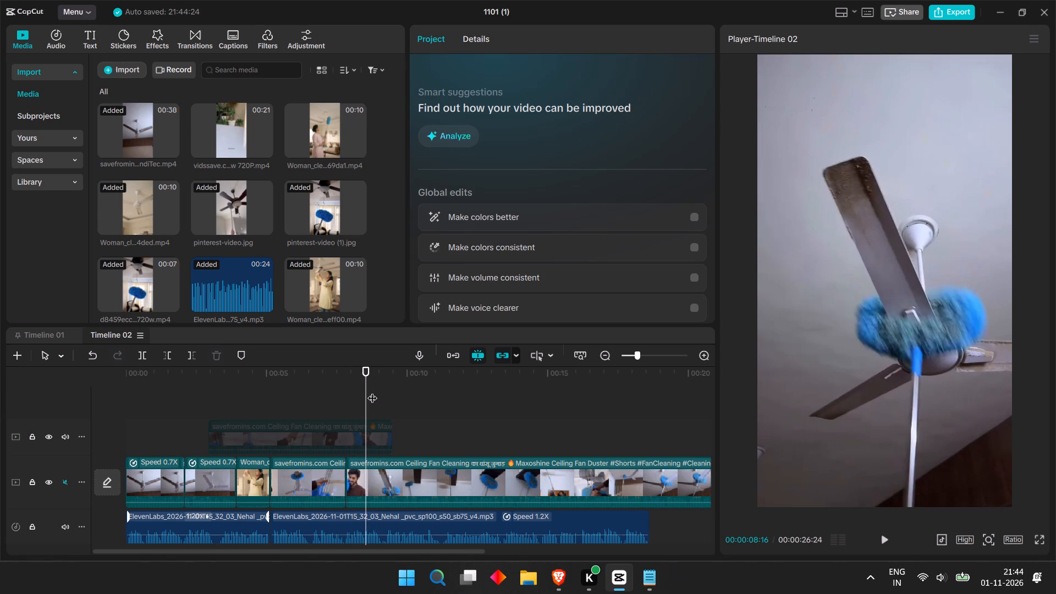
key(ctrl+b)
Move the duster footage after the 00:00:08:16 split onto a new track above the parked segment.
click(484, 469)
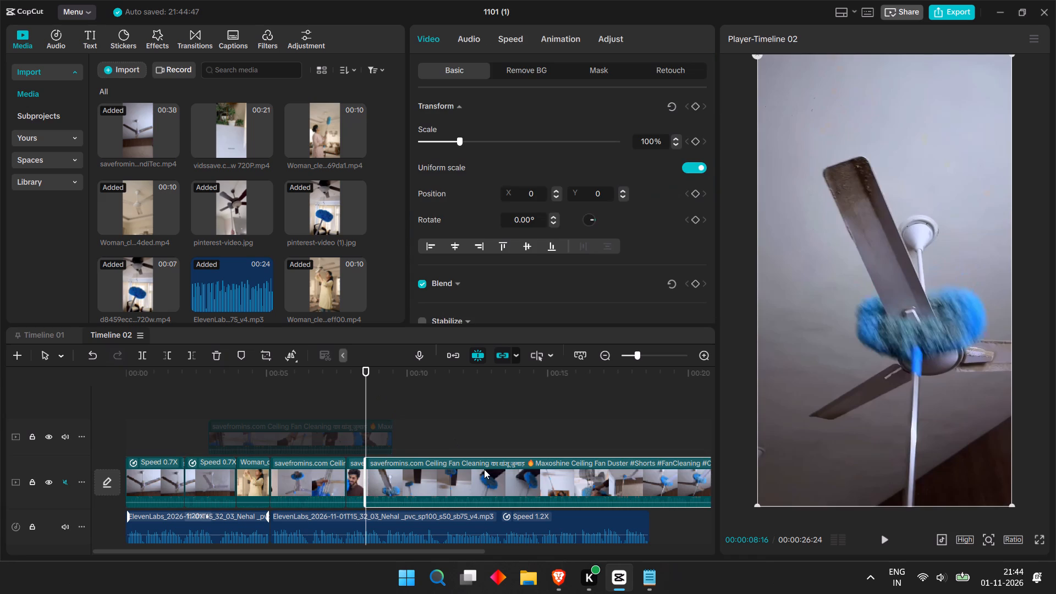
drag(484, 469, 343, 385)
Split the upper-track duster footage at 00:00:12:14 and move the part after the split to 00:00:08:16 on the main track.
click(501, 387)
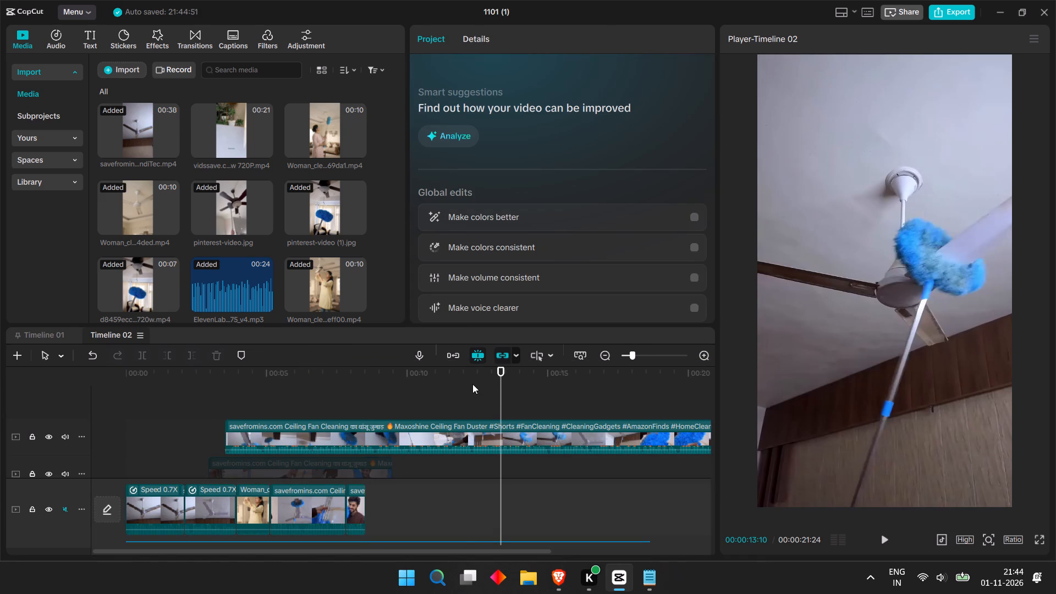
drag(502, 384, 469, 396)
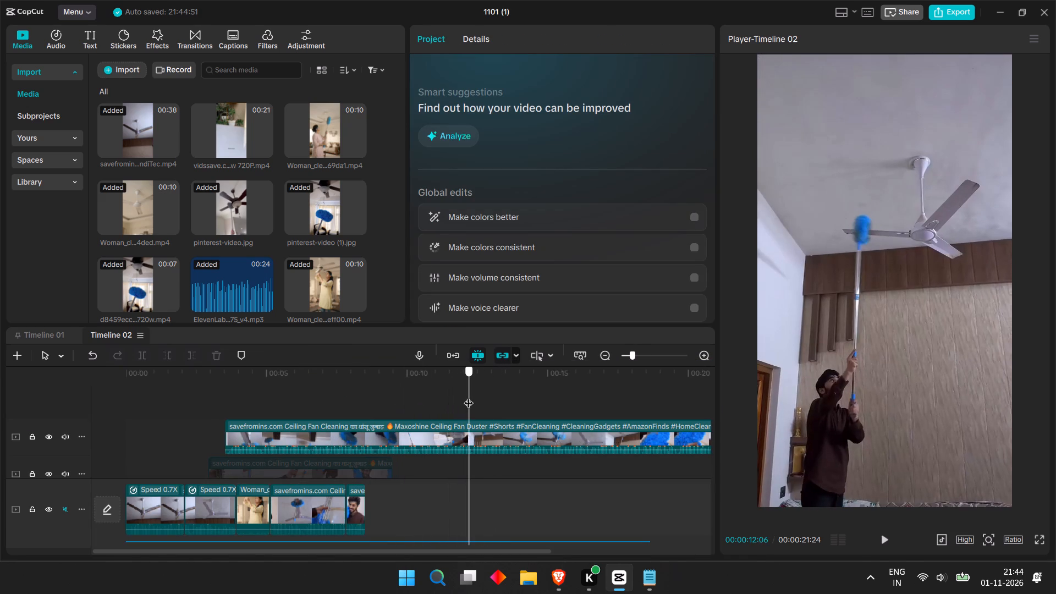
drag(469, 396, 458, 397)
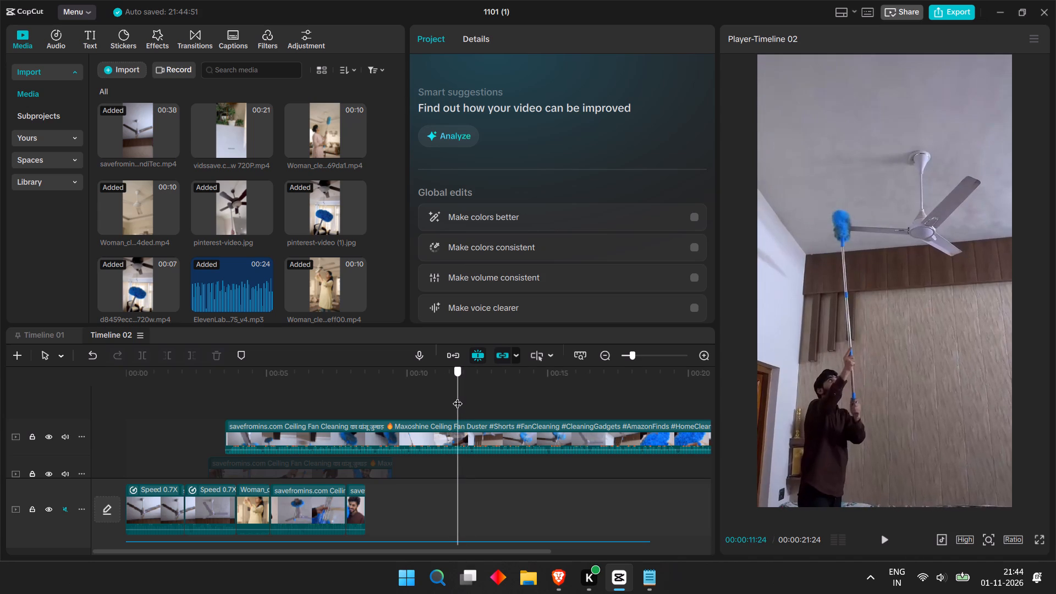
drag(458, 397, 477, 396)
click(449, 449)
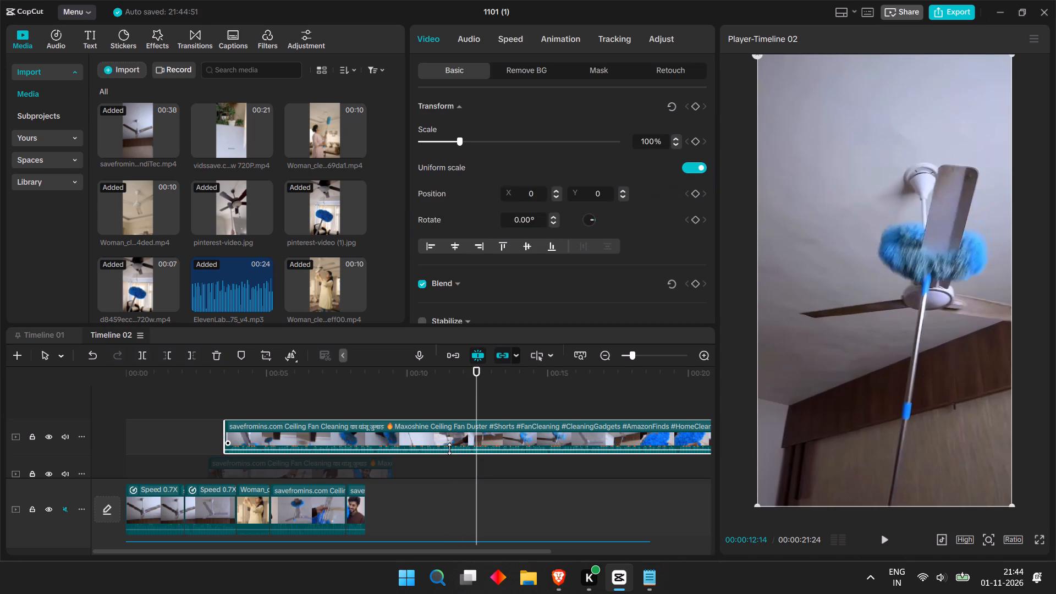
key(ctrl+b)
drag(509, 436, 445, 503)
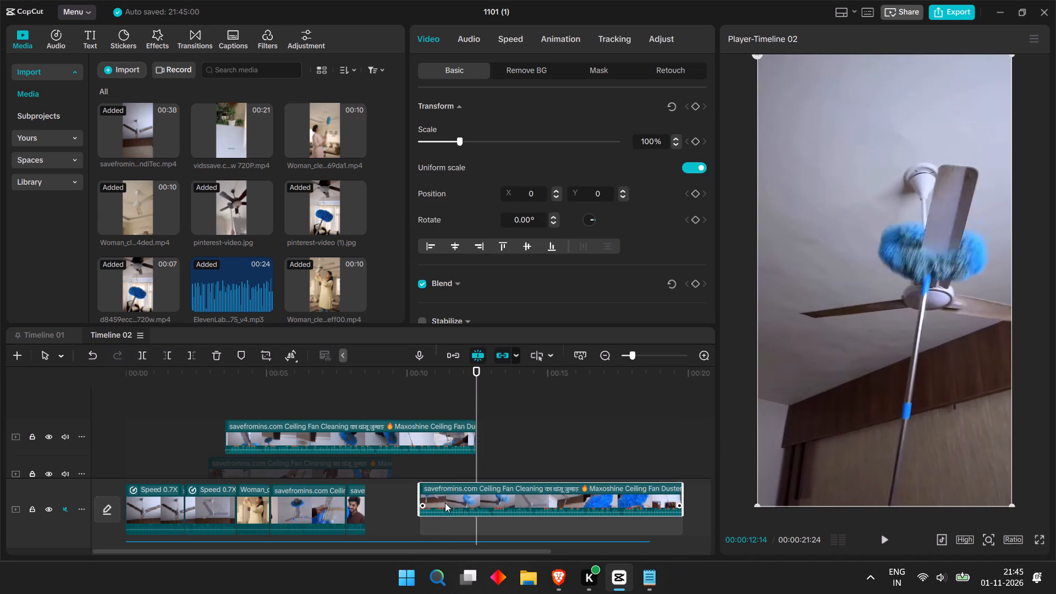
drag(445, 503, 403, 504)
drag(401, 505, 394, 505)
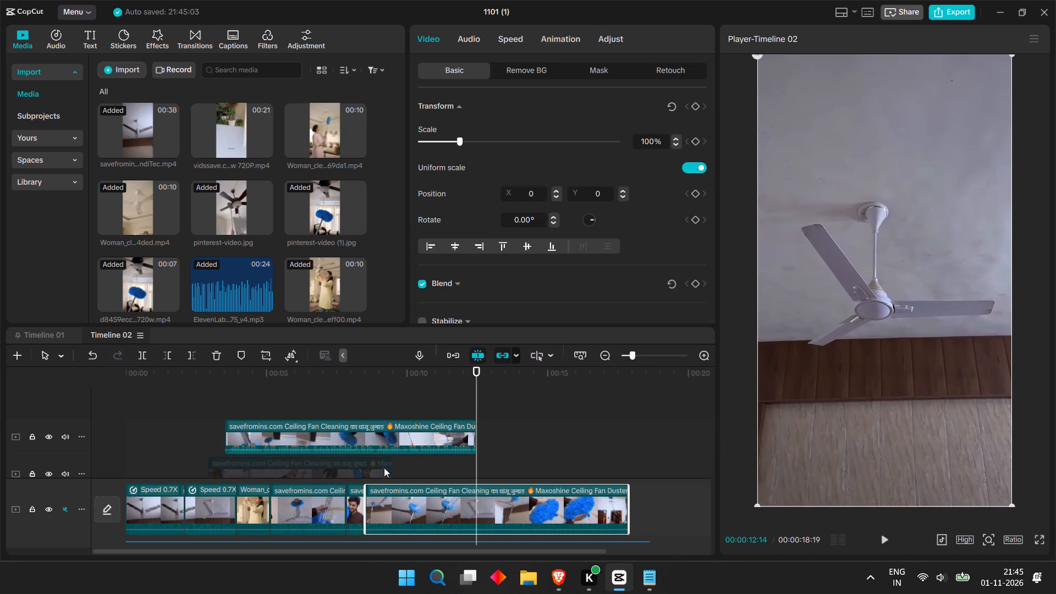
Move the duster segment left on the topmost track to the timeline's start and disable it.
click(381, 449)
drag(417, 429, 309, 431)
click(359, 394)
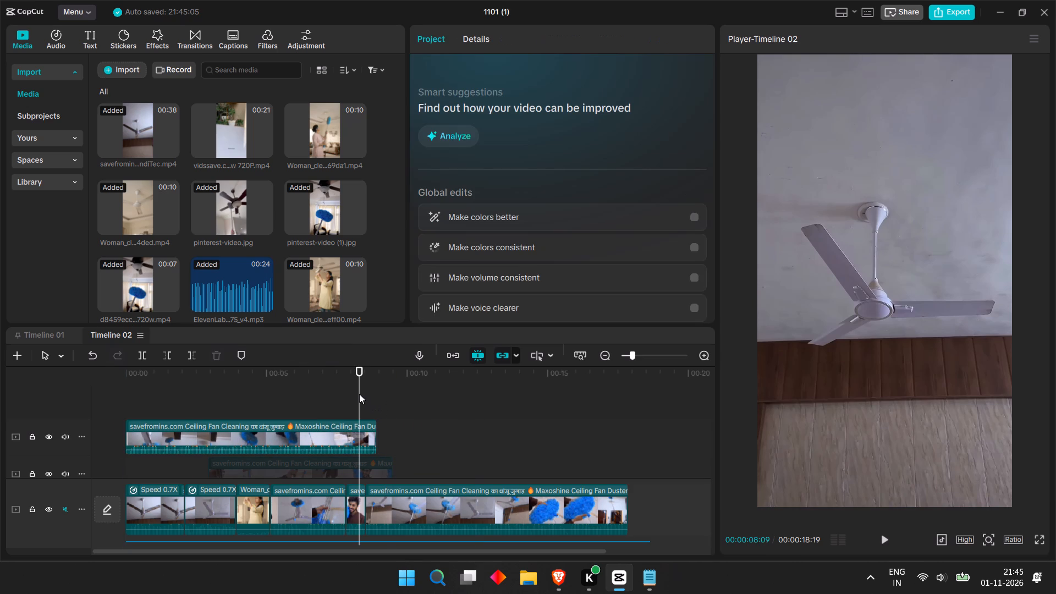
click(334, 419)
click(333, 432)
key(v)
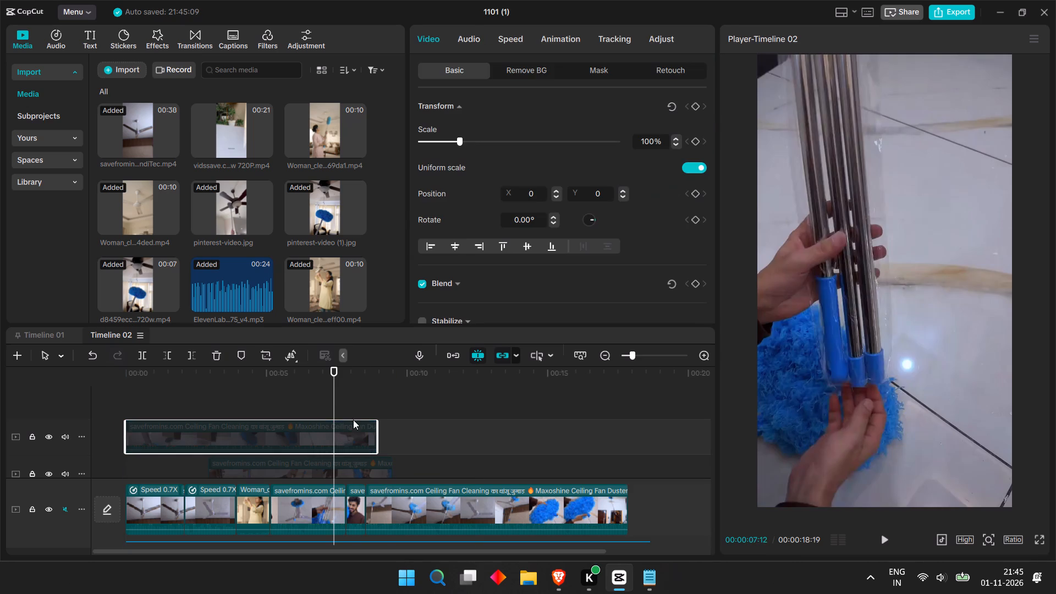
Play the footage placed after 00:00:08:16 against the voiceover and split it at 00:00:11:00.
key(space)
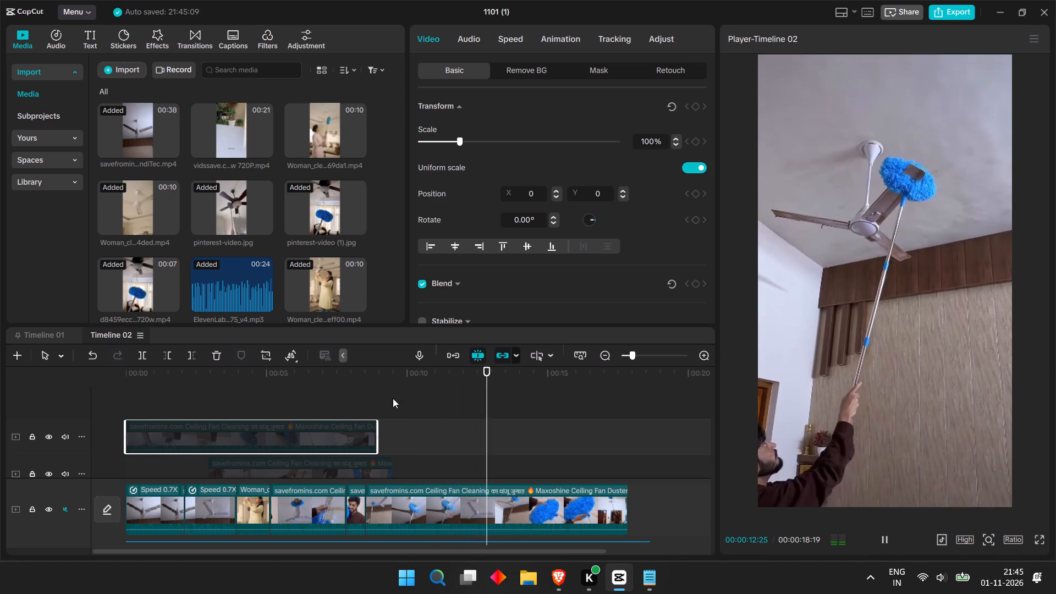
scroll(459, 399, down, 2)
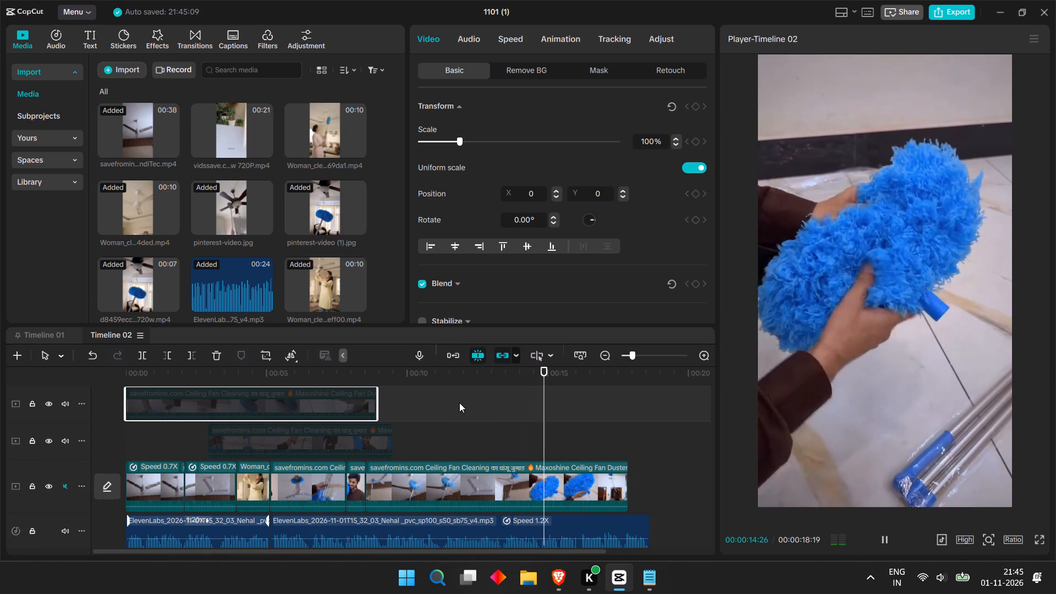
key(space)
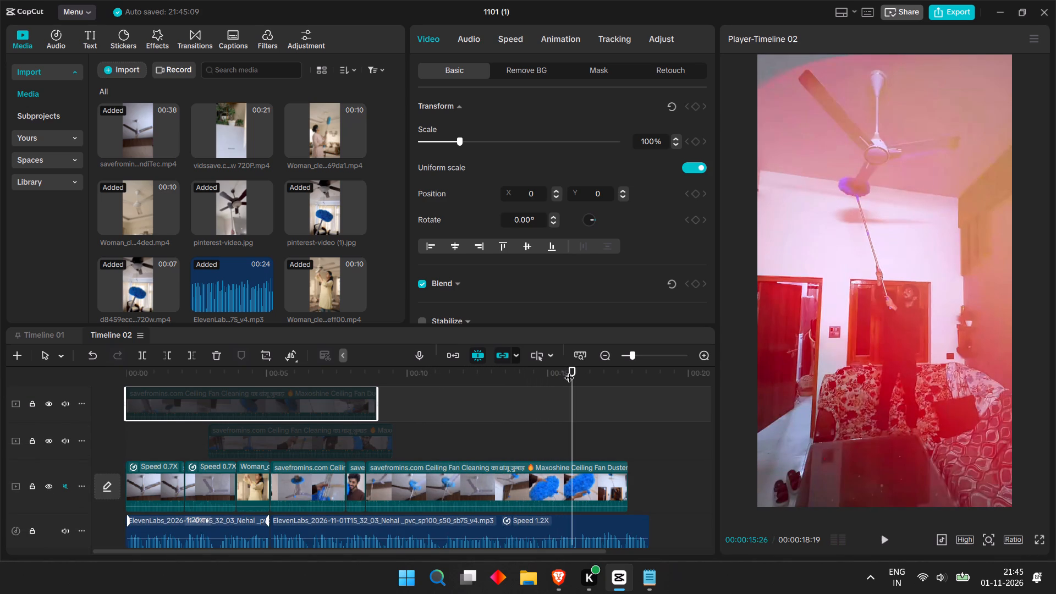
drag(569, 371, 402, 394)
key(space)
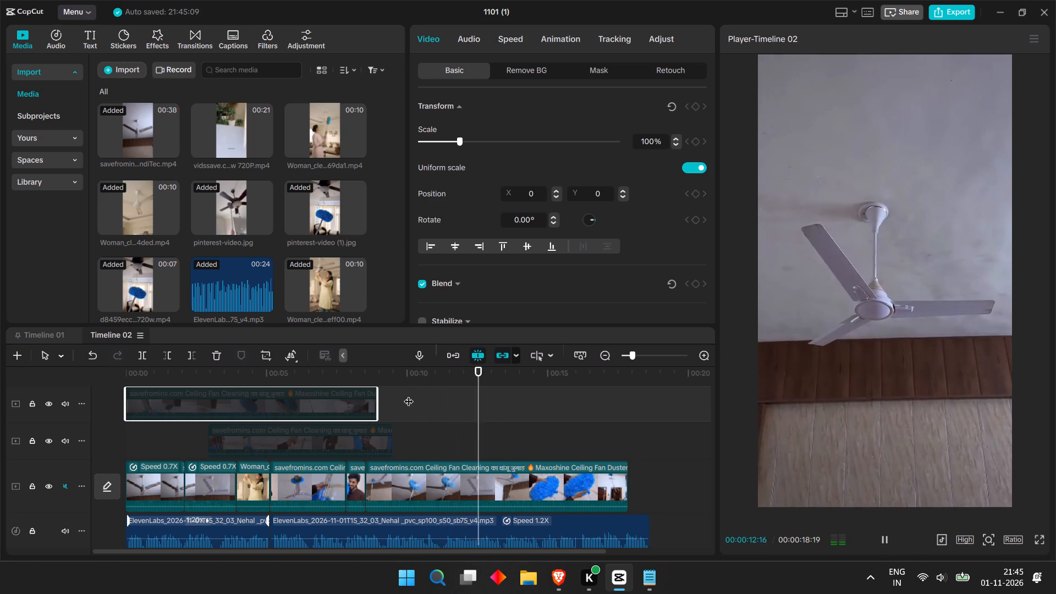
key(space)
drag(492, 396, 420, 418)
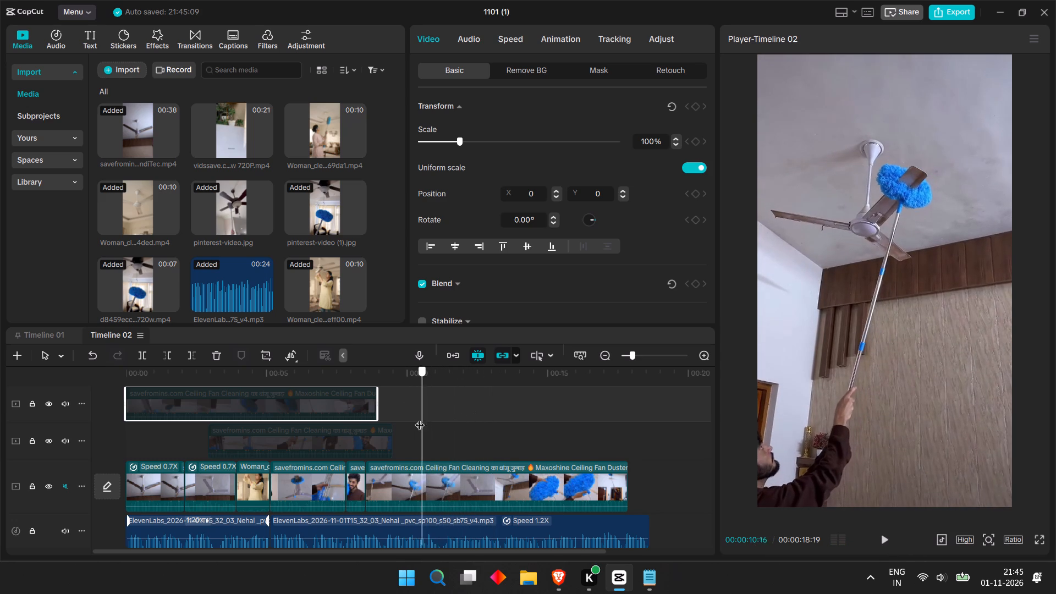
drag(420, 418, 387, 432)
key(space)
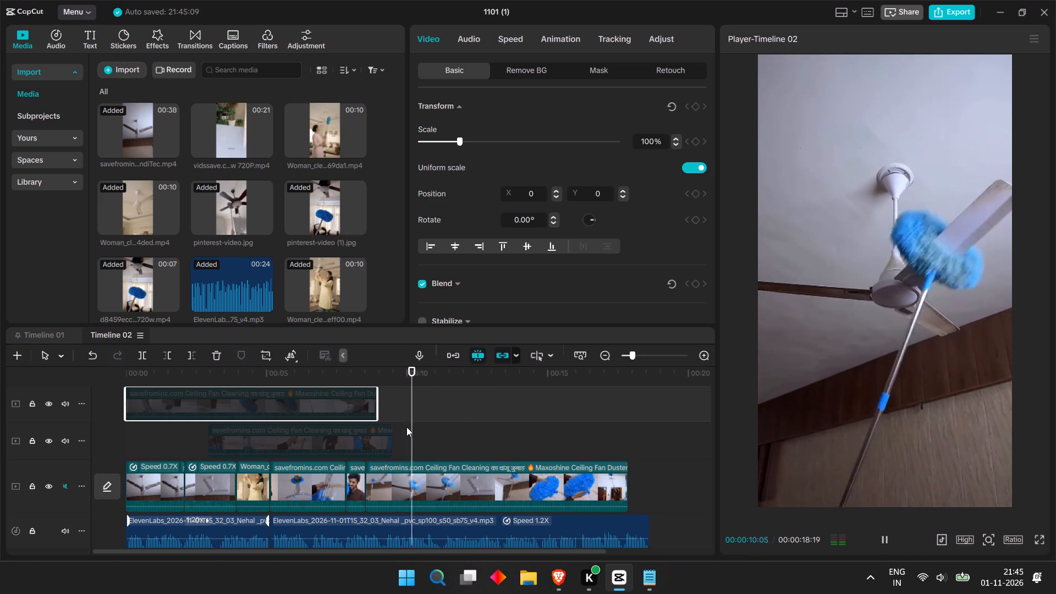
key(space)
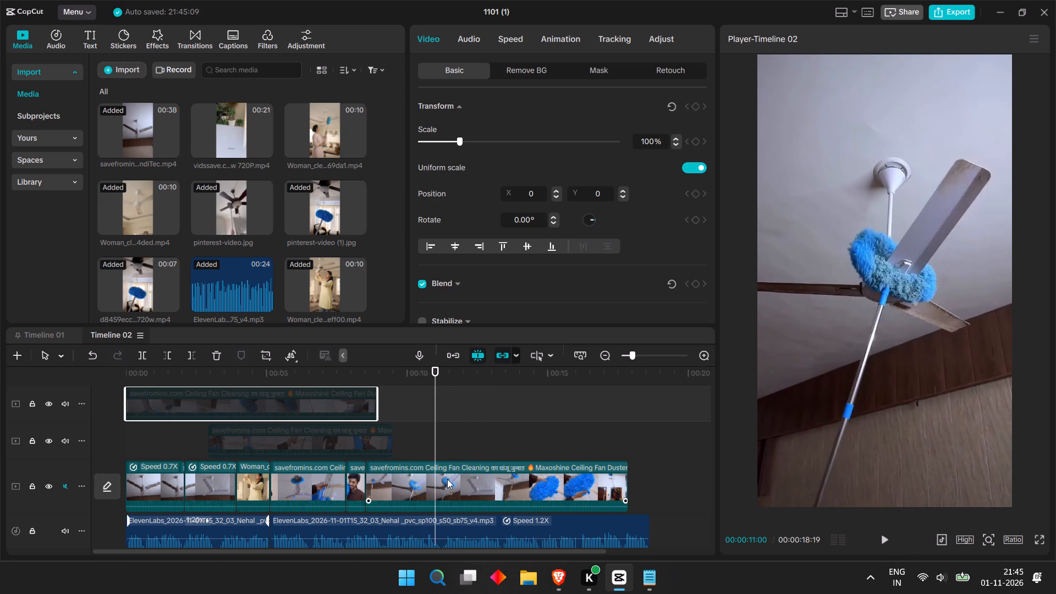
click(447, 479)
key(ctrl+b)
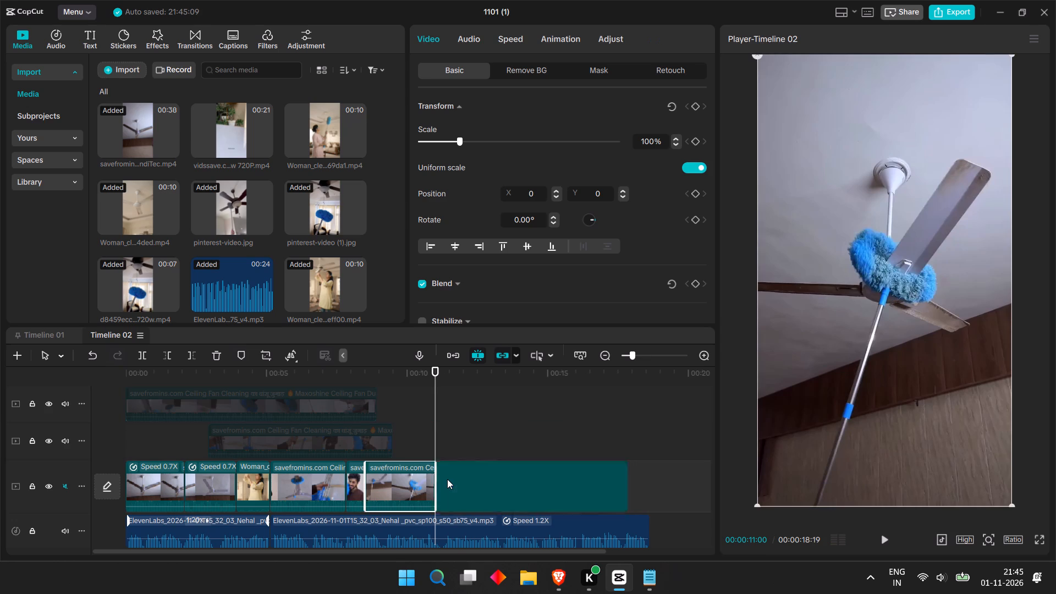
Replay past the 00:00:11:00 cut and split the main-track duster footage again at 00:00:11:24.
key(space)
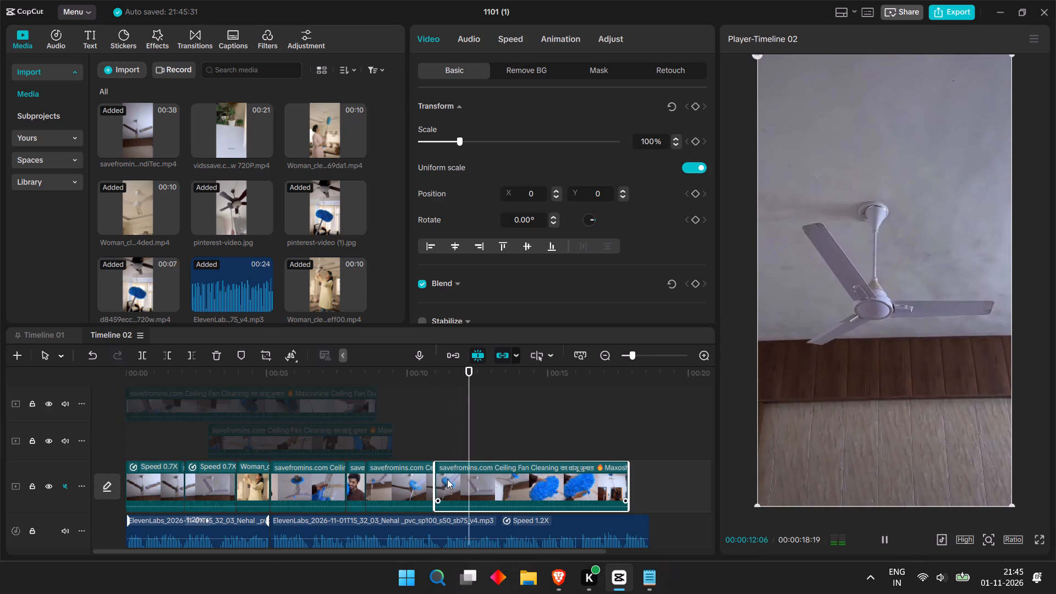
key(space)
drag(482, 389, 432, 399)
key(space)
key(space)
key(ctrl+b)
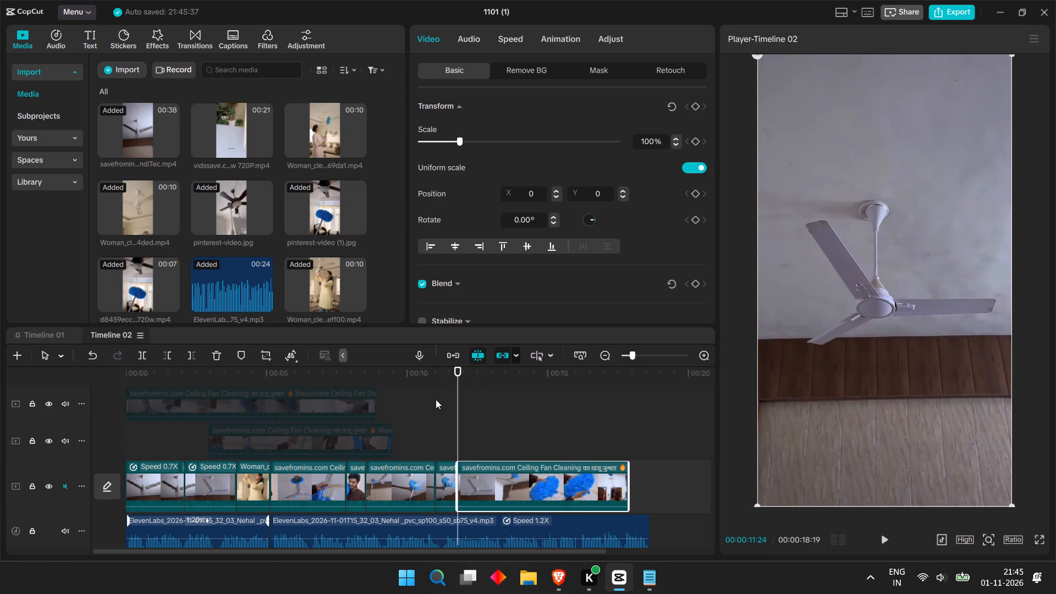
Re-enable the parked duster segment on the topmost track.
click(320, 409)
drag(317, 366, 249, 377)
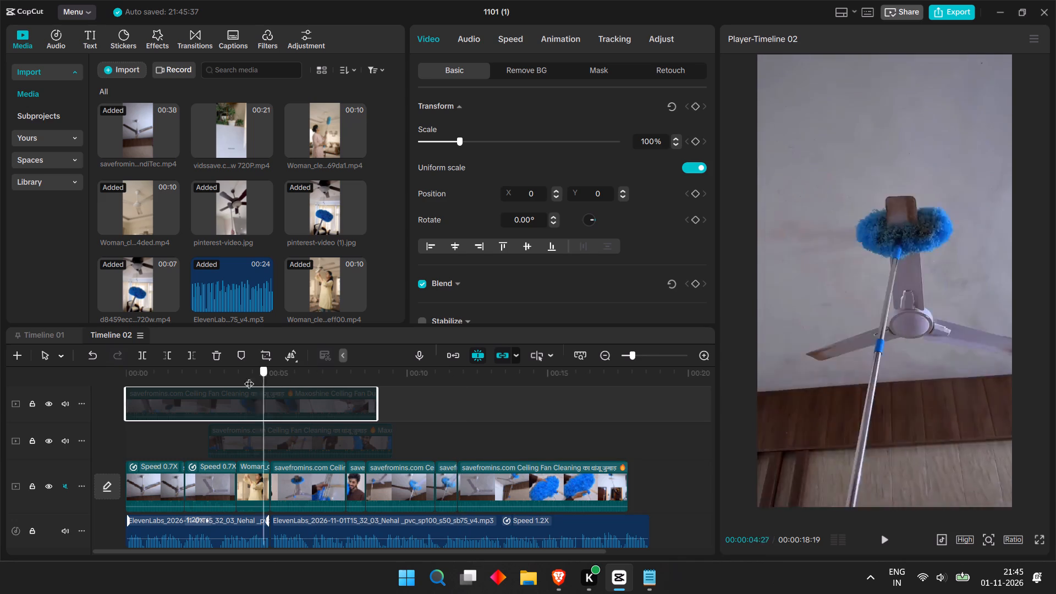
drag(249, 377, 210, 380)
key(space)
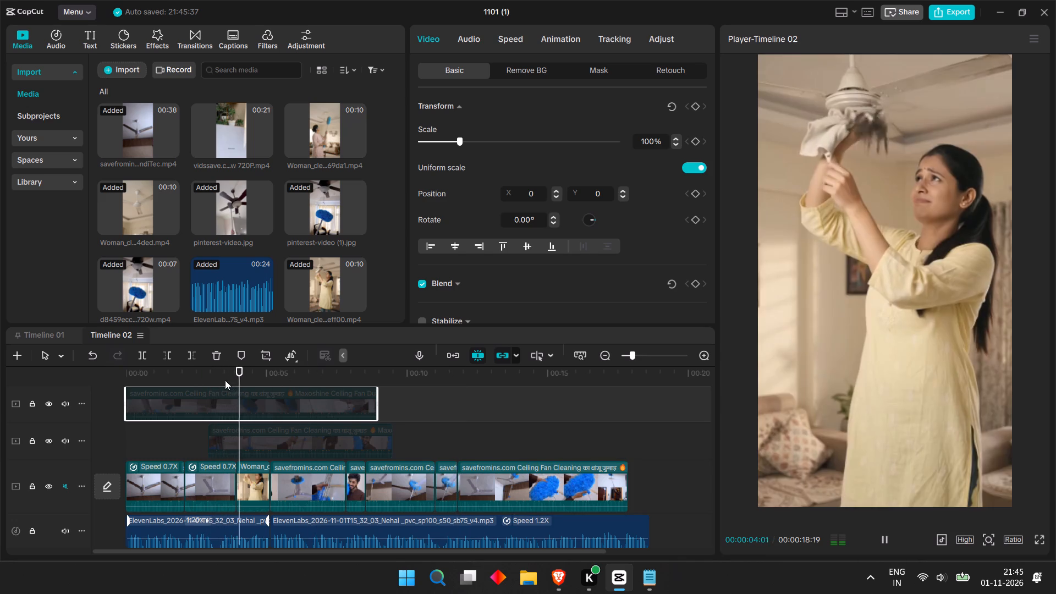
key(space)
key(v)
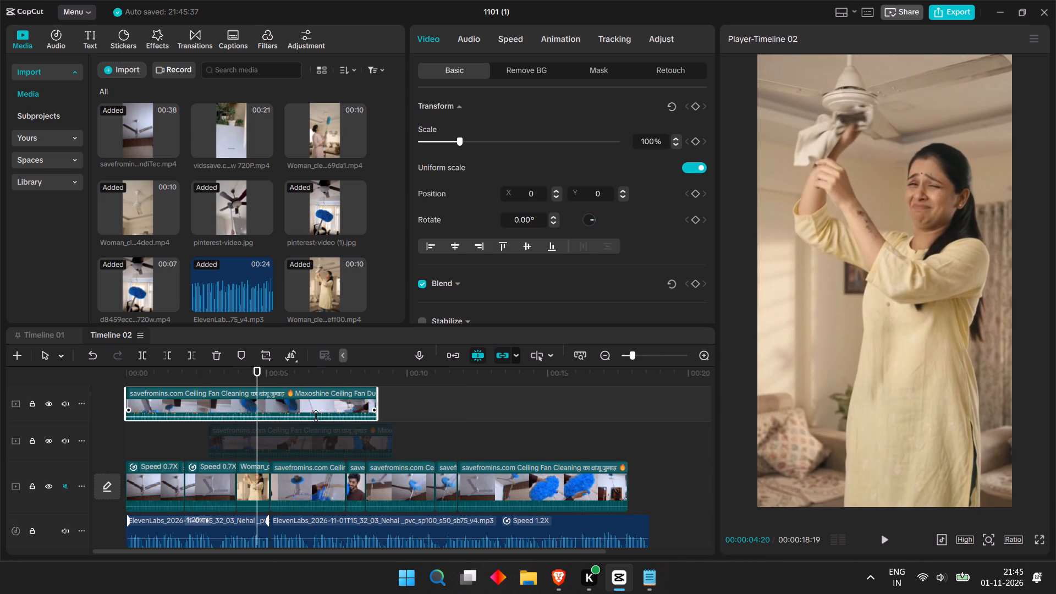
Play the opening shots of the re-enabled duster segment up to 00:00:02:12 and mute its track.
drag(257, 384, 169, 393)
key(space)
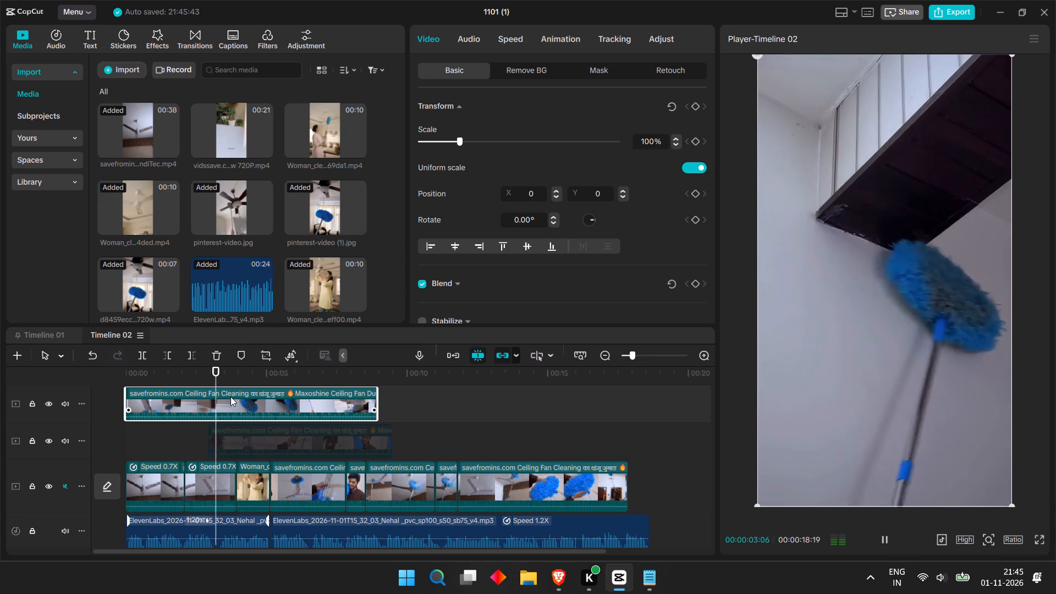
drag(252, 375, 148, 387)
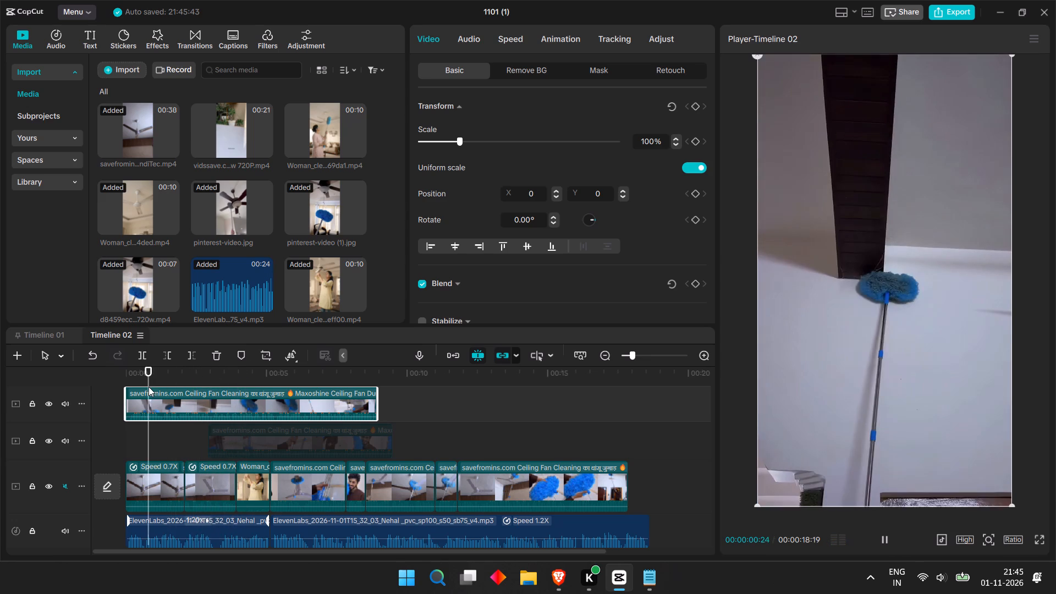
key(space)
key(space)
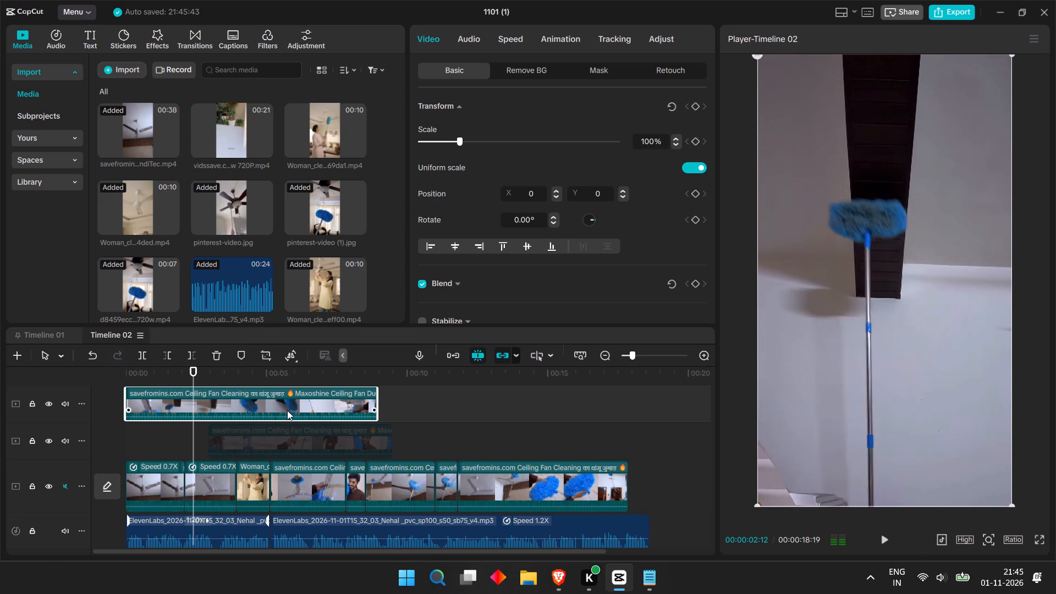
click(65, 401)
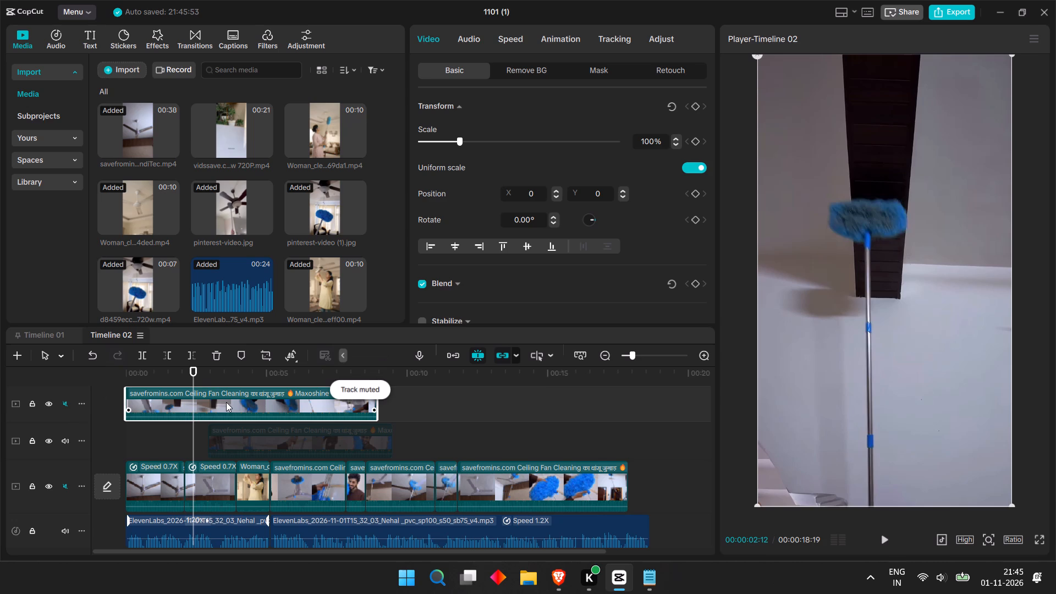
Split the topmost segment at 00:00:02:12 and move its later part to about 00:00:13:00 on the track directly above the main one.
key(ctrl+b)
drag(226, 402, 524, 436)
Play into the segment placed at about 00:00:13:00 and mute its track.
drag(463, 391, 455, 390)
drag(453, 388, 424, 397)
key(space)
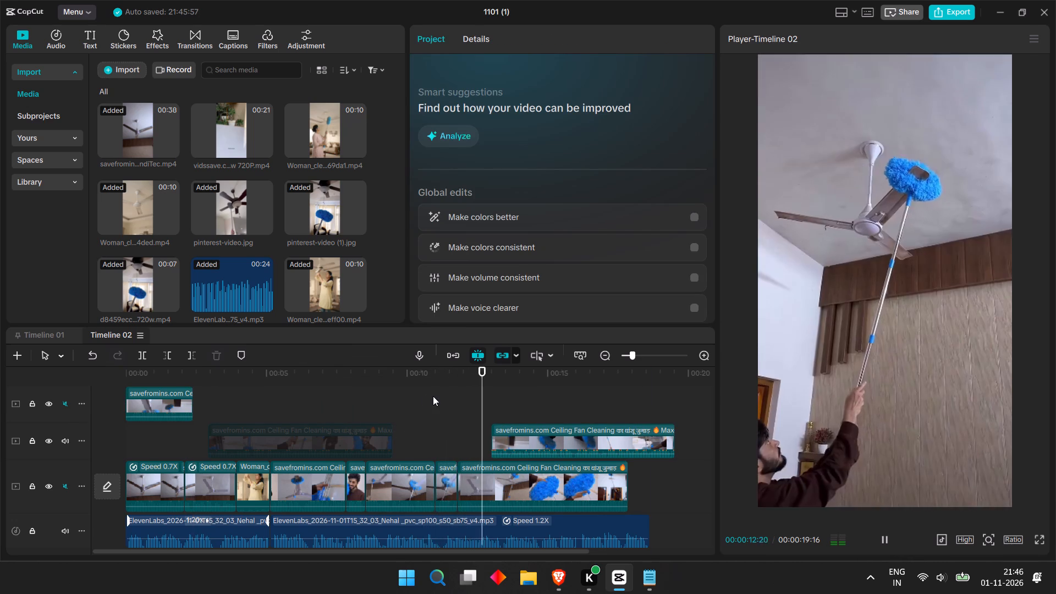
key(space)
click(515, 446)
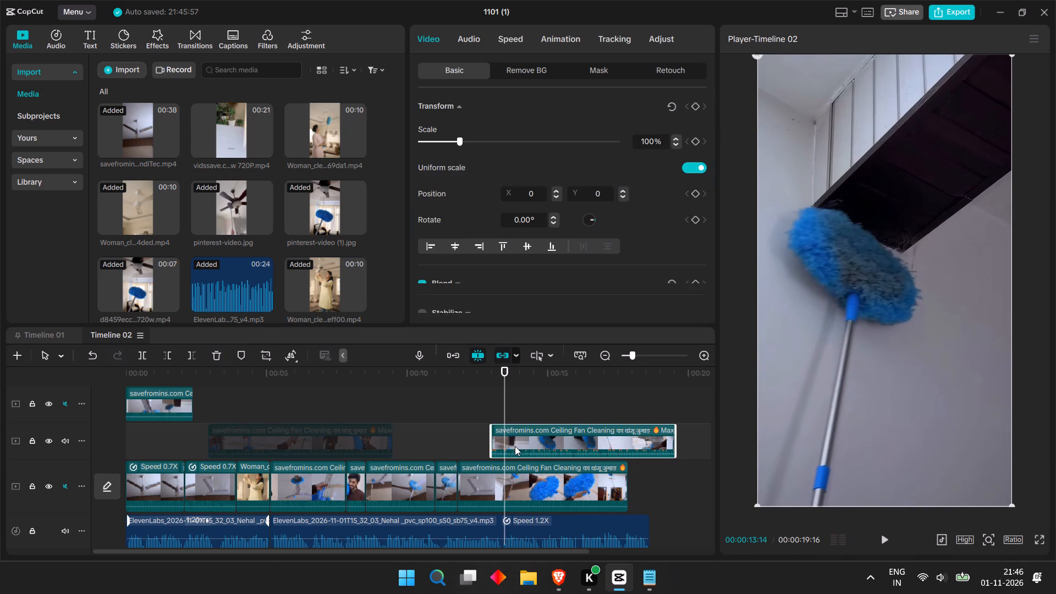
click(67, 437)
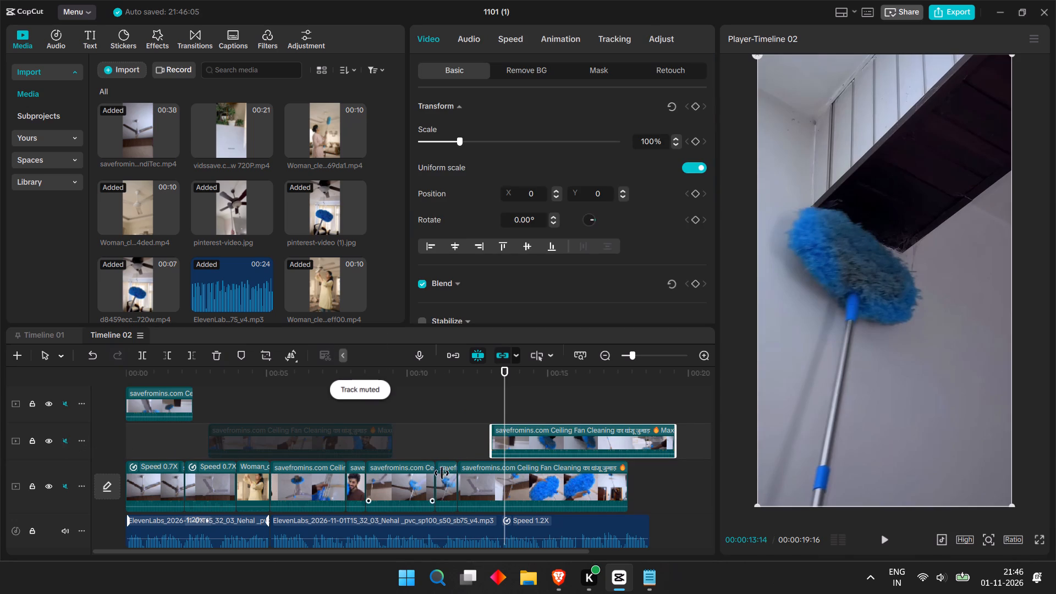
click(494, 469)
drag(505, 408, 455, 415)
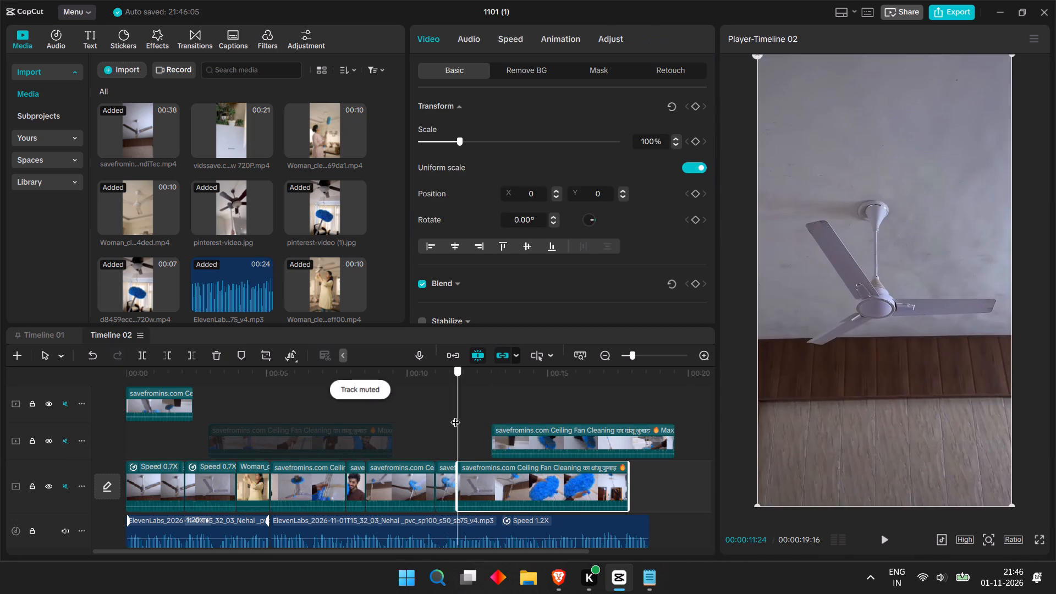
key(space)
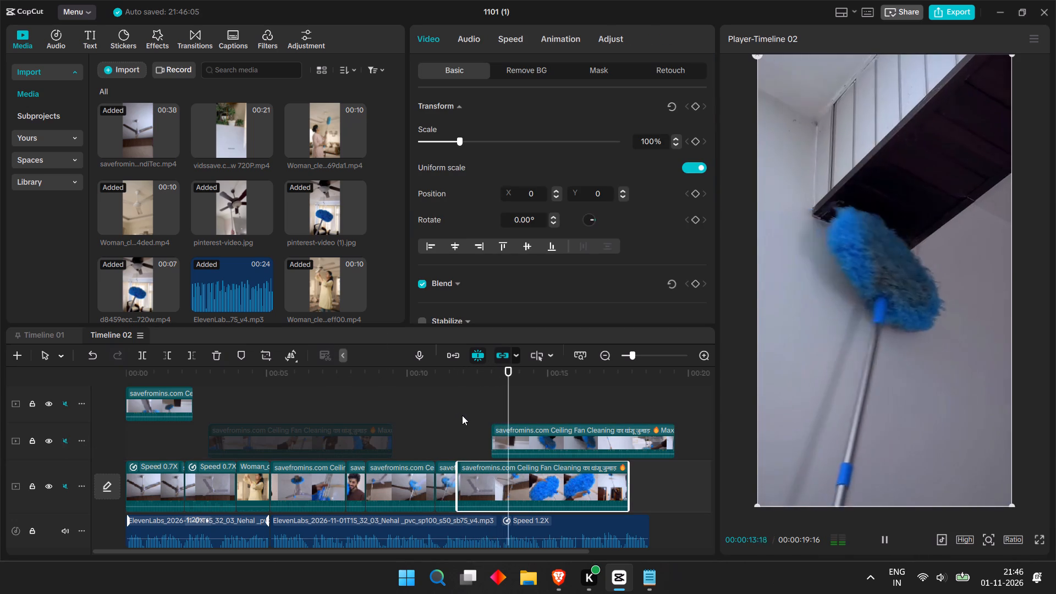
key(space)
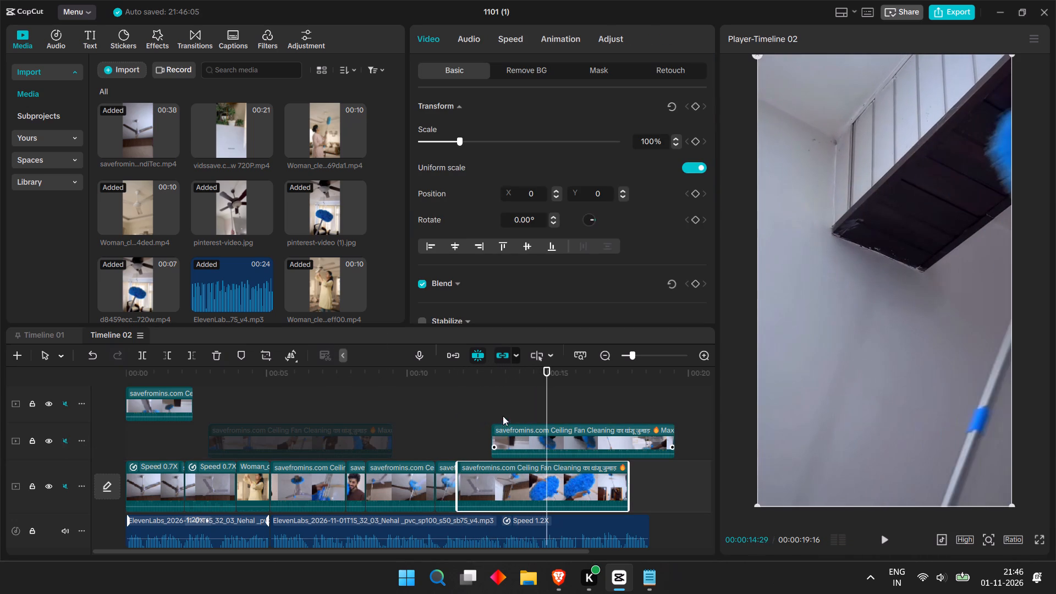
drag(441, 393, 422, 395)
click(446, 378)
key(space)
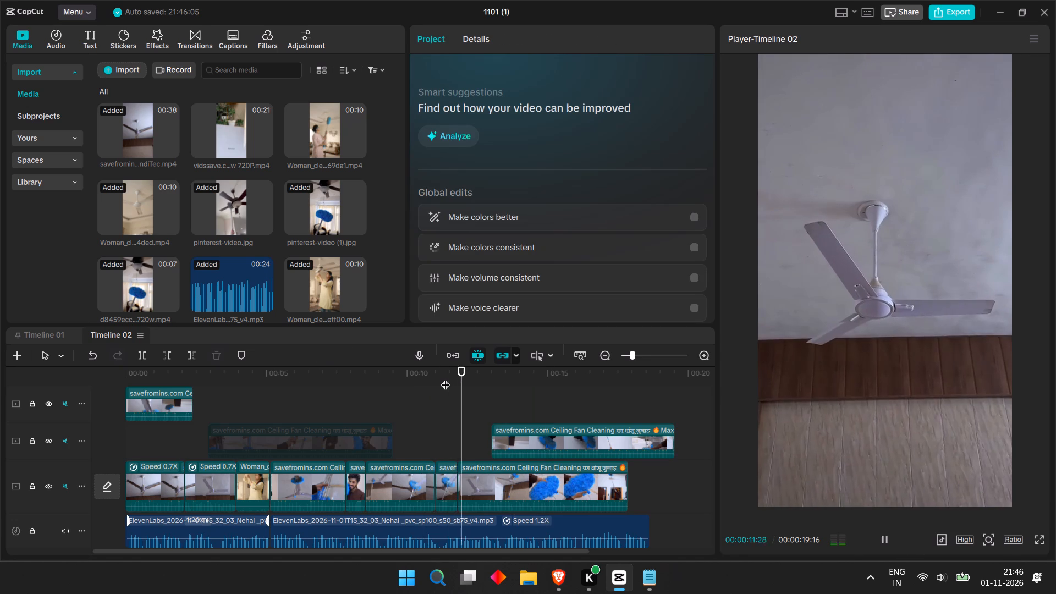
key(space)
click(471, 471)
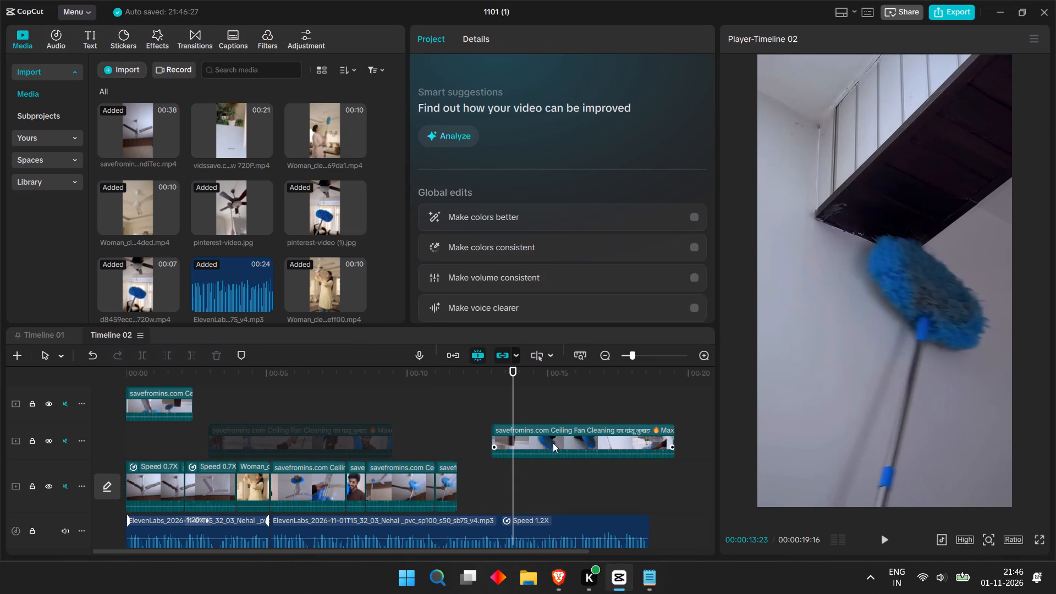
click(554, 441)
drag(554, 441, 521, 485)
Replay the end of the main track, checking the moved shelf-cleaning segment against the voiceover.
drag(508, 391, 458, 402)
drag(512, 377, 482, 389)
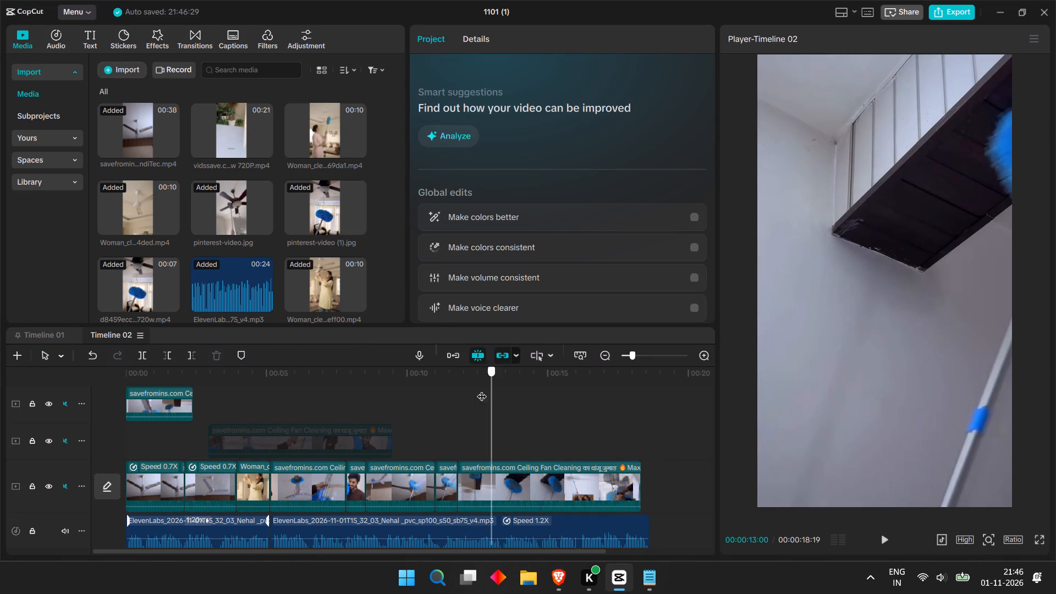
drag(482, 389, 426, 406)
key(space)
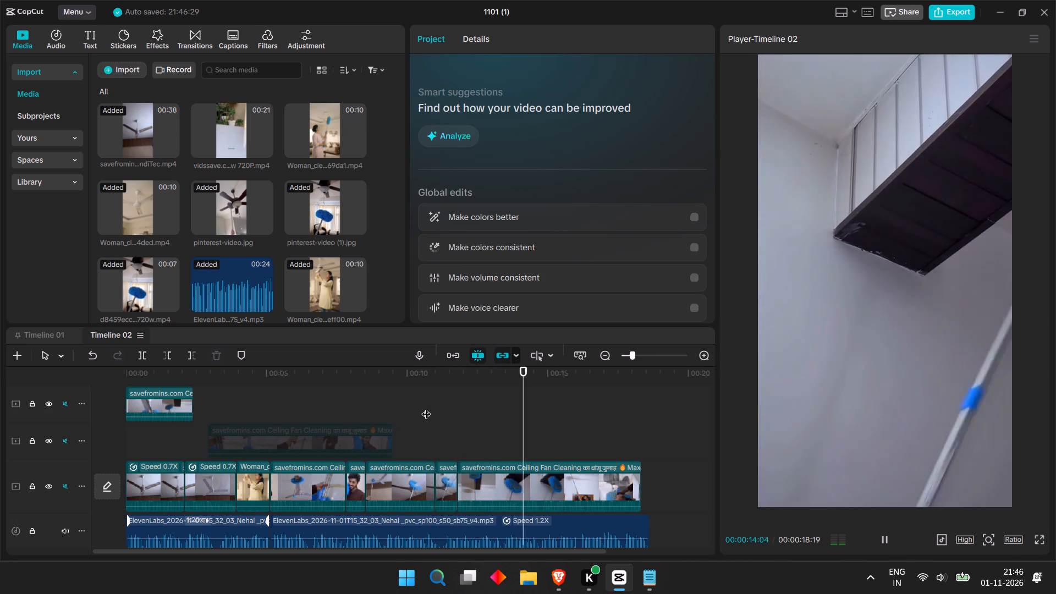
key(space)
key(space)
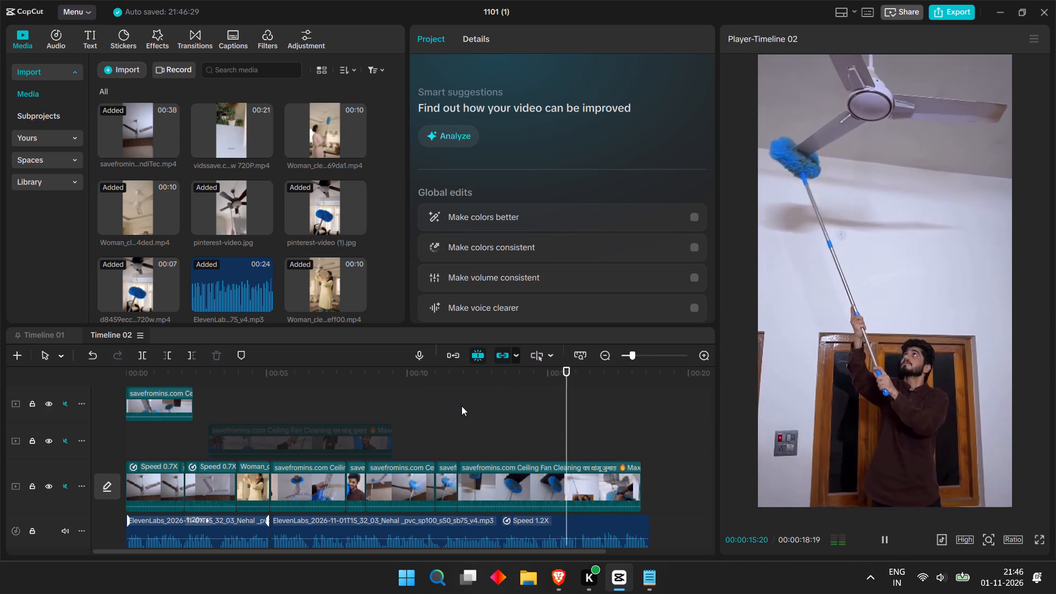
key(space)
drag(575, 382, 533, 409)
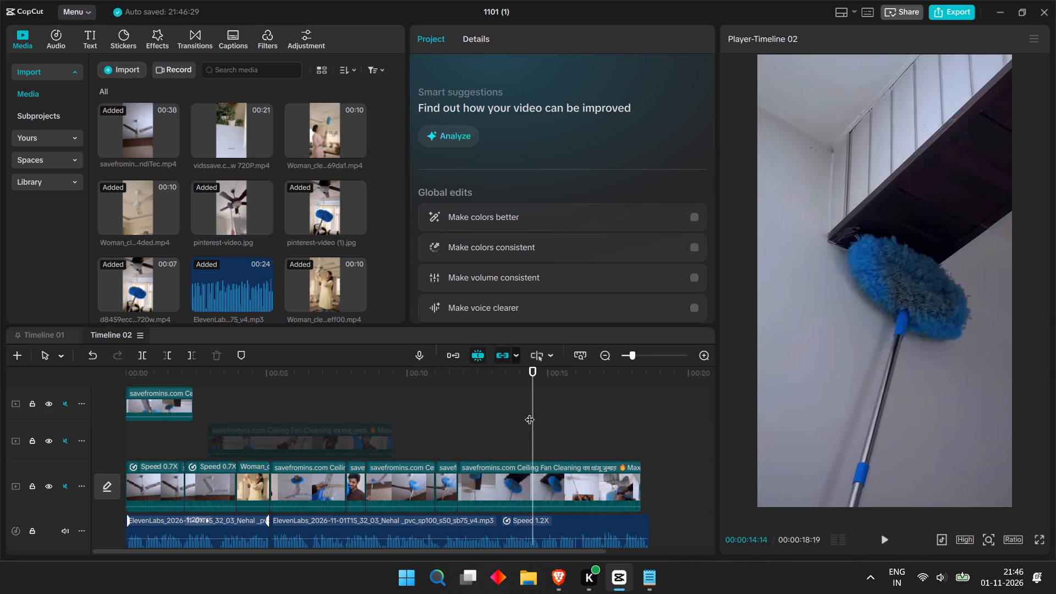
drag(530, 413, 454, 438)
key(space)
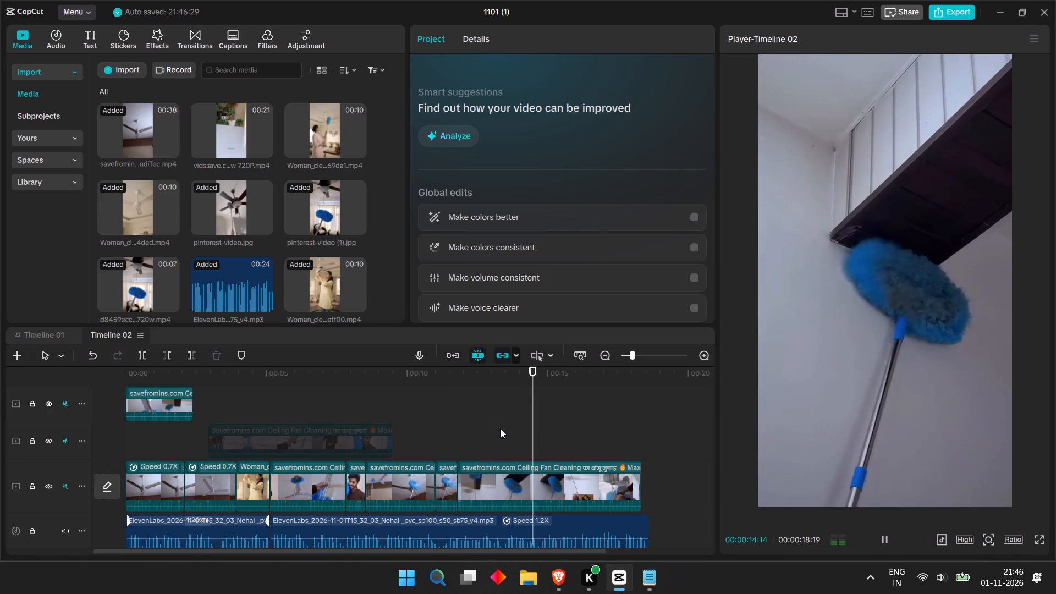
key(space)
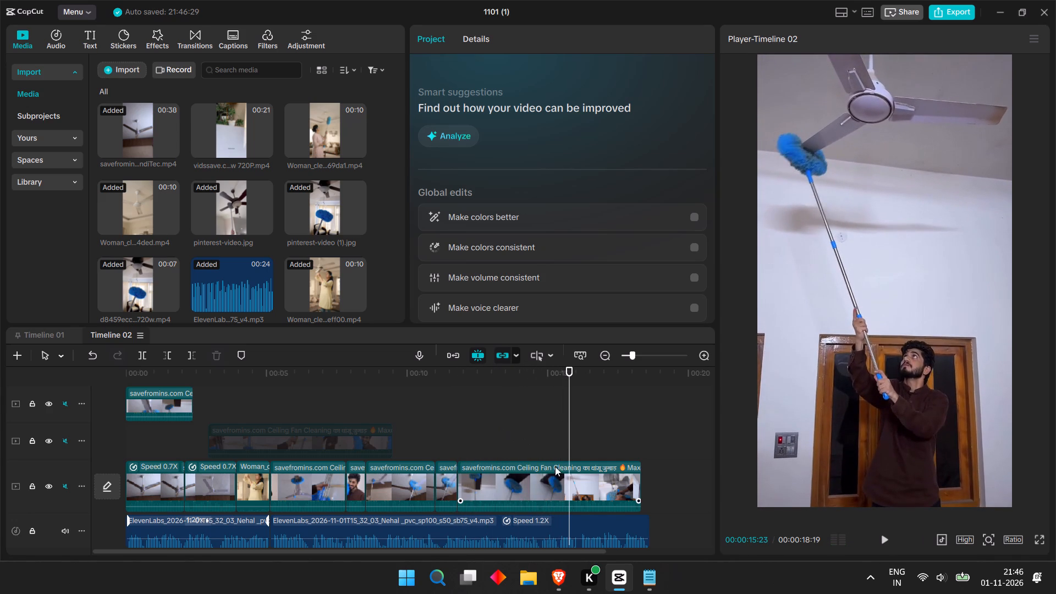
Replay the shelf-cleaning segment from its start, split it at 00:00:13:22 and delete the part after the cut.
drag(569, 413, 490, 425)
click(501, 480)
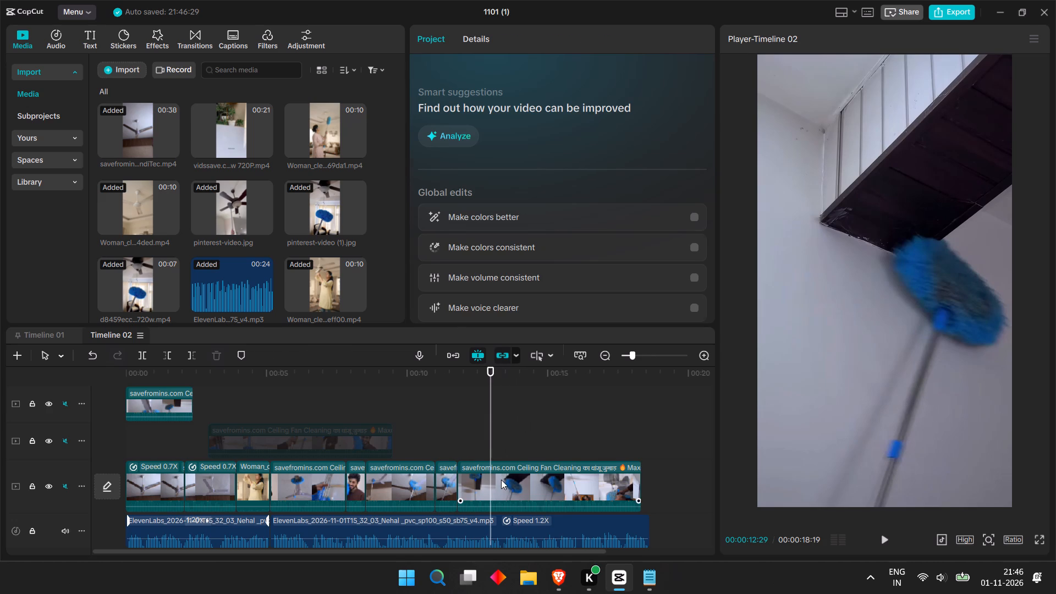
drag(491, 371, 468, 381)
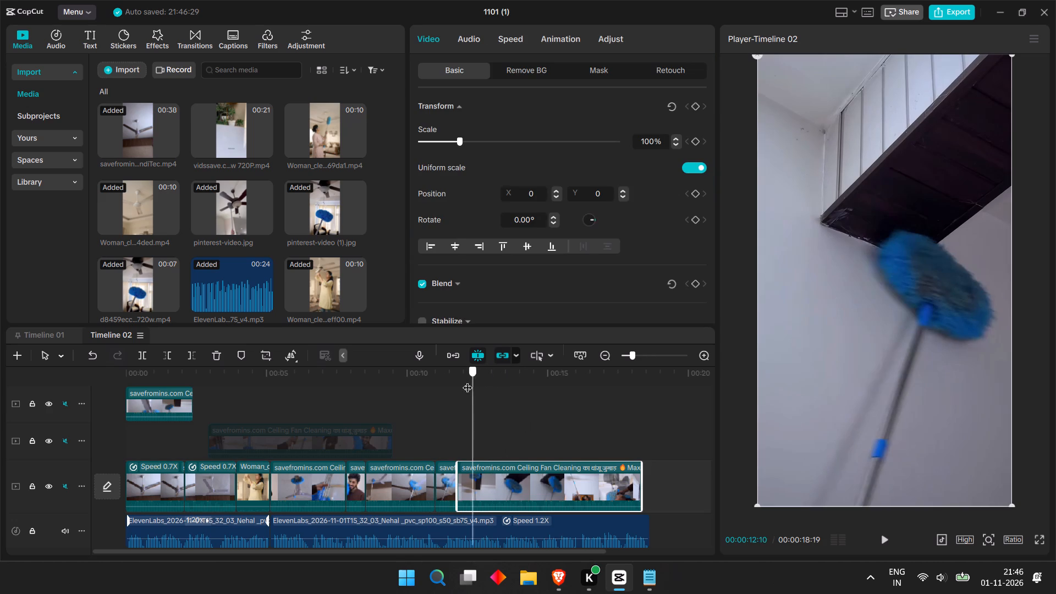
drag(468, 381, 458, 382)
key(space)
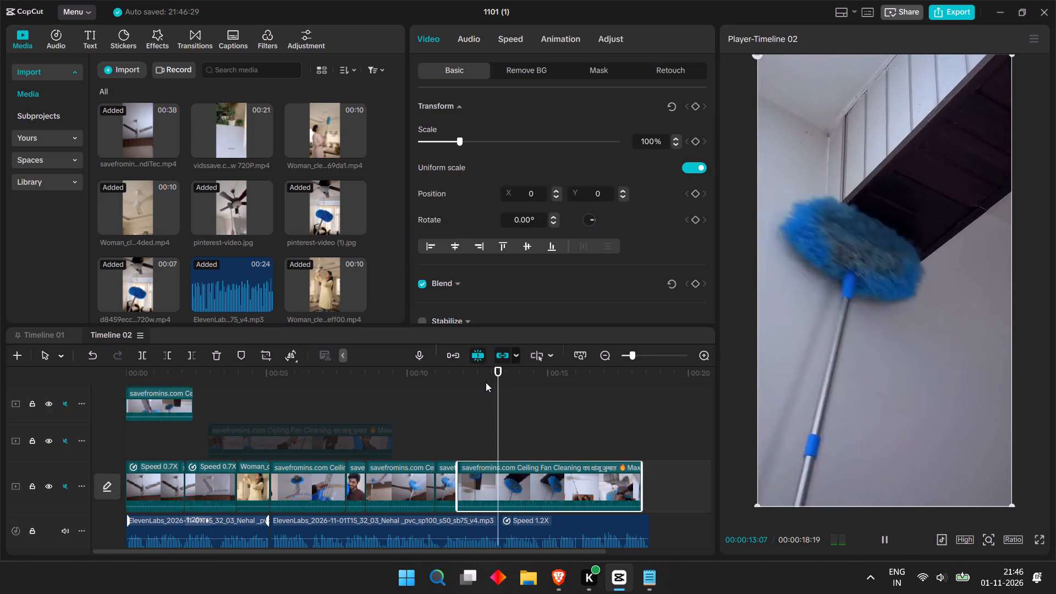
key(space)
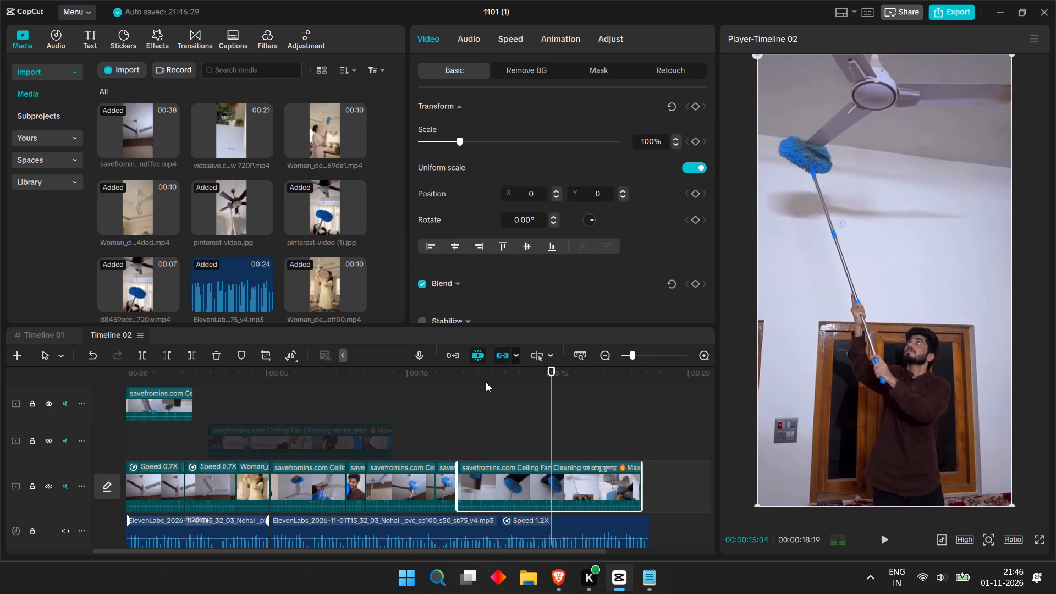
drag(551, 388, 545, 388)
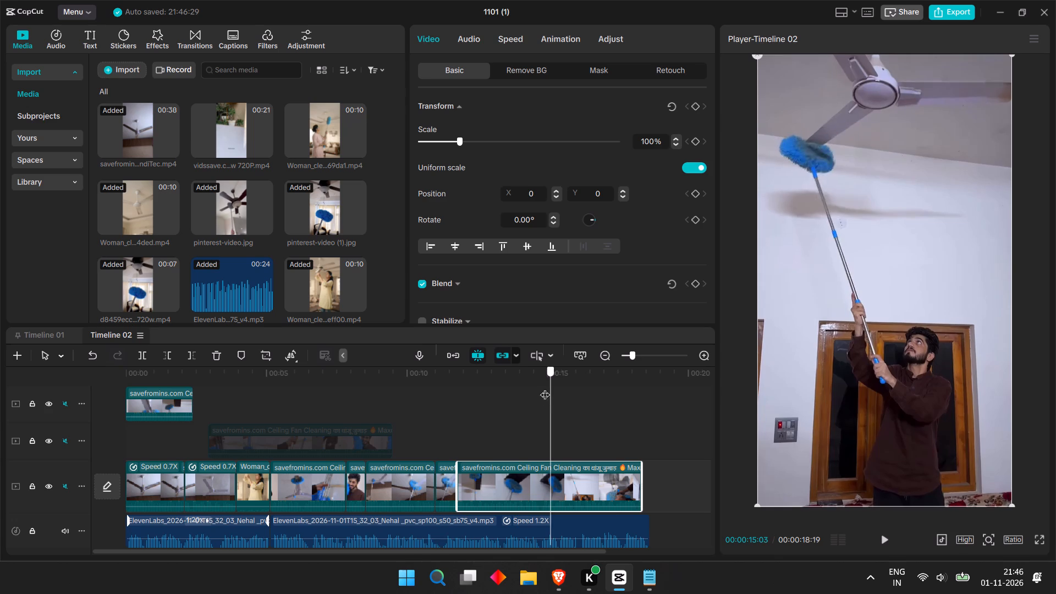
drag(545, 388, 512, 402)
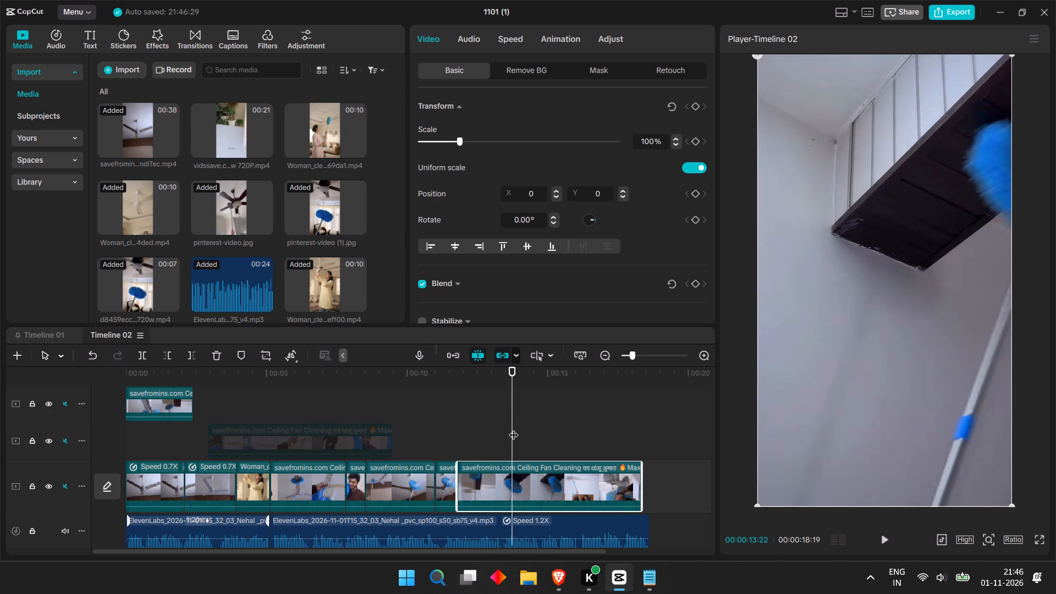
key(ctrl+b)
click(578, 473)
key(BackSpace)
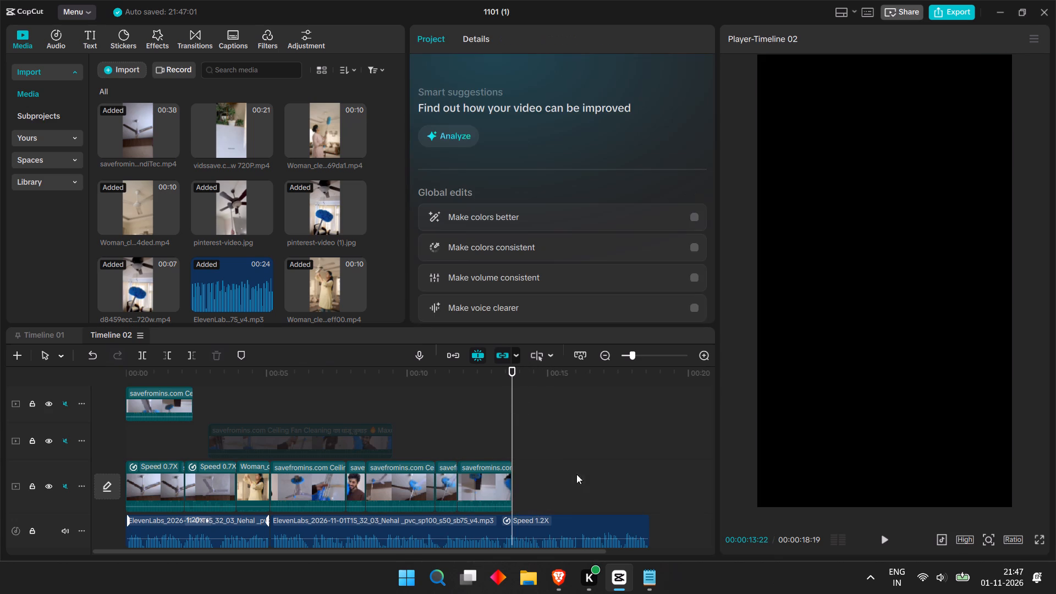
Preview the topmost track's beam-dusting segment and move it to the end of the main track at 00:00:13:22.
click(159, 408)
drag(144, 371, 123, 376)
key(space)
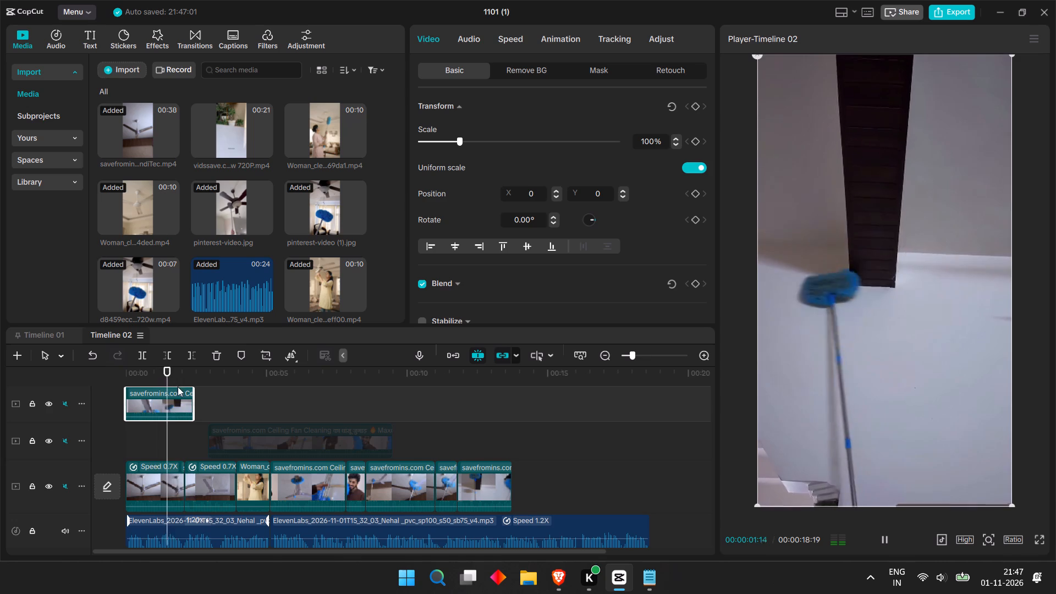
key(space)
drag(157, 398, 547, 490)
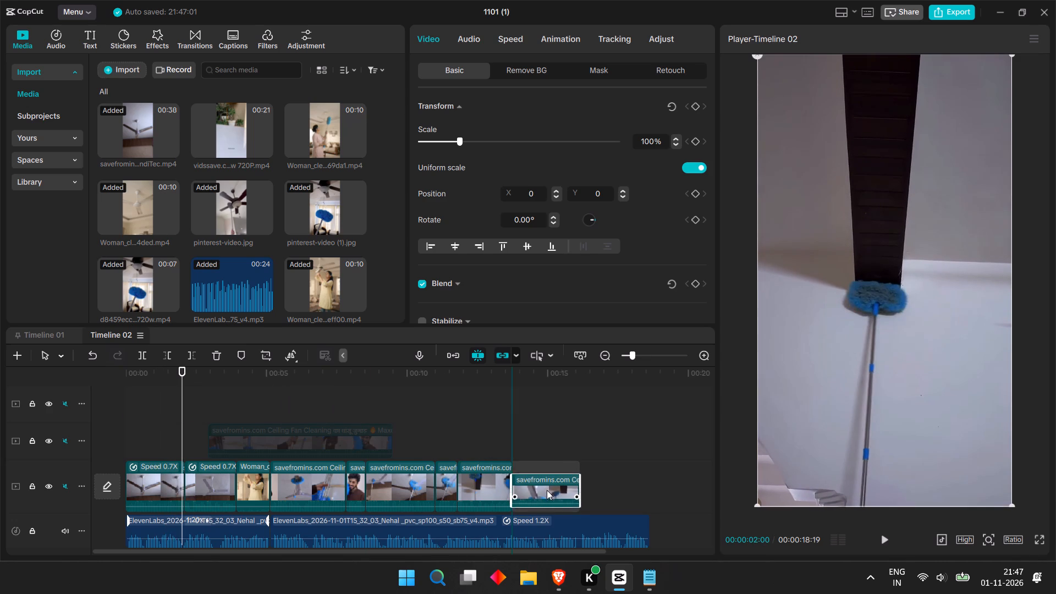
drag(547, 490, 548, 491)
drag(538, 443, 531, 447)
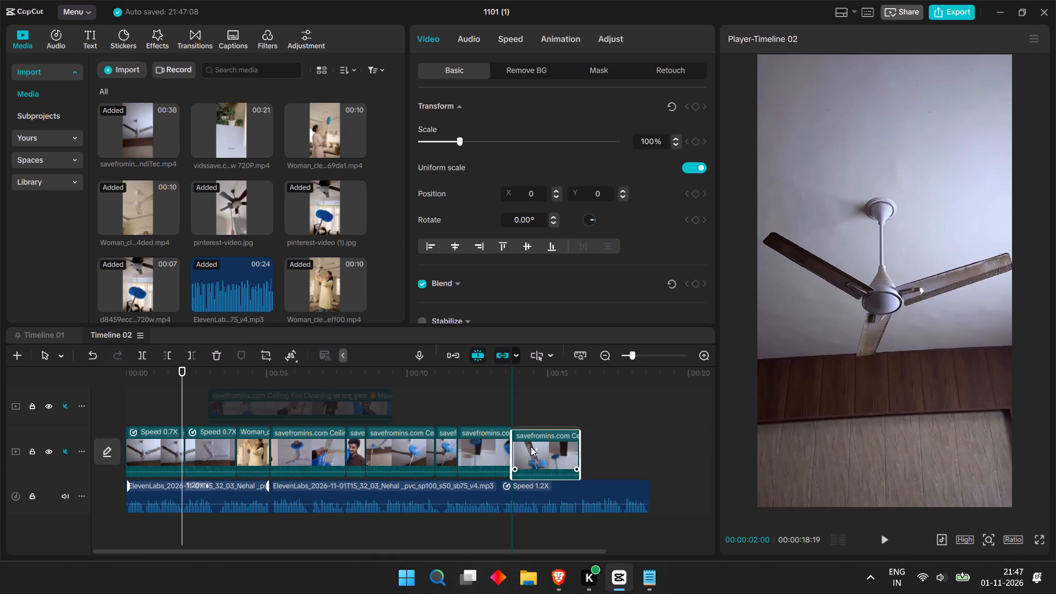
drag(531, 447, 530, 447)
Play the beam-dusting segment, trim a fraction of a second off its start and move it back against the preceding clip.
click(474, 384)
key(space)
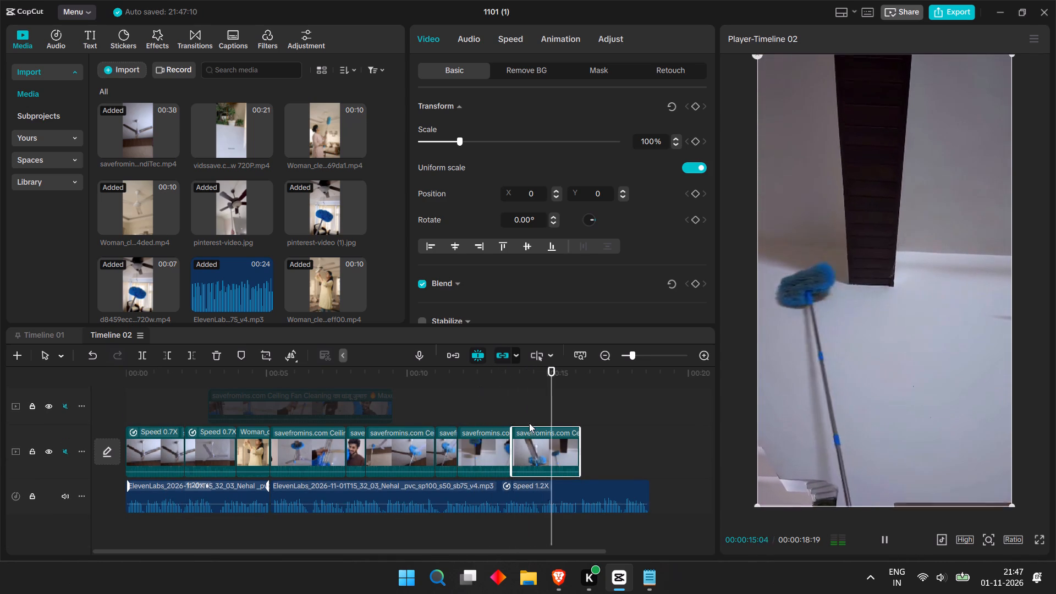
key(space)
drag(512, 442, 513, 442)
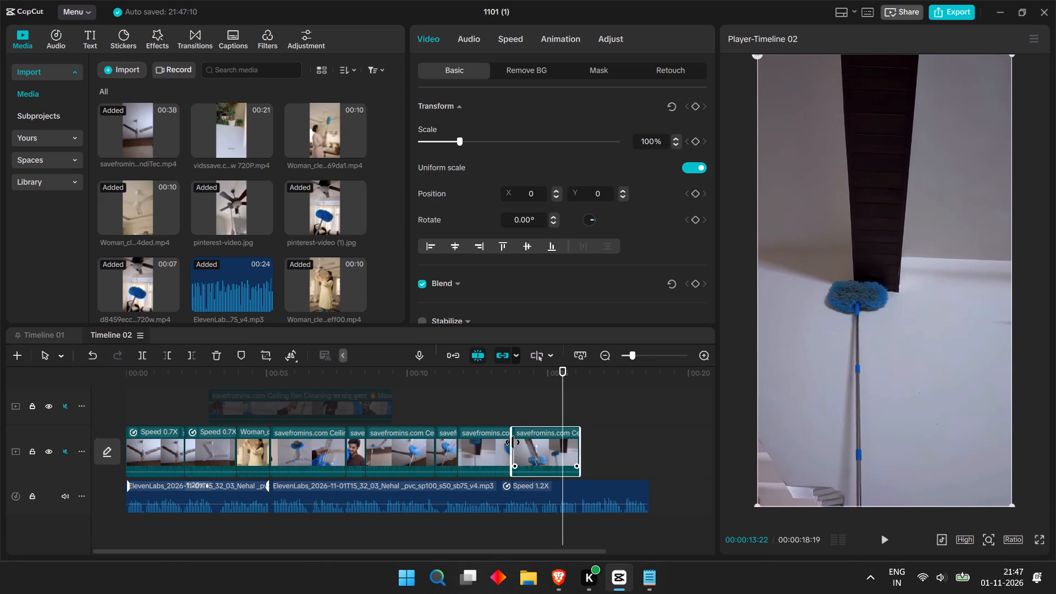
drag(513, 442, 521, 436)
drag(528, 436, 522, 439)
Play from about 00:00:12:26 to the voiceover's end and examine the part left without footage after the last clip.
click(487, 383)
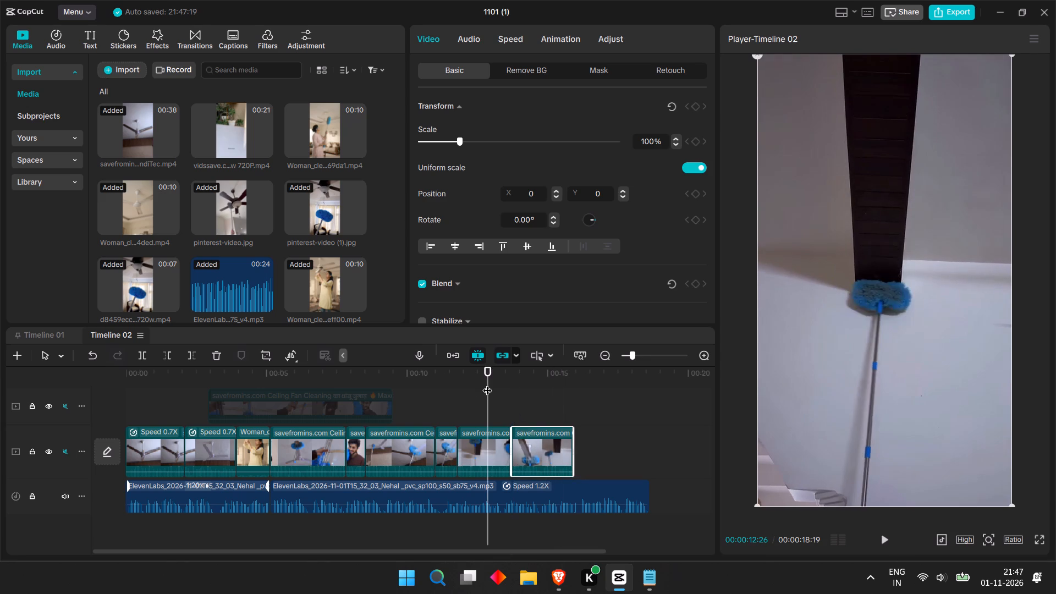
key(space)
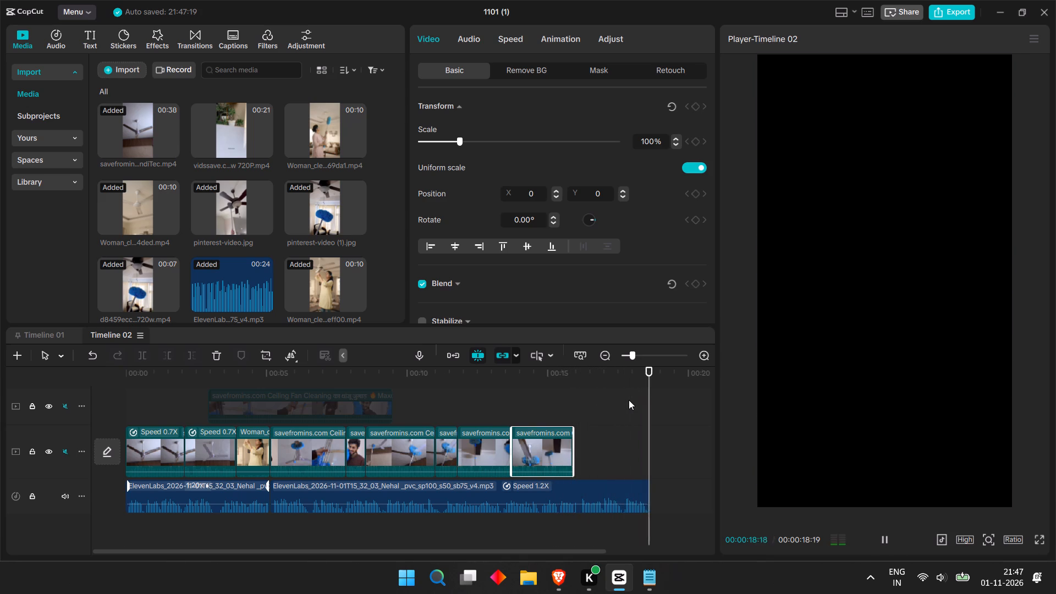
key(space)
key(space)
click(591, 394)
drag(591, 394, 572, 395)
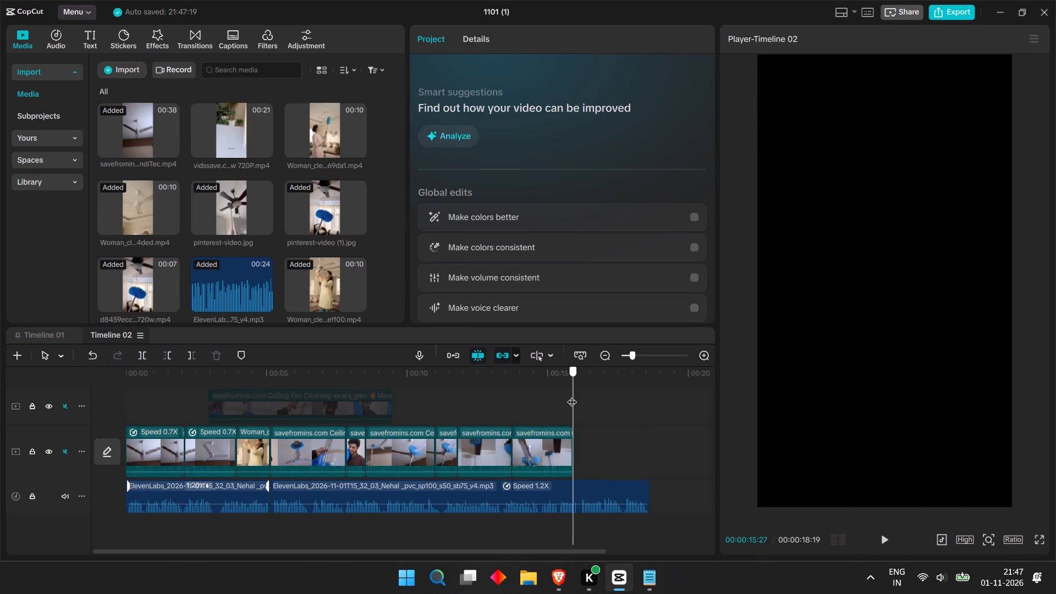
drag(572, 395, 559, 398)
key(space)
key(space)
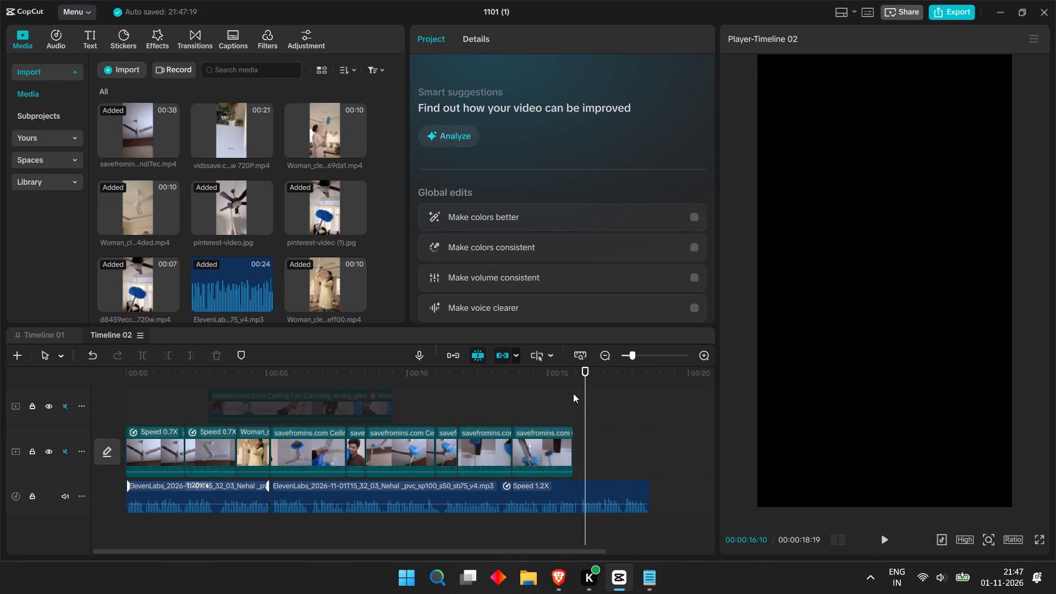
drag(583, 393, 574, 397)
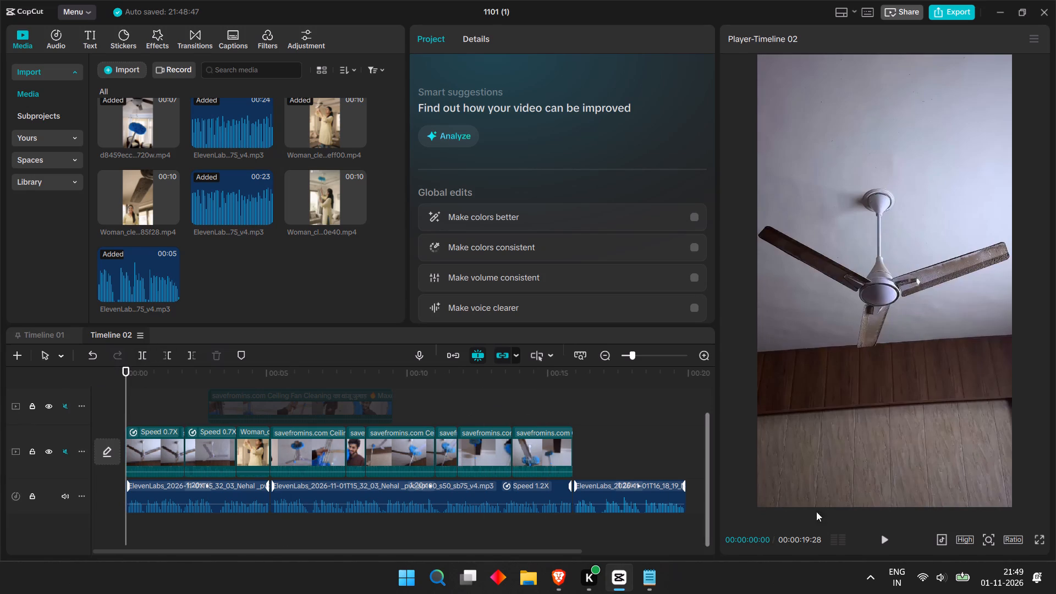
click(885, 541)
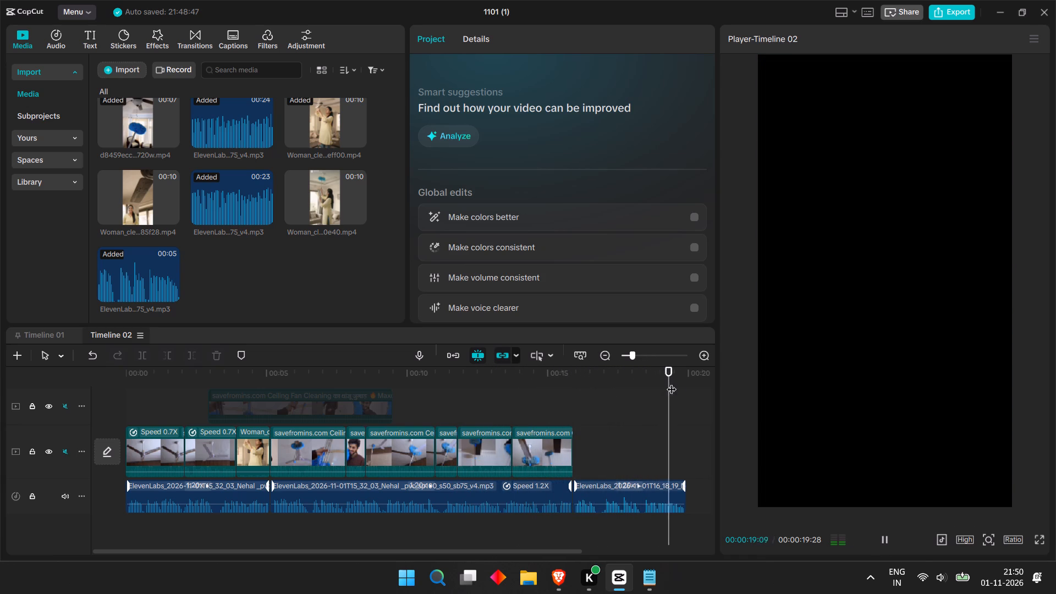
drag(678, 382, 628, 392)
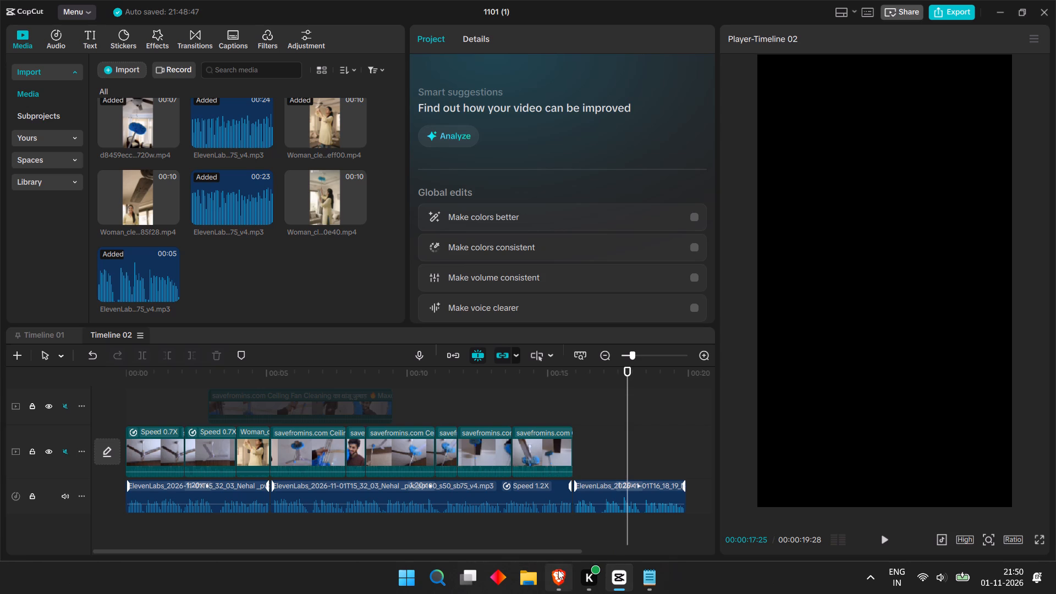
Delete the disabled savefromins.com ceiling fan cleaning clip from the overlay track above the main video.
click(321, 411)
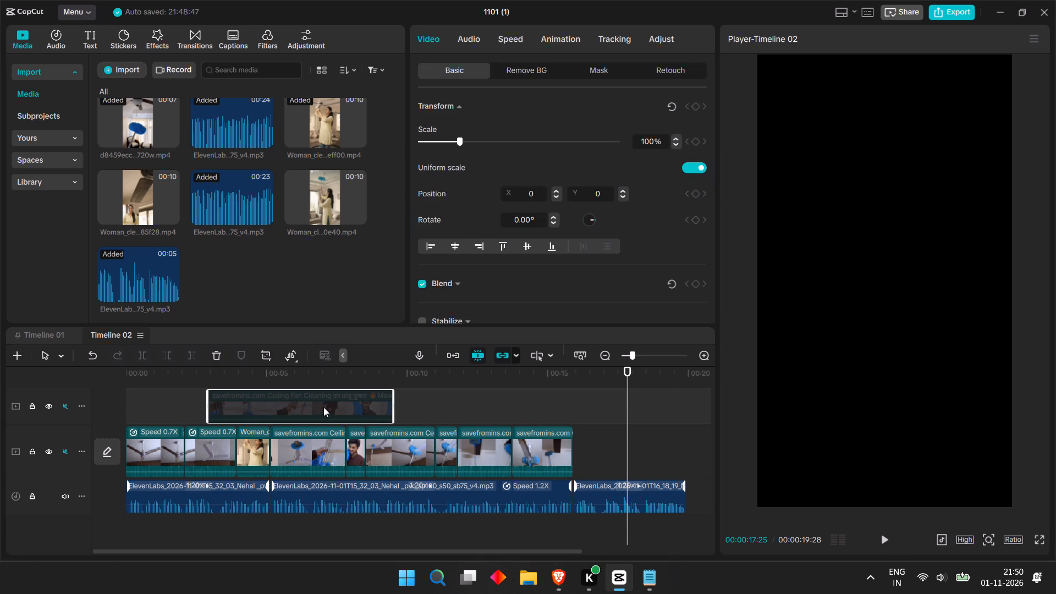
key(BackSpace)
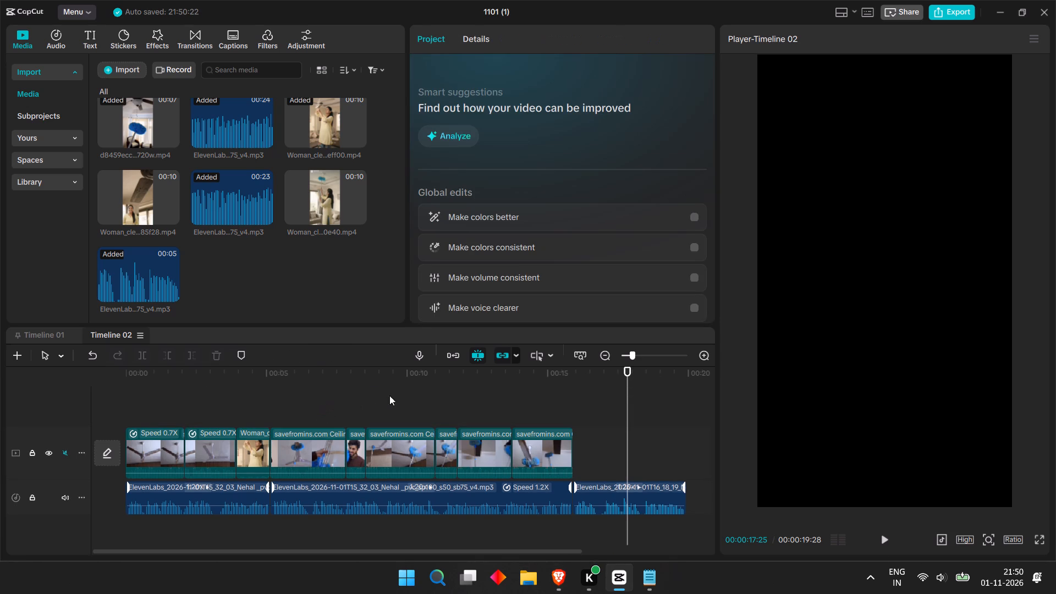
Add the 10-second Woman_cleaning_dusty_ceiling_fan clip ending in 85f28 to an overlay track at 00:00:00:00.
drag(398, 388, 322, 398)
drag(239, 387, 214, 388)
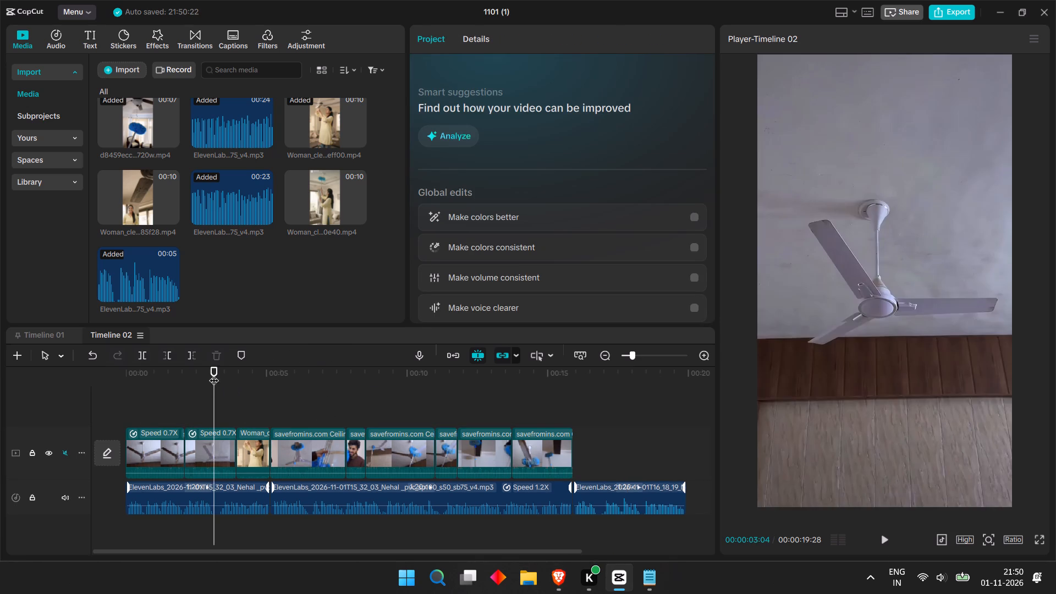
drag(214, 373, 107, 389)
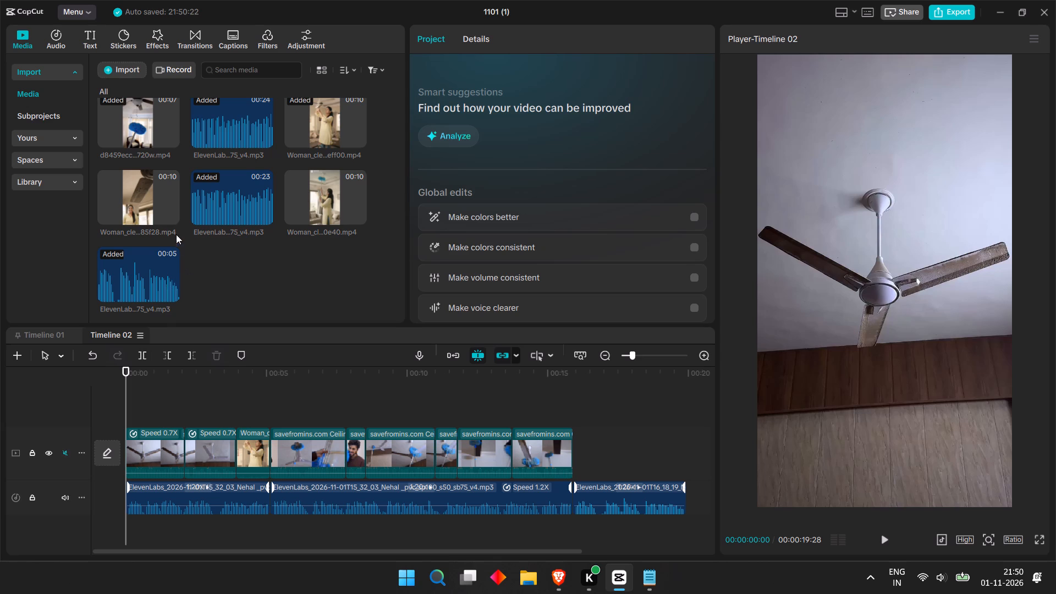
click(173, 213)
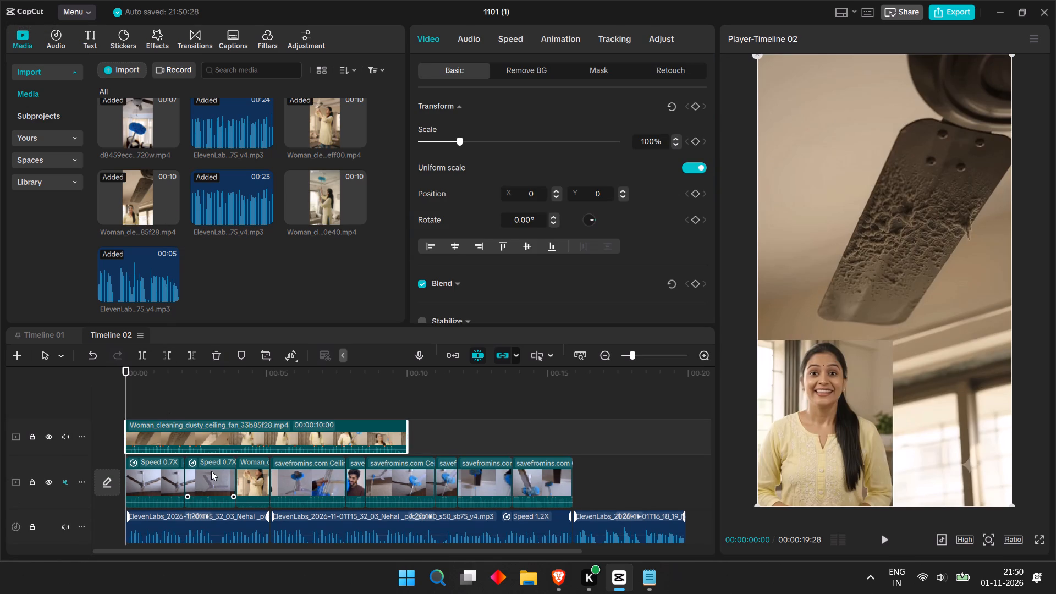
Play the start of the new overlay clip and mute its track.
key(space)
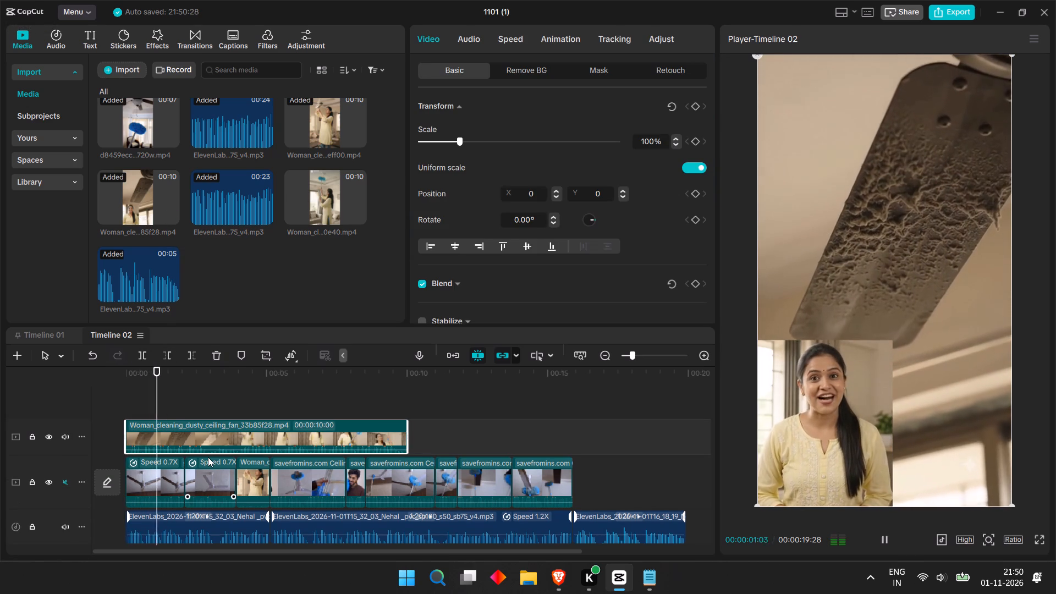
key(space)
click(68, 438)
Split the woman-cleaning overlay clip at 00:00:05:10 and disable its second part.
key(space)
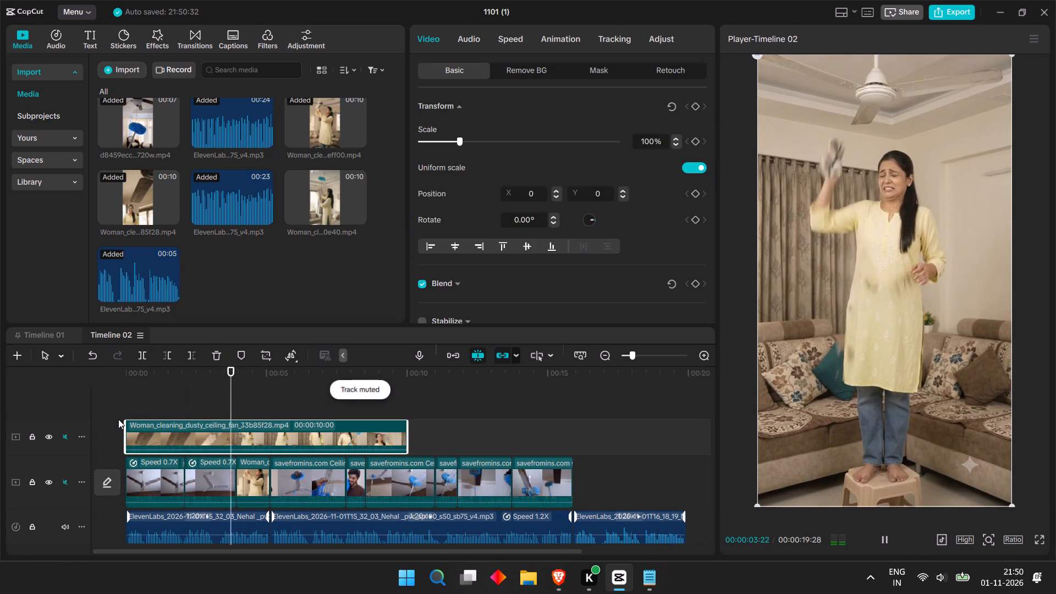
key(space)
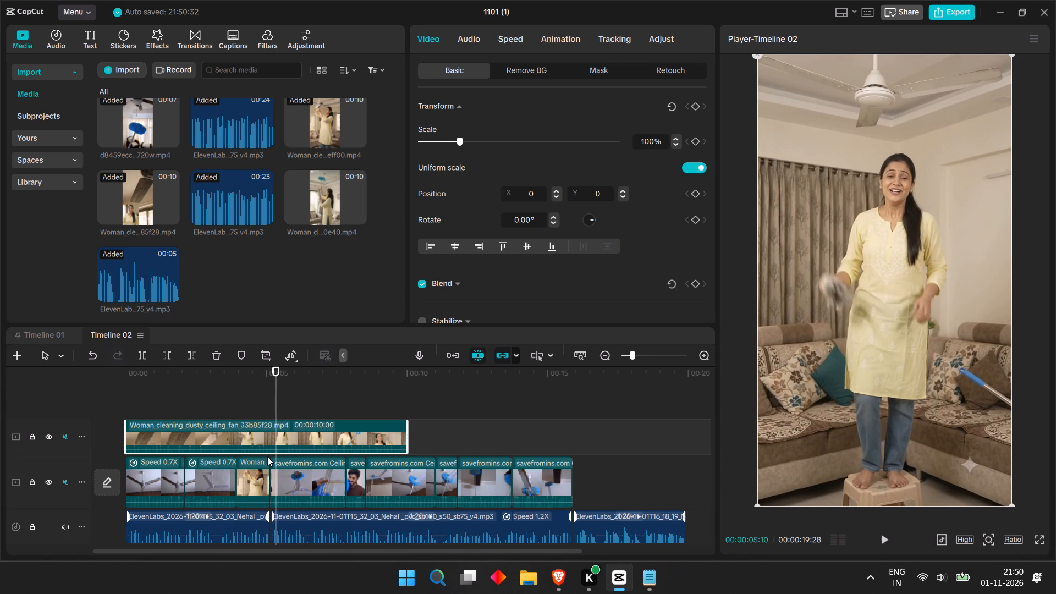
key(ctrl+b)
click(232, 472)
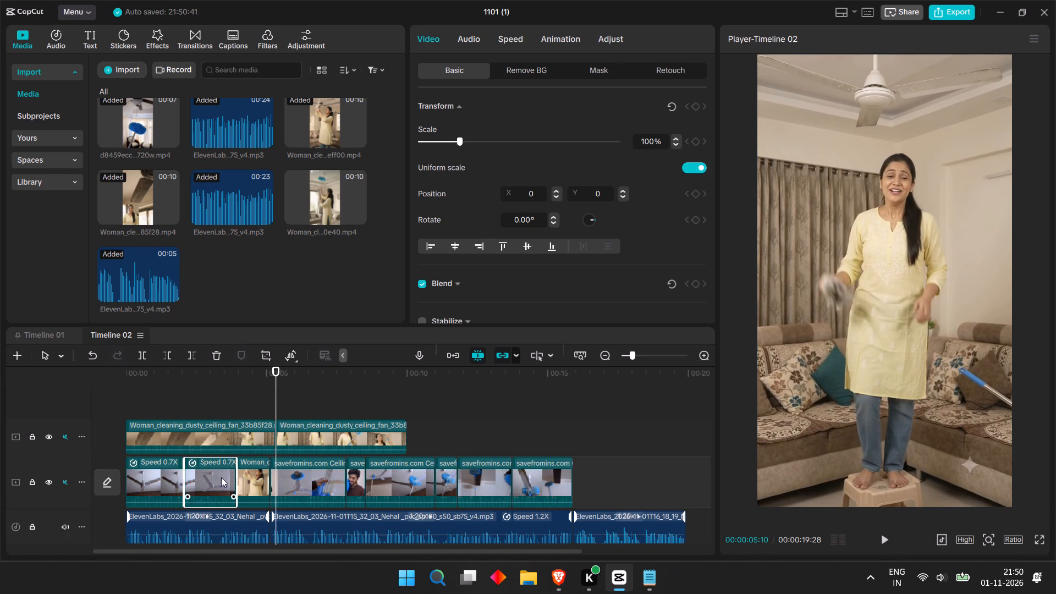
click(144, 482)
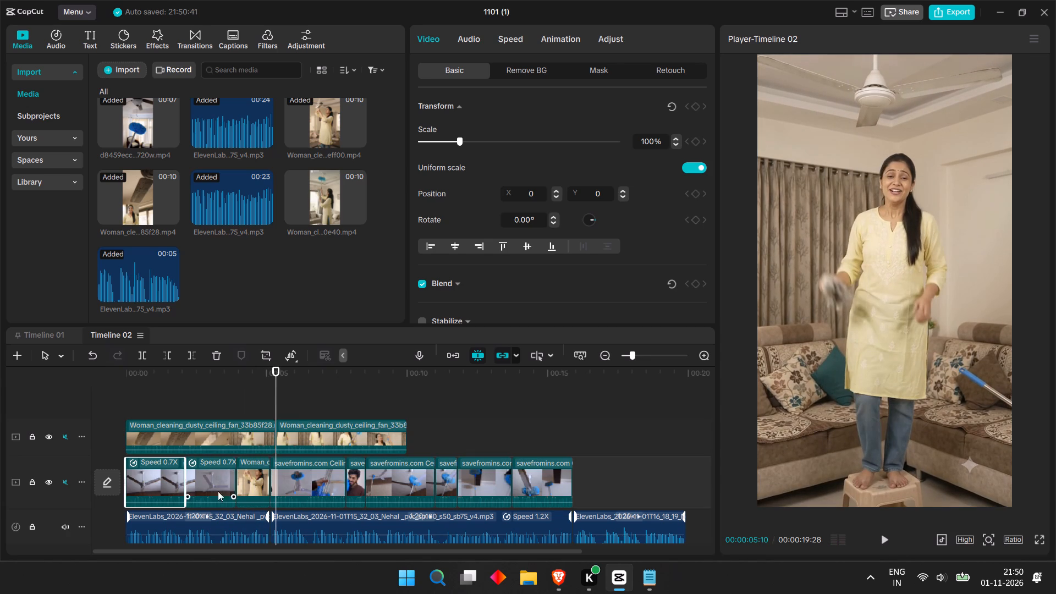
drag(114, 459, 125, 465)
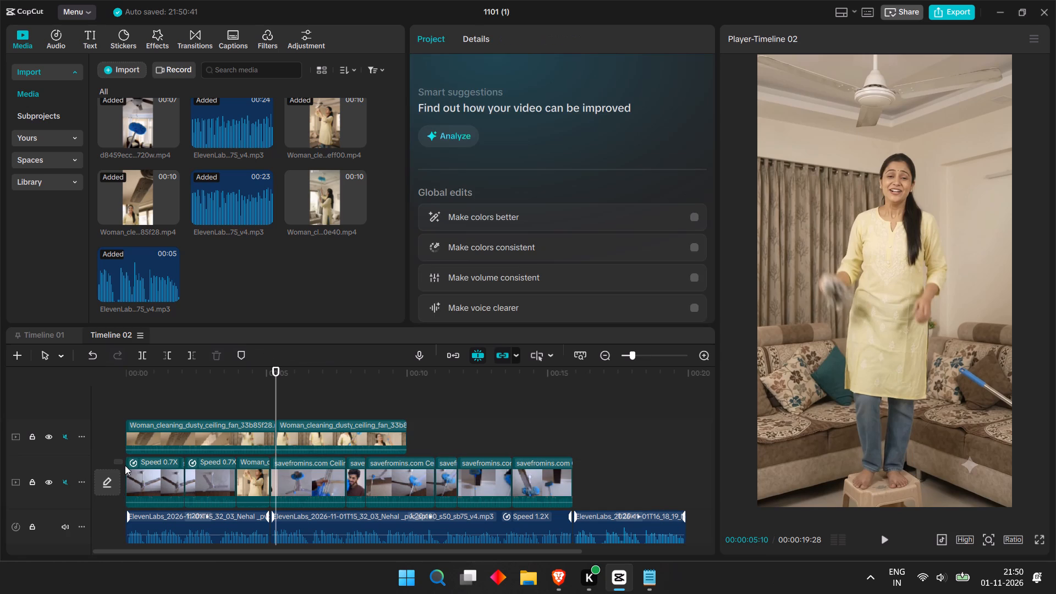
drag(125, 465, 163, 480)
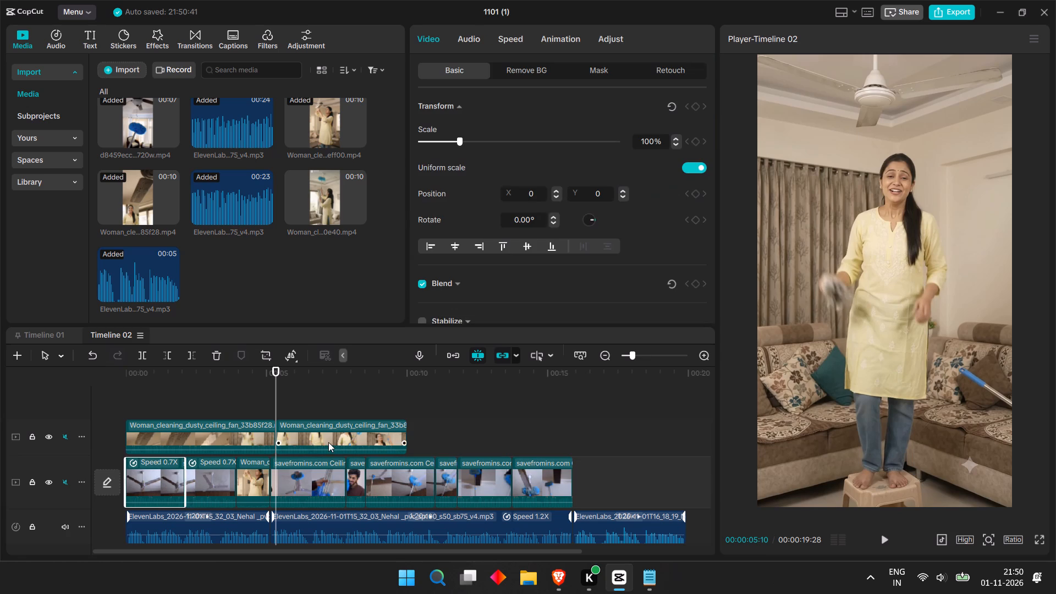
click(331, 441)
key(v)
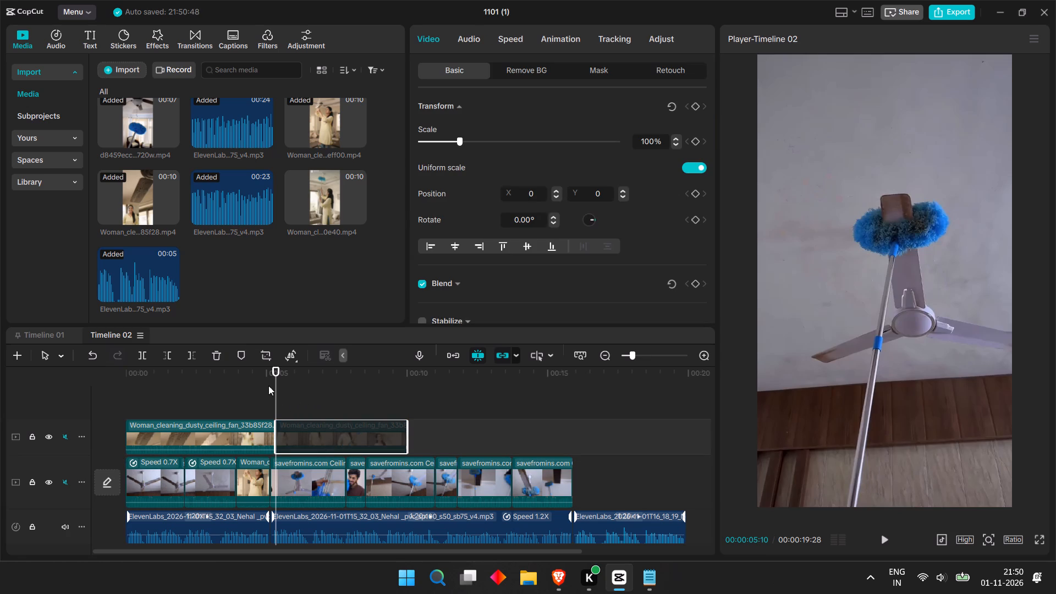
drag(268, 386, 74, 395)
key(space)
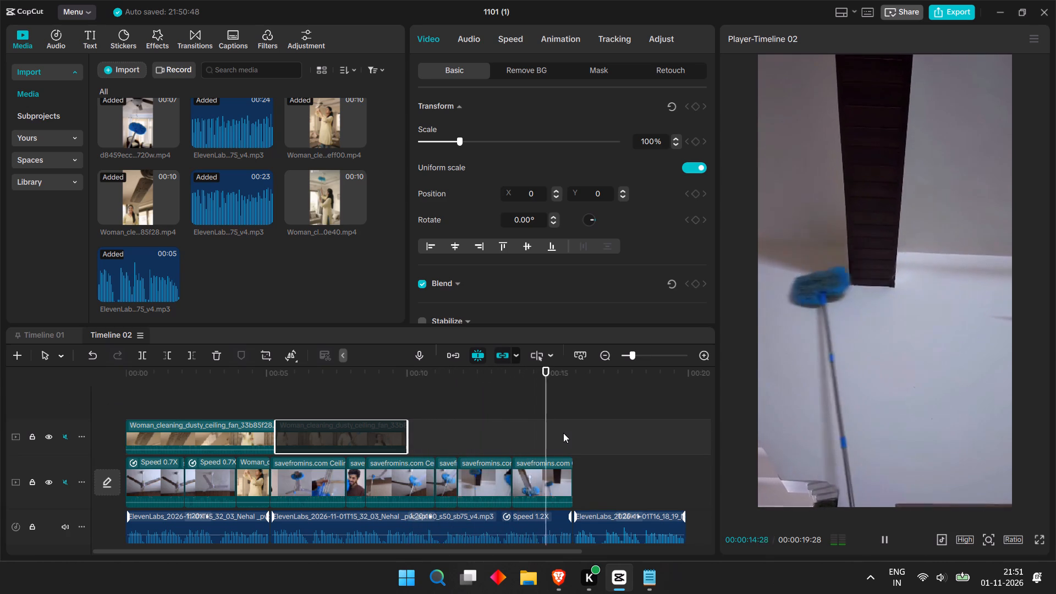
key(space)
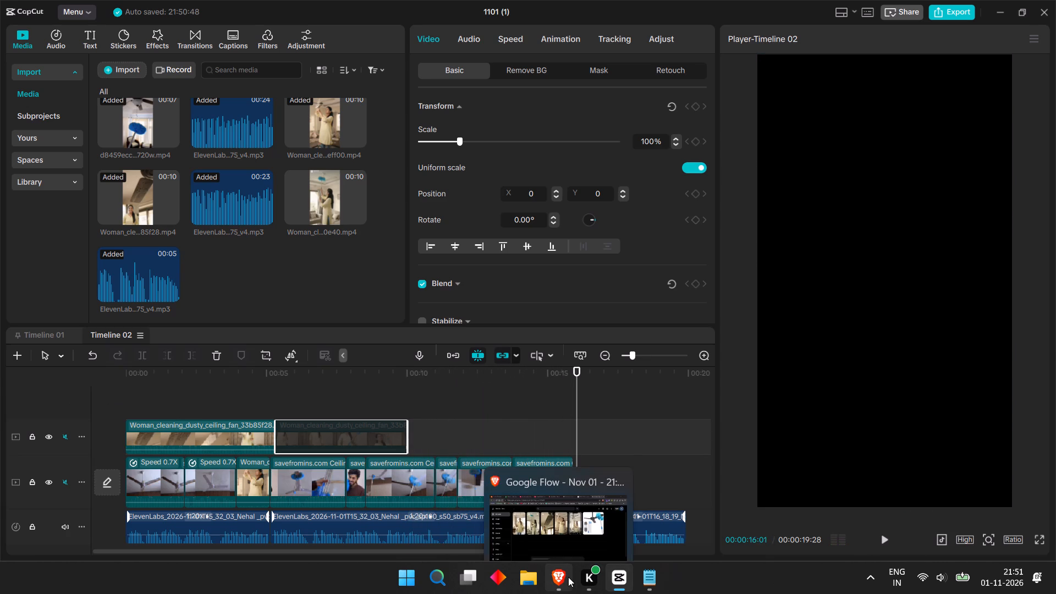
key(space)
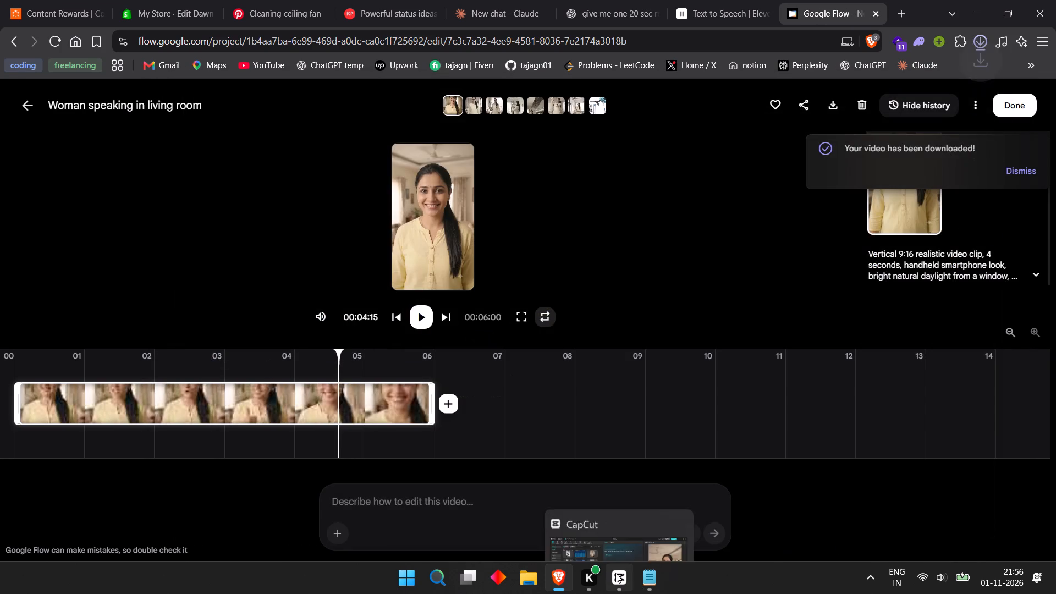
Return to CapCut and import the new Woman_speaking_in_living_room_9902243e video from Downloads into the project media.
click(615, 573)
click(122, 73)
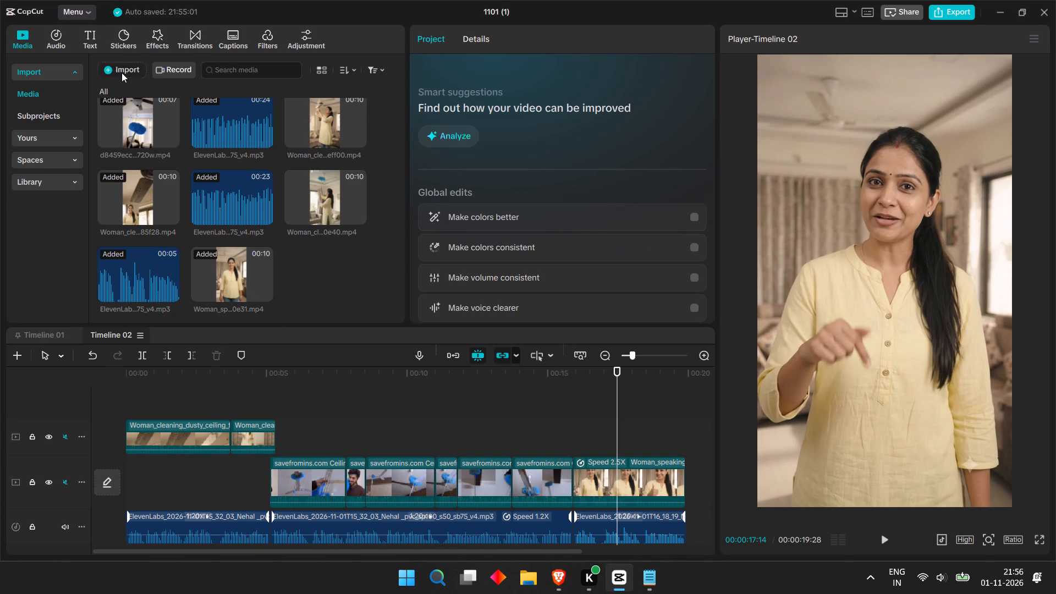
click(148, 97)
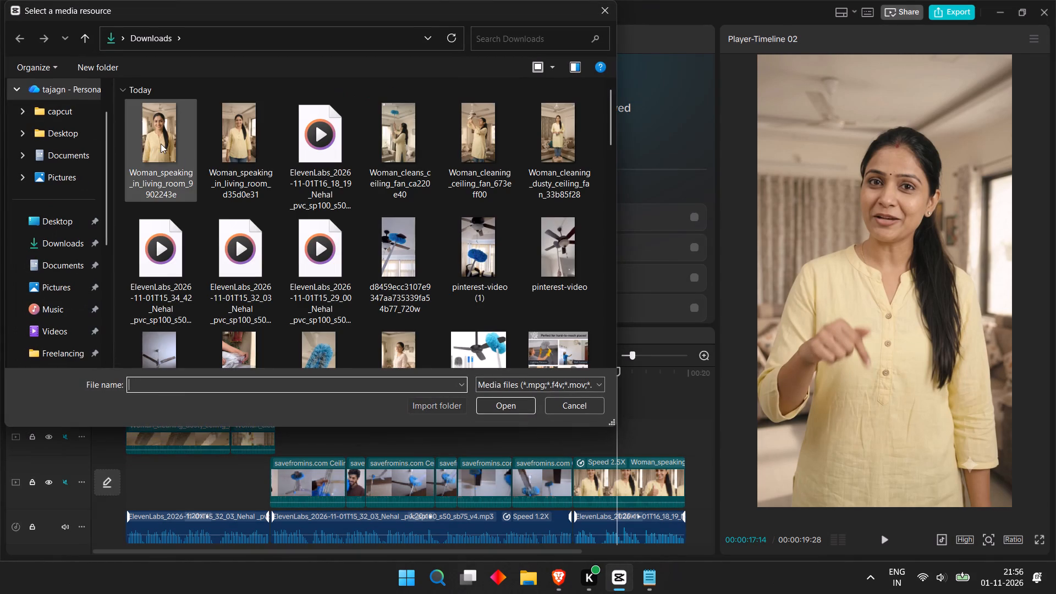
click(161, 144)
click(504, 409)
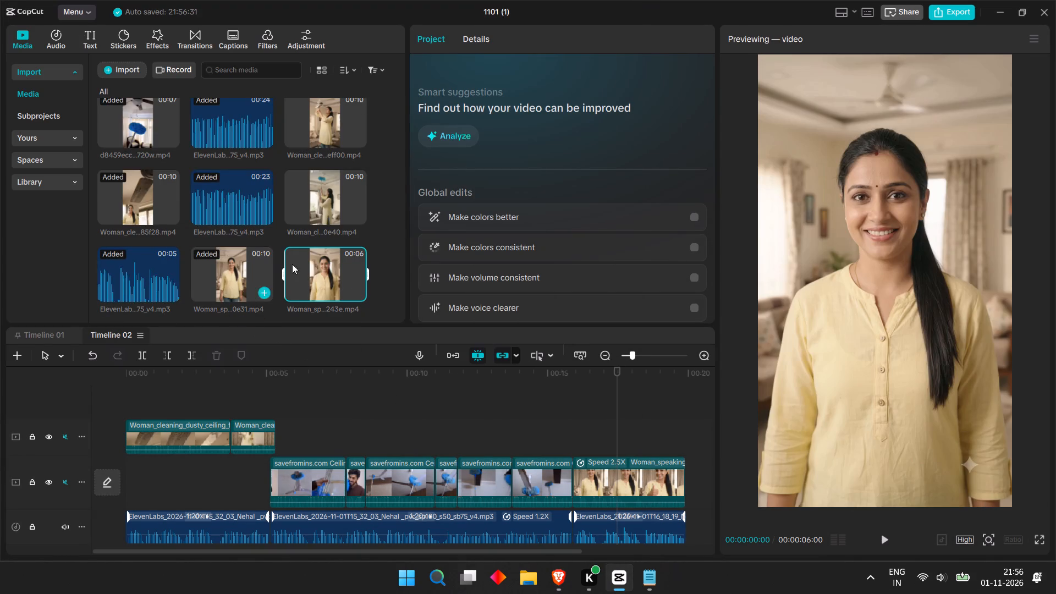
Delete the 2.5X closing clip and place the new 6-second woman-speaking clip directly after the last duster clip.
click(614, 473)
key(BackSpace)
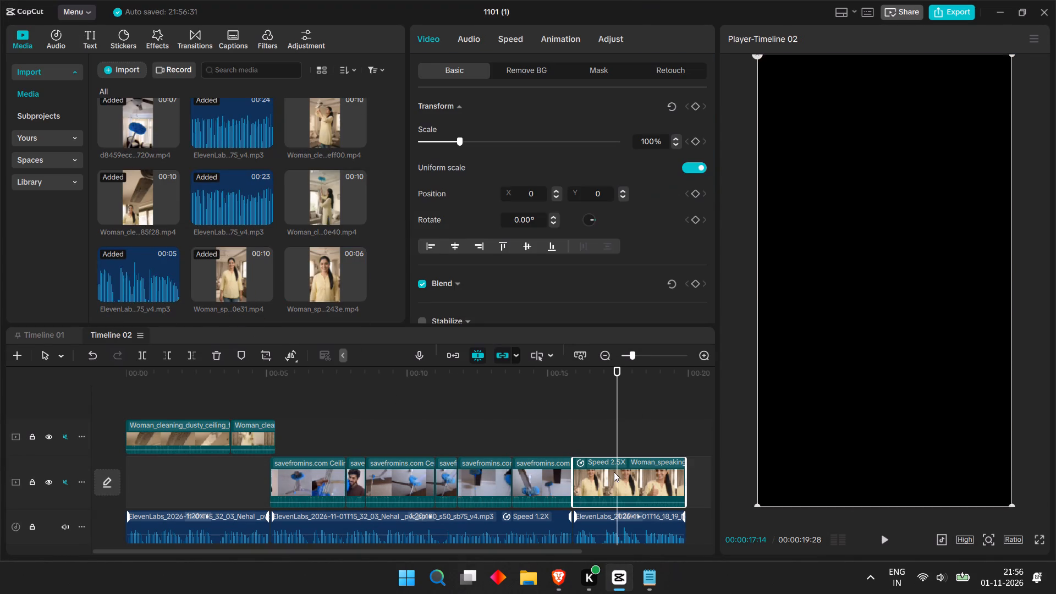
click(308, 294)
drag(308, 294, 321, 295)
drag(321, 295, 385, 354)
drag(385, 354, 411, 381)
drag(292, 256, 577, 476)
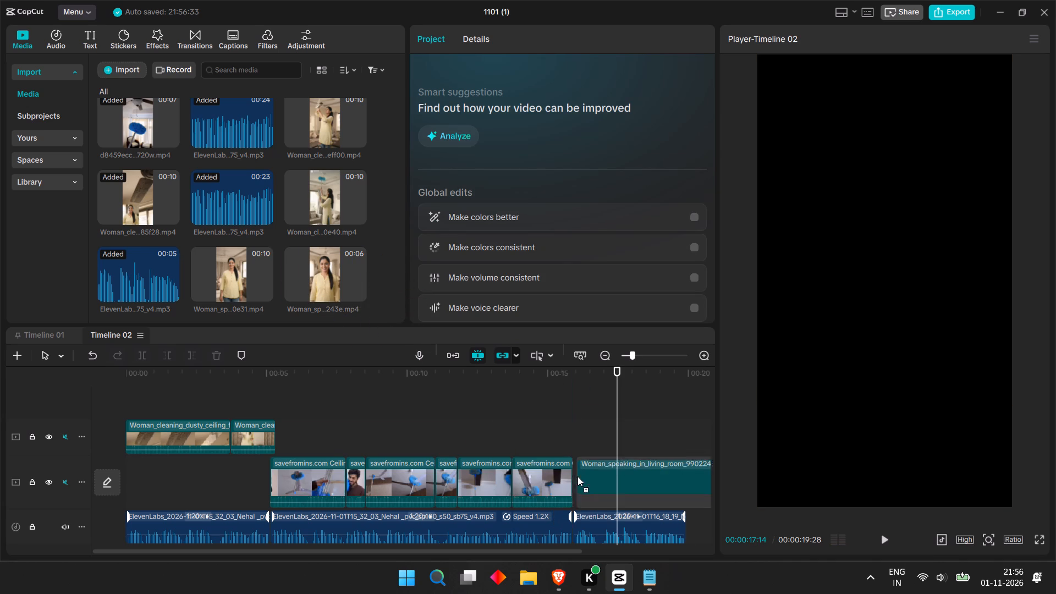
drag(577, 476, 576, 483)
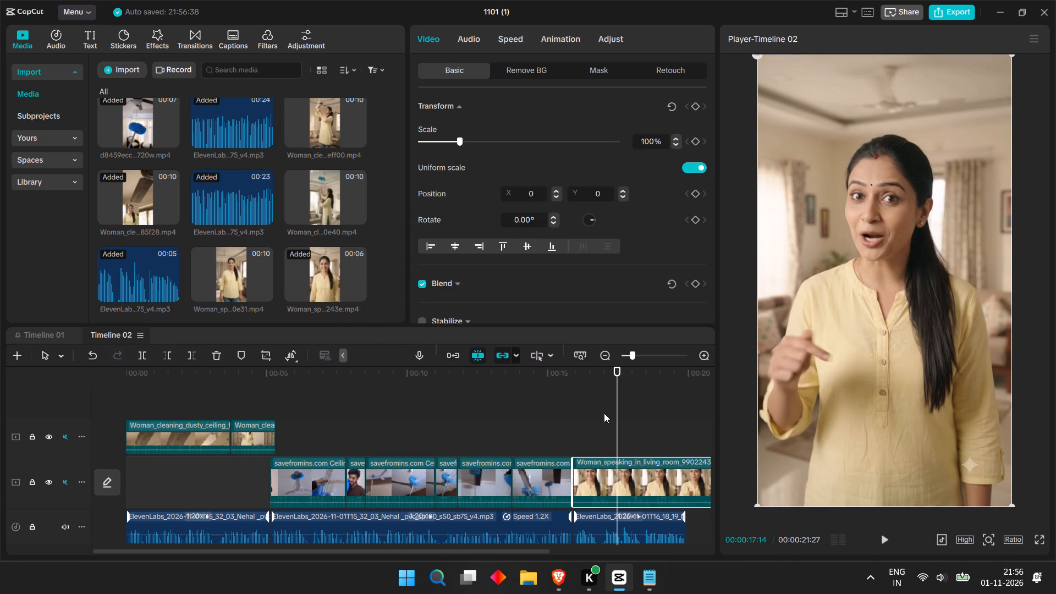
Play the new closing clip against the voiceover and scale it up to 127%.
key(space)
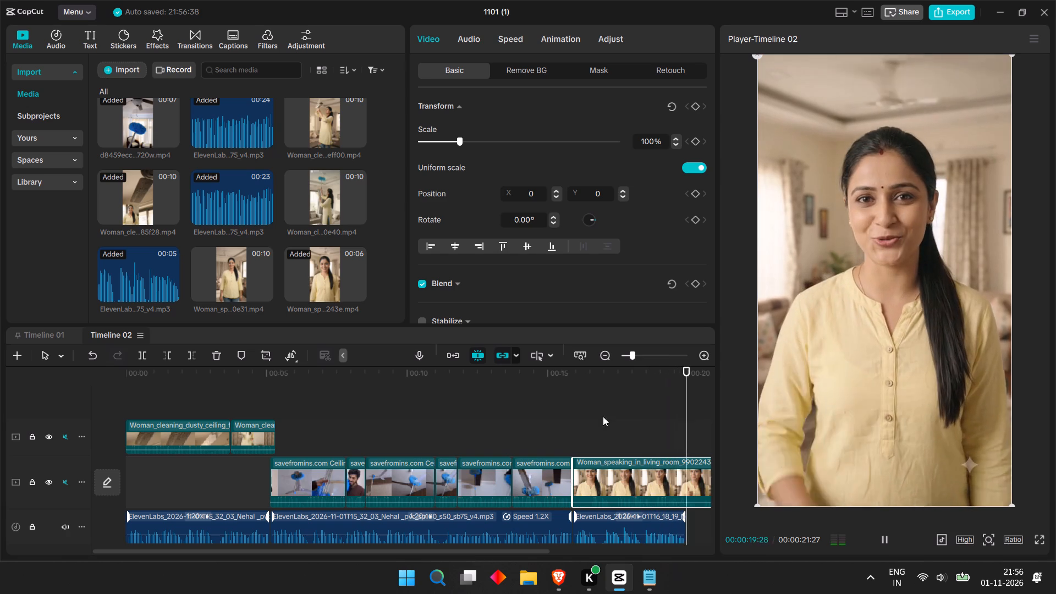
key(space)
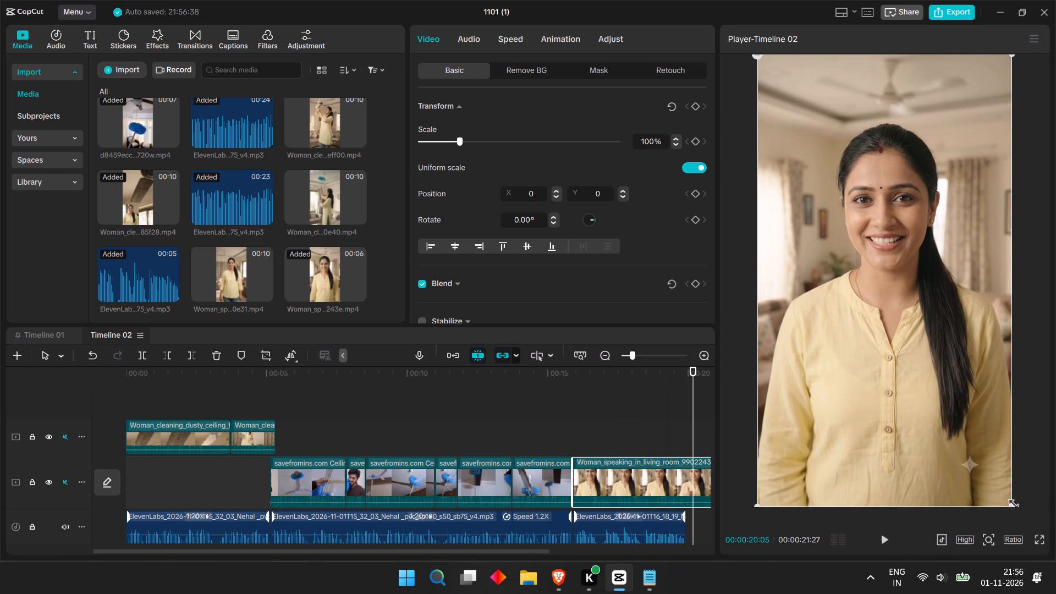
drag(1011, 502, 1055, 593)
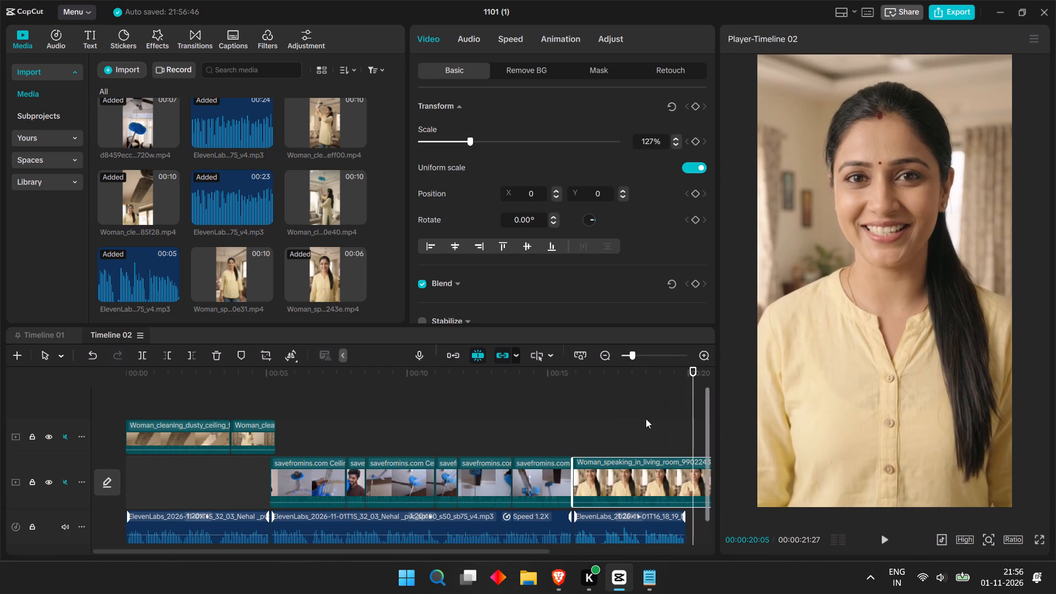
Trim the start of the closing clip up to 00:00:16:08 and slide the remainder back against the last duster clip.
drag(694, 383, 536, 421)
key(space)
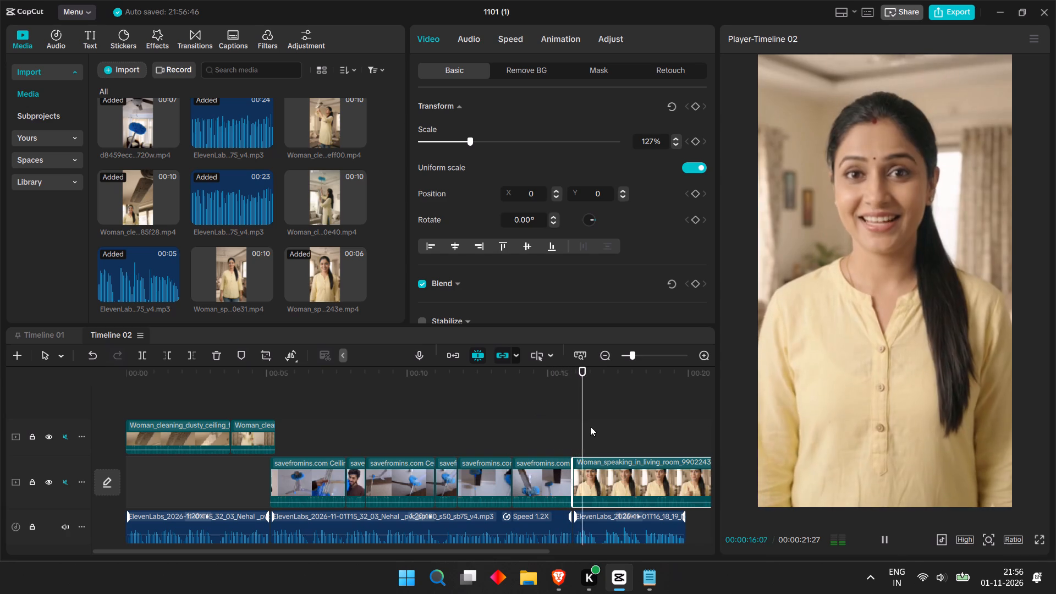
key(space)
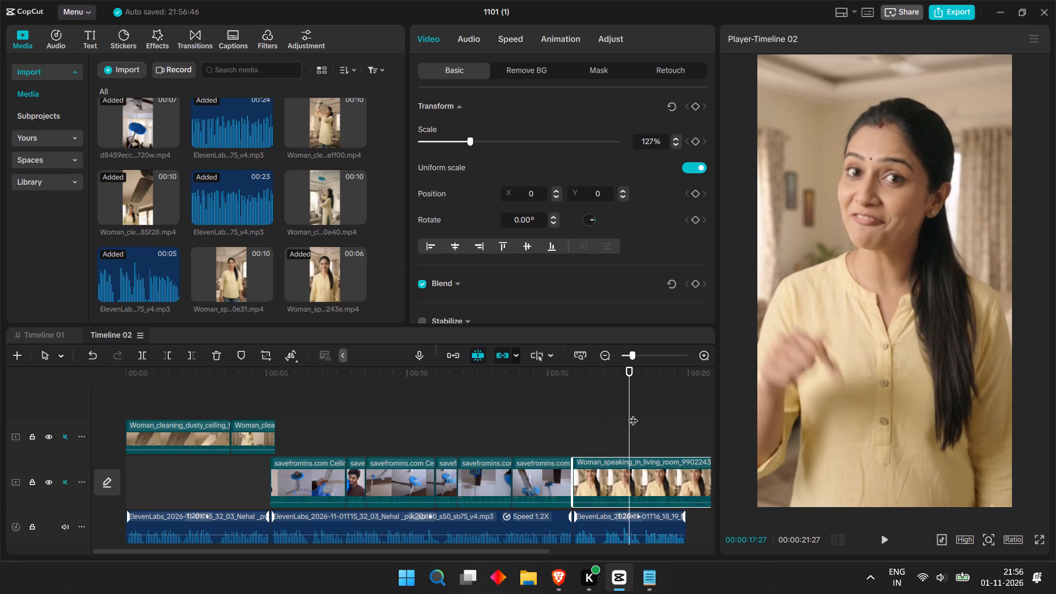
drag(632, 397, 576, 412)
key(space)
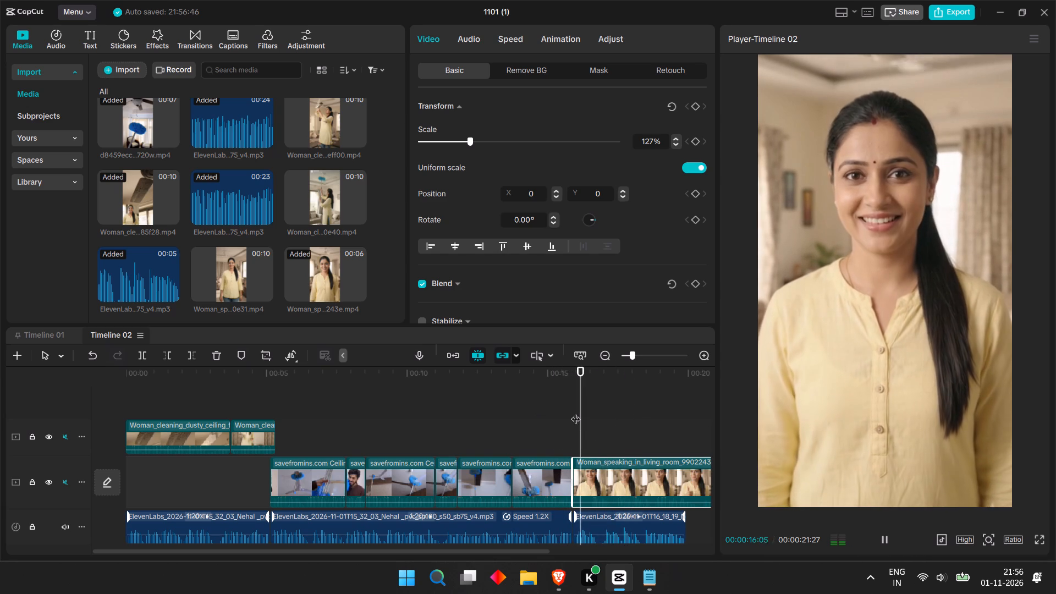
key(space)
click(588, 407)
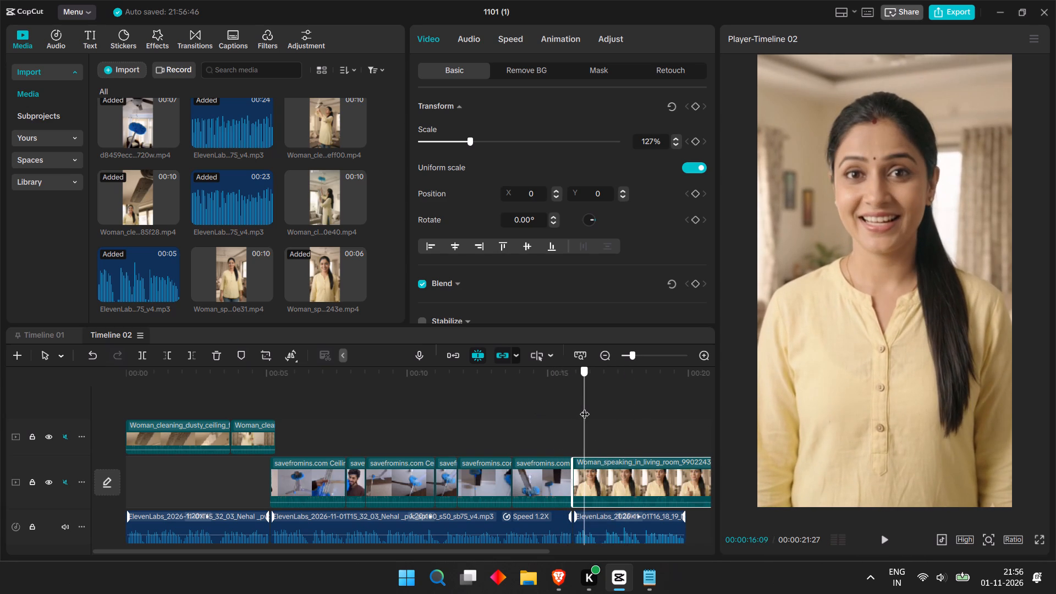
key(ctrl+b)
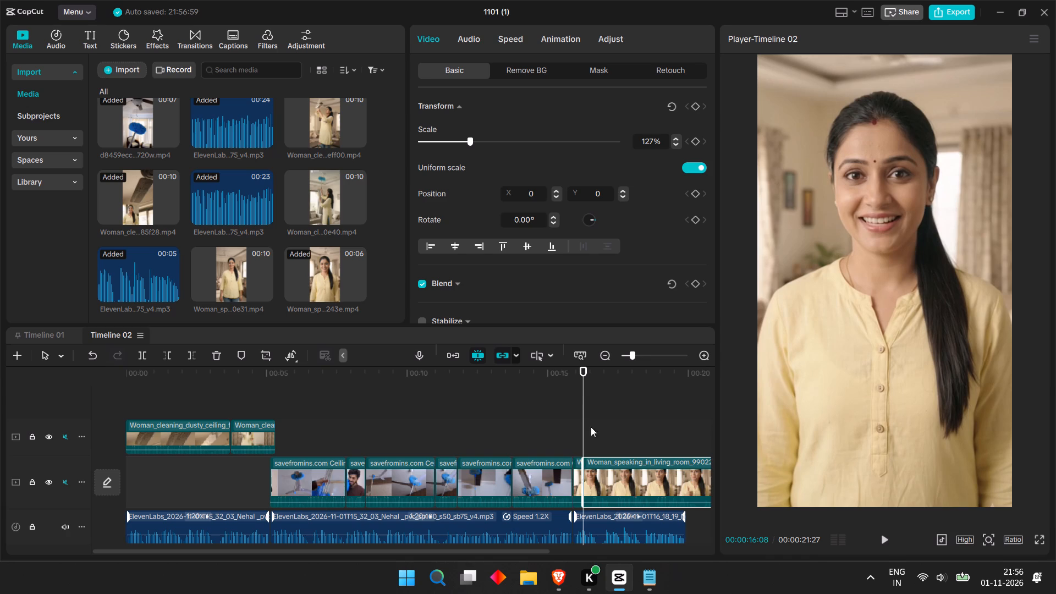
click(579, 478)
key(BackSpace)
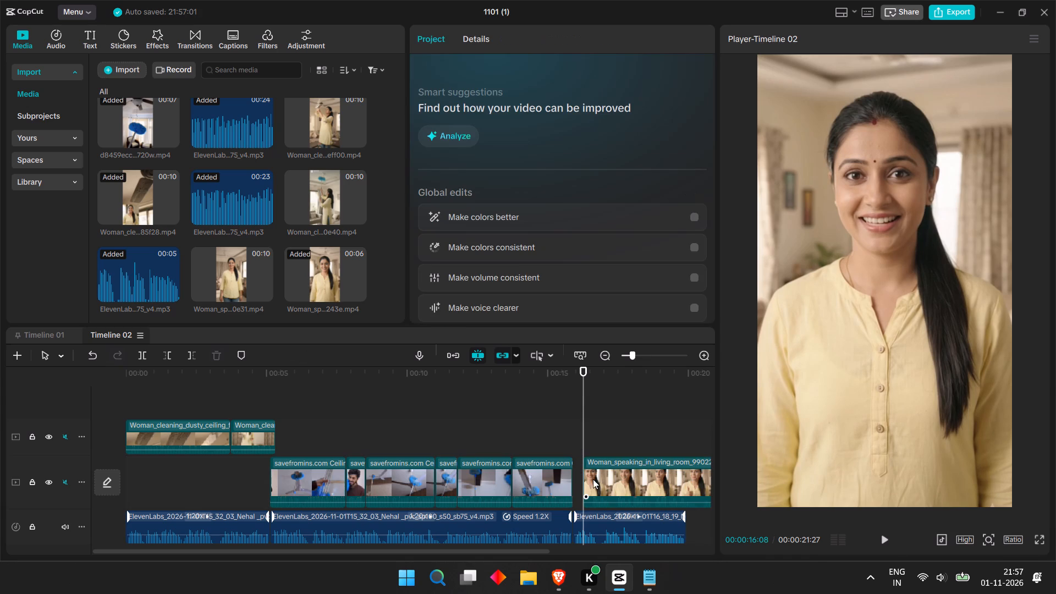
drag(625, 468, 614, 469)
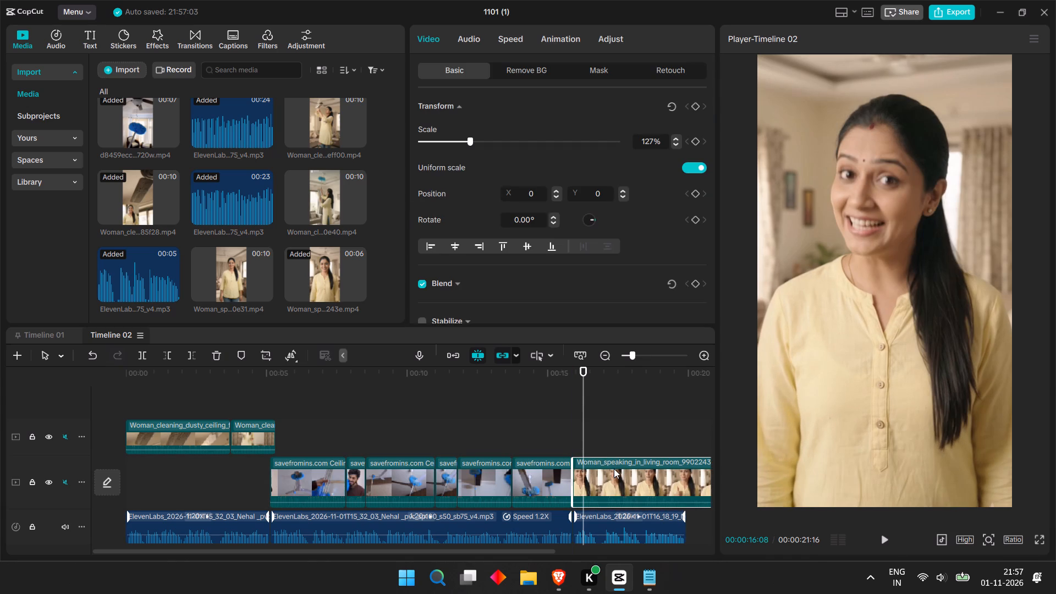
Play from shortly before the closing clip to its end, checking the lip sync and the footage beyond the voiceover.
drag(588, 391, 579, 390)
drag(581, 385, 560, 387)
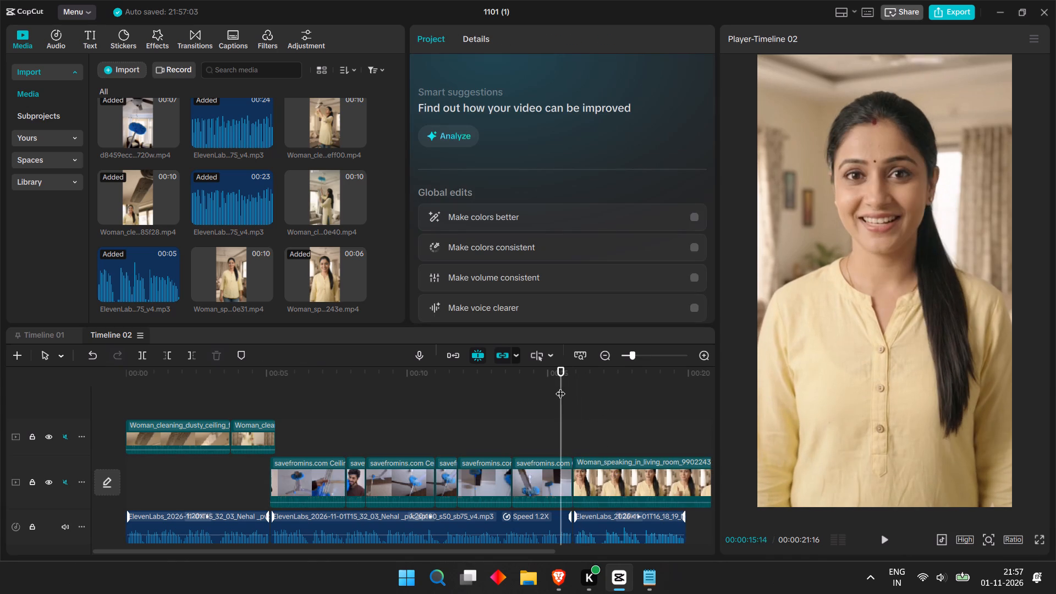
key(space)
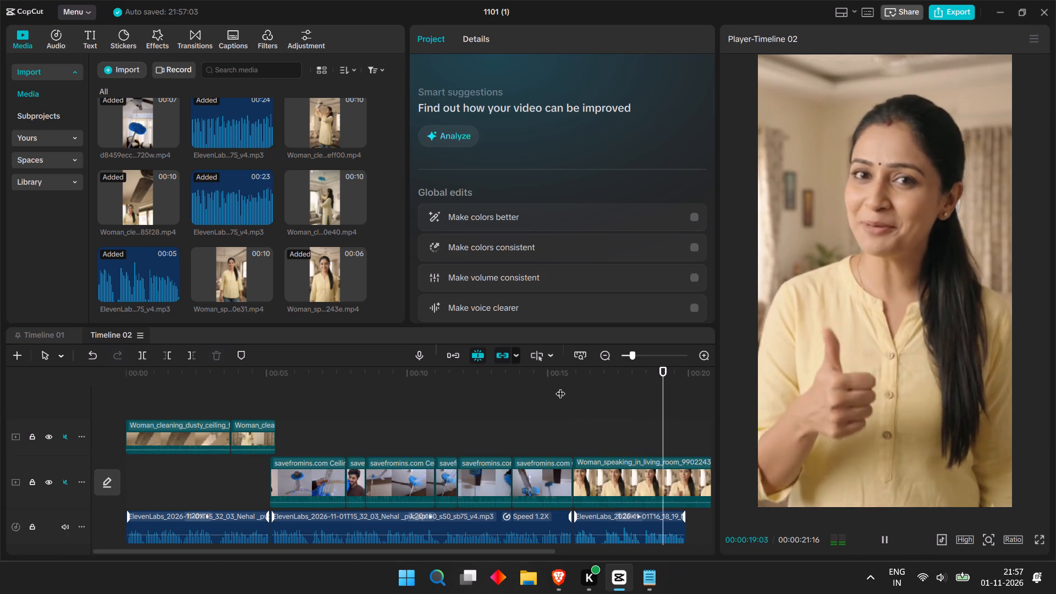
key(space)
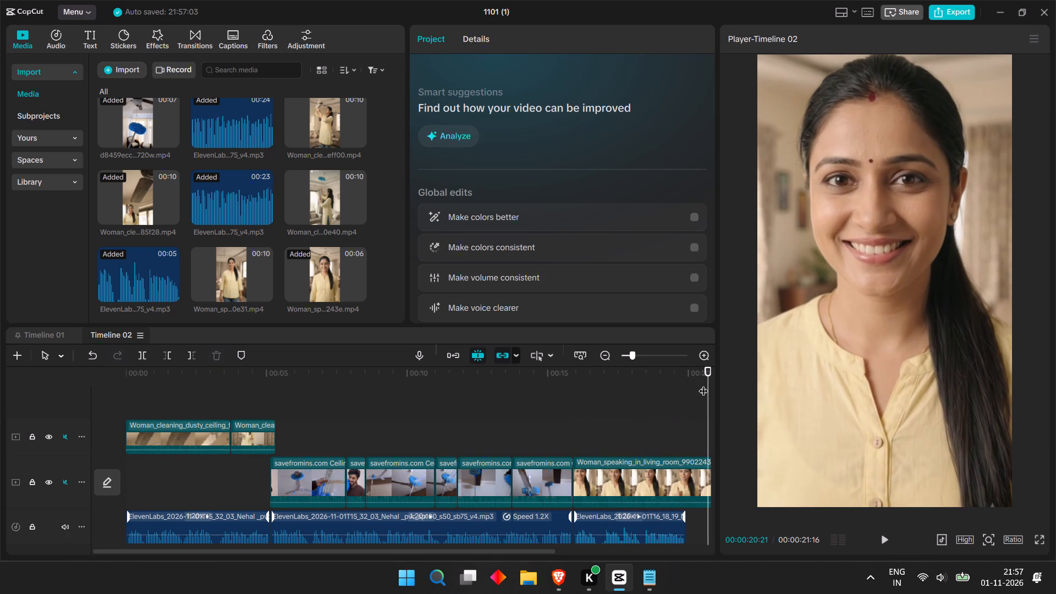
drag(703, 384, 636, 409)
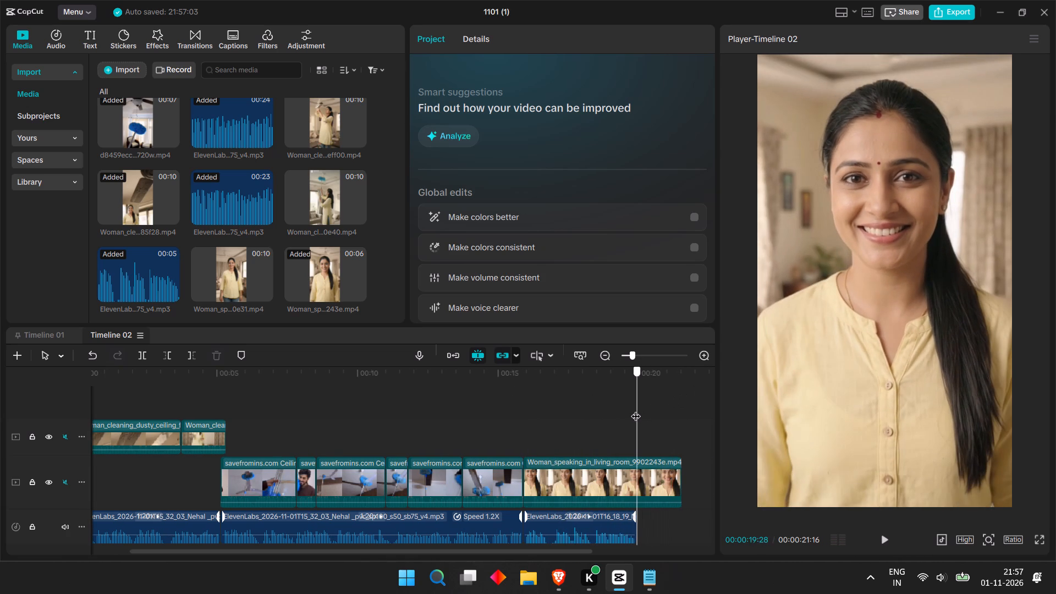
drag(636, 409, 645, 405)
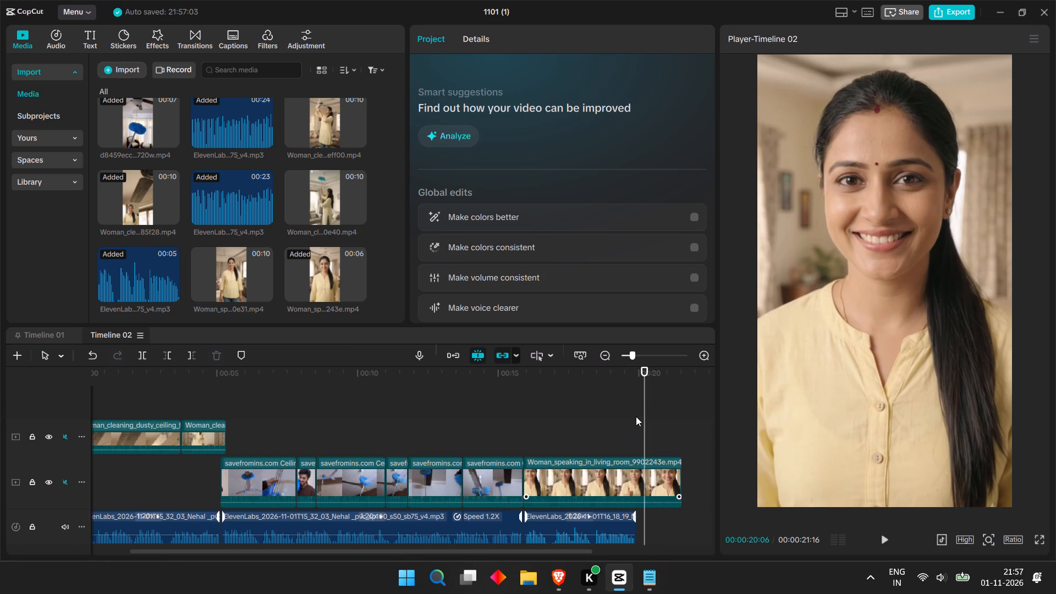
drag(643, 408, 637, 409)
key(space)
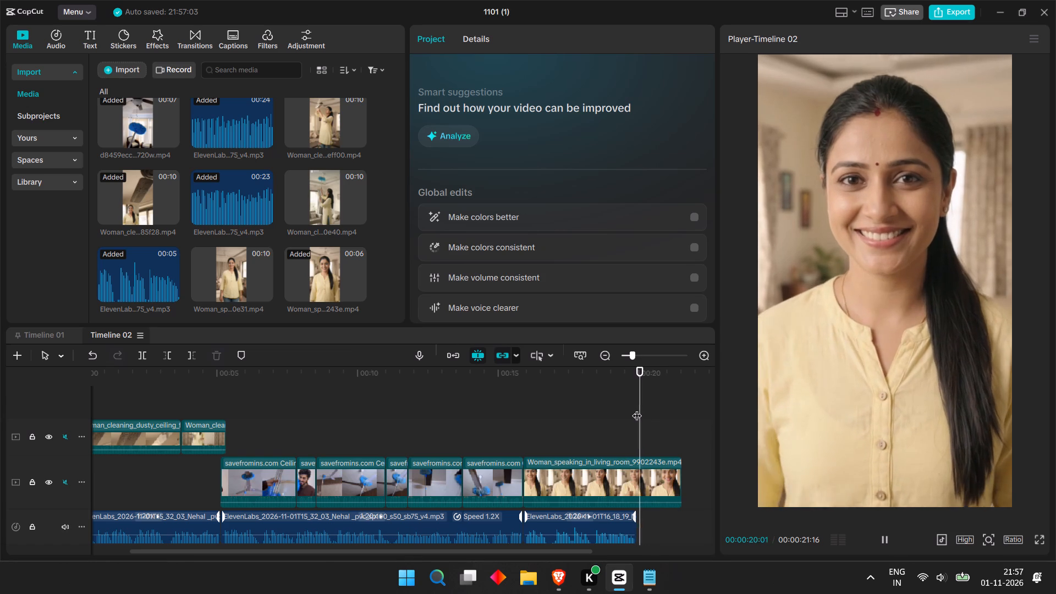
key(space)
key(space)
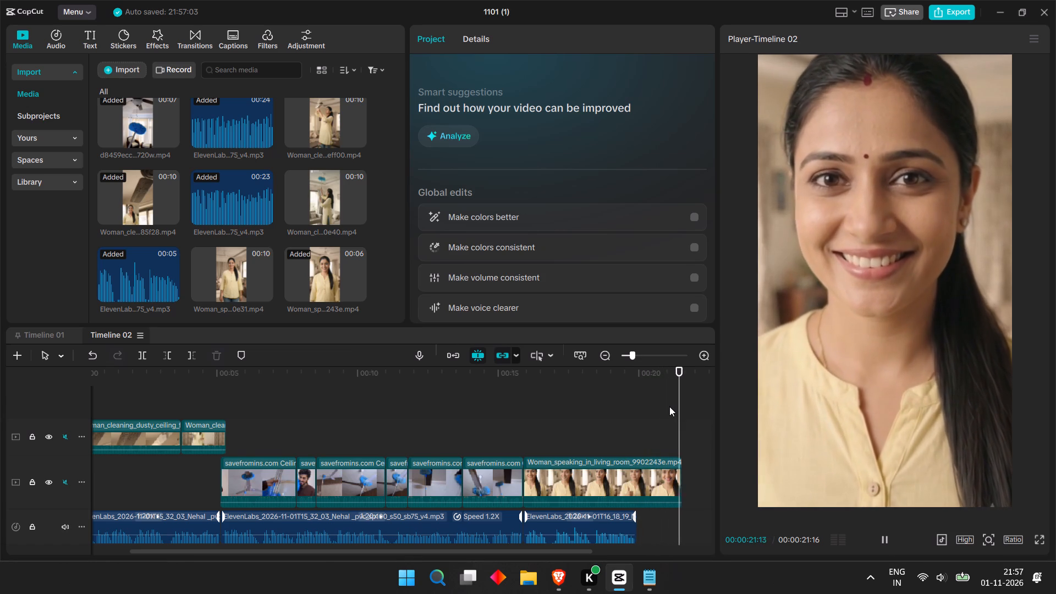
key(space)
Split the closing woman-speaking clip at the voiceover's end, 00:00:19:28, and delete the remainder.
click(690, 382)
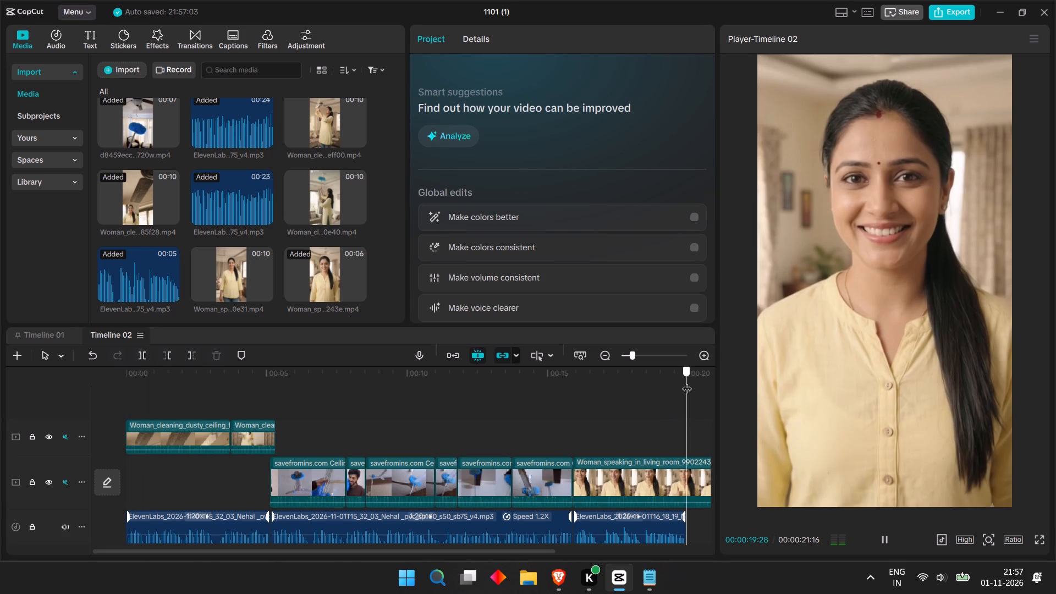
click(700, 477)
key(ctrl+b)
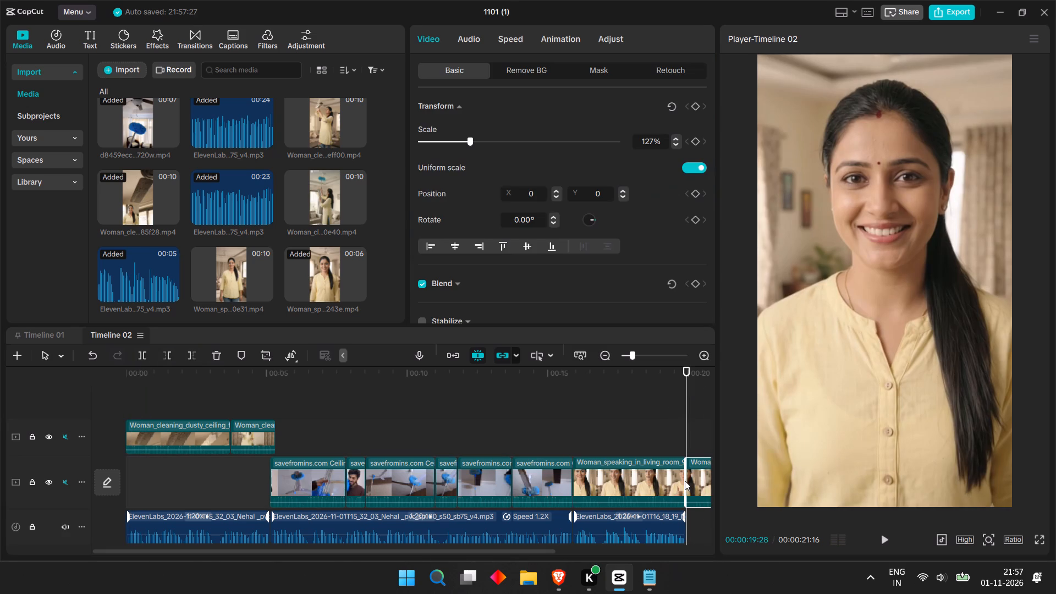
key(BackSpace)
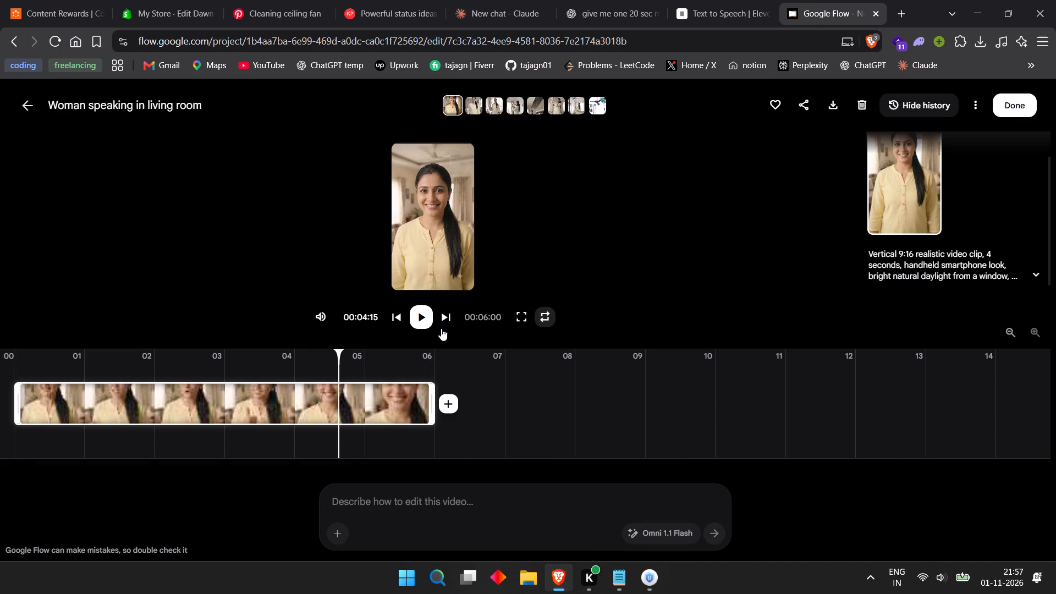
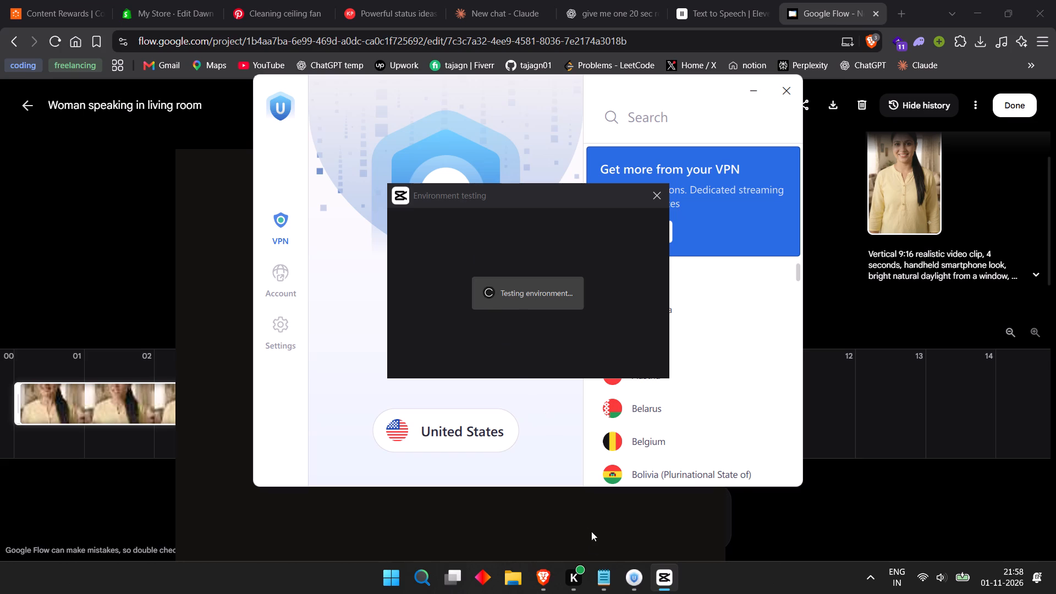
Review the fan cleaning mop reel script in Notepad from the last scene up to its title, and minimise it.
click(599, 582)
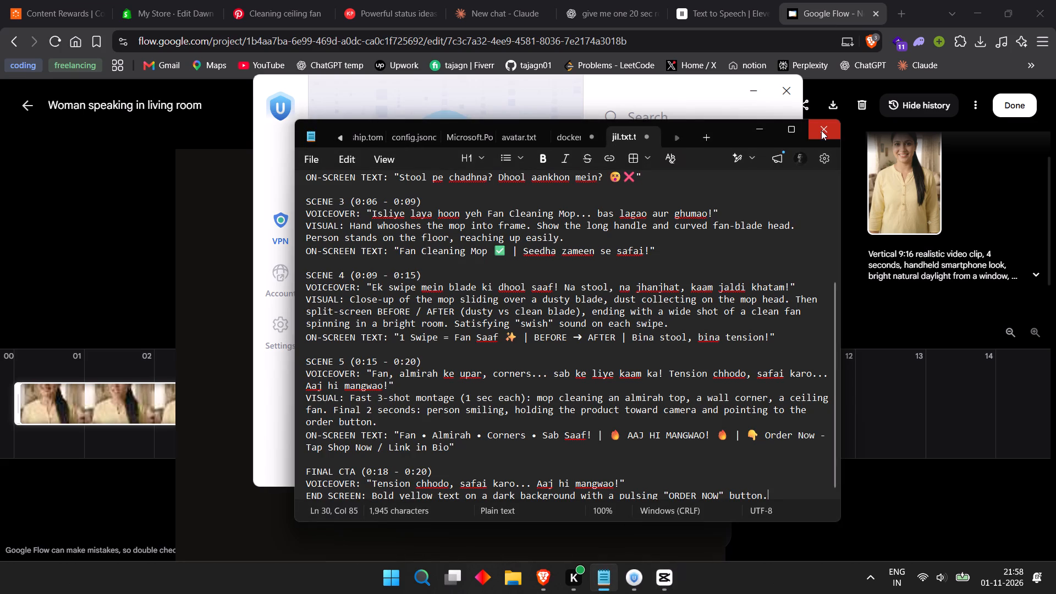
scroll(588, 298, up, 6)
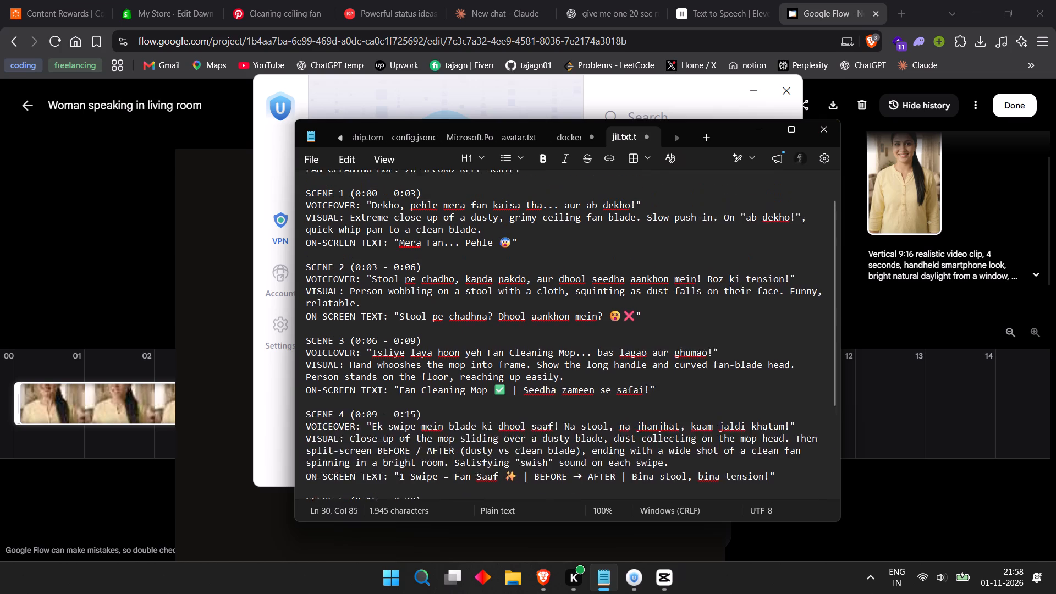
scroll(589, 295, up, 3)
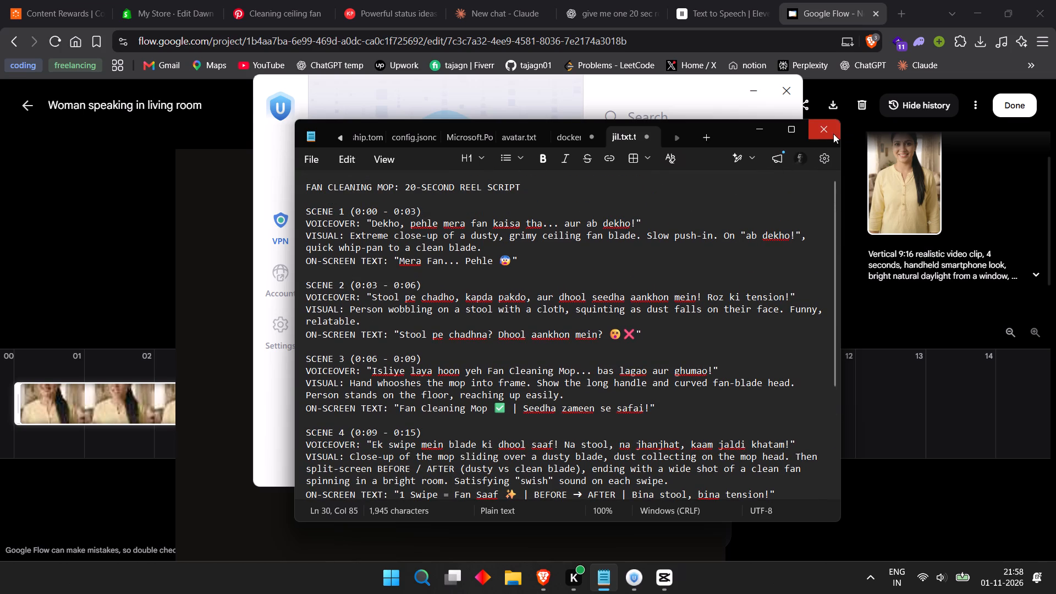
click(761, 130)
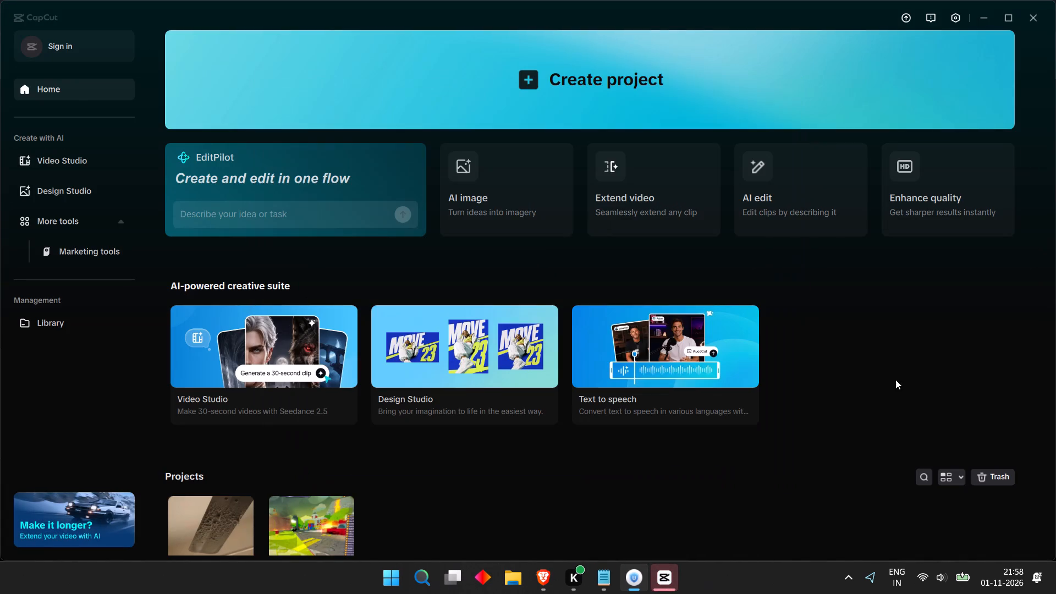
Open the ceiling-fan project 1101 (1) in CapCut and switch to Timeline 02.
click(895, 380)
click(244, 521)
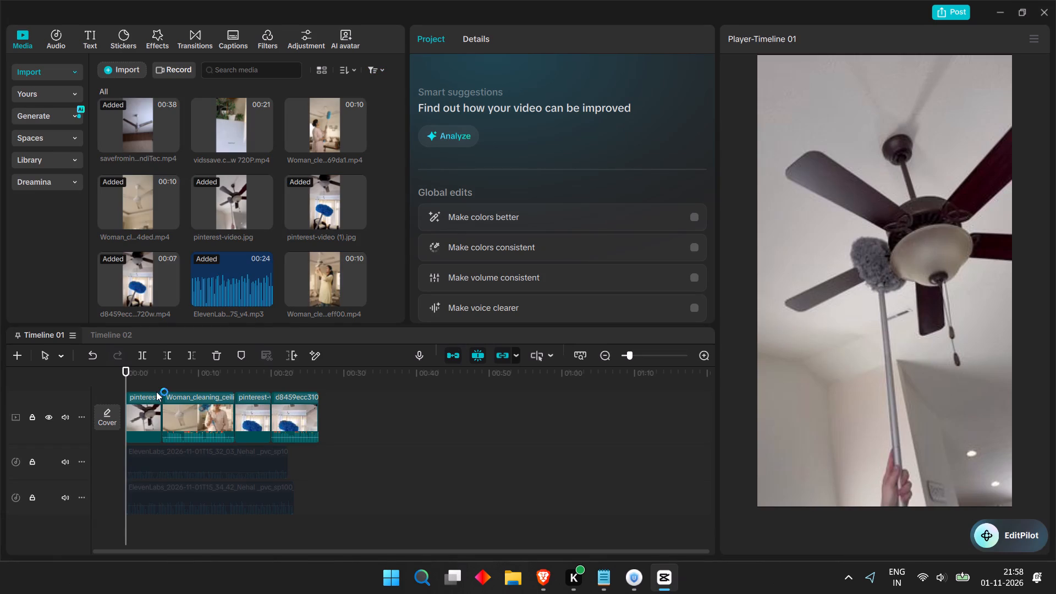
click(318, 496)
drag(312, 526, 223, 471)
click(113, 338)
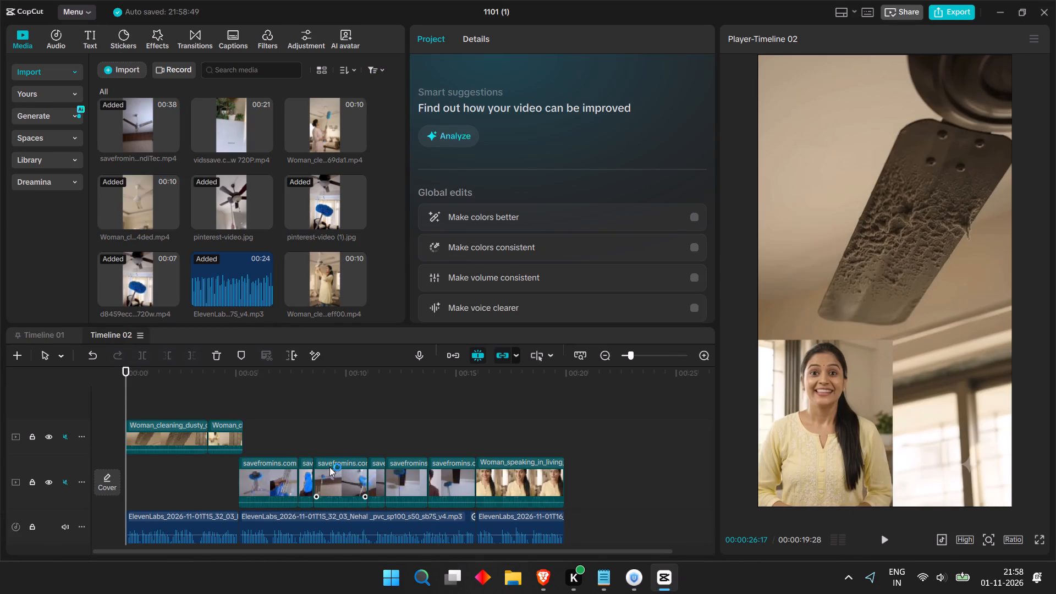
Play the opening, park the playhead at the first cut, 00:00:03:22, and search the transitions for the recent term flesh.
key(space)
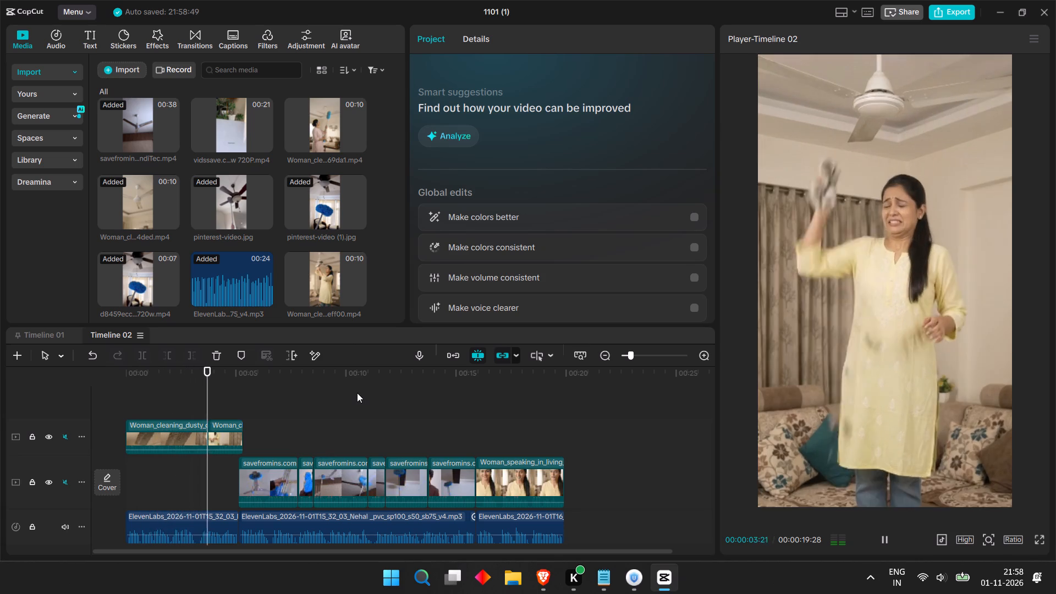
key(space)
drag(229, 386, 174, 394)
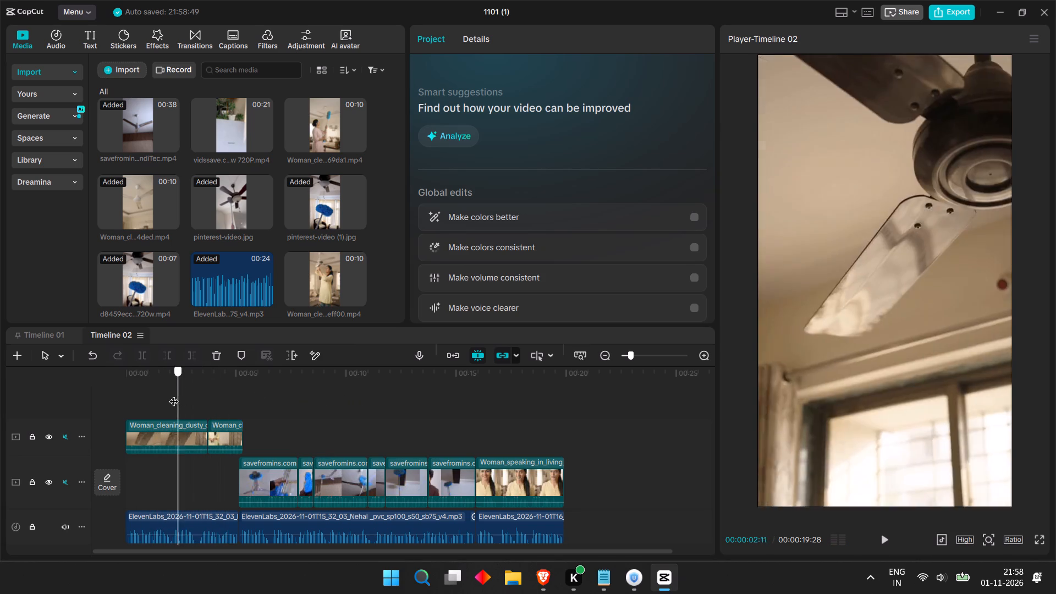
drag(174, 394, 168, 395)
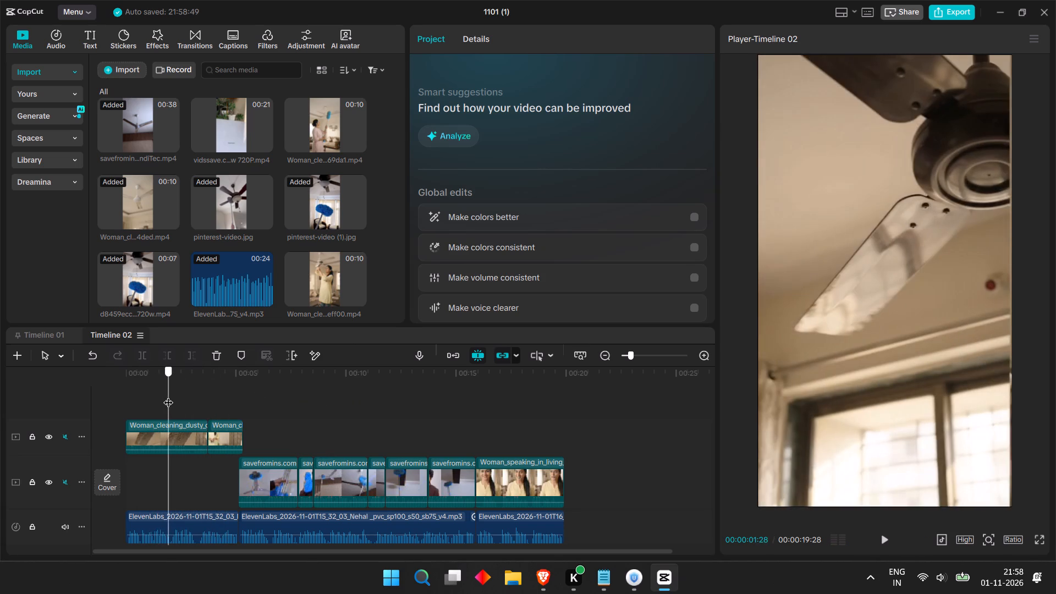
drag(168, 395, 208, 386)
click(188, 37)
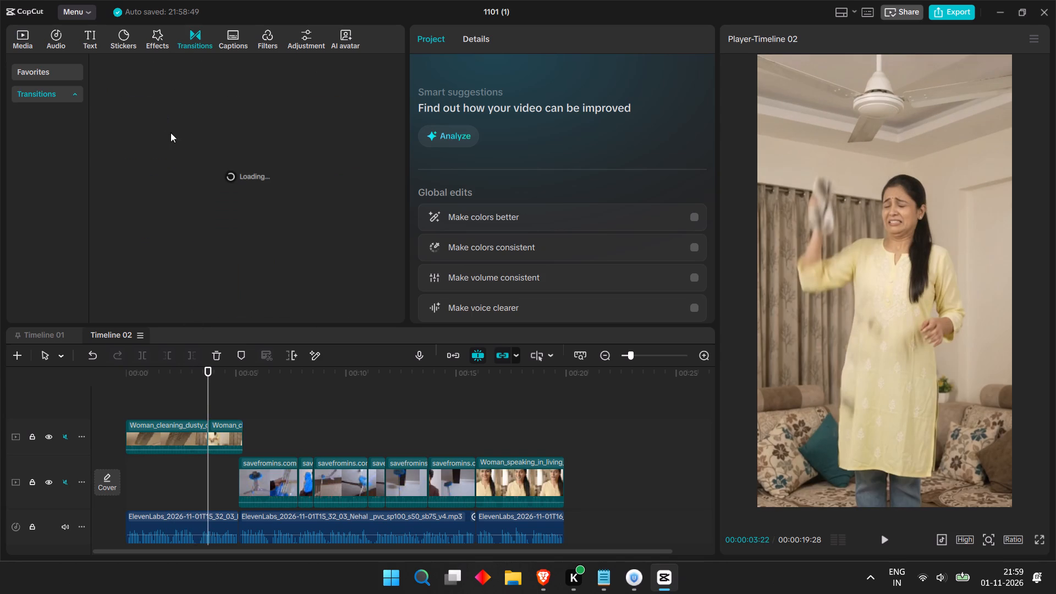
click(195, 71)
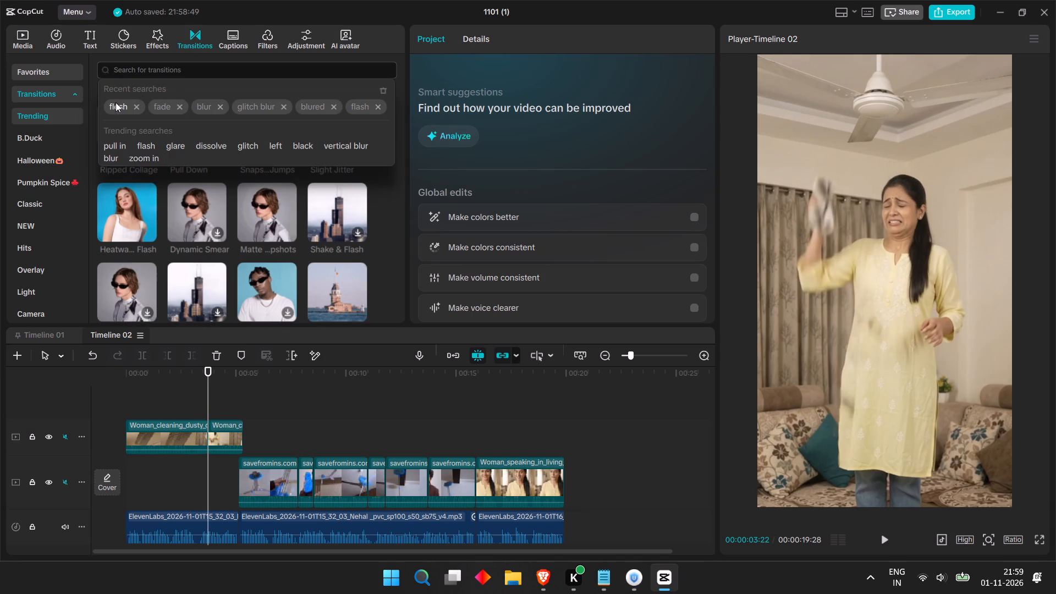
click(116, 103)
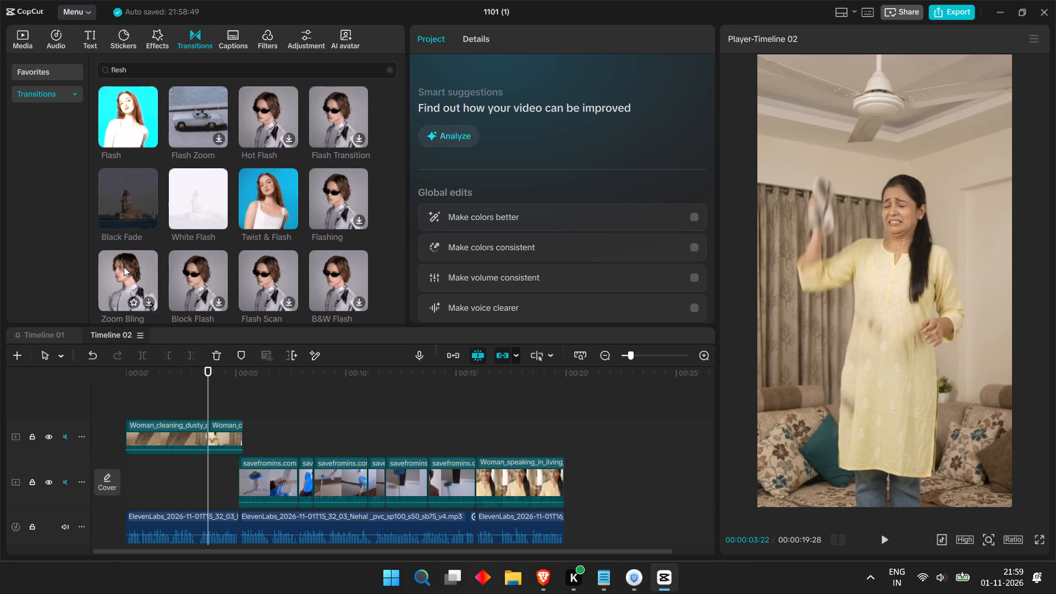
Browse the flash transitions, download Hot Flash, and apply it at the cut between the dusty-blade clip and the woman-cleaning clip.
scroll(124, 267, down, 1)
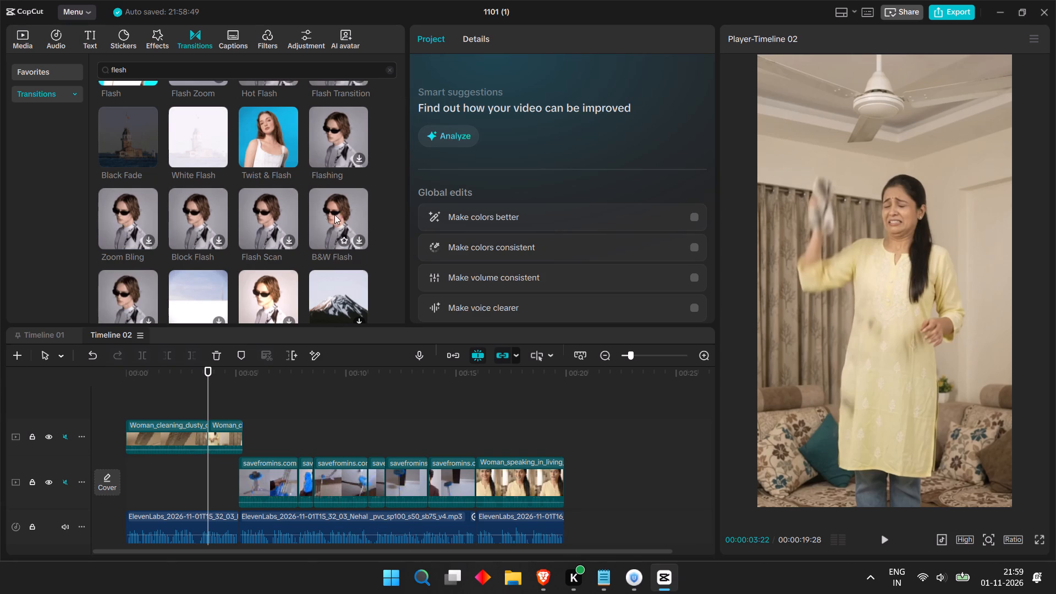
scroll(339, 213, down, 1)
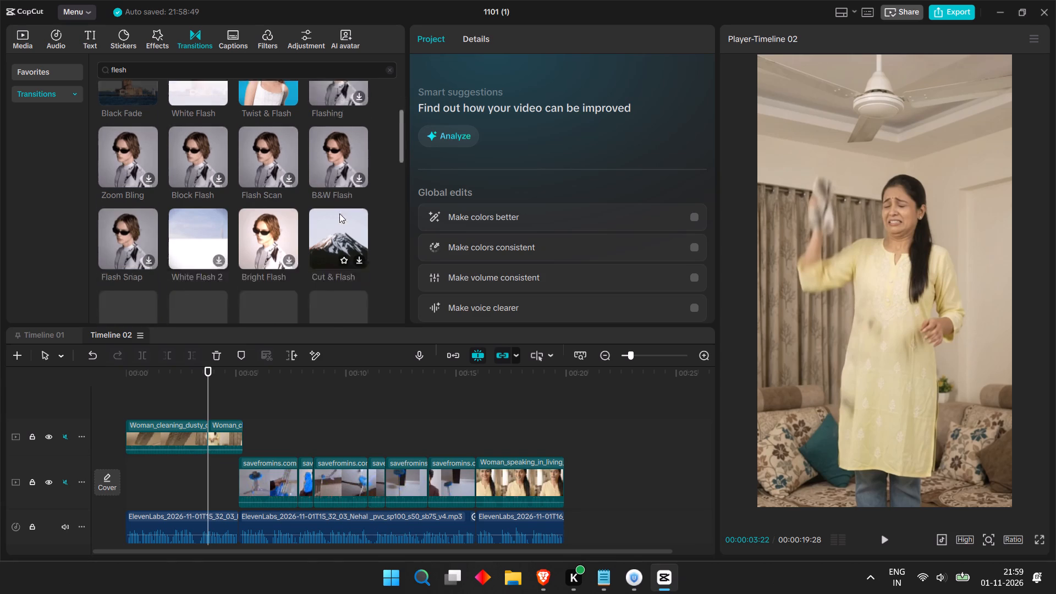
scroll(339, 213, down, 2)
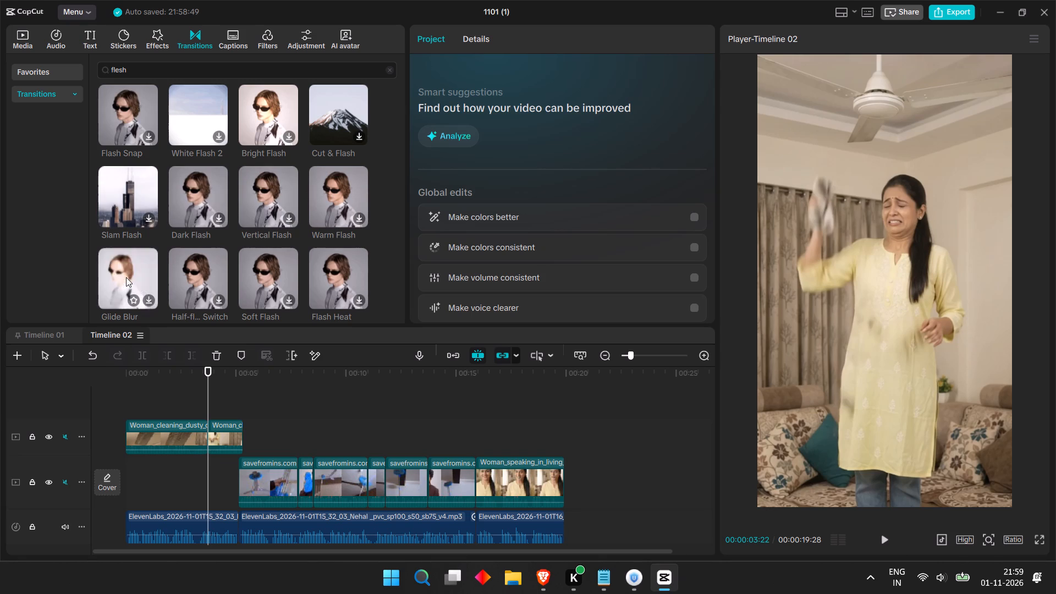
scroll(178, 258, down, 3)
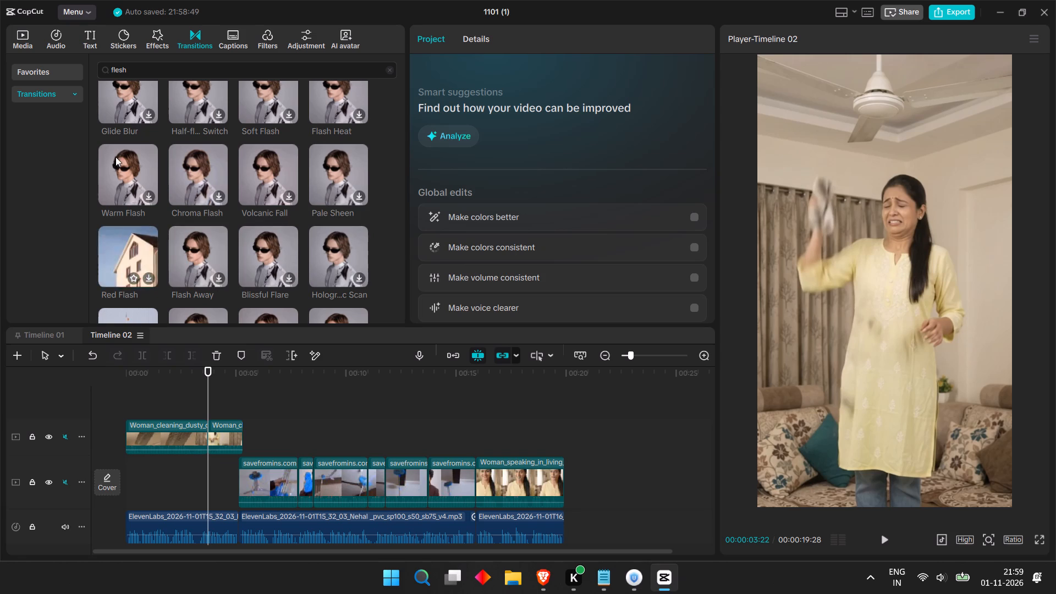
scroll(132, 160, up, 14)
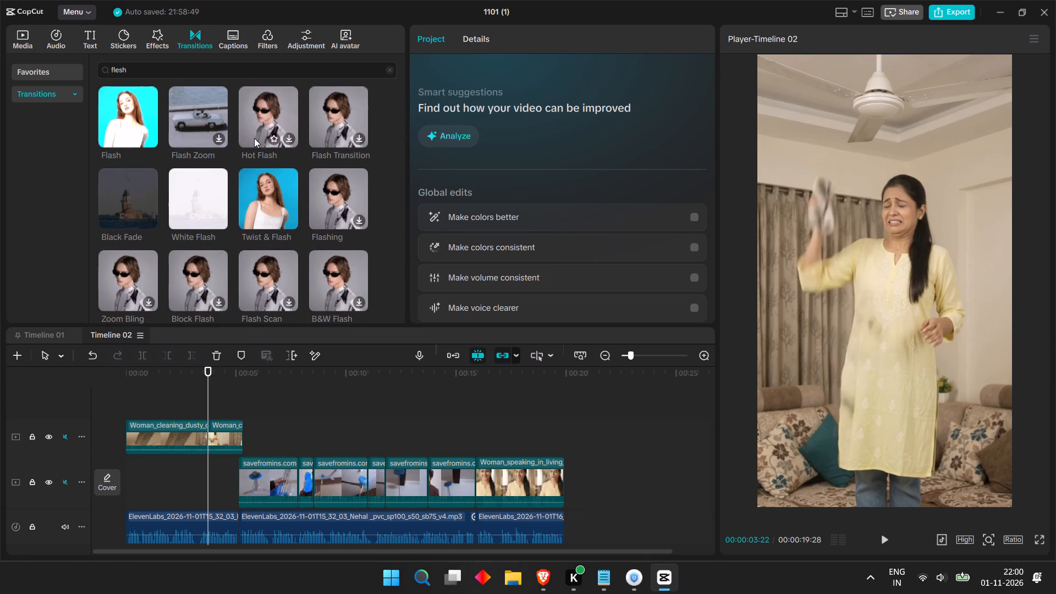
click(287, 135)
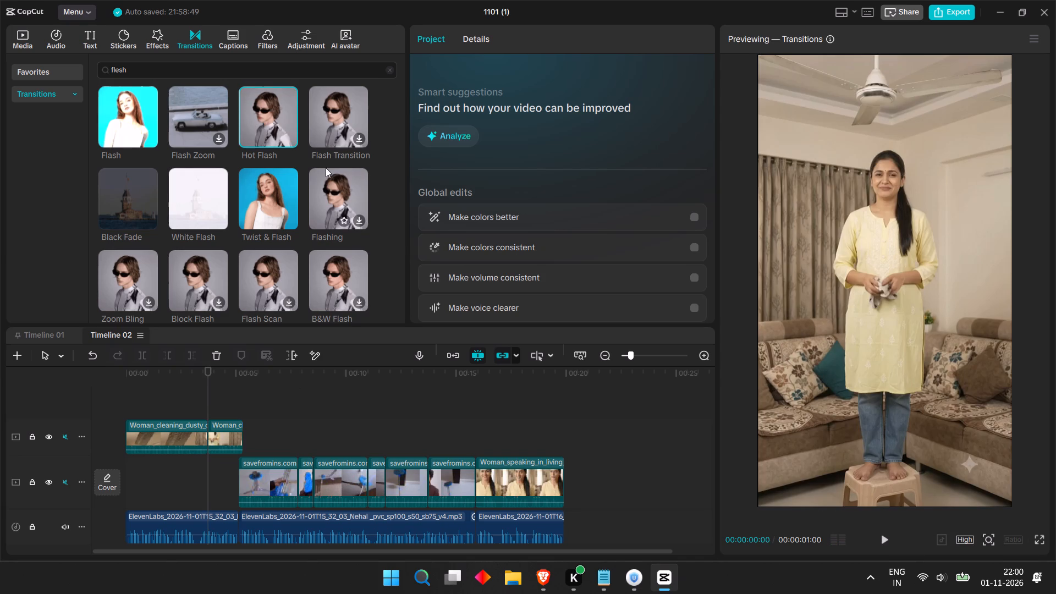
click(285, 136)
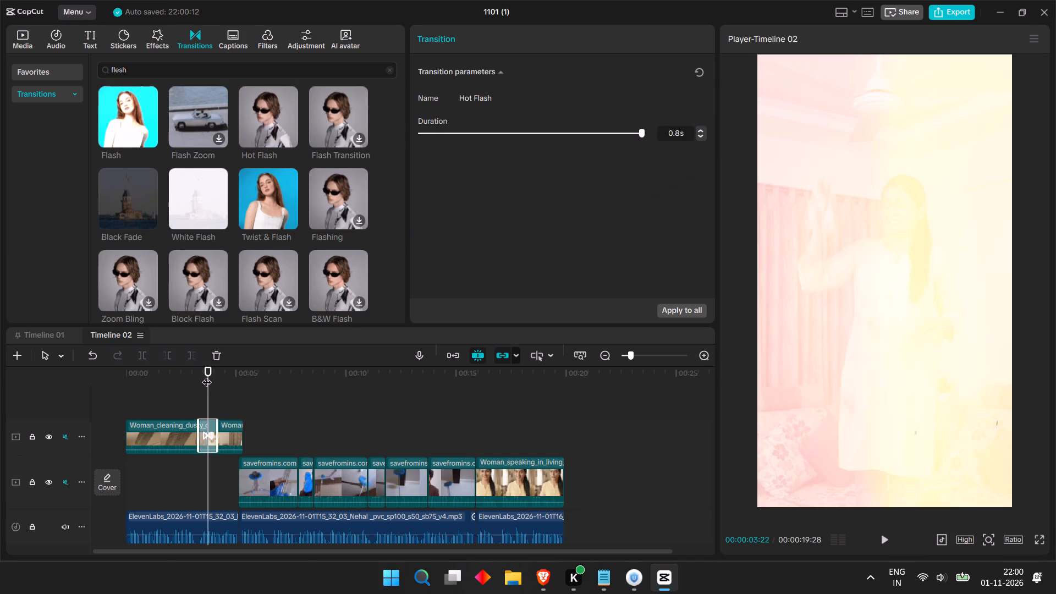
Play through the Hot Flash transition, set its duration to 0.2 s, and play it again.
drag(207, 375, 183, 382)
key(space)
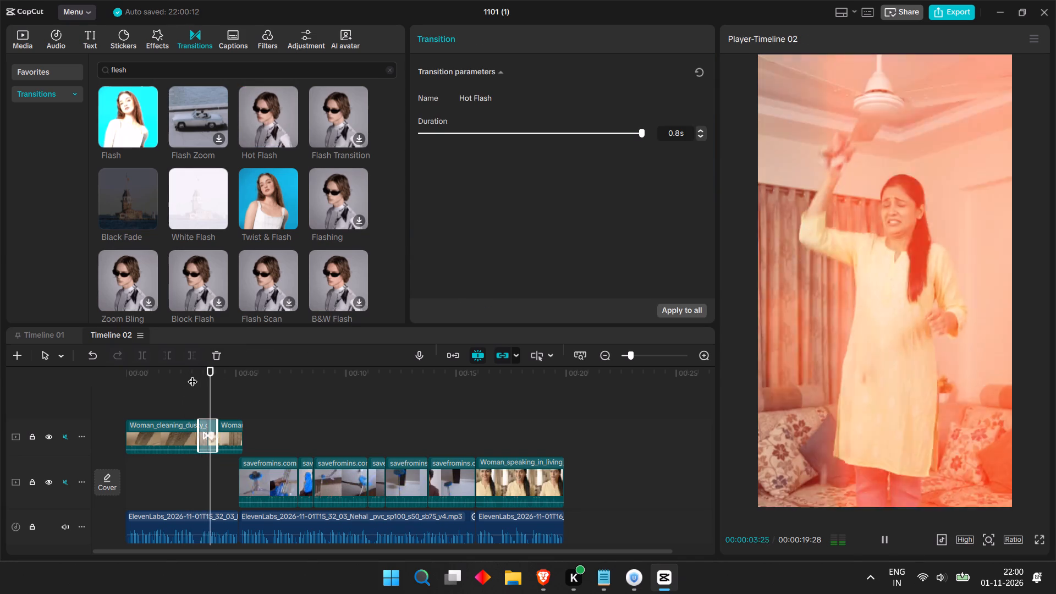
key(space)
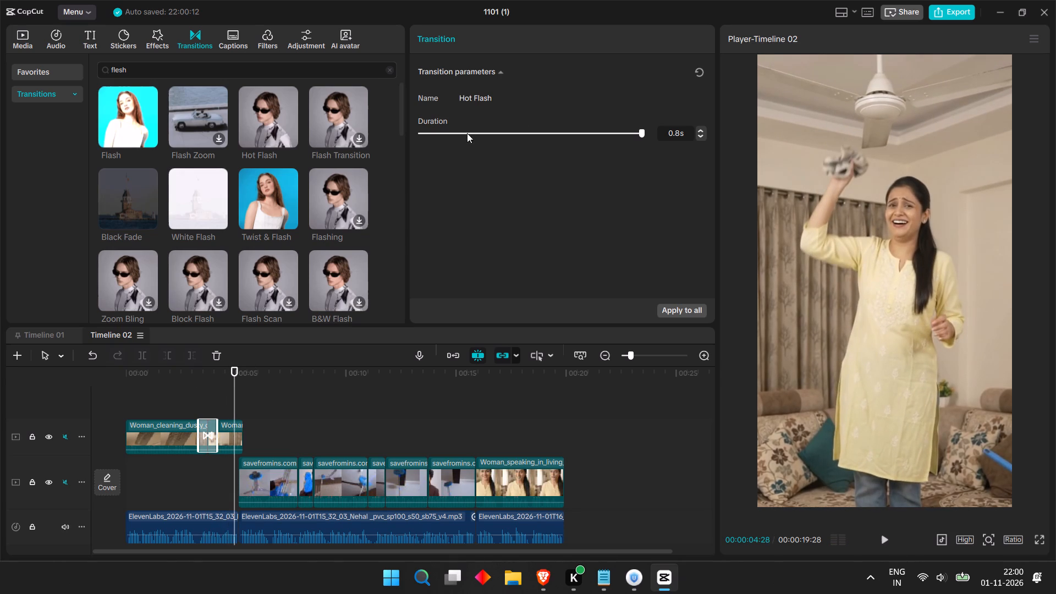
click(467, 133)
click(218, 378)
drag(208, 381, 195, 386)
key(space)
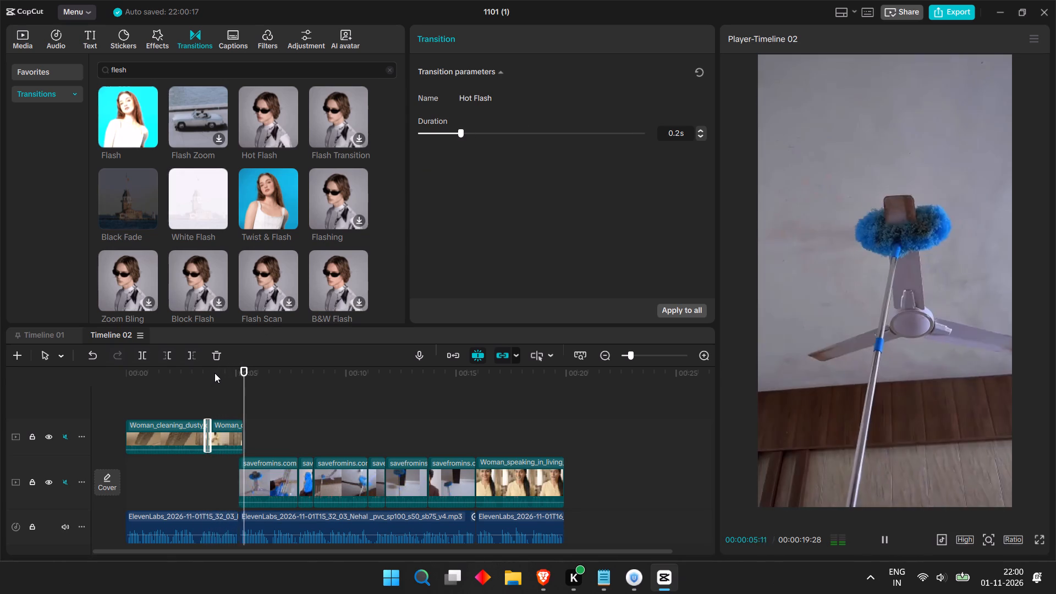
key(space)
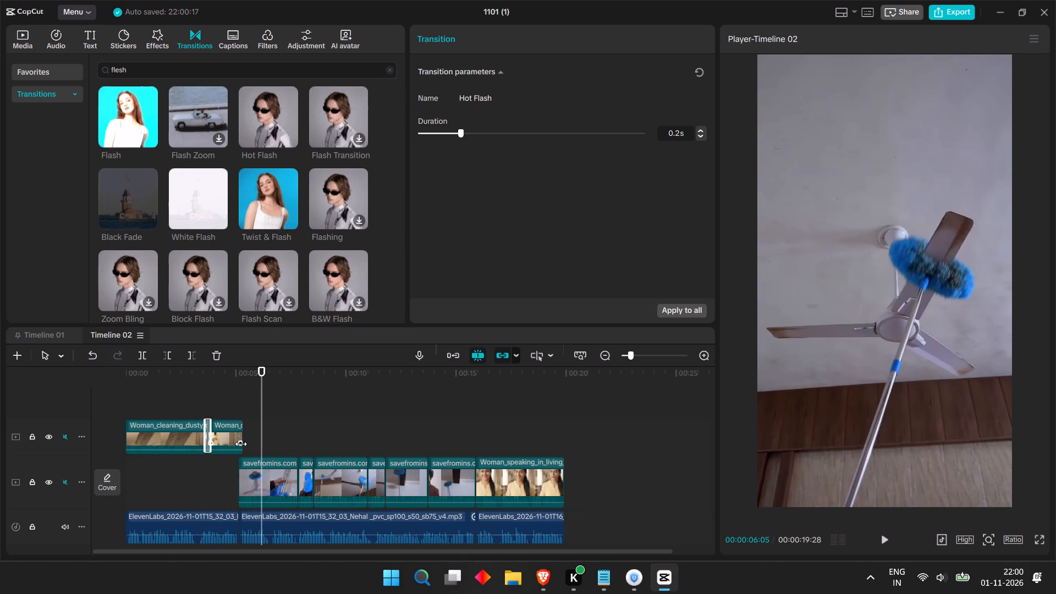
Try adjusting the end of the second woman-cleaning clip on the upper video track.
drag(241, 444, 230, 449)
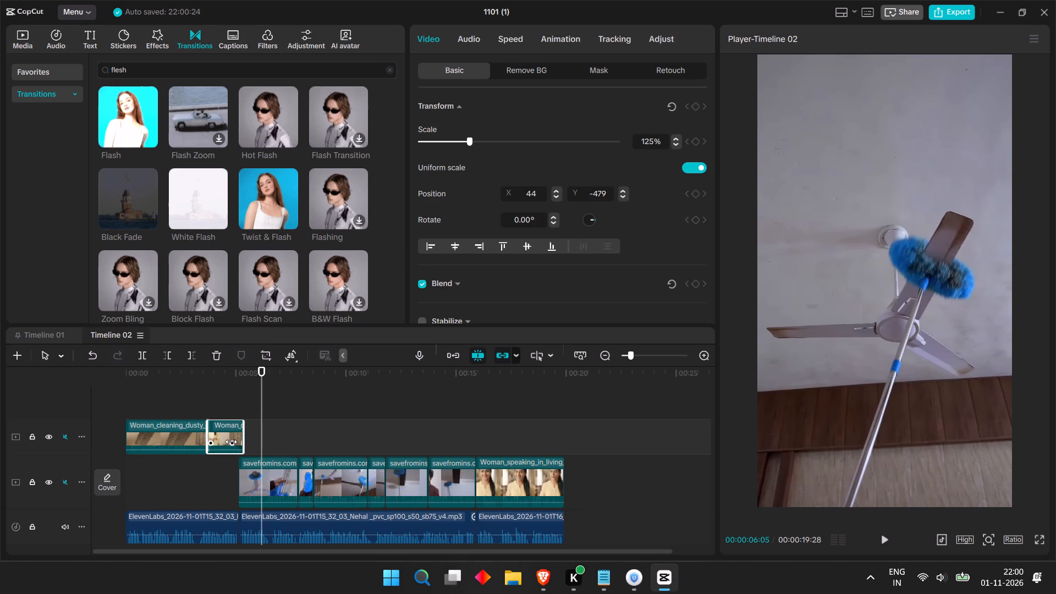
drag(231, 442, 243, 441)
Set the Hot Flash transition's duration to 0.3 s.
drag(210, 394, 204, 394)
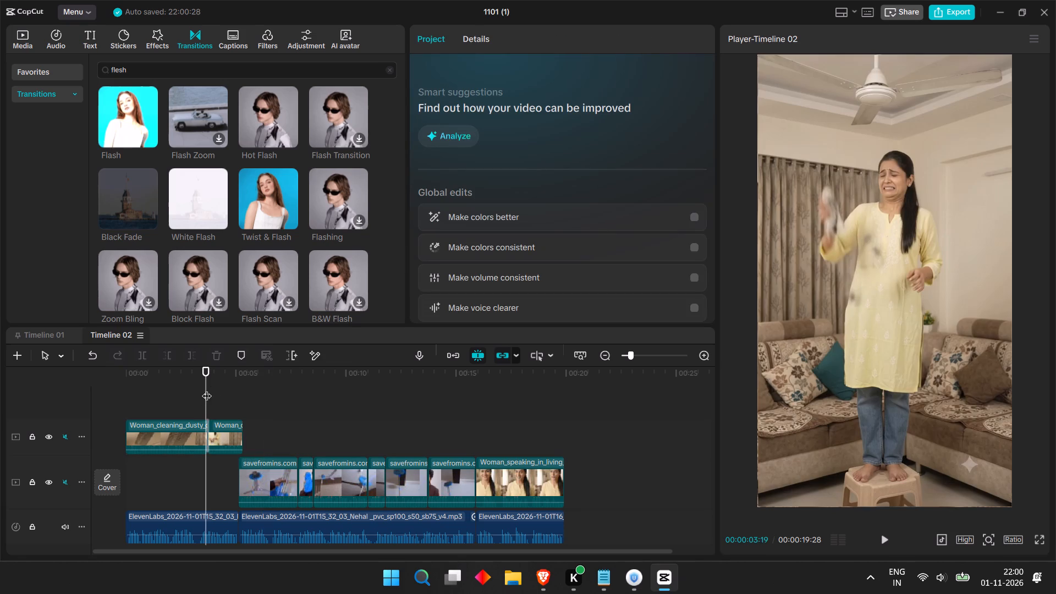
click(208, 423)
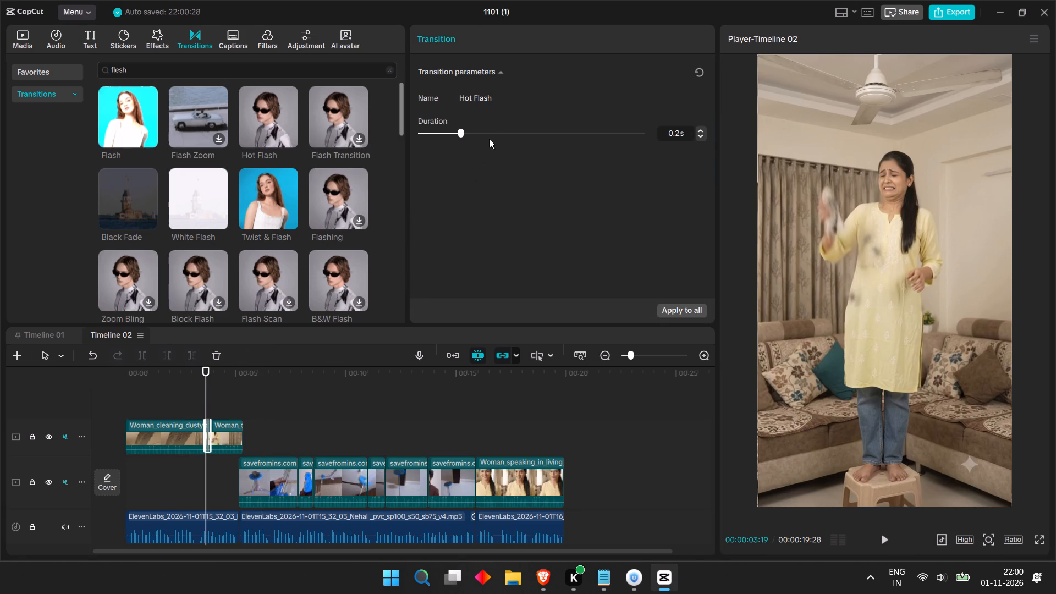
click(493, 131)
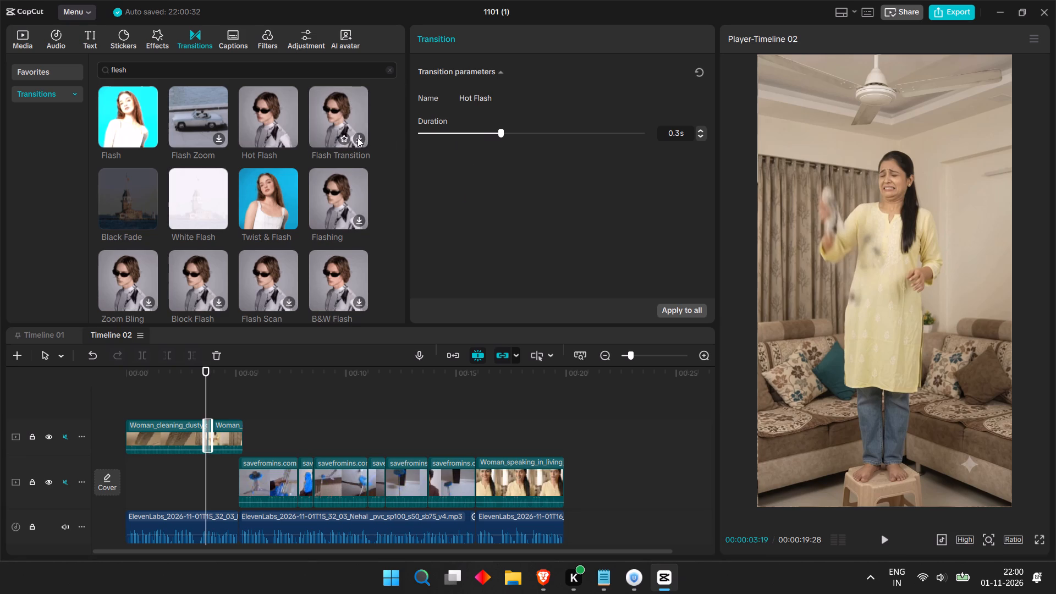
Download and preview Flash Transition, set the existing Hot Flash transition's duration to 0.5 s, and play the cut back.
click(359, 139)
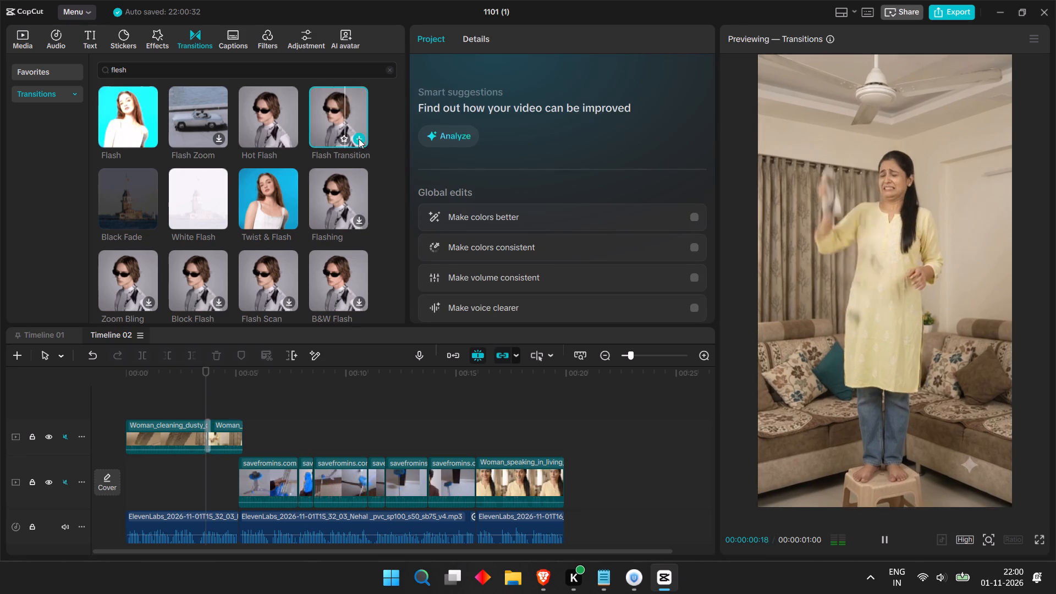
click(210, 440)
click(549, 128)
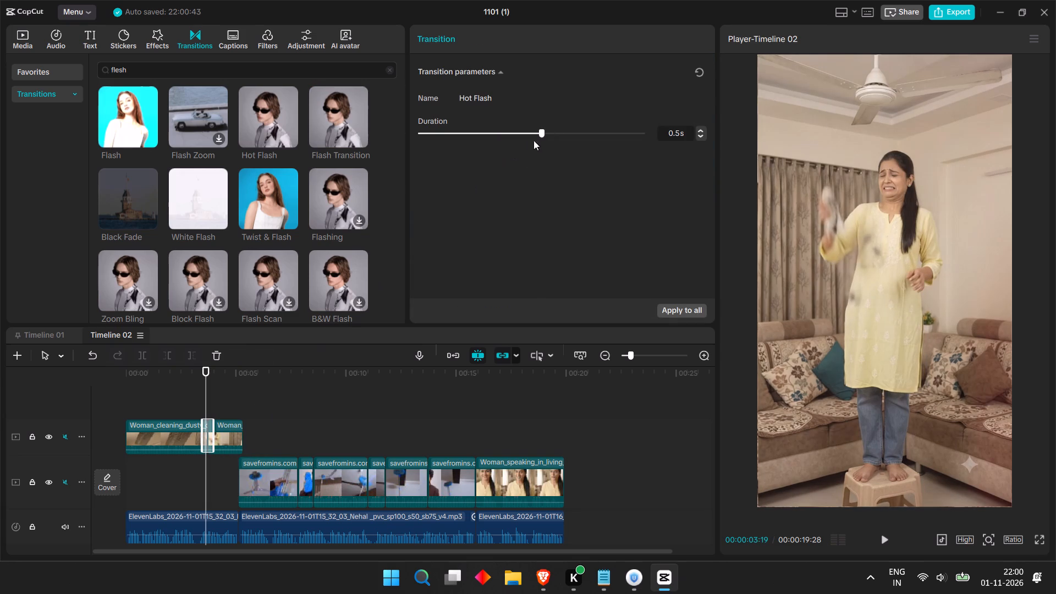
click(193, 388)
key(space)
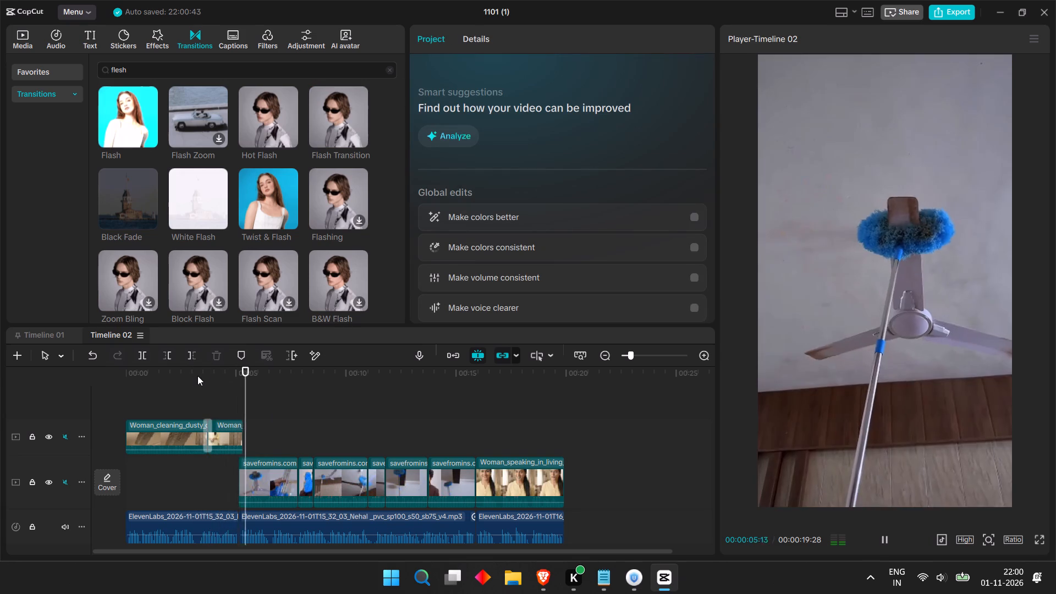
key(space)
Add the Flash transition at the main track's cut at 00:00:07:25 and set its duration to 0.1 s.
key(space)
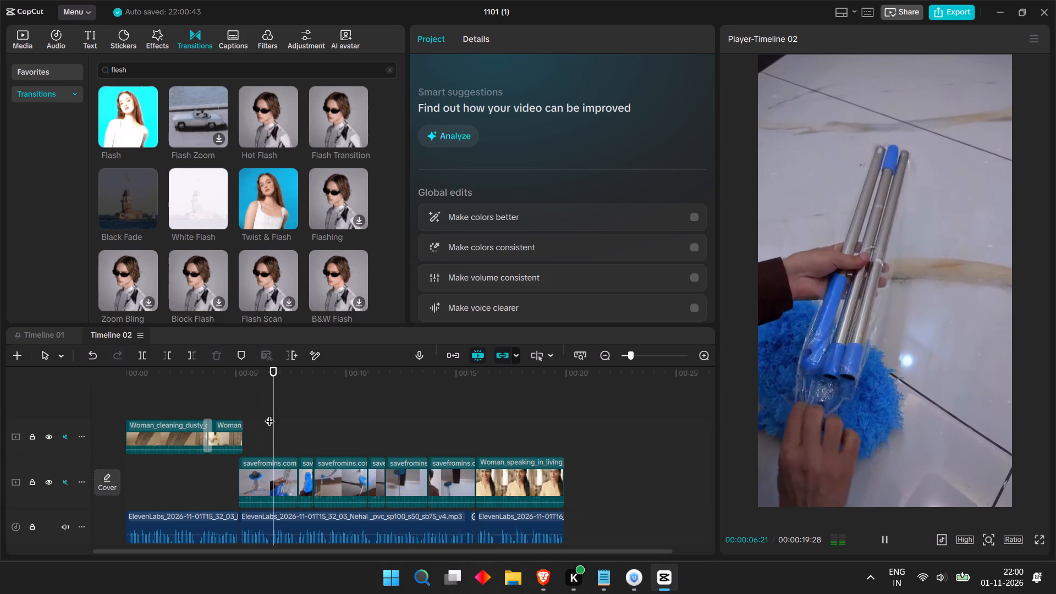
key(space)
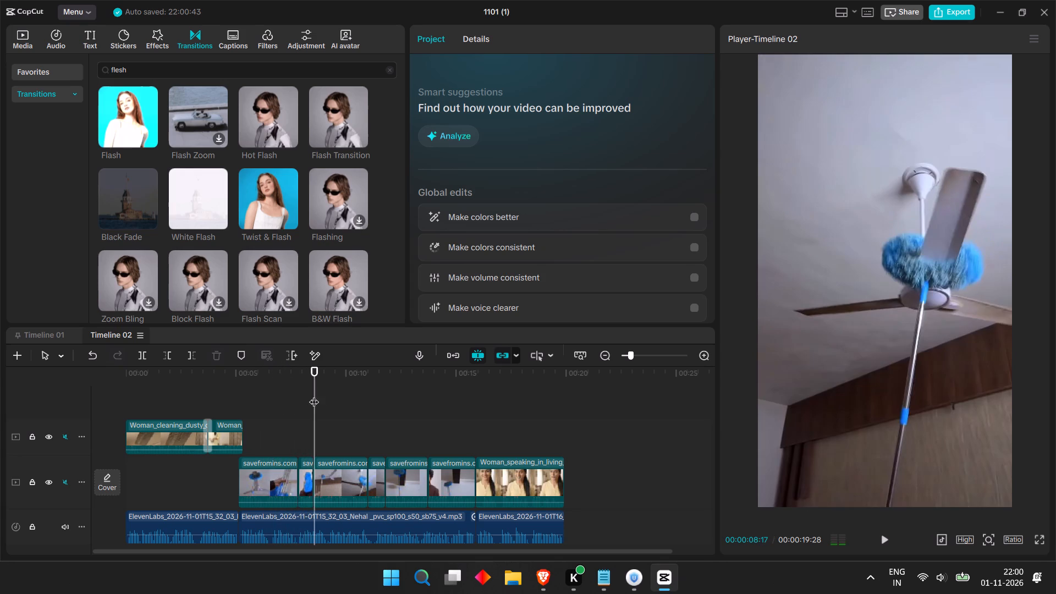
drag(313, 400, 297, 405)
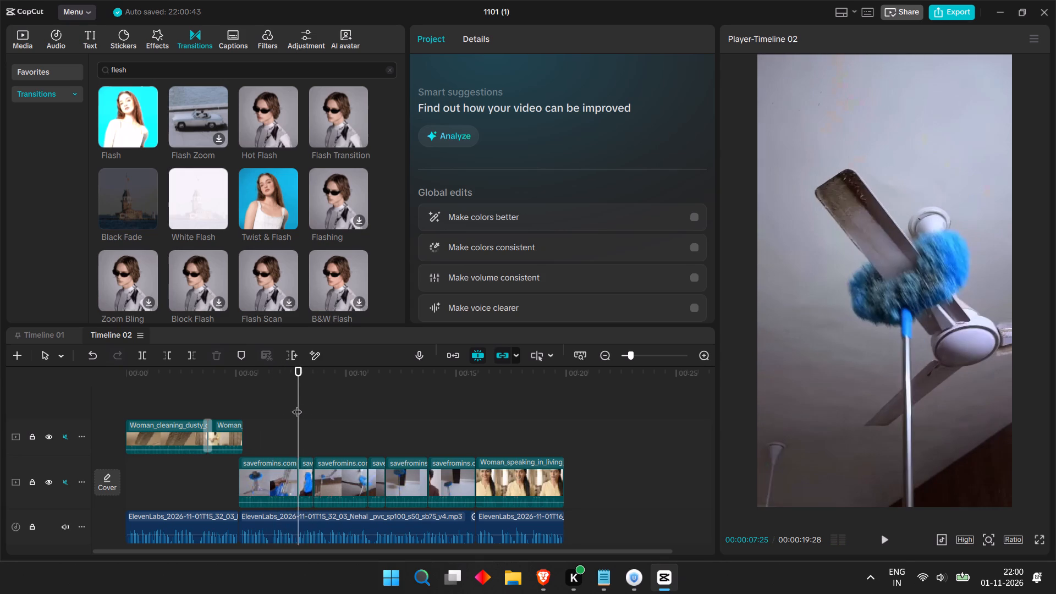
click(150, 142)
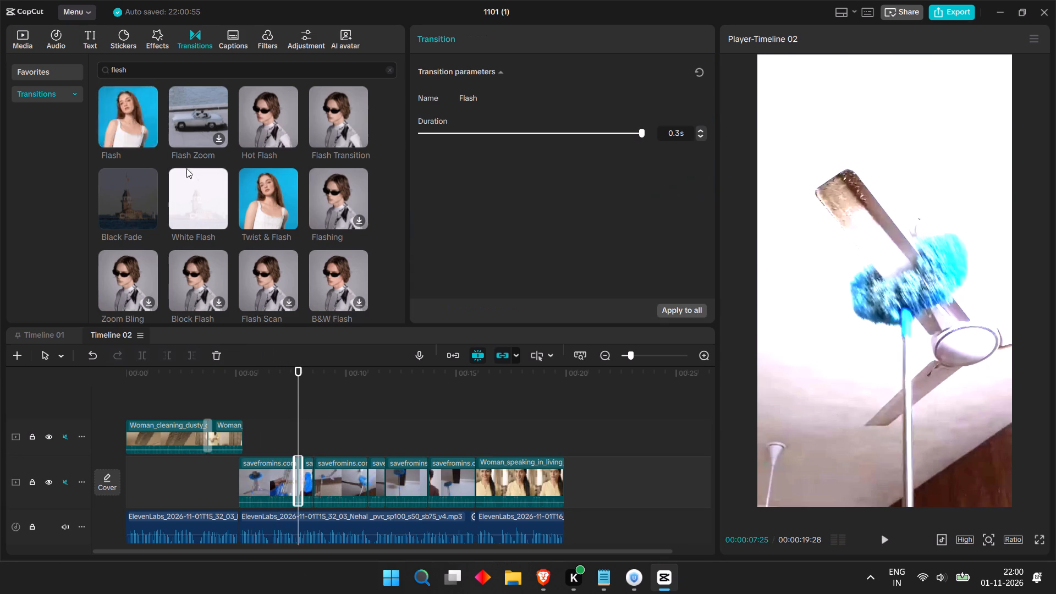
click(476, 137)
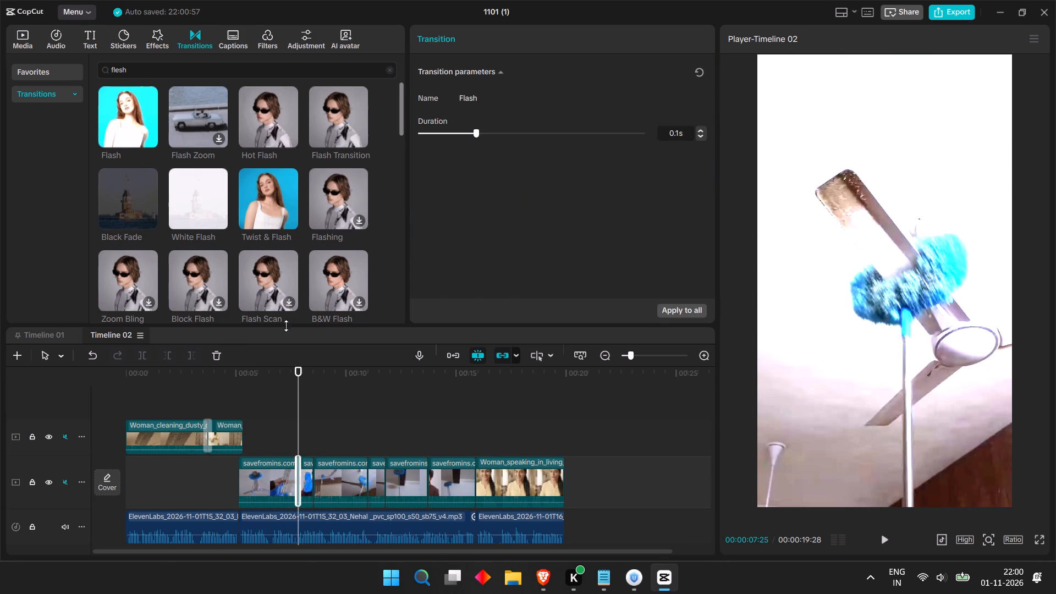
Add the Hot Flash transition at the cut before the Woman_speaking clip on the main track and play the sequence back.
click(263, 372)
key(space)
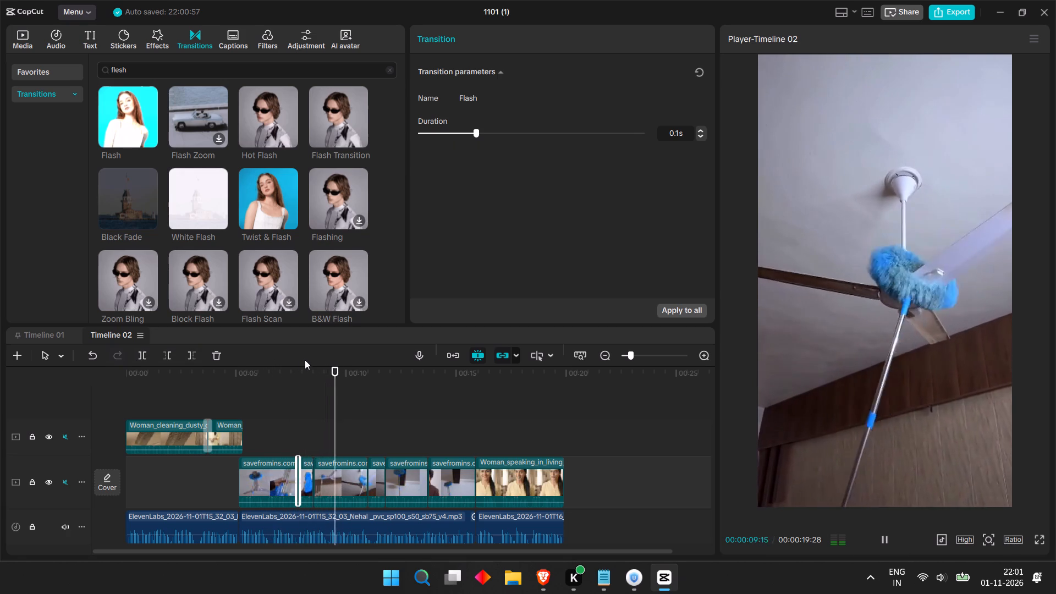
key(space)
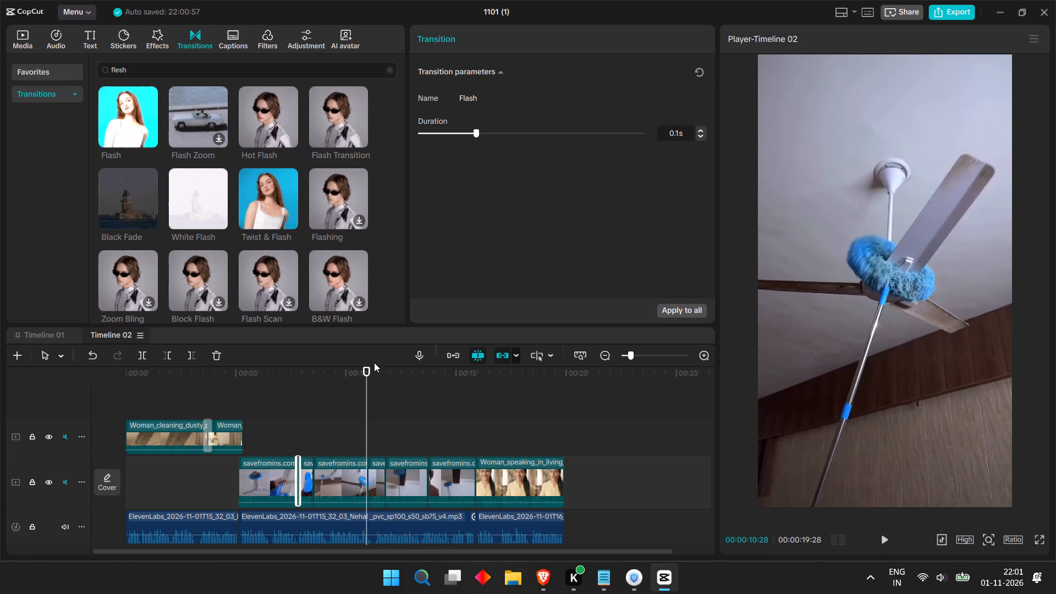
key(space)
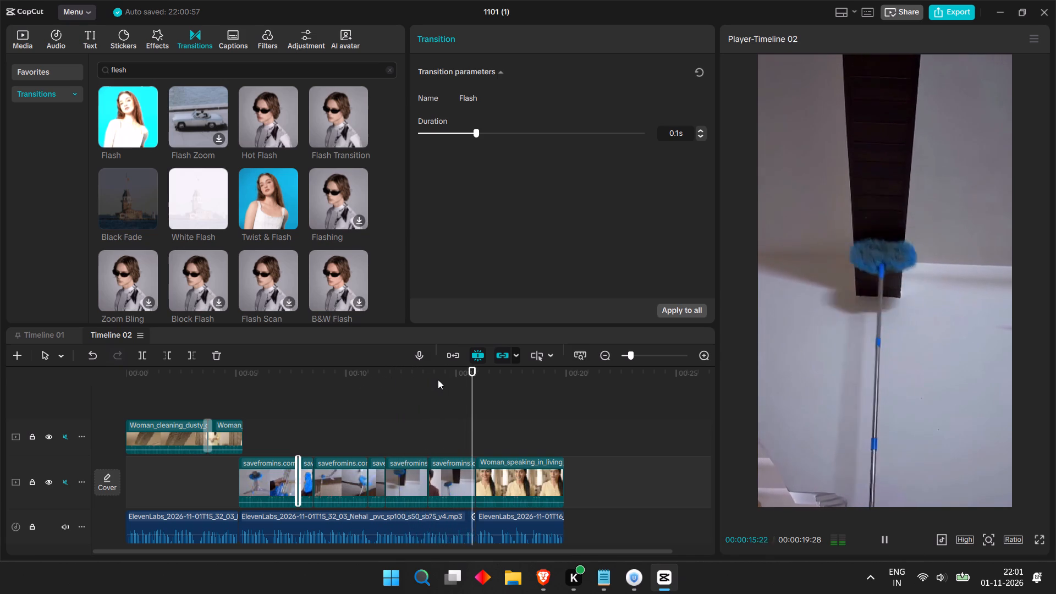
key(space)
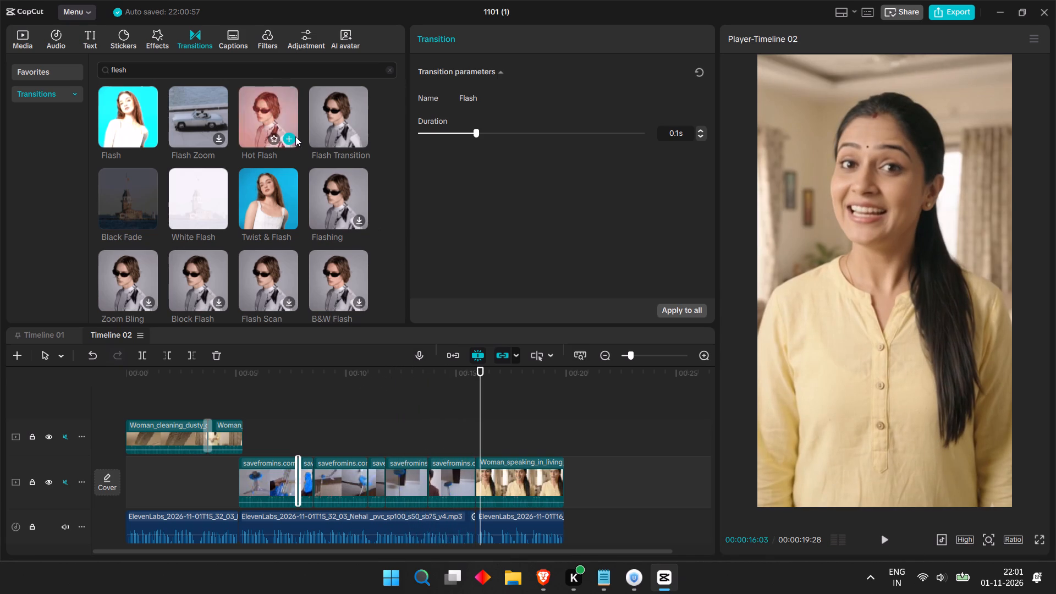
click(290, 139)
click(604, 328)
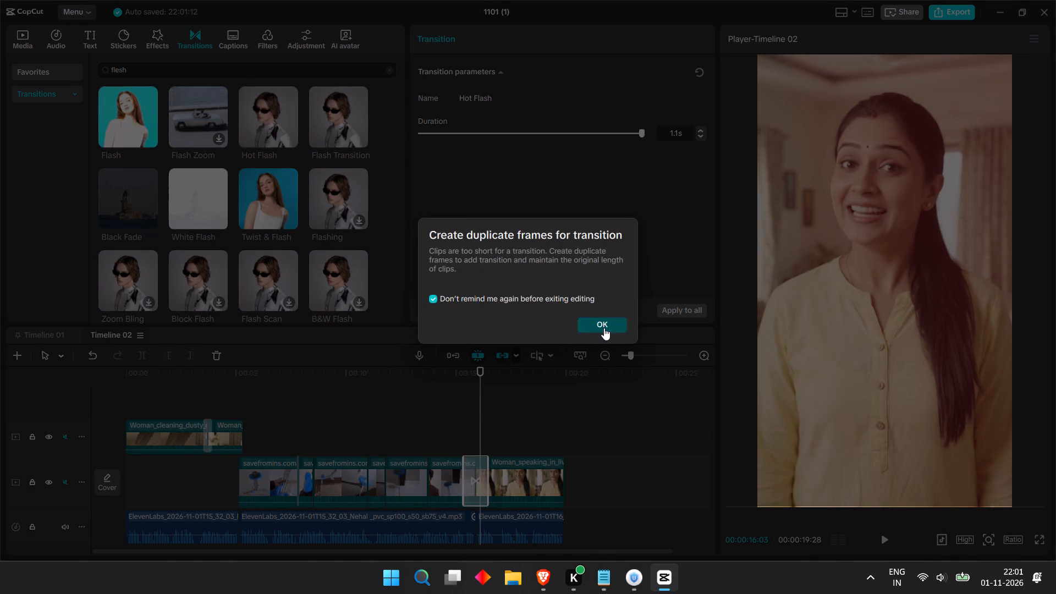
drag(479, 392, 453, 397)
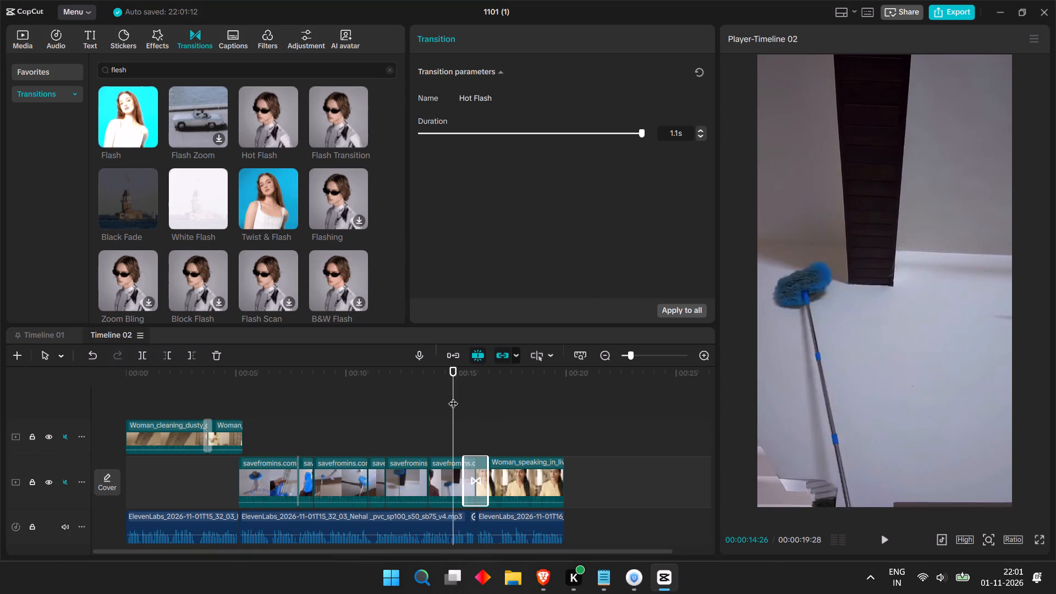
key(space)
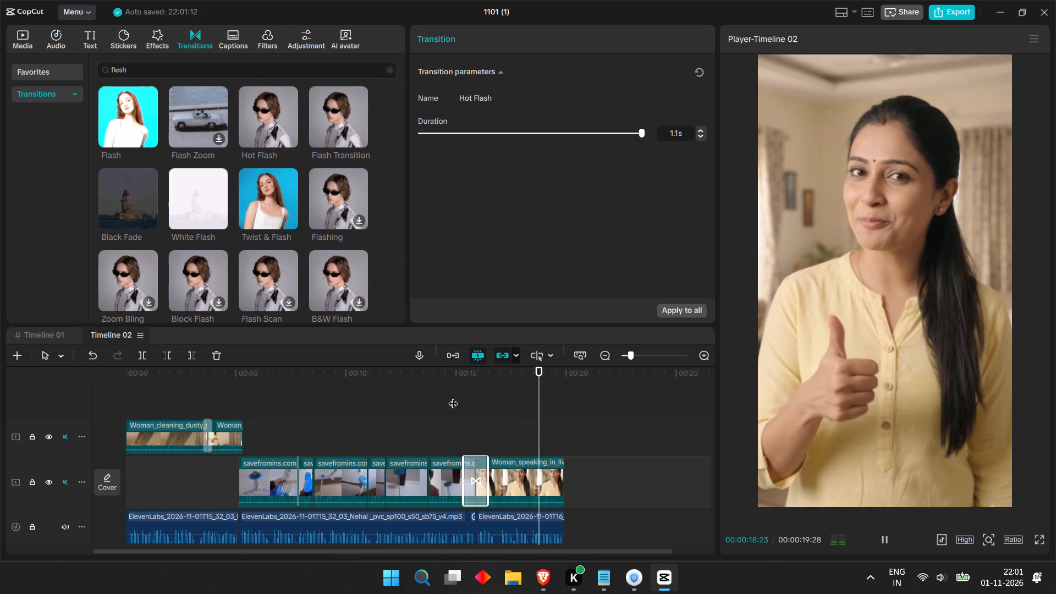
key(space)
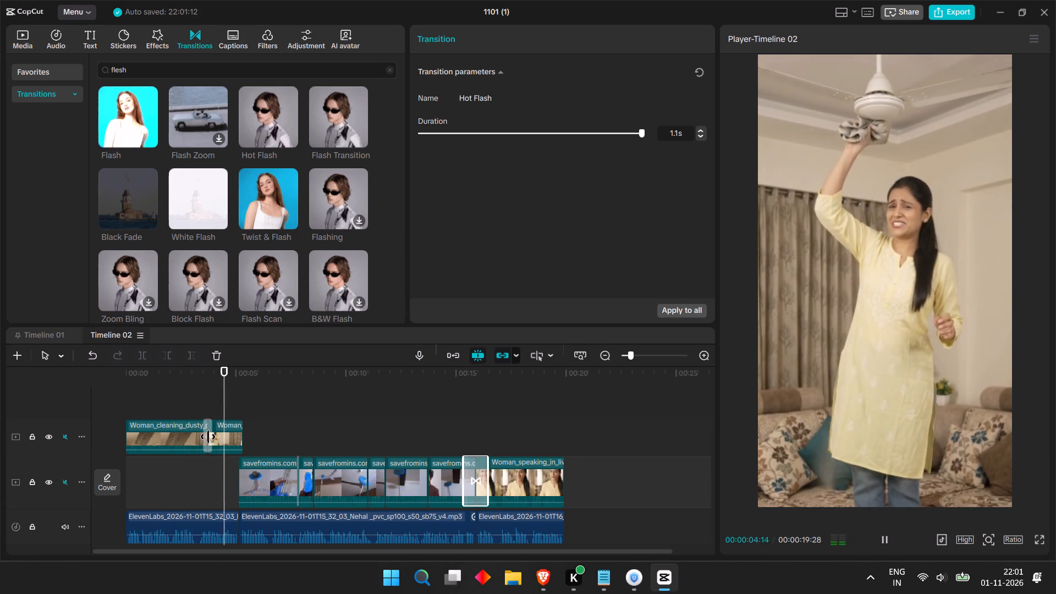
key(space)
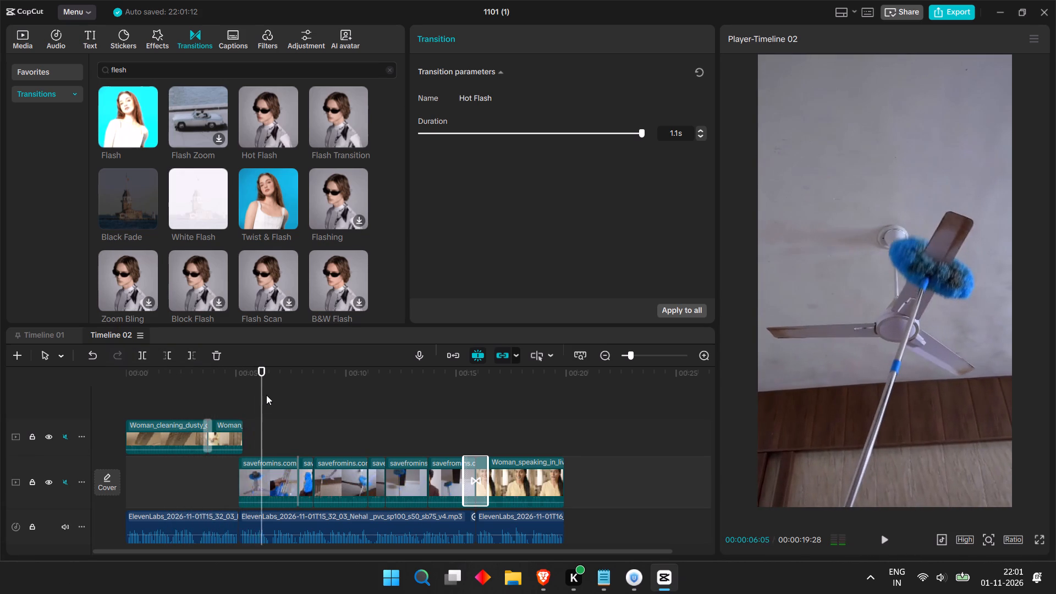
Return to the start of Timeline 02 and look through the spoken-language options for auto captions.
drag(261, 391, 44, 372)
click(158, 40)
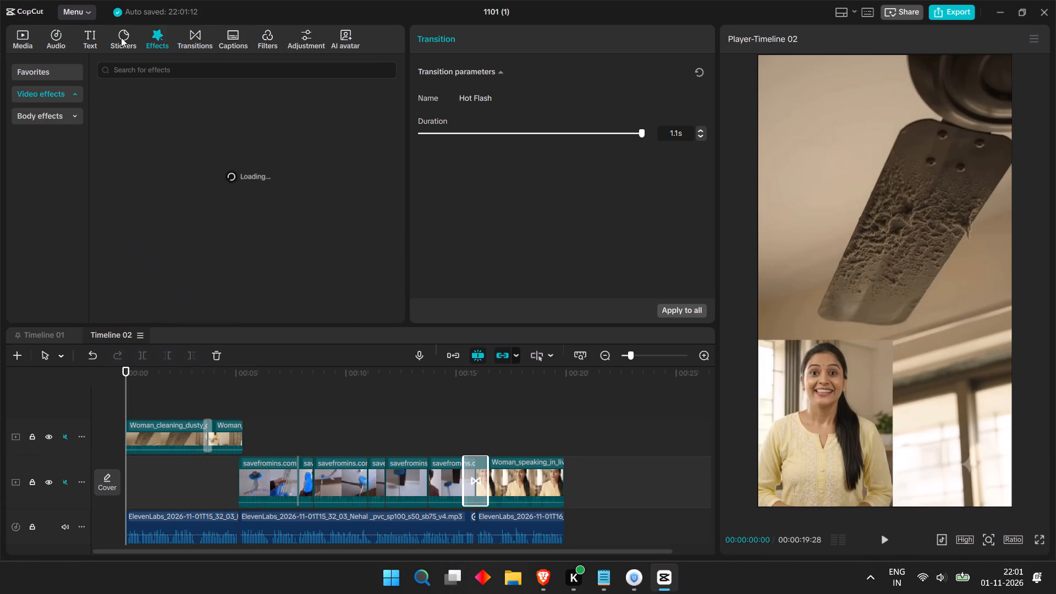
click(121, 37)
click(237, 35)
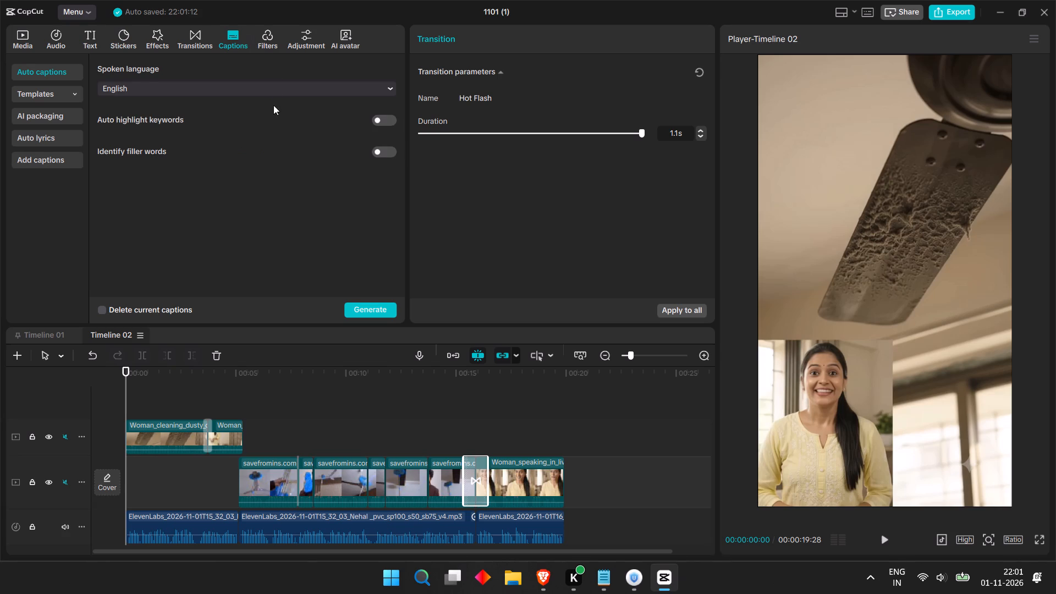
click(143, 76)
click(142, 89)
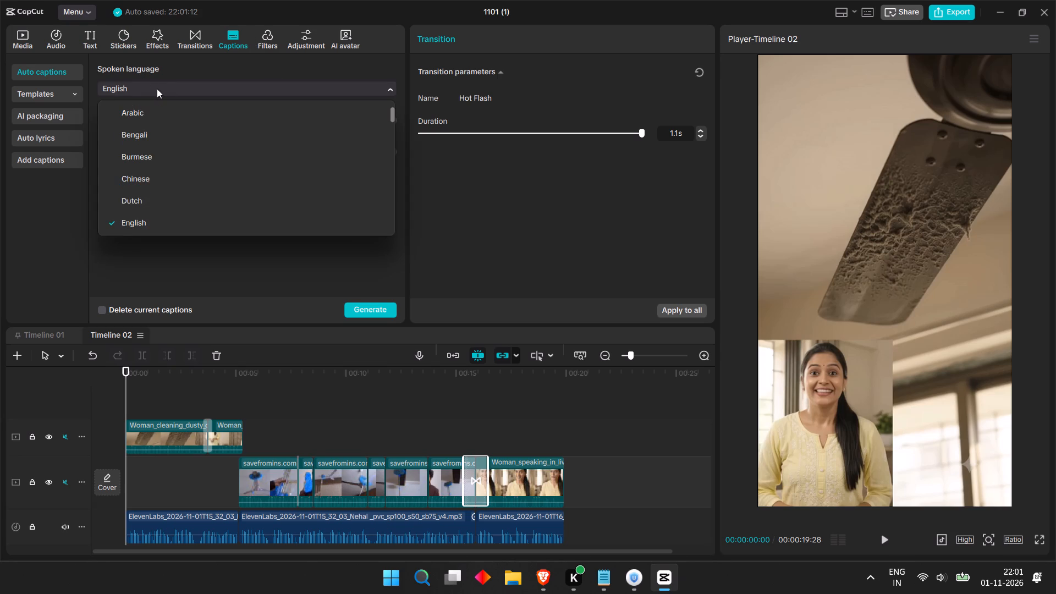
scroll(178, 181, up, 5)
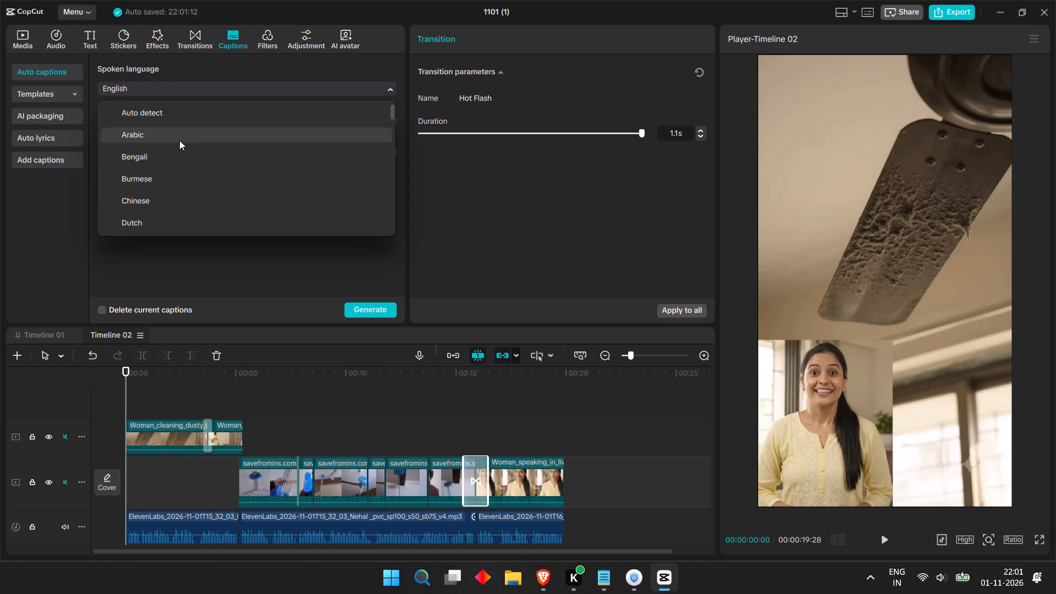
scroll(179, 140, down, 1)
scroll(179, 140, up, 1)
scroll(179, 140, down, 7)
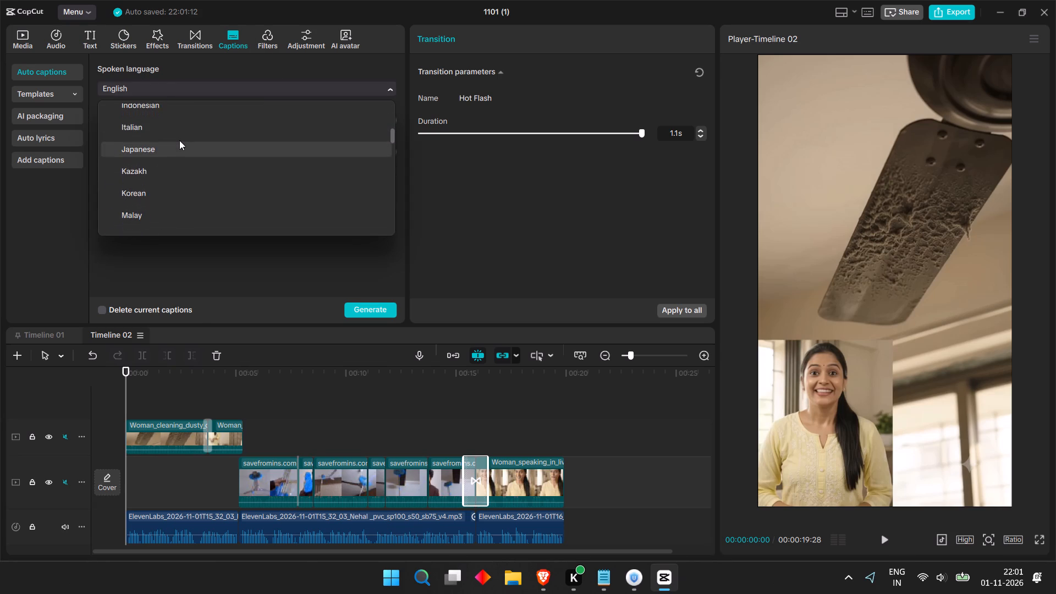
scroll(179, 140, up, 1)
scroll(179, 140, down, 8)
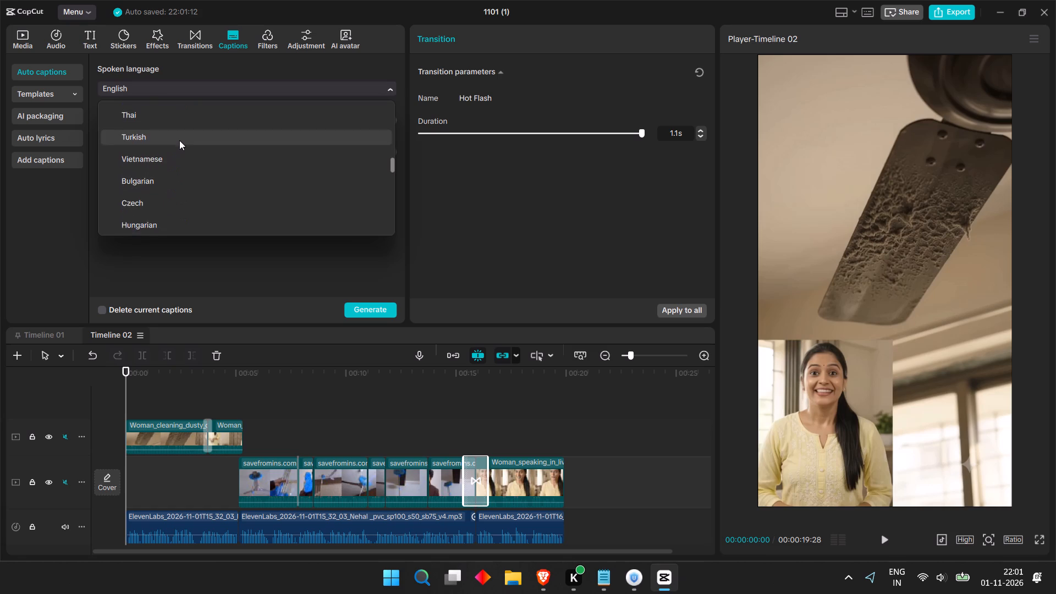
scroll(179, 140, down, 4)
scroll(179, 140, up, 2)
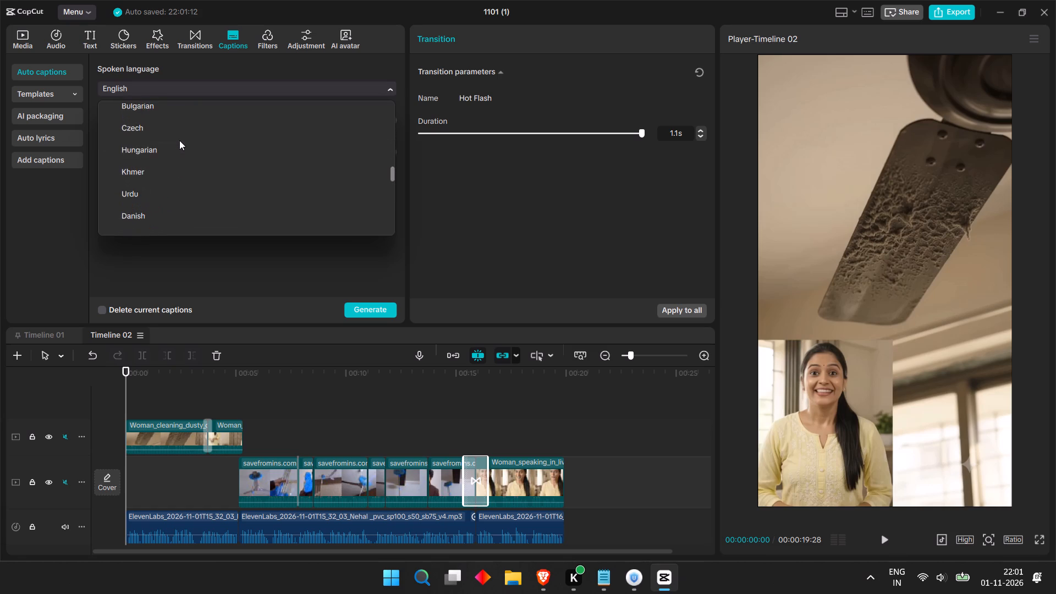
scroll(179, 140, up, 4)
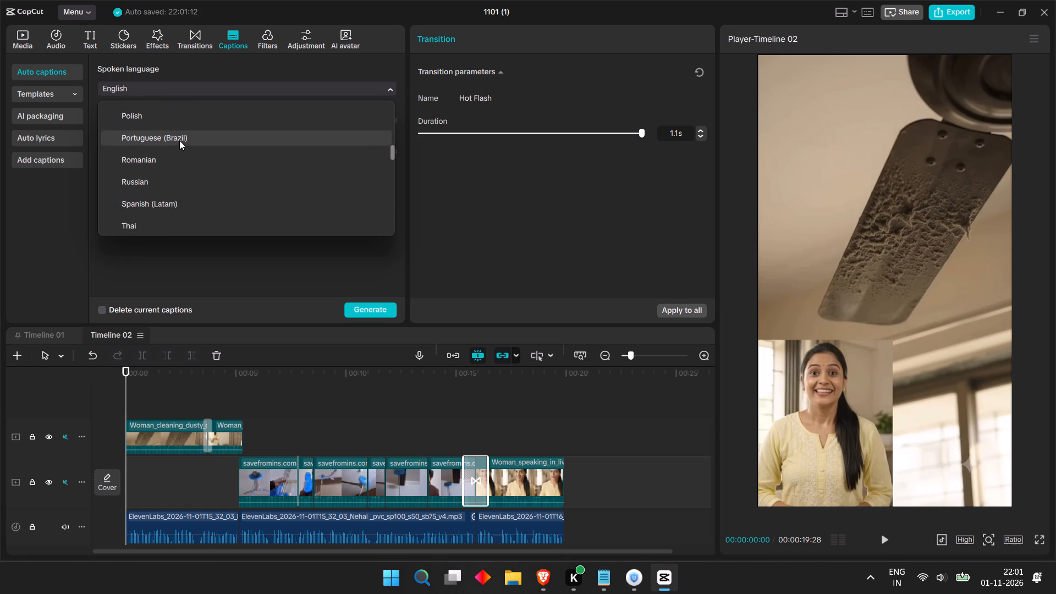
scroll(179, 140, up, 1)
scroll(175, 159, down, 1)
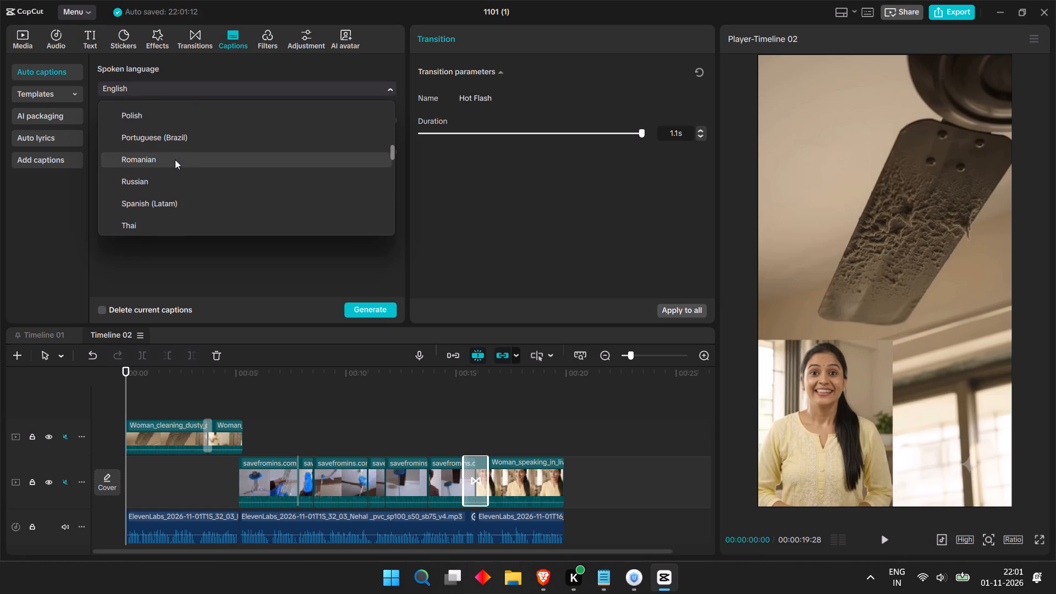
scroll(175, 159, down, 4)
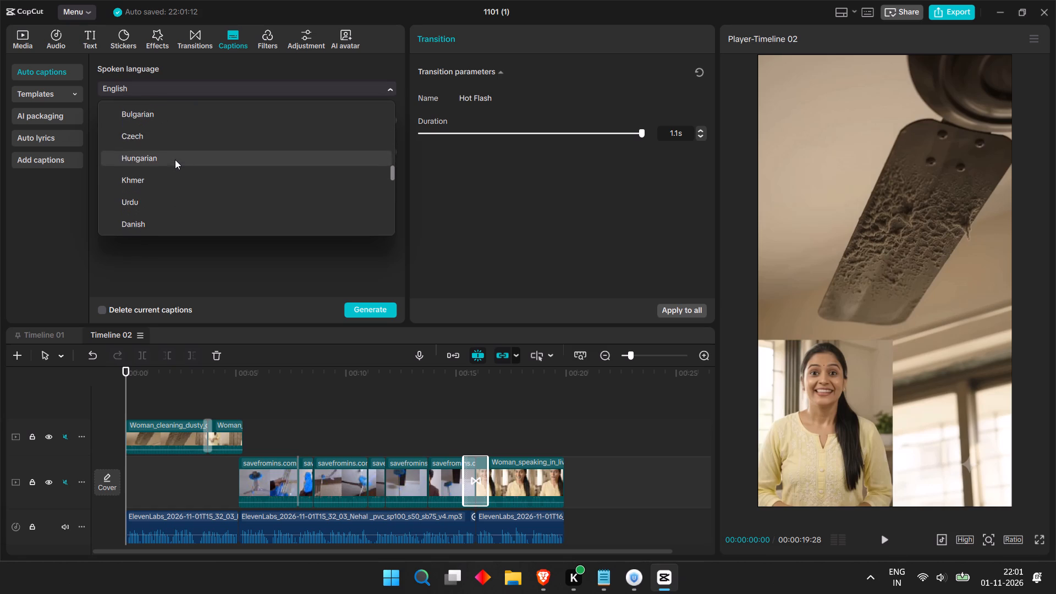
scroll(175, 159, down, 10)
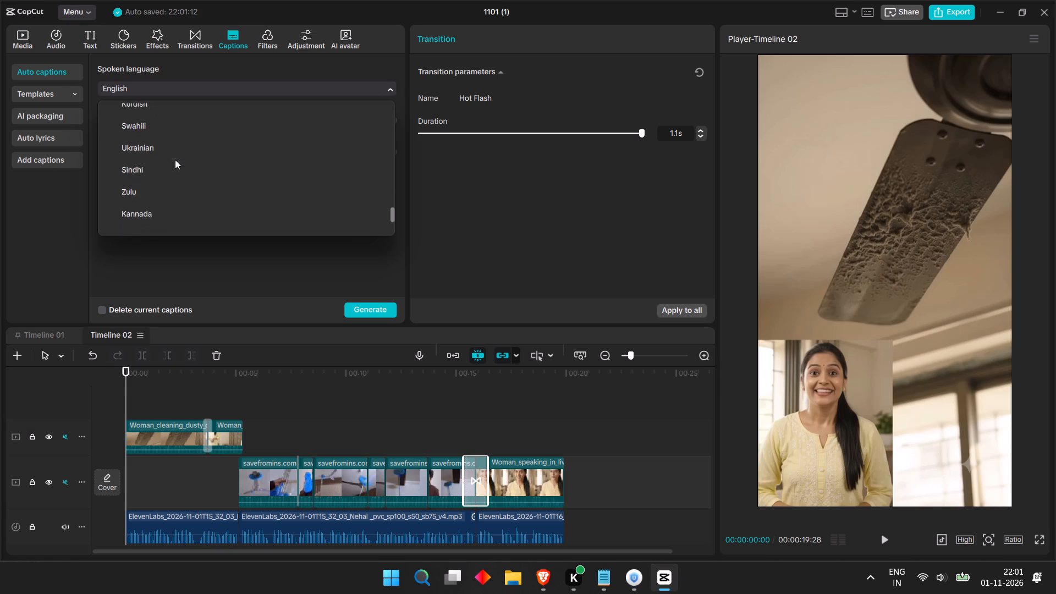
scroll(175, 159, up, 2)
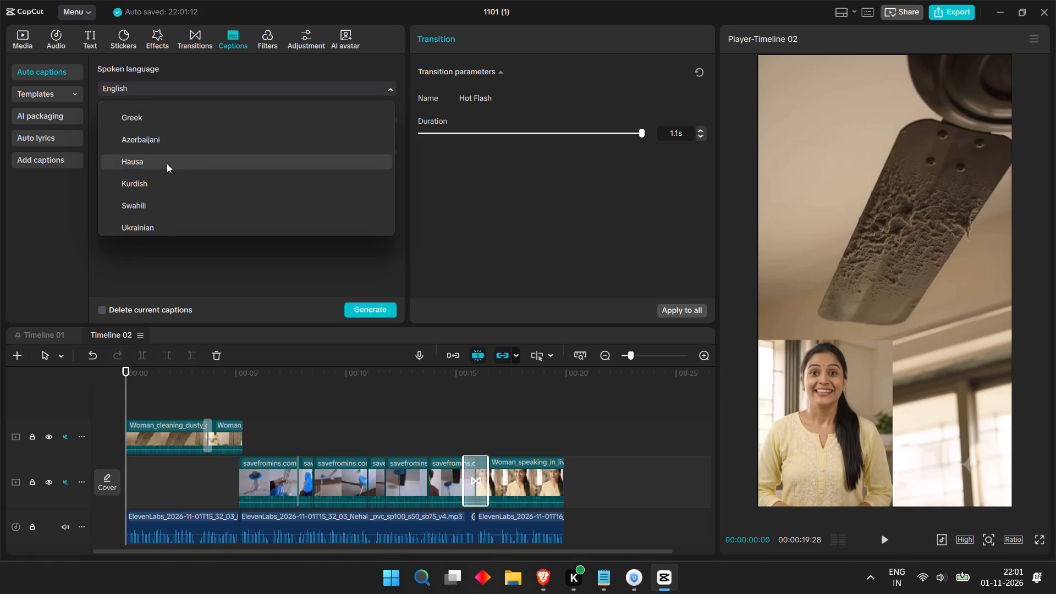
scroll(167, 163, down, 10)
scroll(167, 161, up, 2)
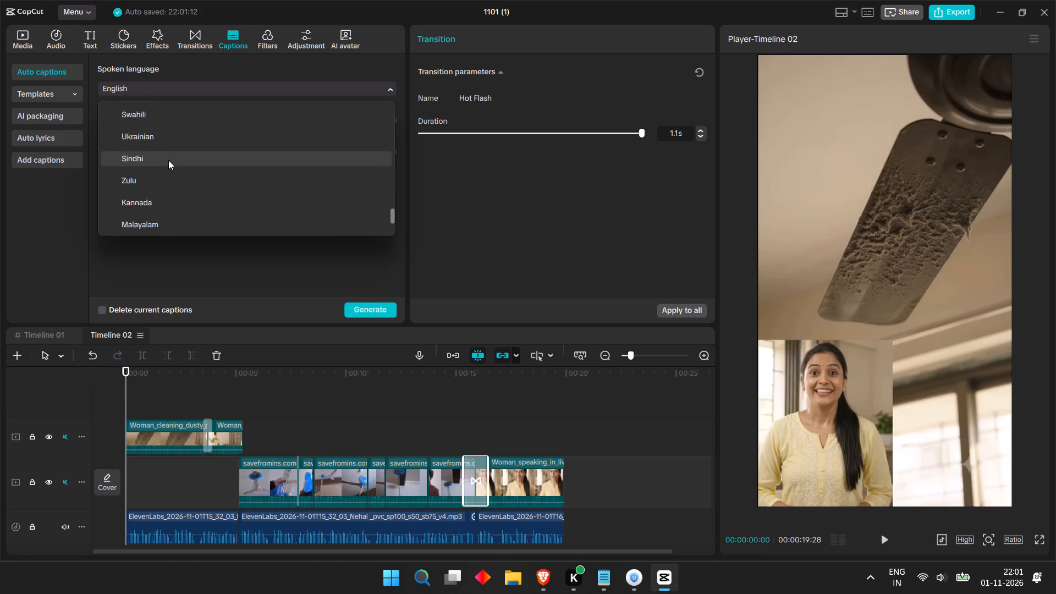
scroll(168, 160, up, 20)
scroll(168, 160, up, 3)
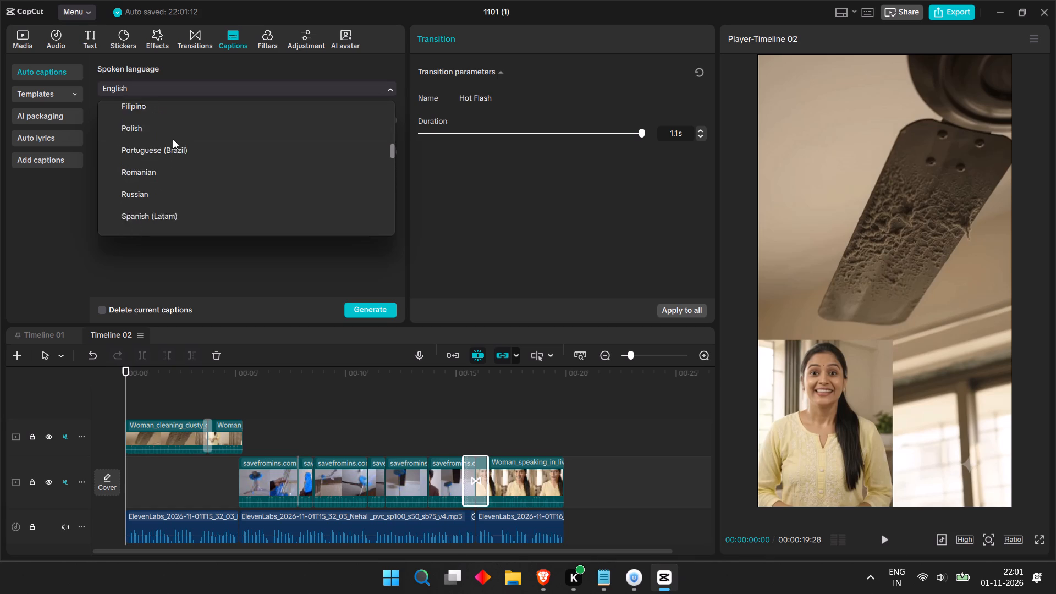
scroll(173, 139, up, 17)
scroll(173, 139, down, 2)
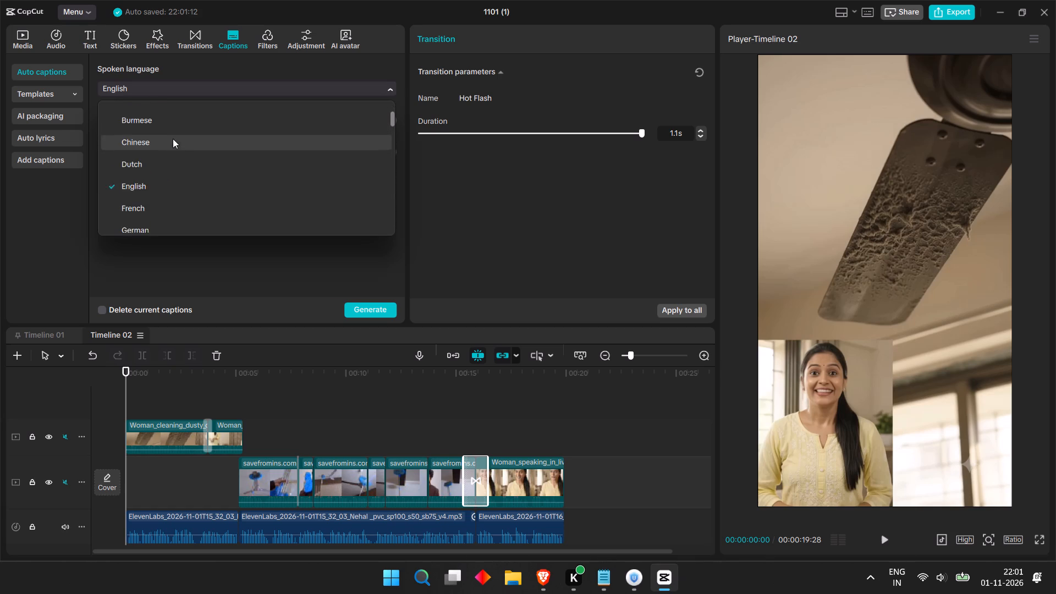
Generate auto captions with the spoken language set to Auto detect and preview the opening caption.
scroll(169, 131, up, 5)
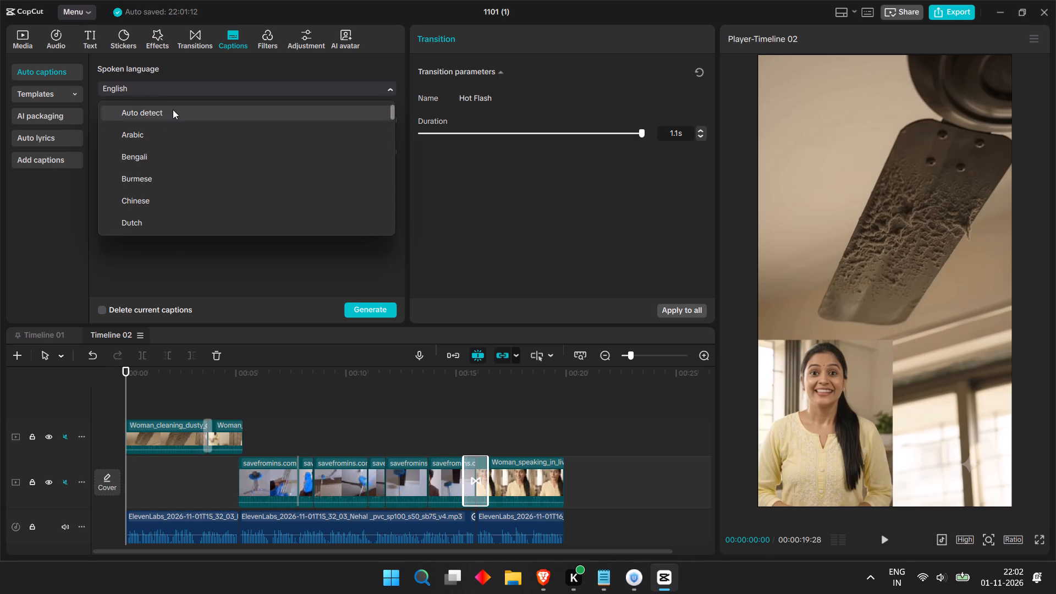
click(173, 108)
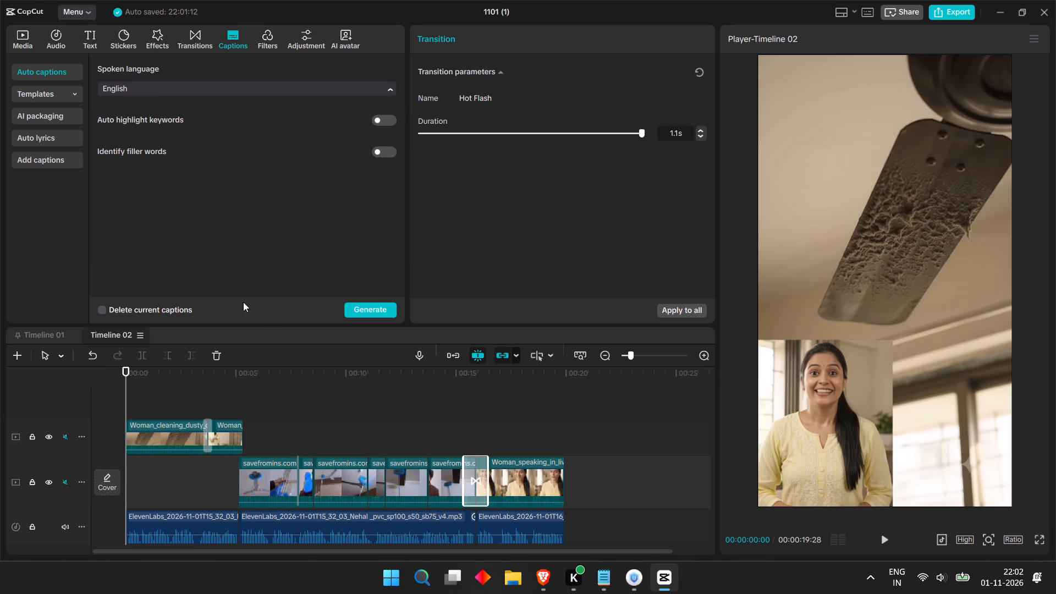
click(366, 307)
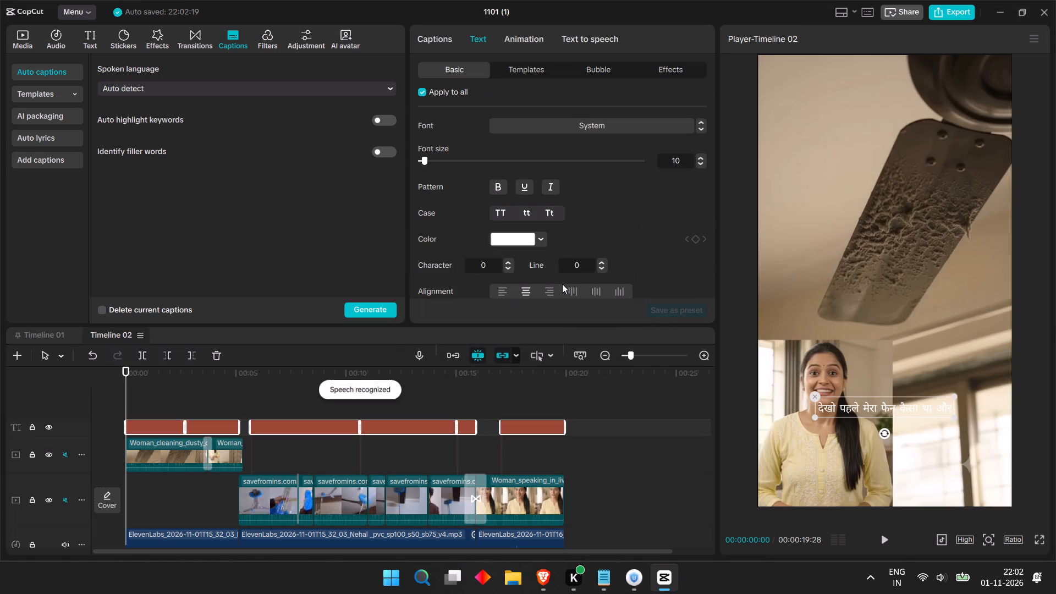
key(space)
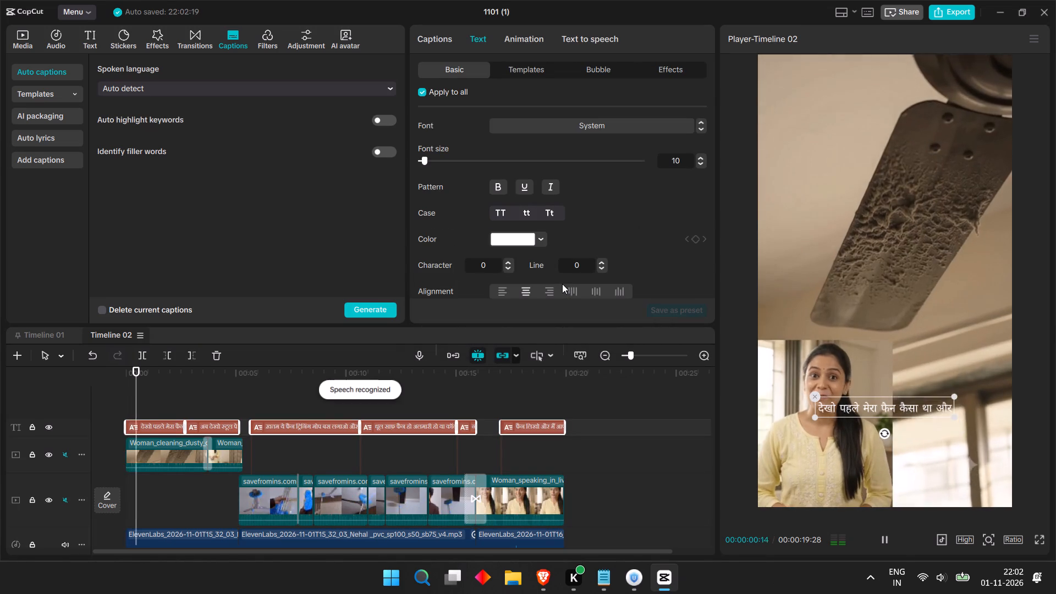
key(space)
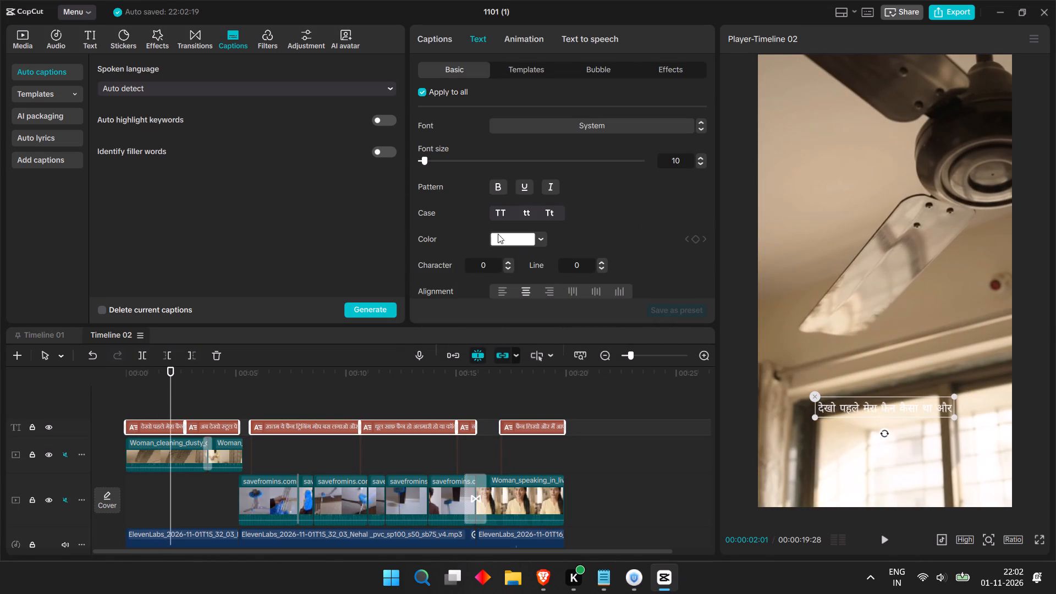
Enable Auto highlight keywords and Identify filler words in the auto-caption settings.
click(389, 128)
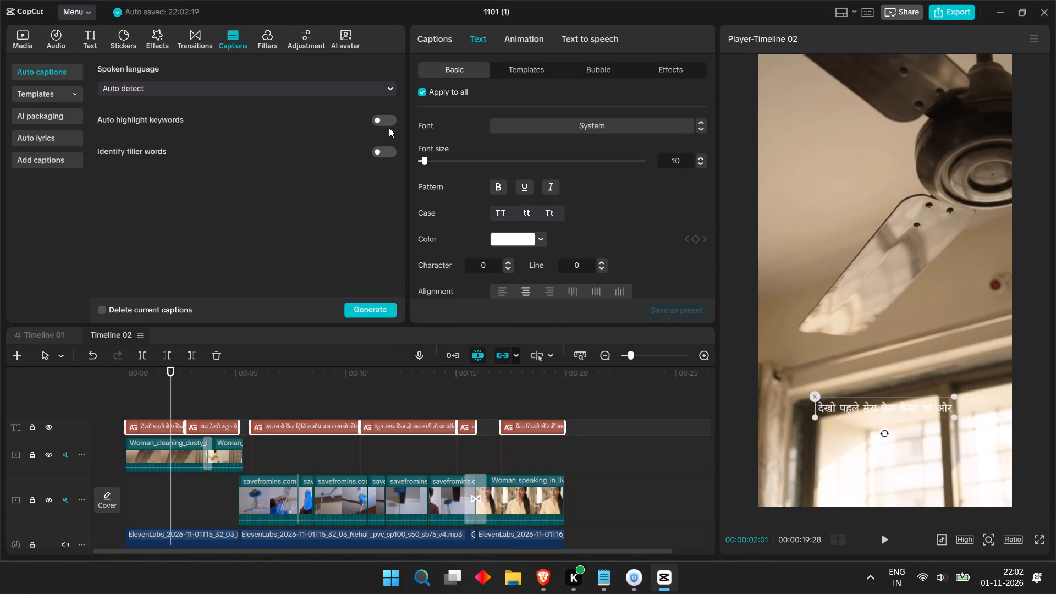
click(390, 124)
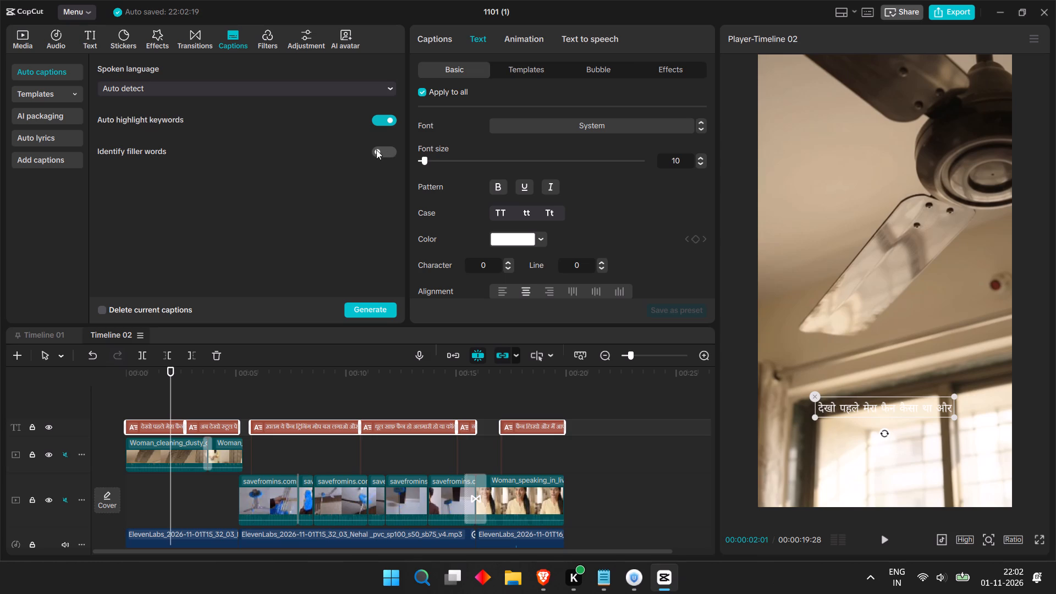
click(388, 150)
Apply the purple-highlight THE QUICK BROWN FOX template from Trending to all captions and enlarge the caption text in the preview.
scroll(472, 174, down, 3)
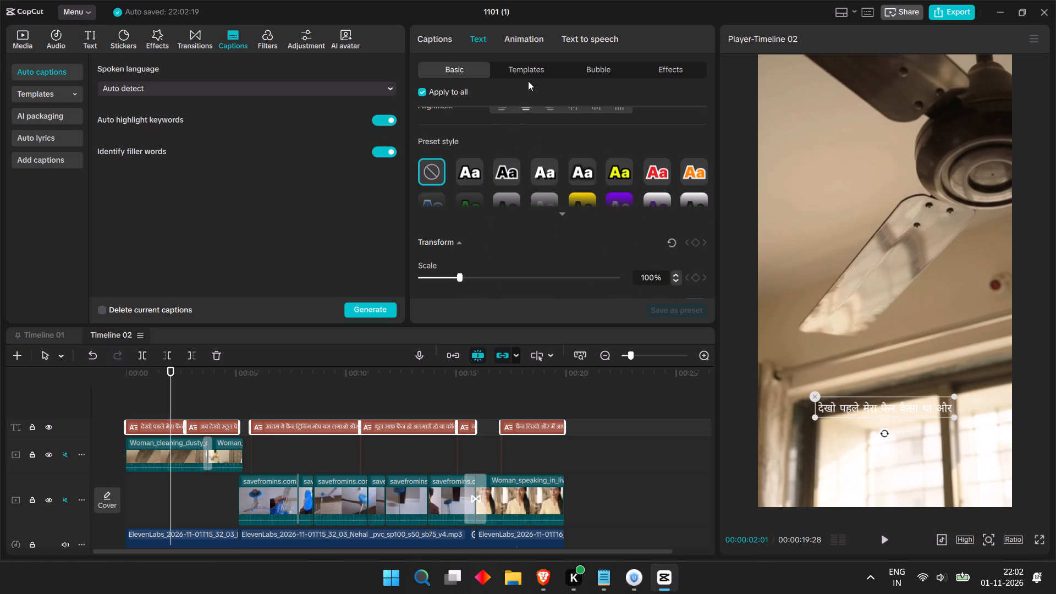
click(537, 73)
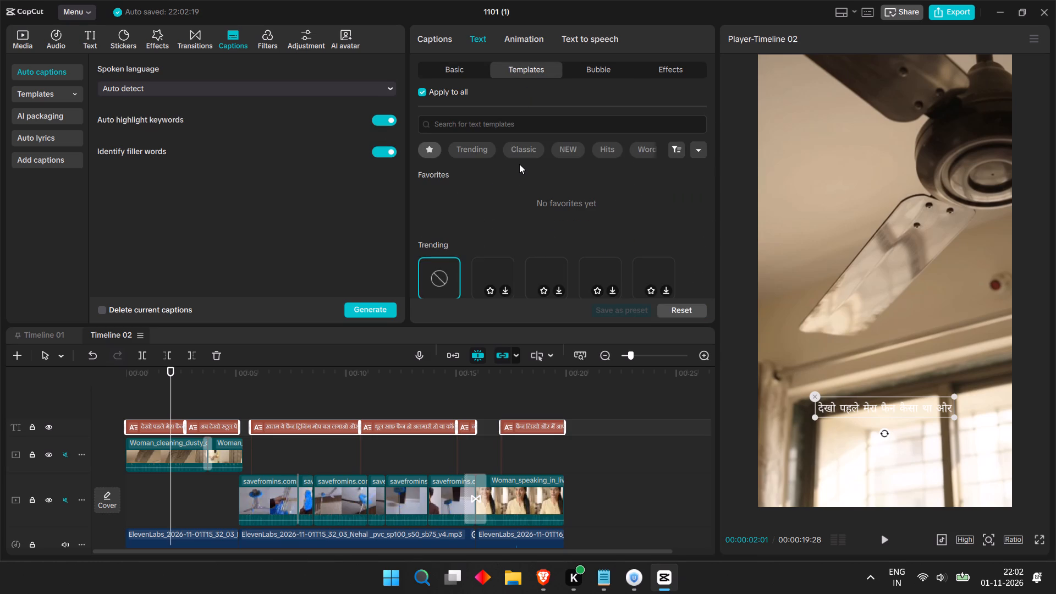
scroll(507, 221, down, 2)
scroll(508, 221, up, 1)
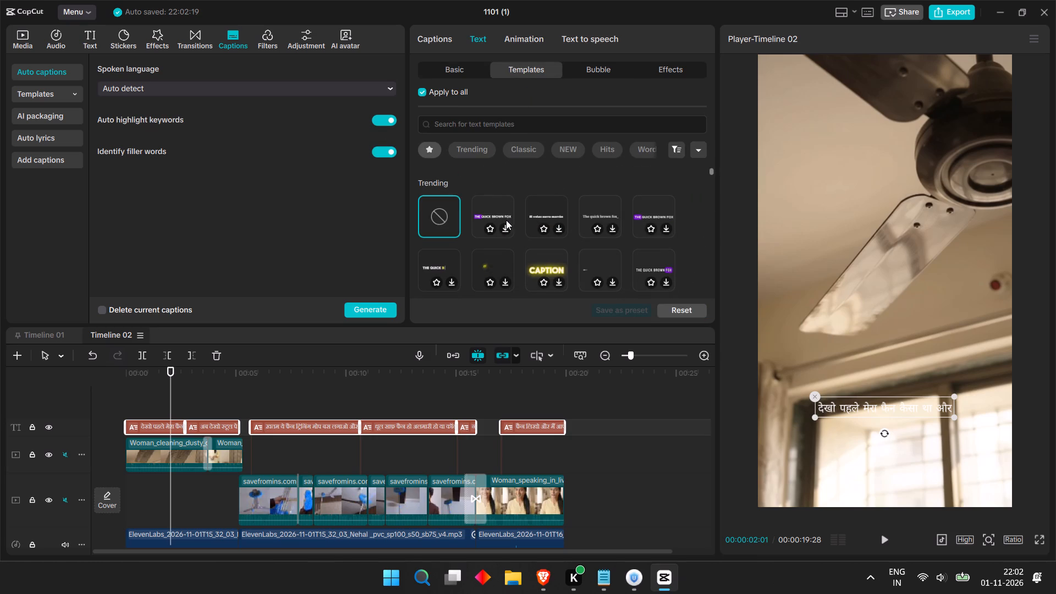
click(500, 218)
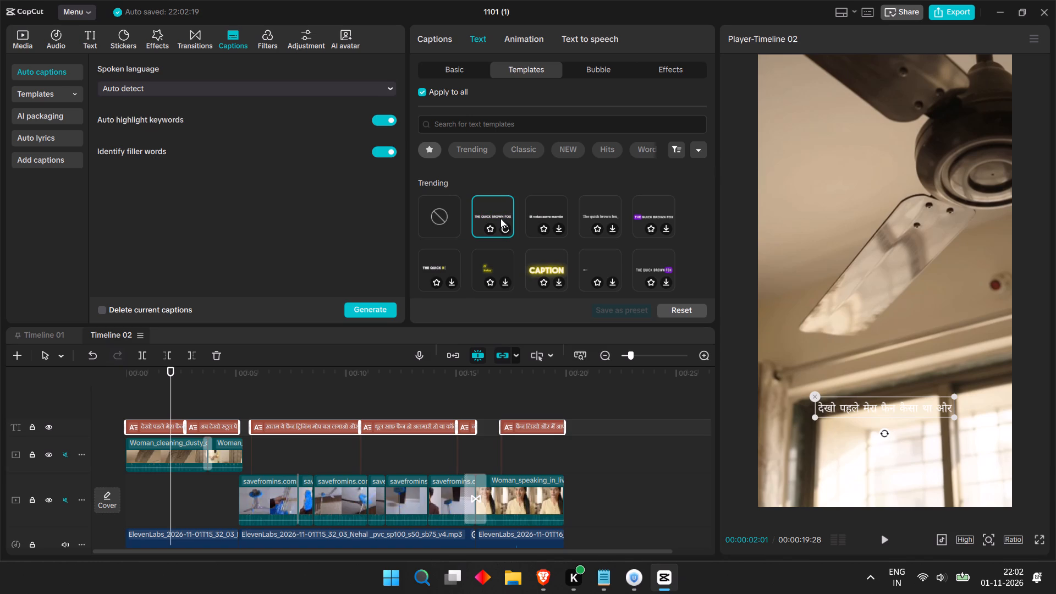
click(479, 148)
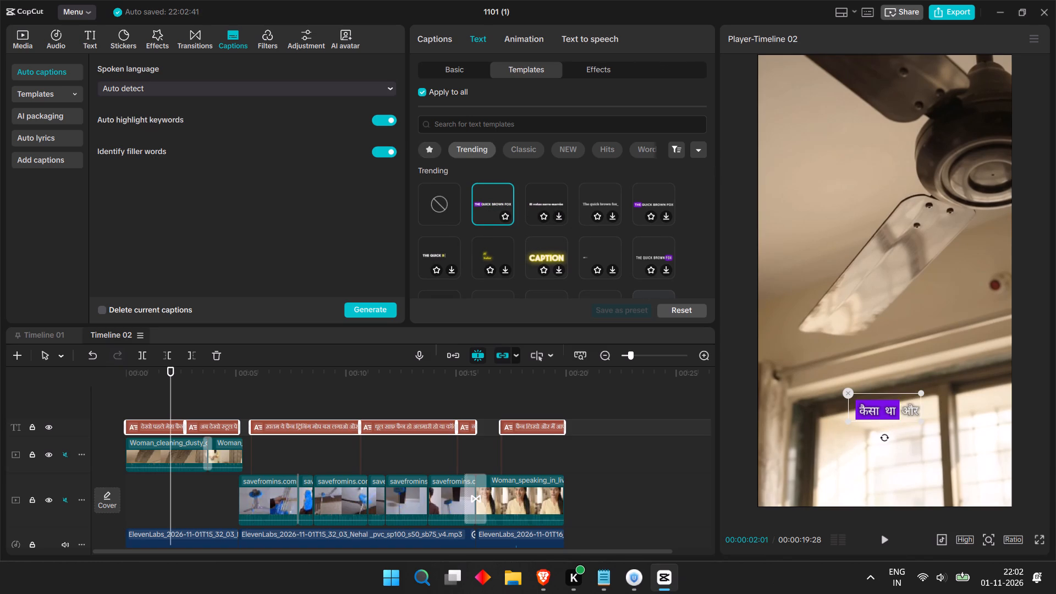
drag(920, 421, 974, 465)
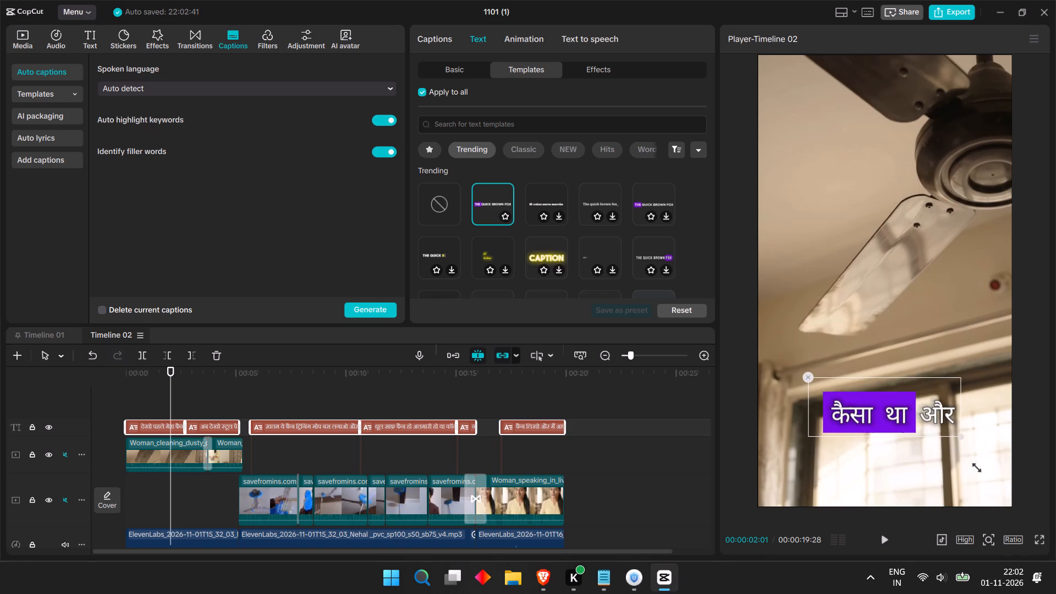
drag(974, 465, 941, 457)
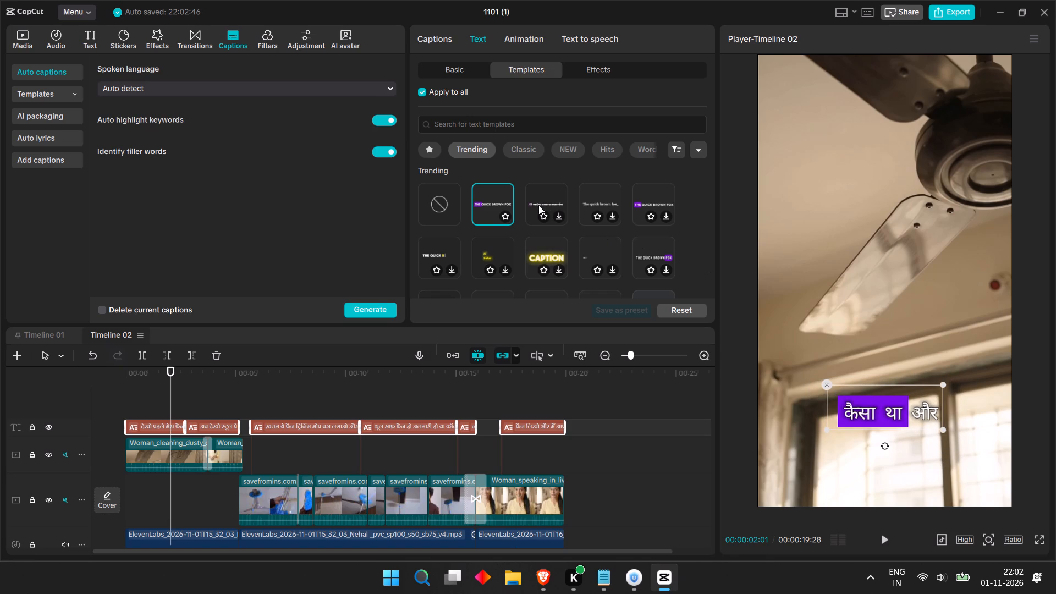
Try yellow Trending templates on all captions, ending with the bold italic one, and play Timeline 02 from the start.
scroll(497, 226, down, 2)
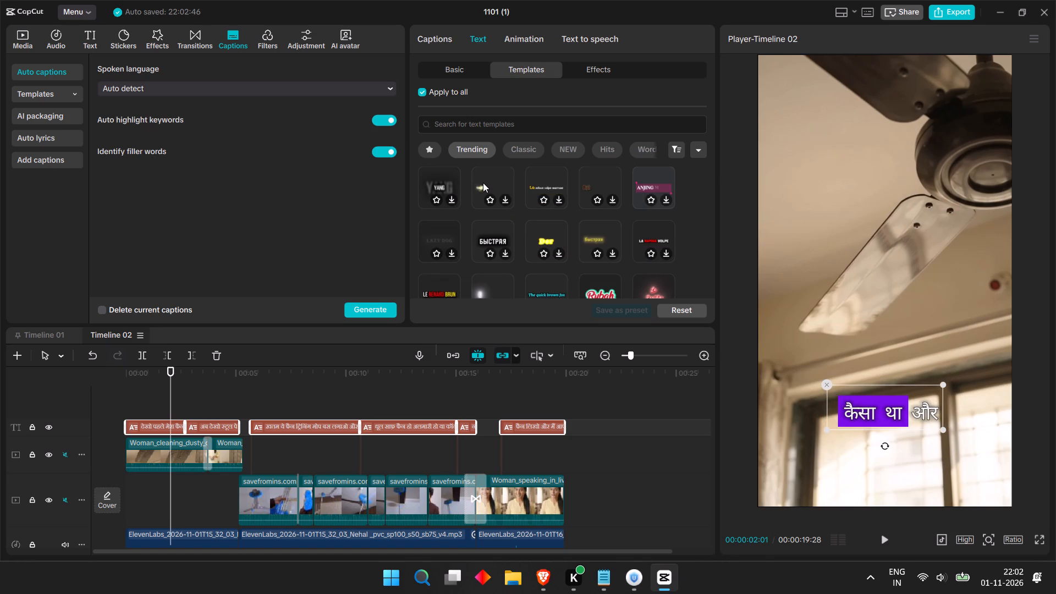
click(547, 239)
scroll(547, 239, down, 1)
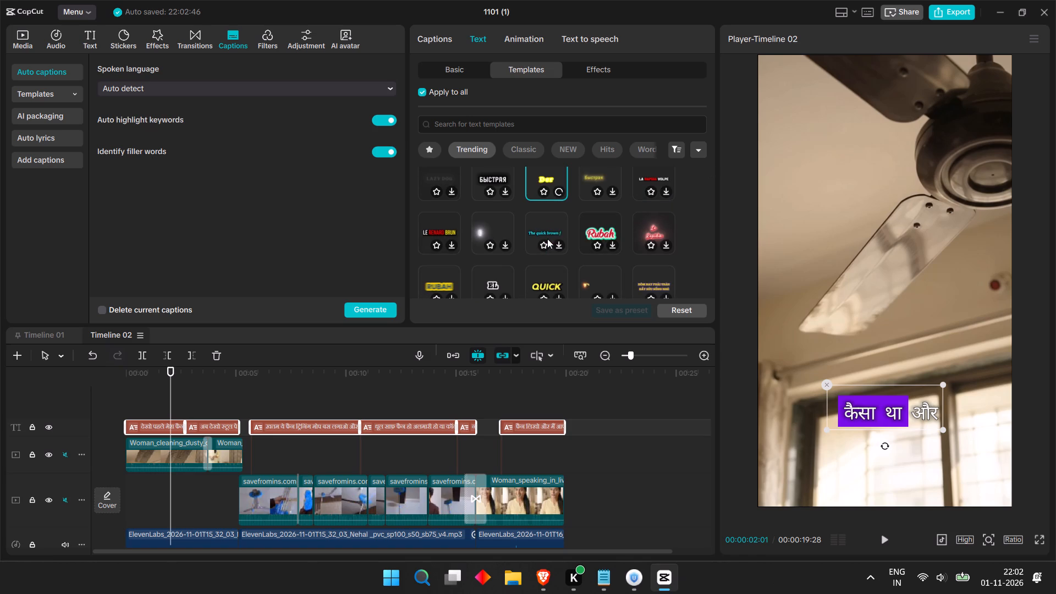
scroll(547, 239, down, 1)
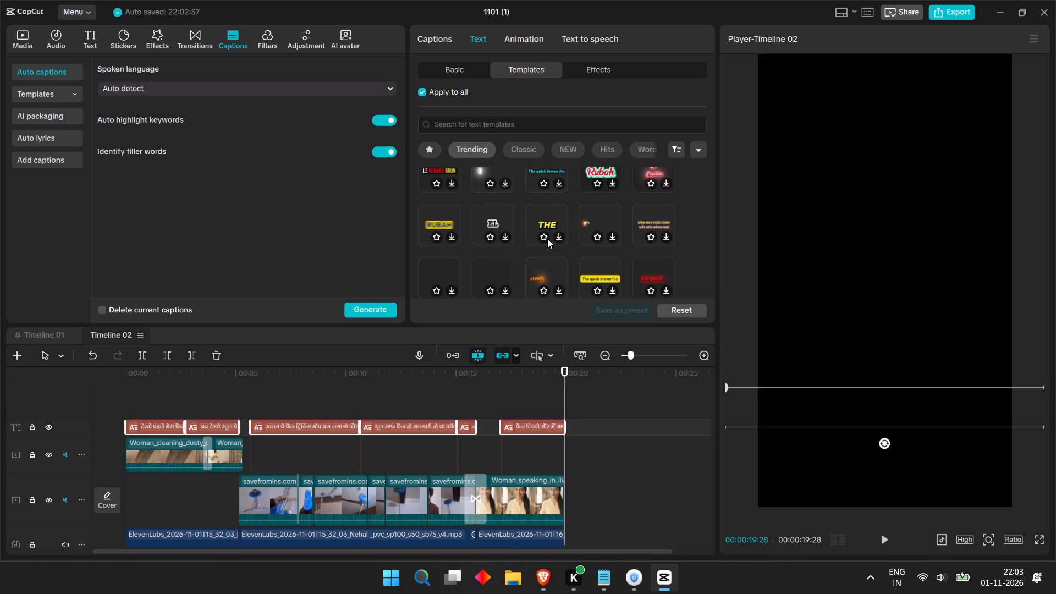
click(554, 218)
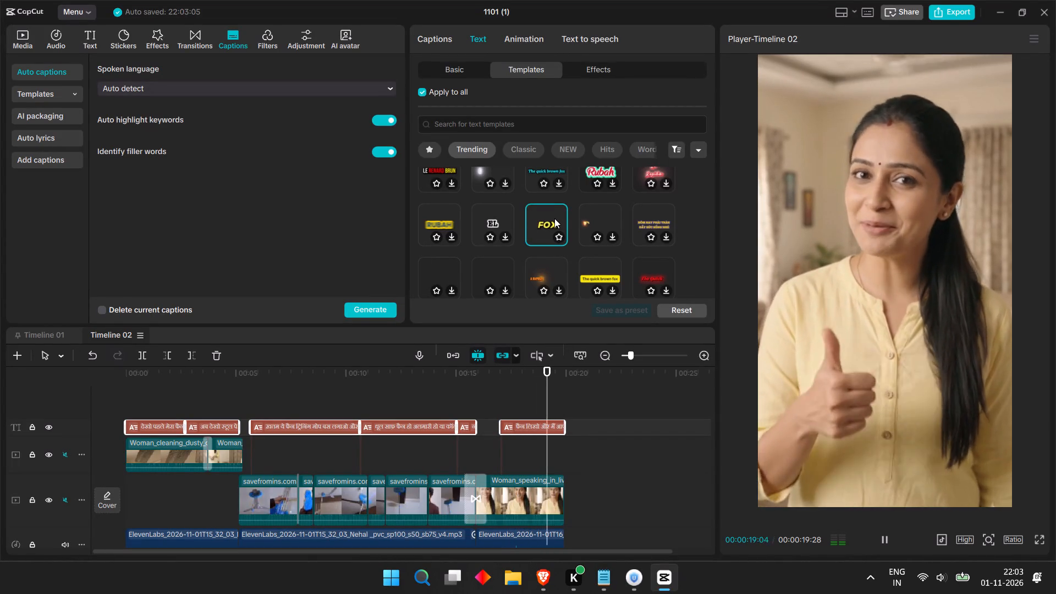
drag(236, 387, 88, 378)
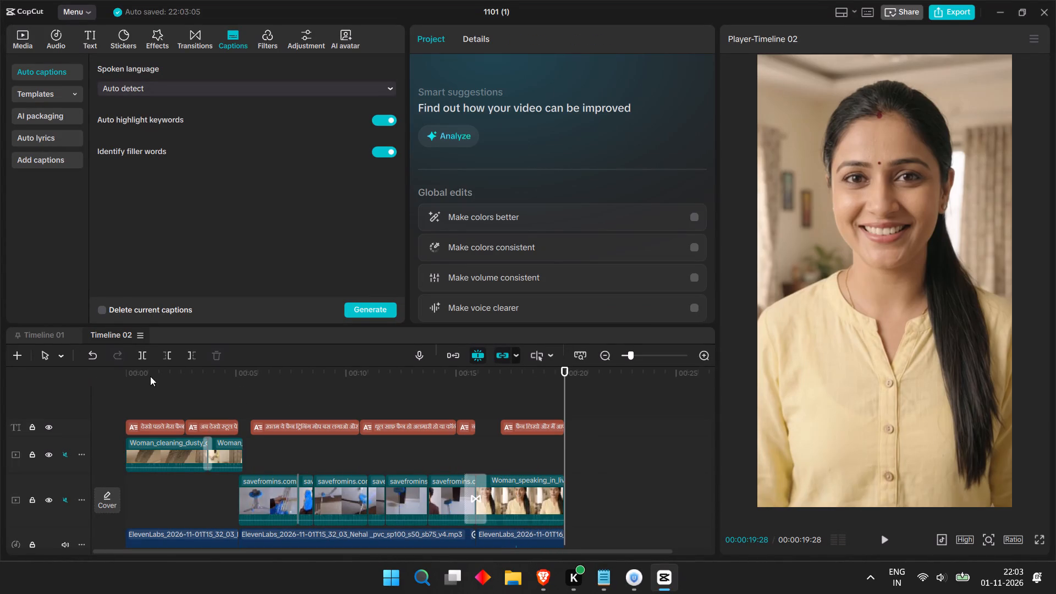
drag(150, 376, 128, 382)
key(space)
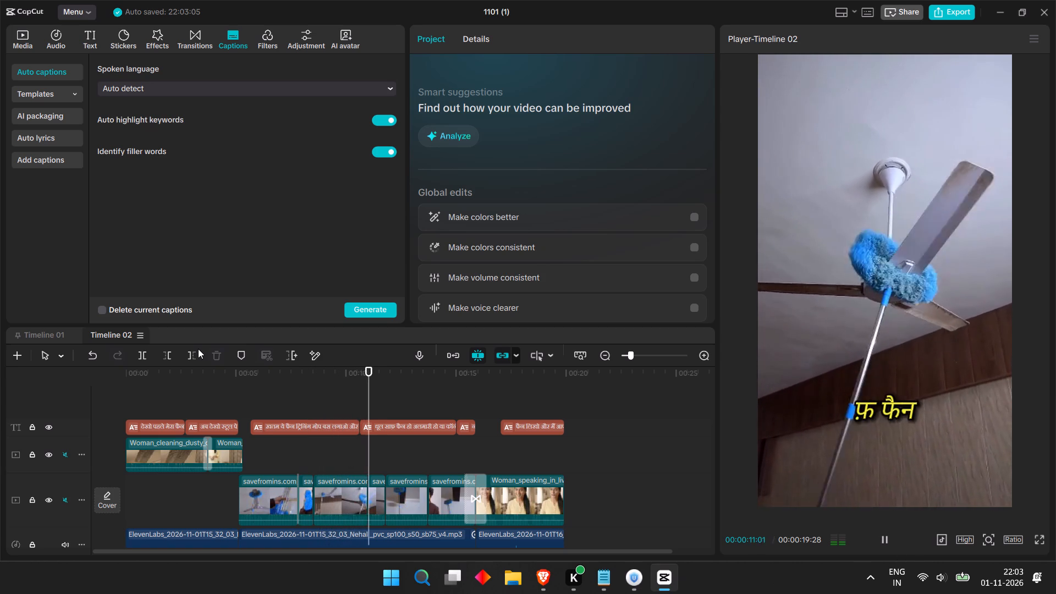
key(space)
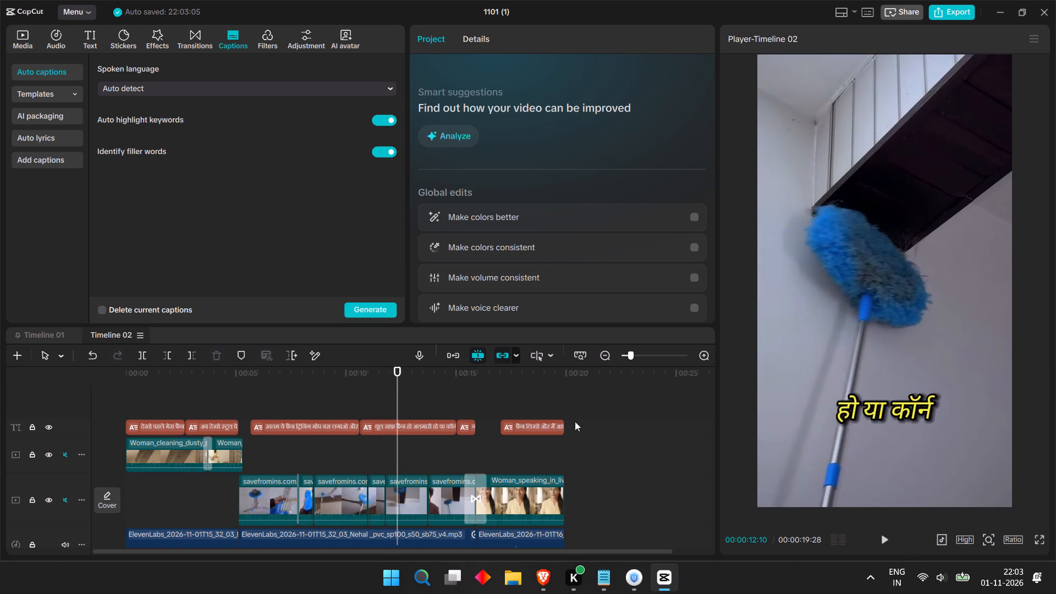
Delete all the auto-generated captions from Timeline 02.
drag(602, 433, 140, 430)
key(BackSpace)
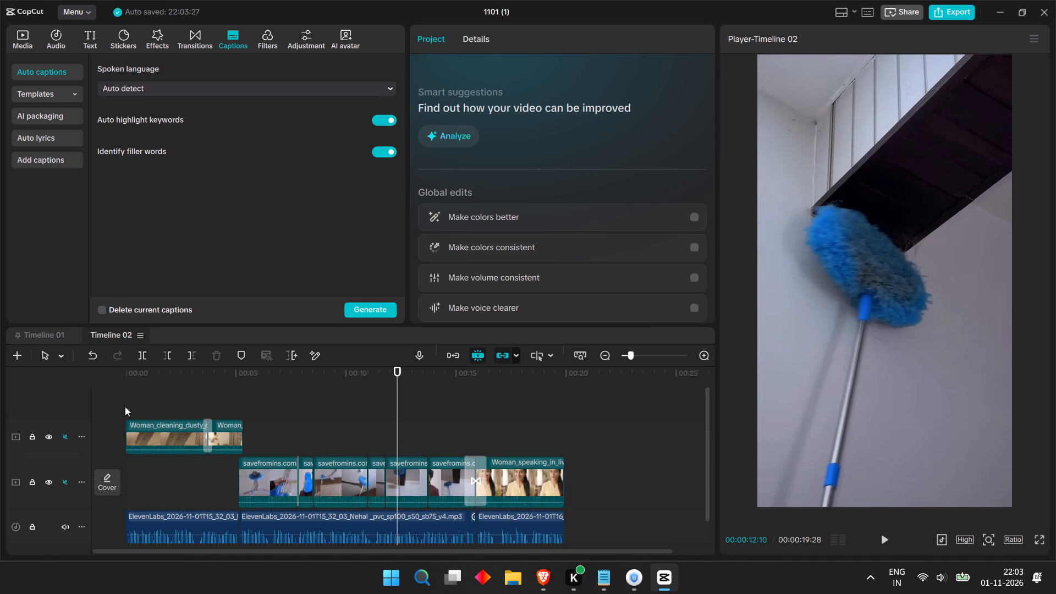
Move the playhead to 00:00:04:19 and select the second Woman clip on the upper video track.
click(228, 378)
click(231, 435)
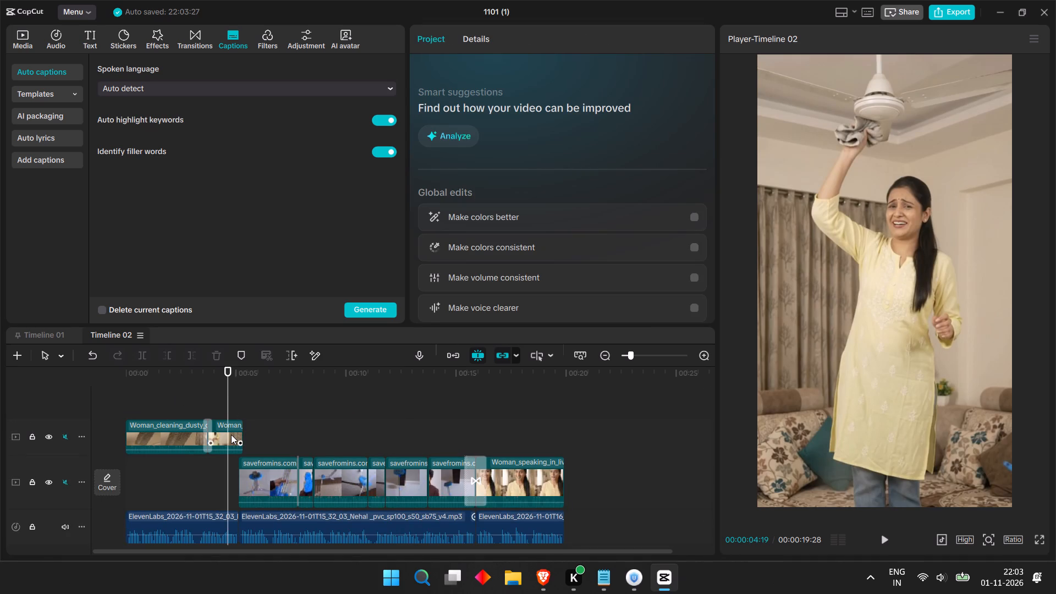
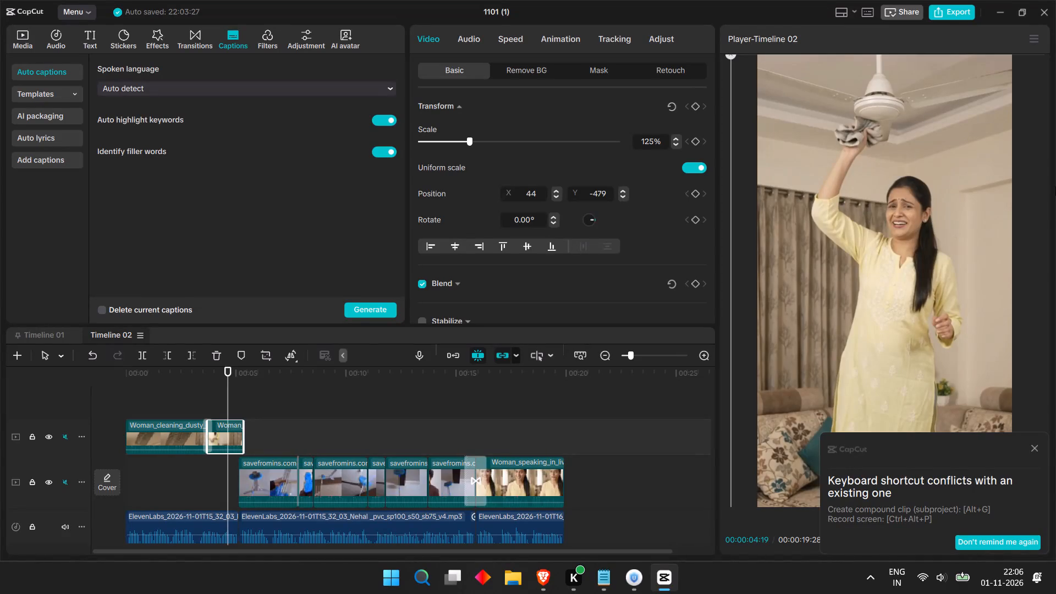
Dismiss the shortcut-conflict notice and play Timeline 02 from the start into the first product clips.
click(1031, 450)
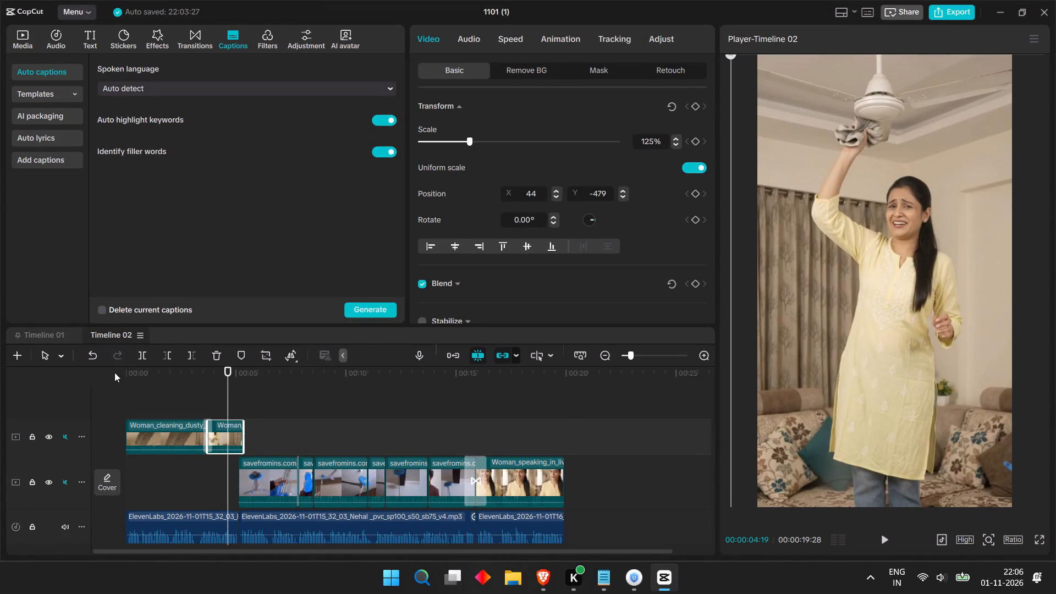
drag(227, 375, 150, 381)
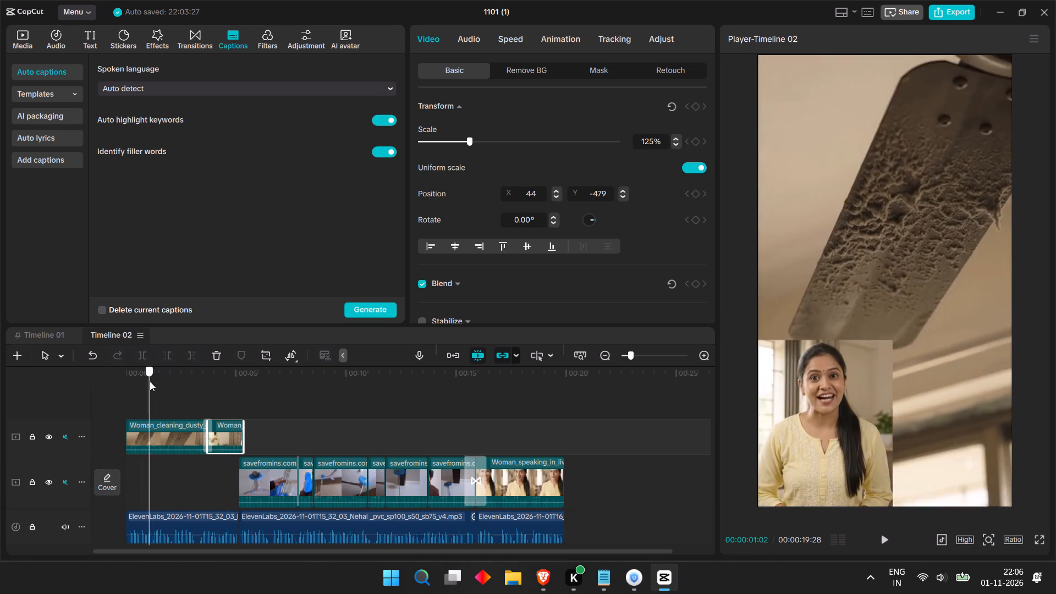
drag(150, 381, 81, 391)
key(space)
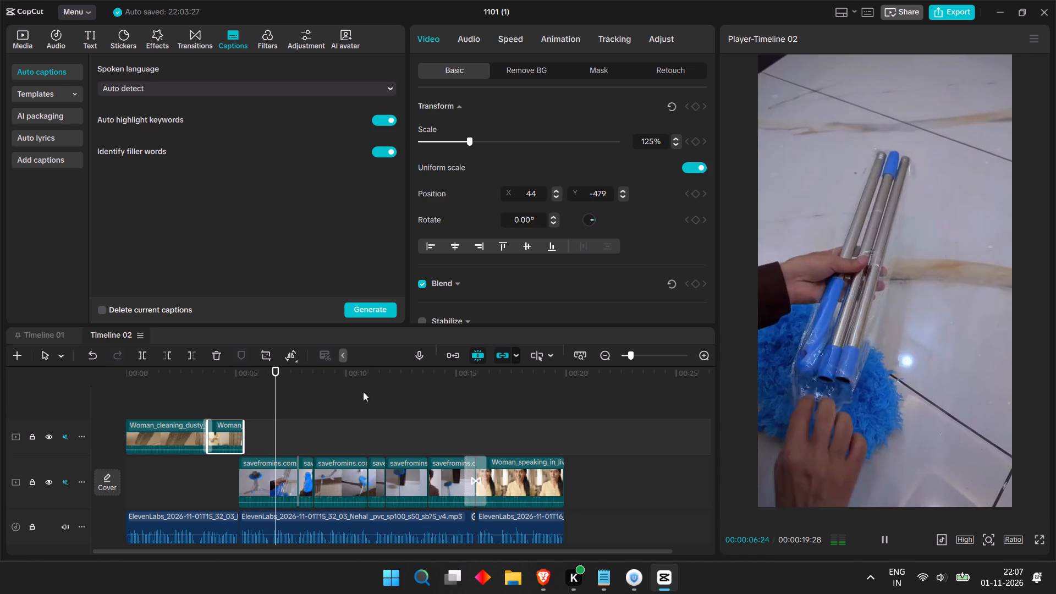
key(space)
Trim the start of the first savefromins clip to line up with the end of the second Woman clip.
drag(261, 438, 150, 430)
drag(232, 436, 224, 499)
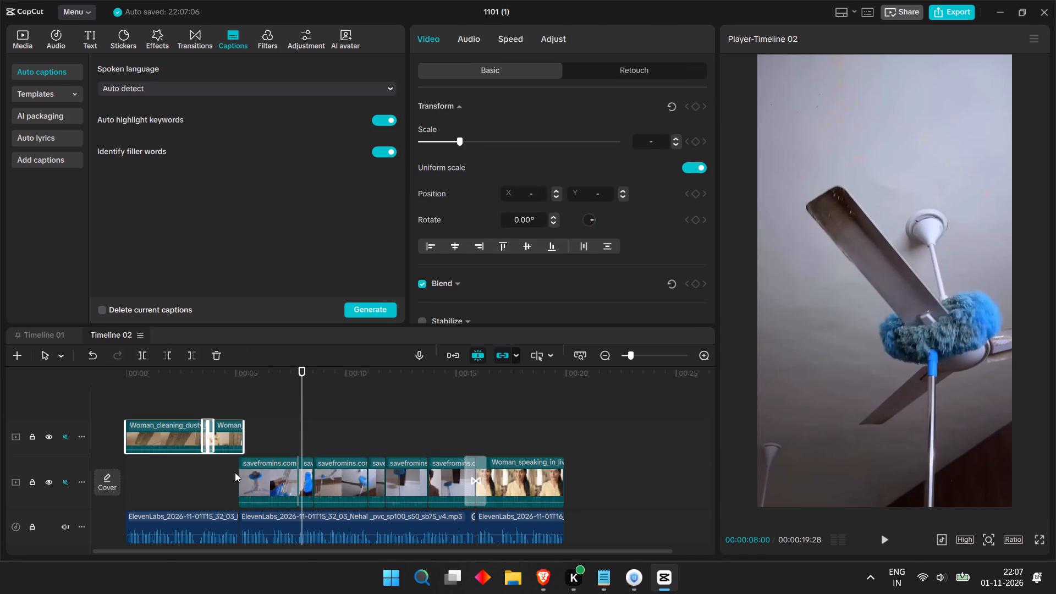
click(240, 474)
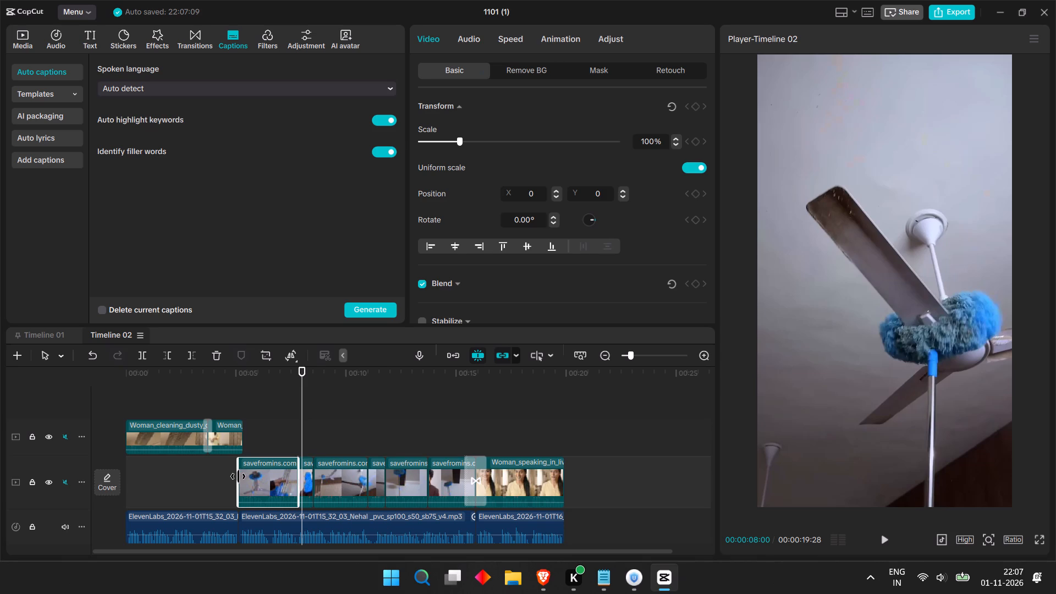
click(238, 476)
click(254, 438)
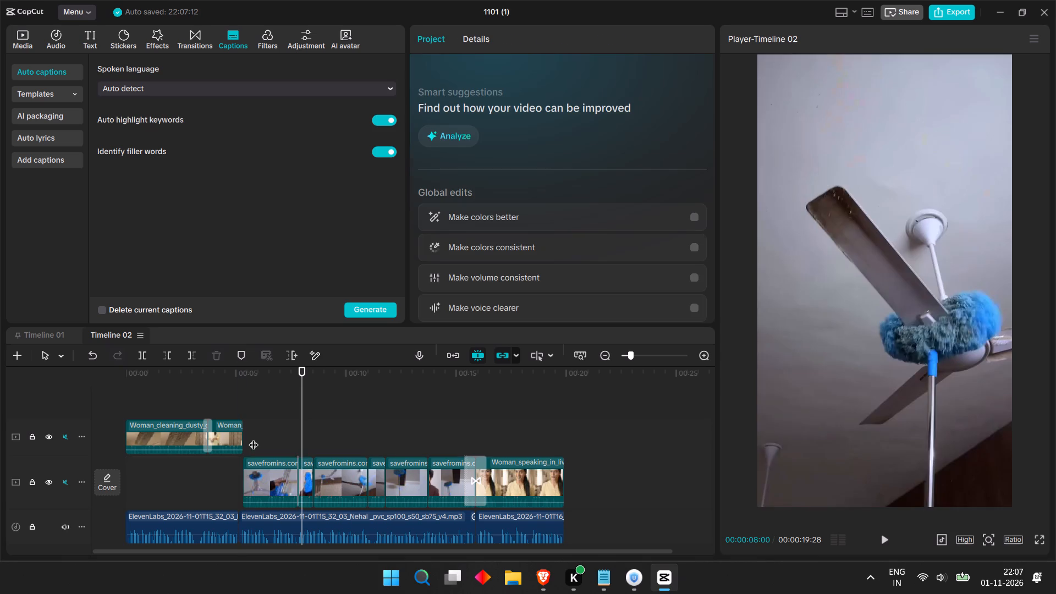
Move both upper-track Woman clips together down onto the main video track, ahead of the first savefromins clip.
drag(254, 438, 229, 436)
click(258, 432)
drag(258, 432, 152, 431)
click(151, 400)
drag(265, 425, 119, 428)
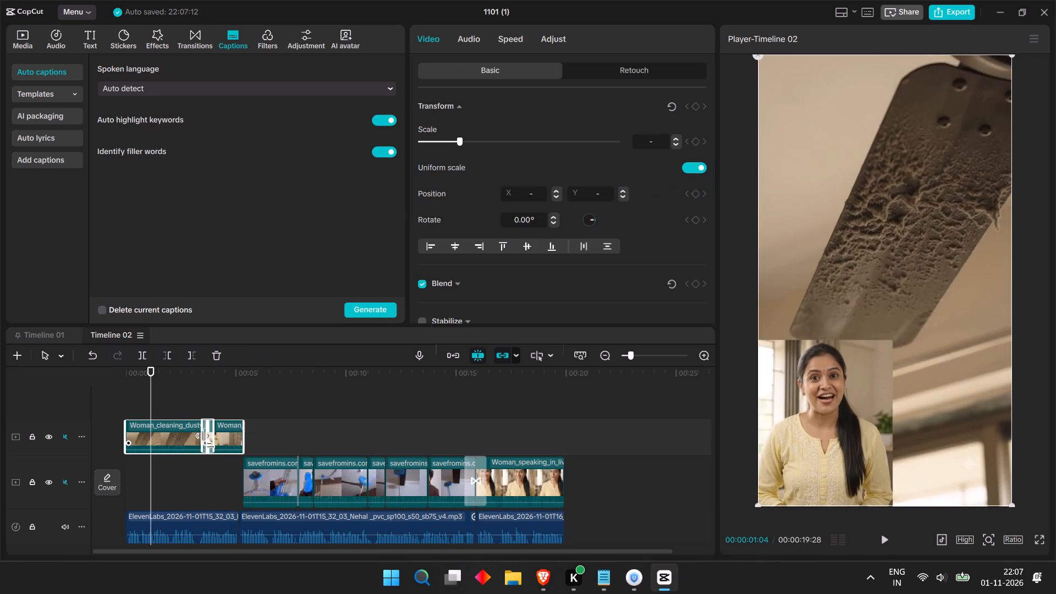
drag(188, 446, 185, 491)
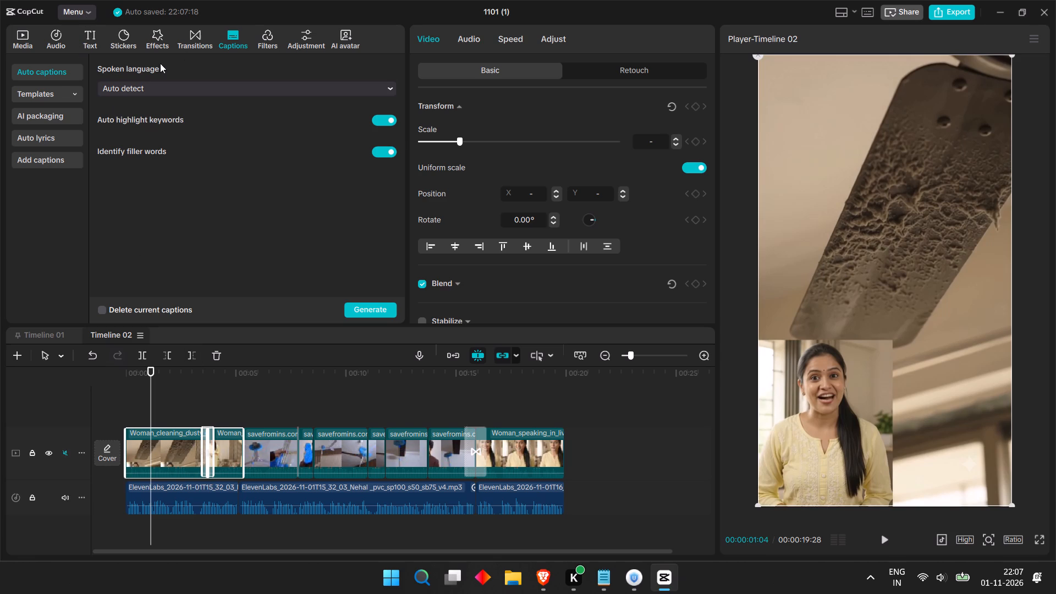
Apply the Flash transition between the two opening Woman clips and between the second Woman clip and the first savefromins clip.
click(188, 35)
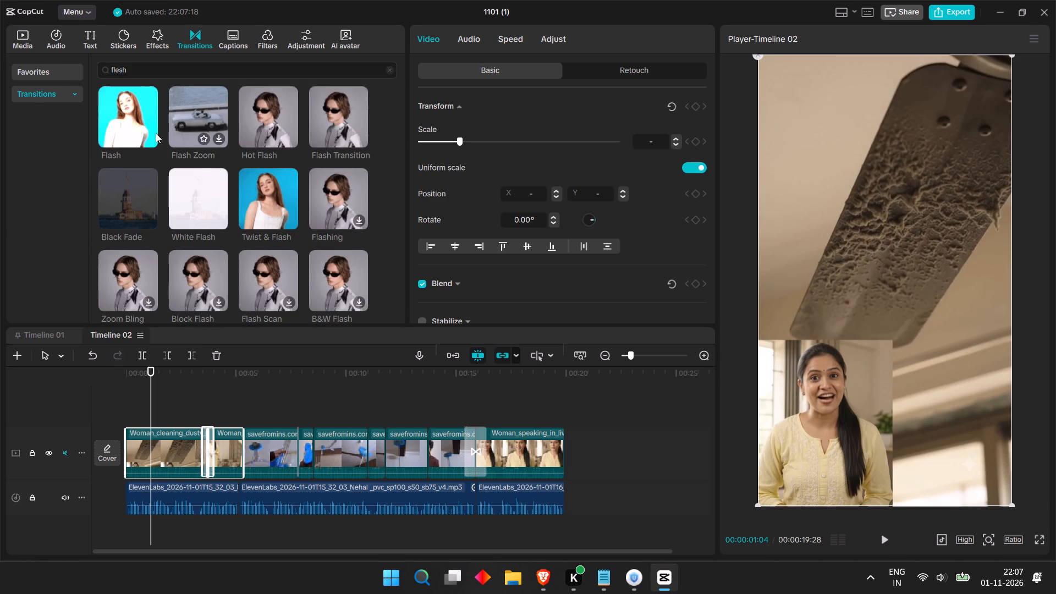
click(151, 139)
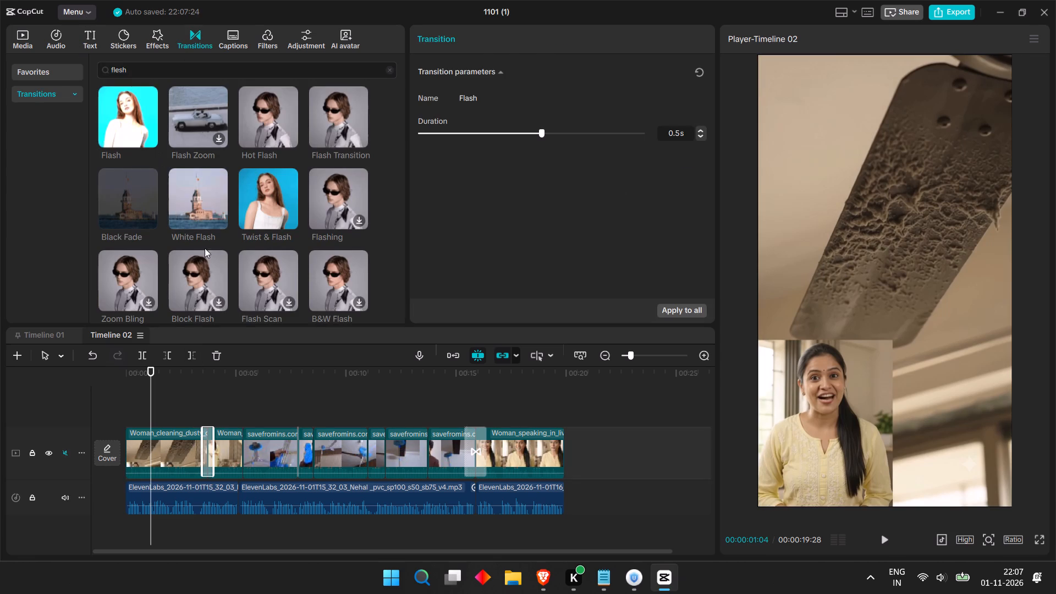
click(241, 416)
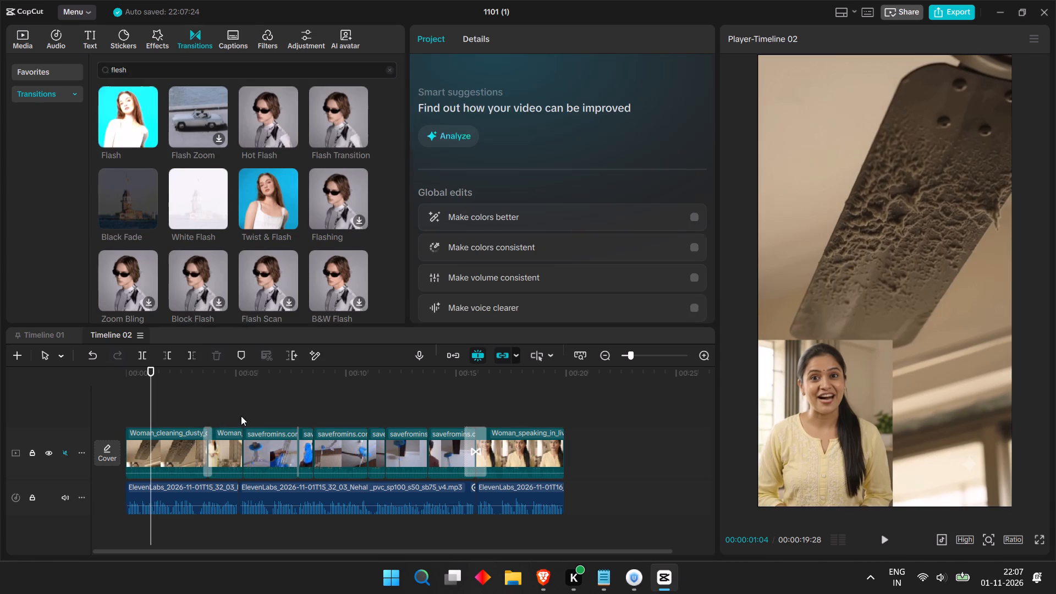
click(147, 136)
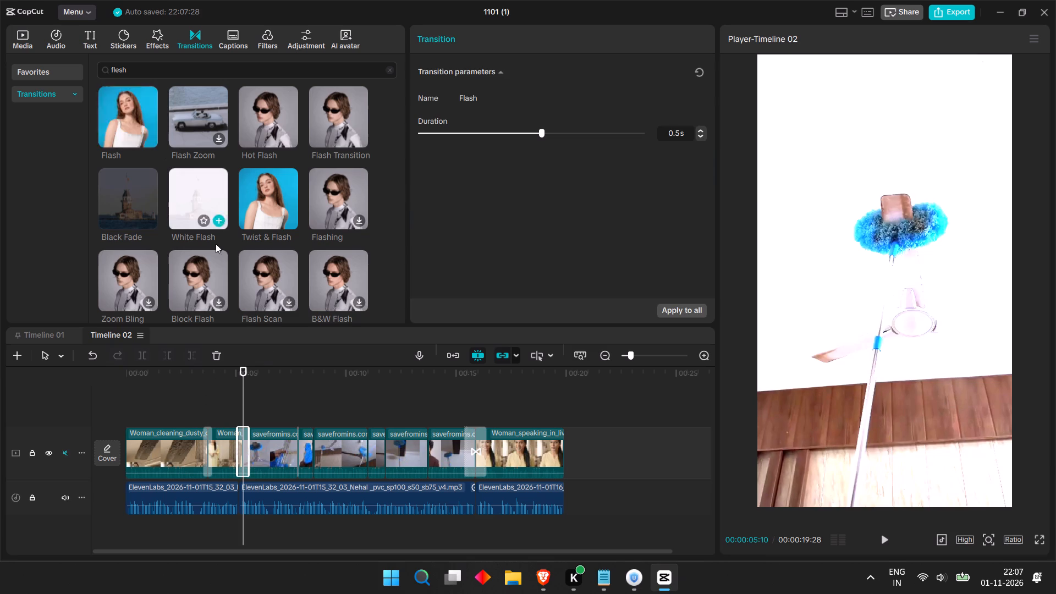
Play through the Flash transition before the first savefromins clip and set its duration to 0.3 s.
drag(244, 384, 148, 406)
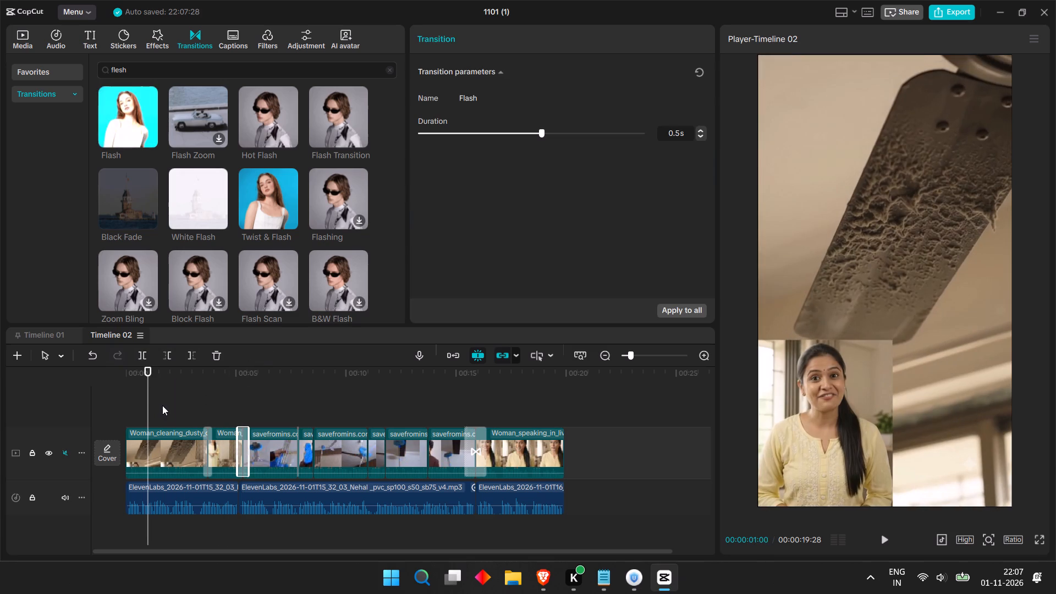
key(space)
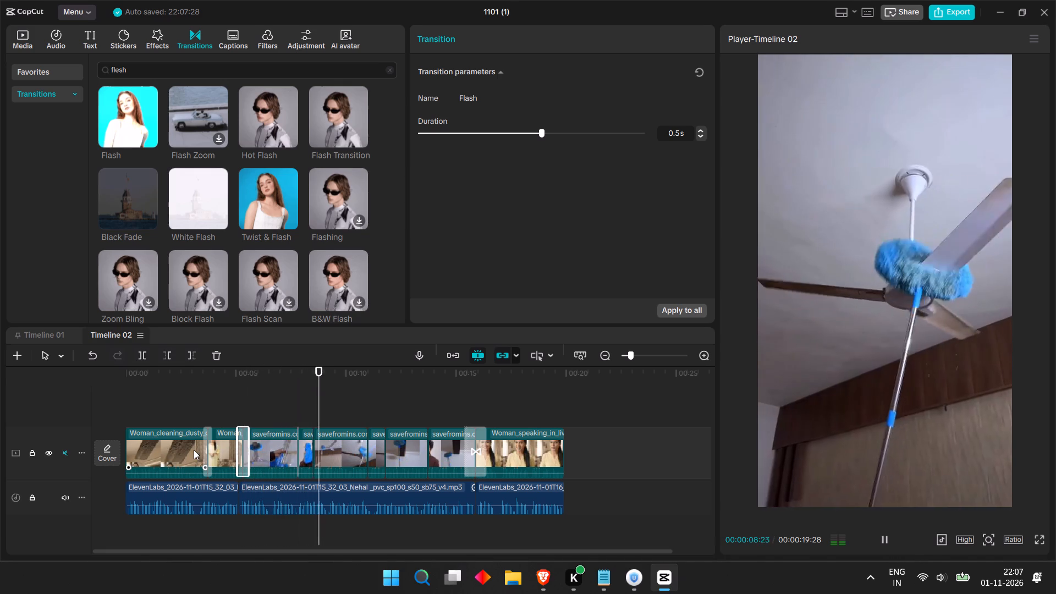
drag(250, 369, 239, 375)
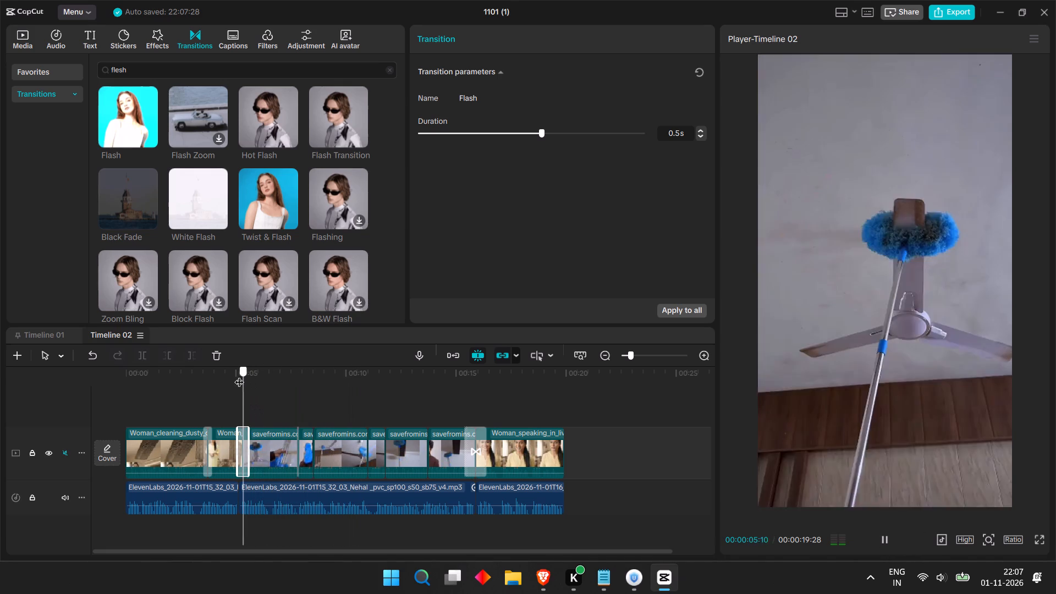
drag(239, 375, 233, 379)
key(space)
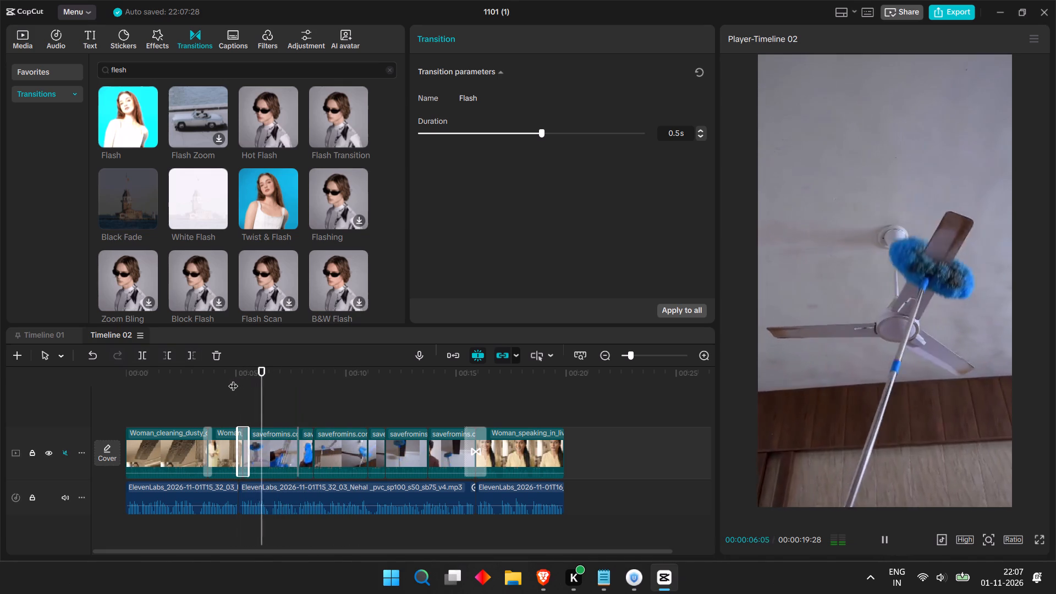
key(space)
click(239, 455)
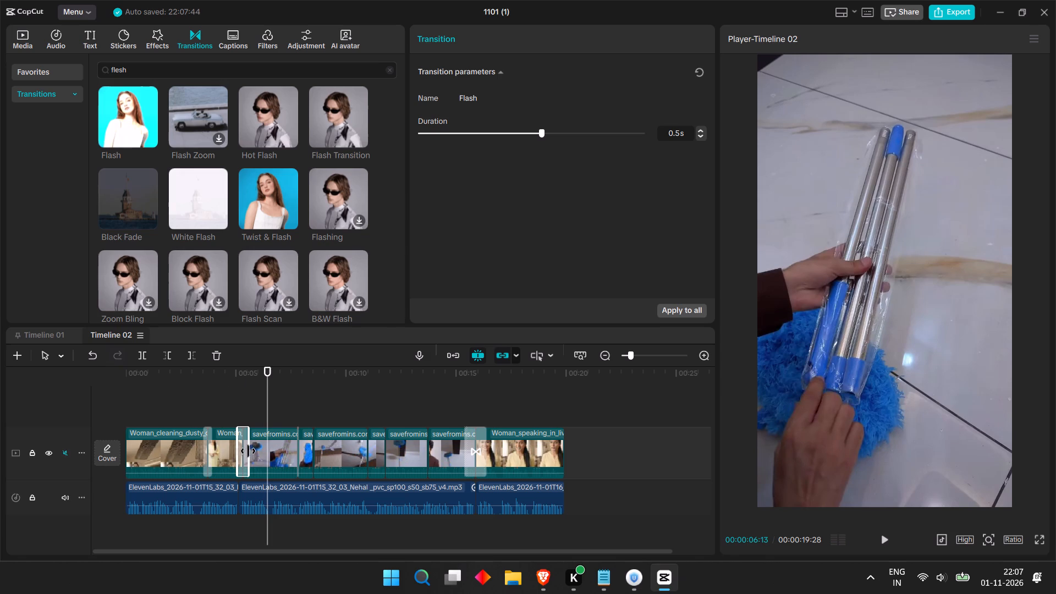
click(494, 134)
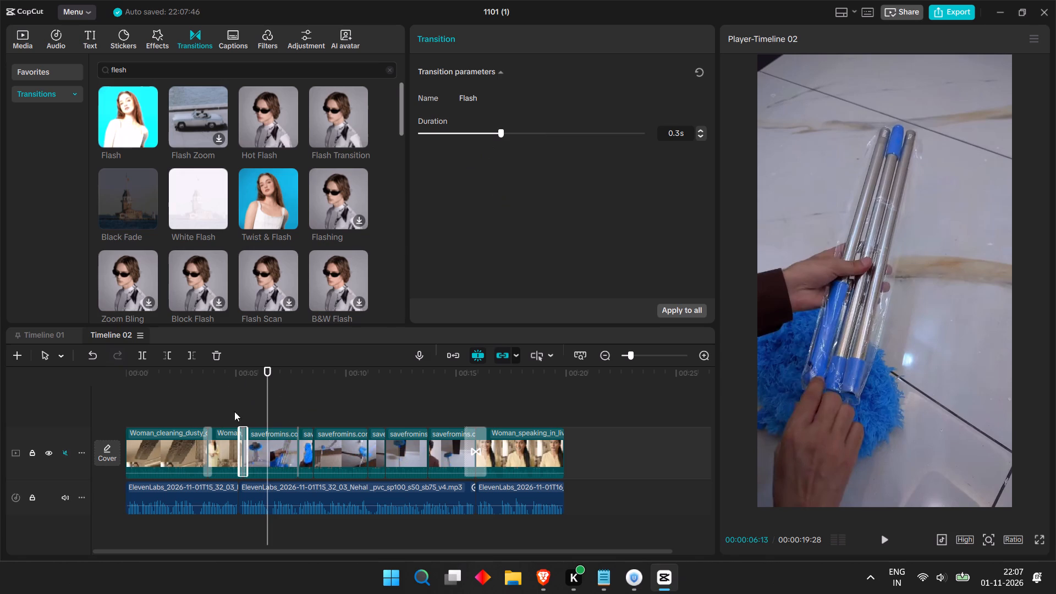
Replay Timeline 02 from within the first Woman clip through the shortened Flash transition and the following product clips.
drag(238, 388, 221, 387)
drag(237, 372, 180, 384)
key(space)
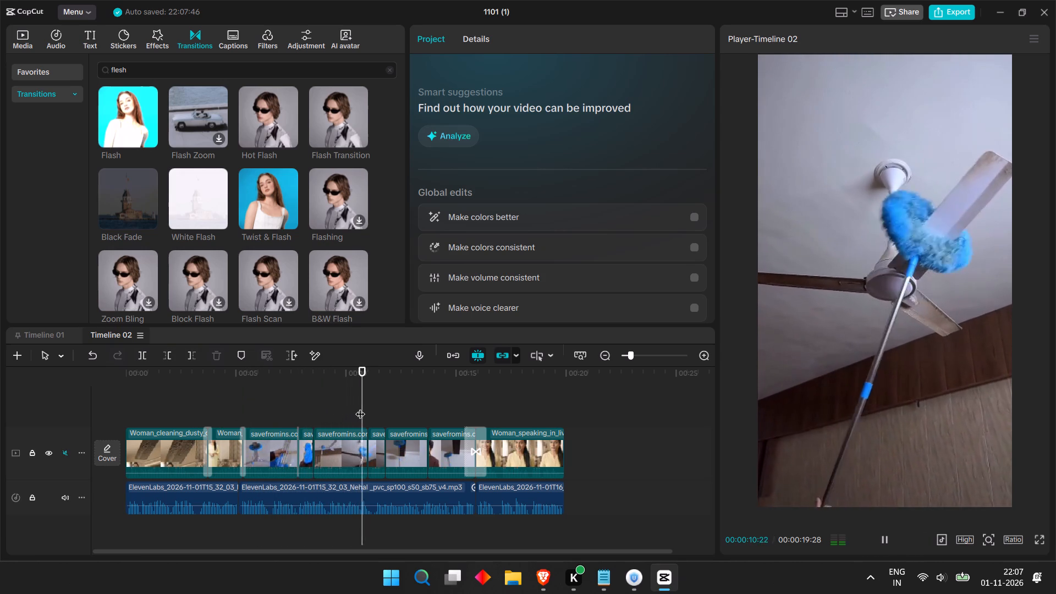
key(space)
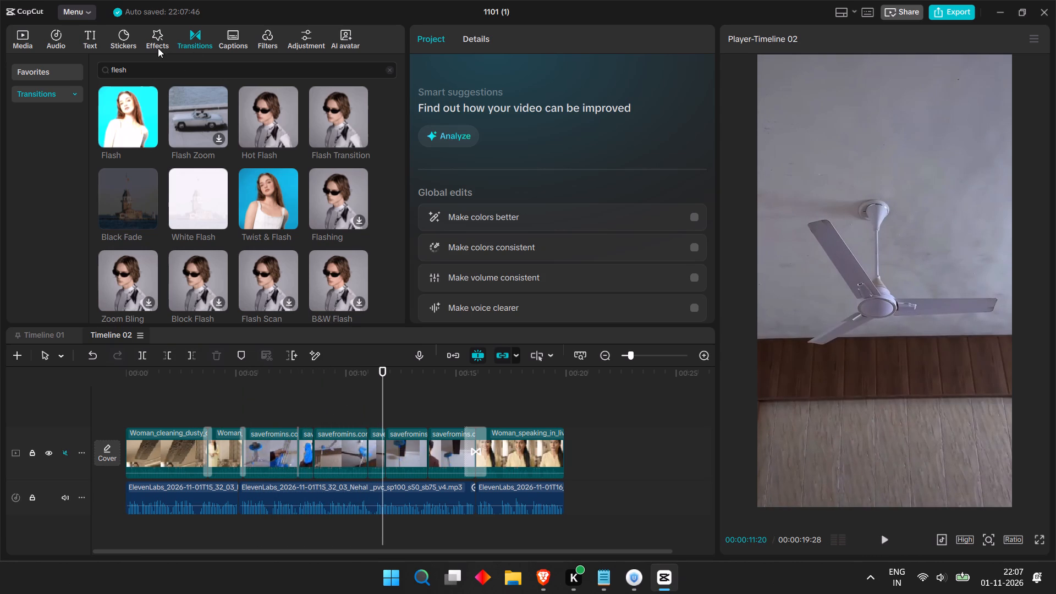
Search transitions for vertical blur and place Vertical Blur II at the cut between the last two savefromins clips.
click(169, 69)
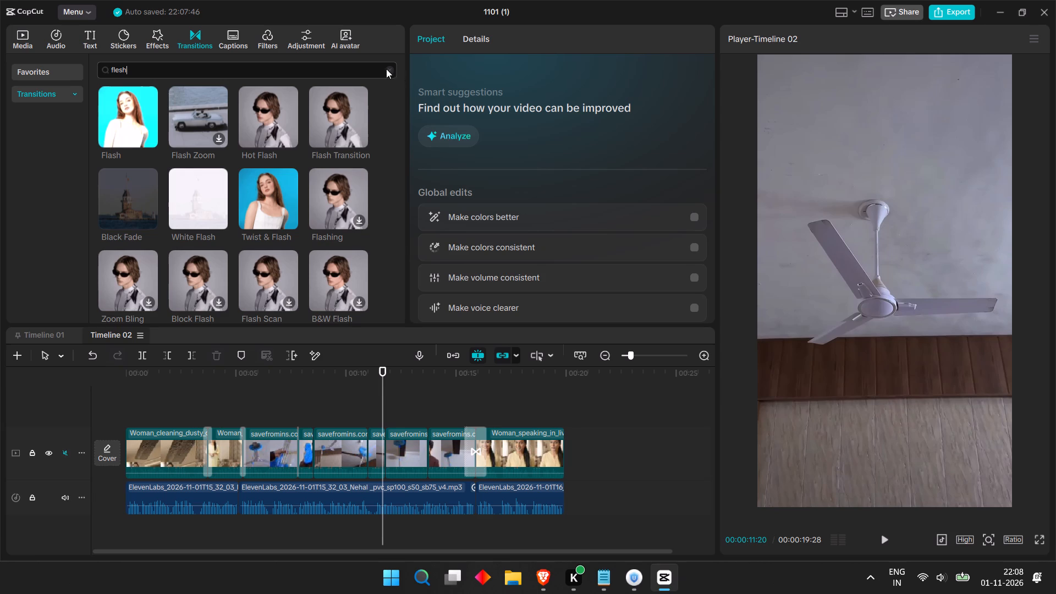
click(390, 71)
click(269, 68)
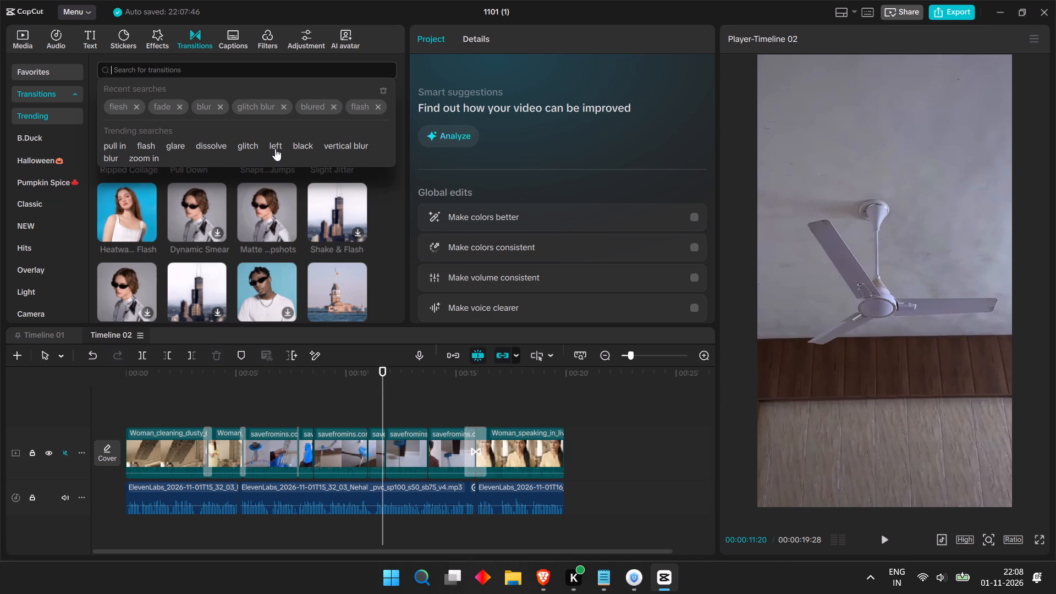
click(332, 150)
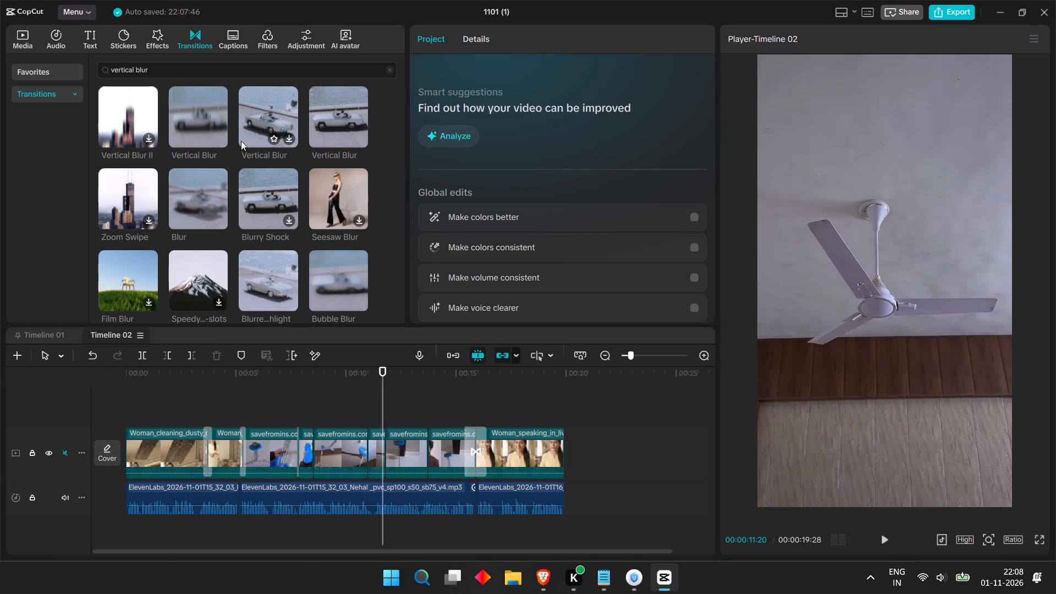
click(146, 138)
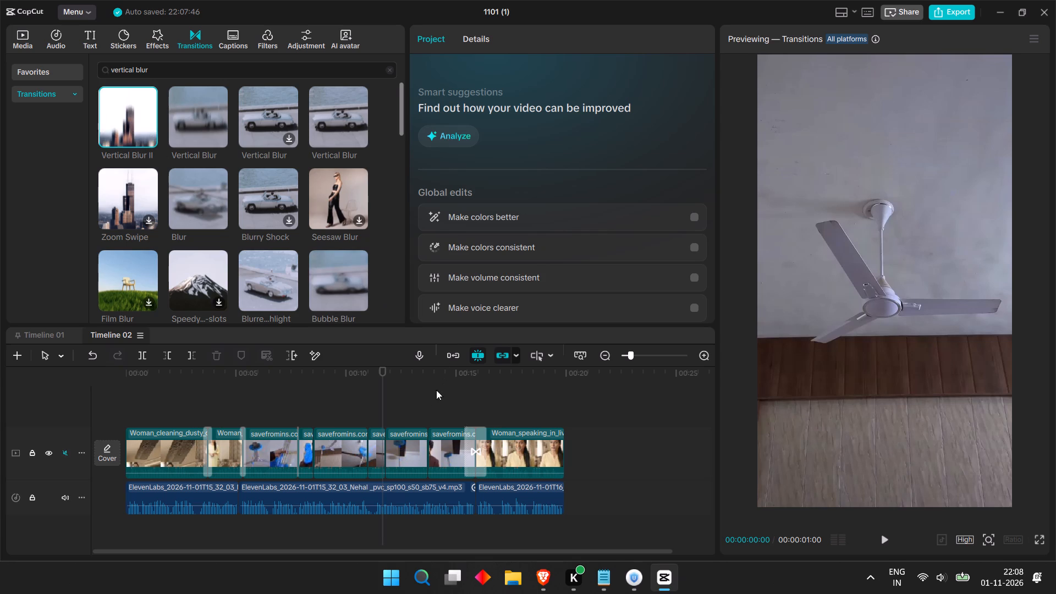
click(427, 436)
drag(413, 395, 421, 393)
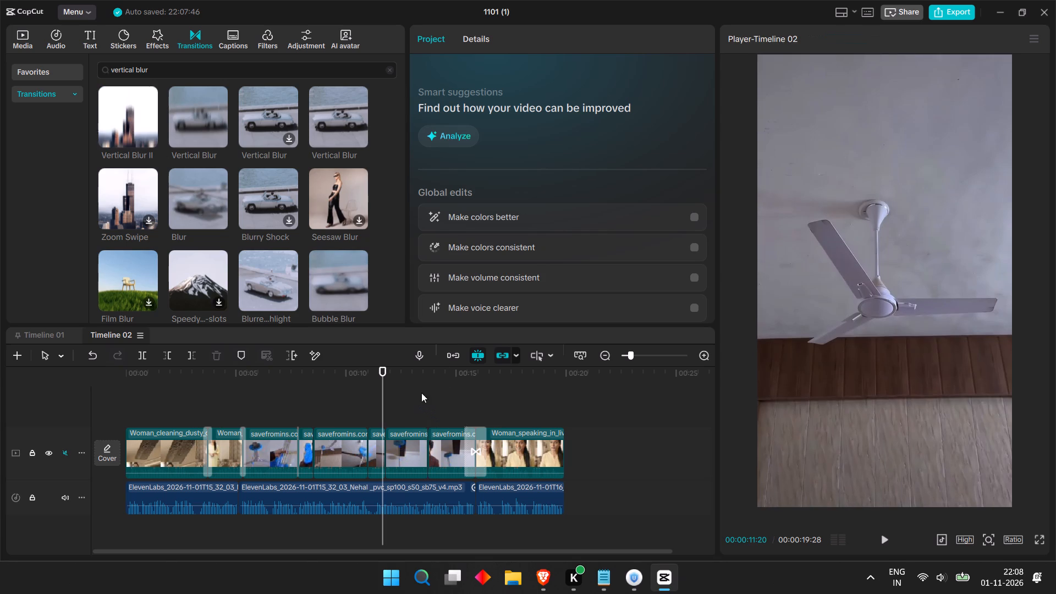
drag(421, 393, 434, 389)
drag(122, 112, 426, 457)
drag(426, 457, 425, 456)
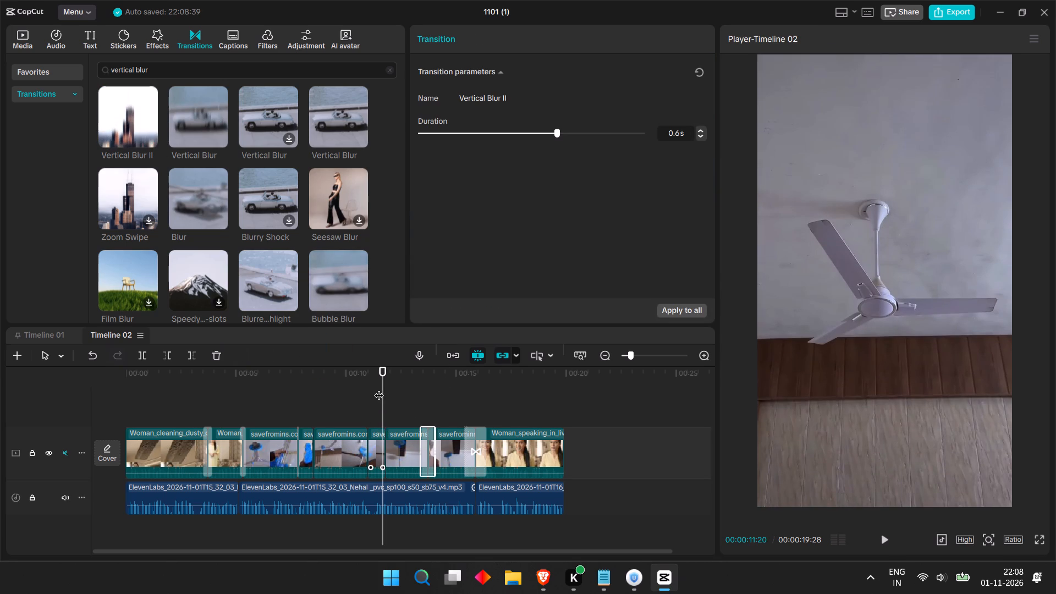
Search transitions for fade and place Slow Fade at the cut between the third and fourth savefromins clips.
drag(381, 382, 290, 388)
click(204, 68)
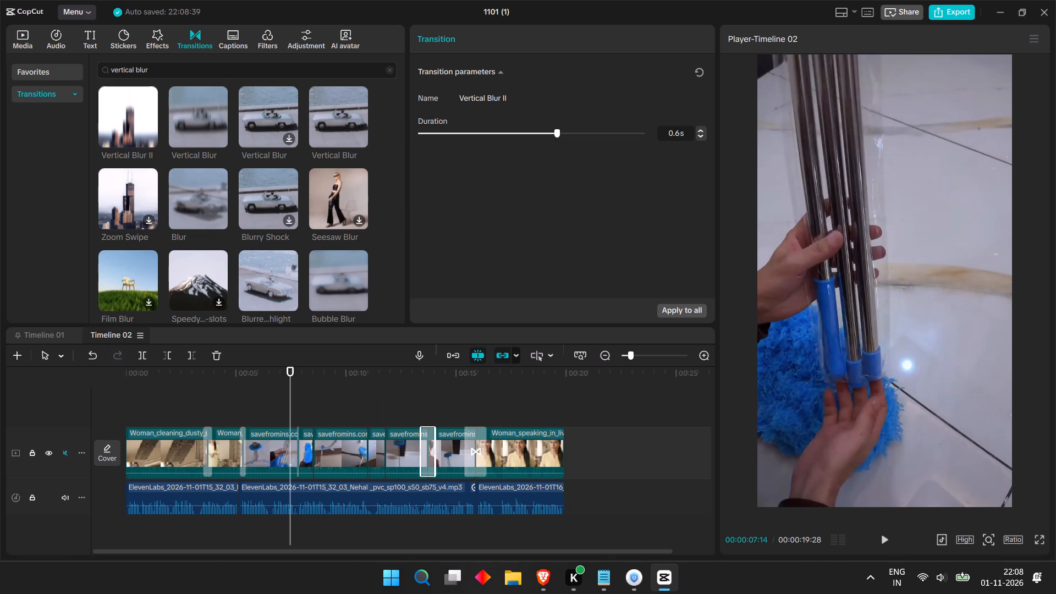
click(385, 70)
click(389, 70)
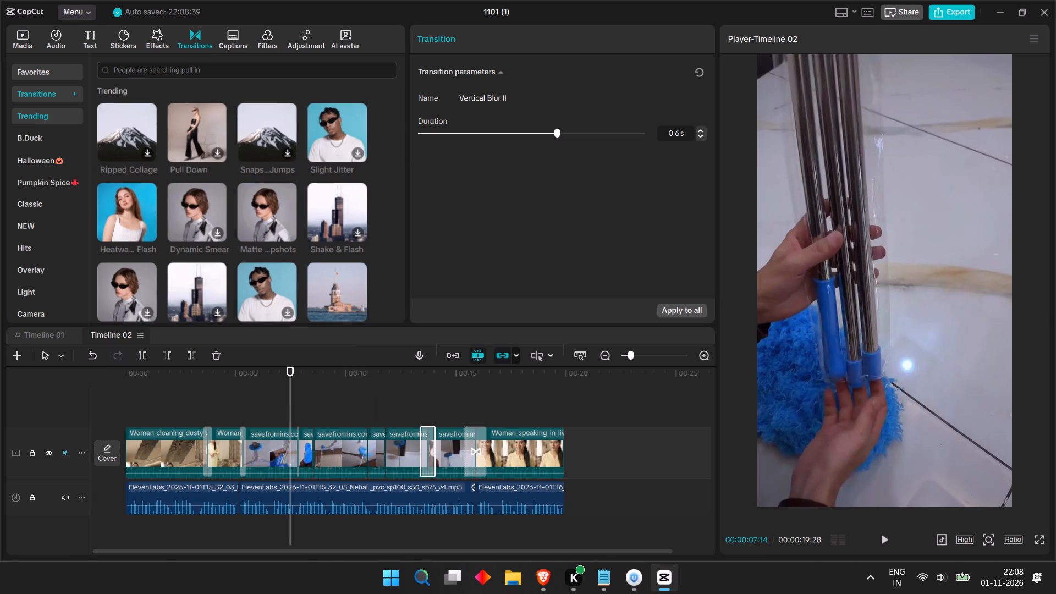
click(238, 75)
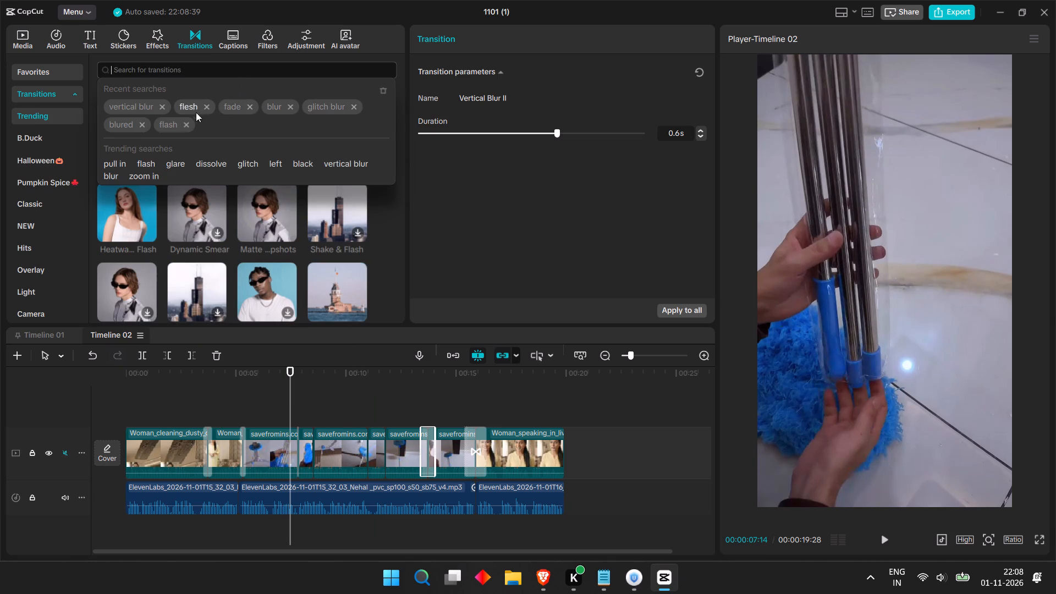
click(229, 109)
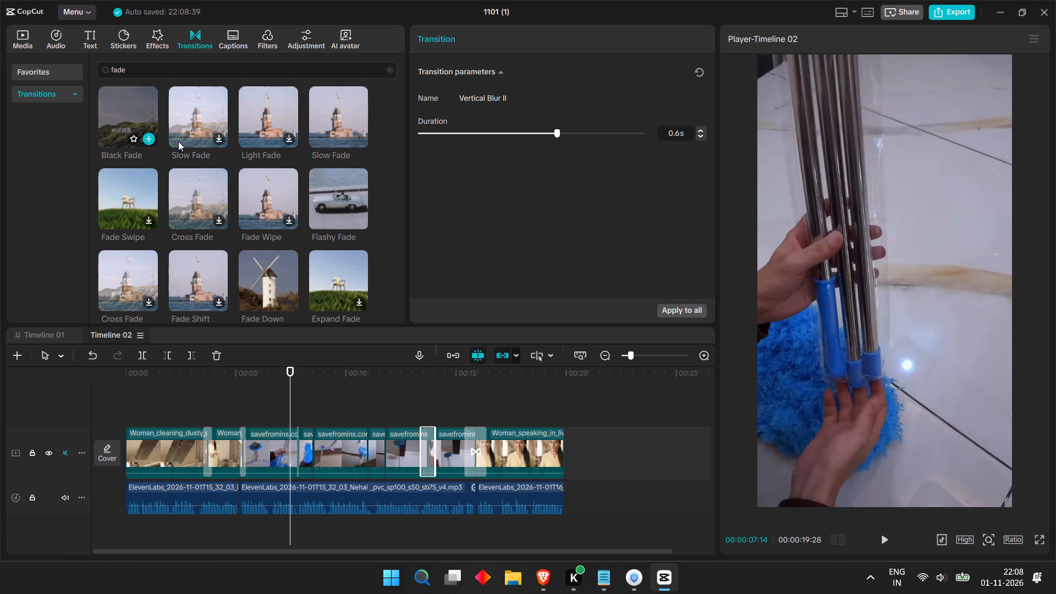
drag(188, 117, 268, 324)
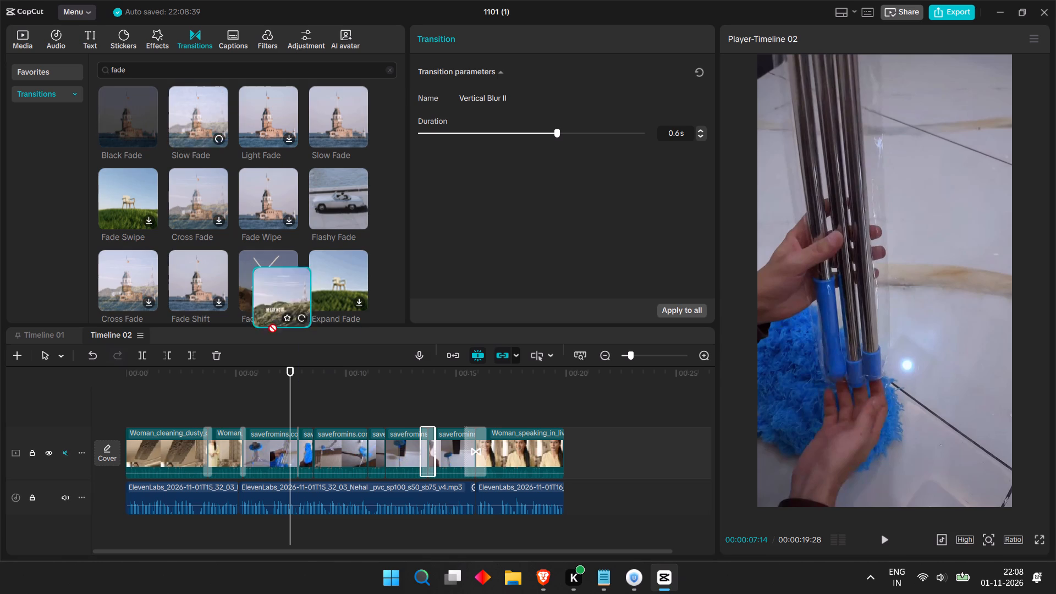
drag(268, 324, 354, 455)
Play Timeline 02 from the first savefromins clip to the end to review the added transitions.
click(303, 351)
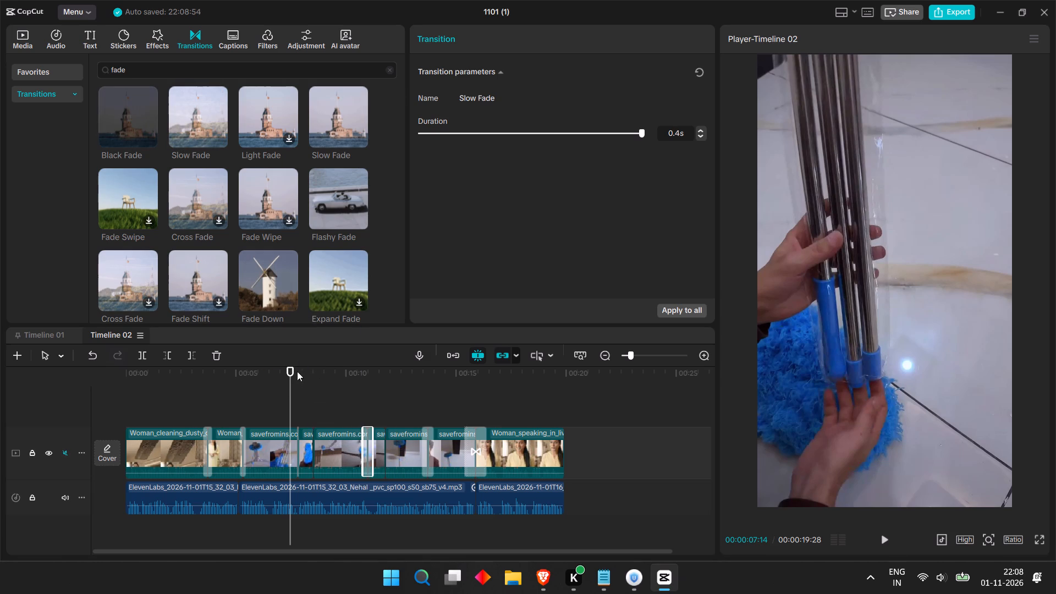
drag(293, 381, 269, 386)
key(space)
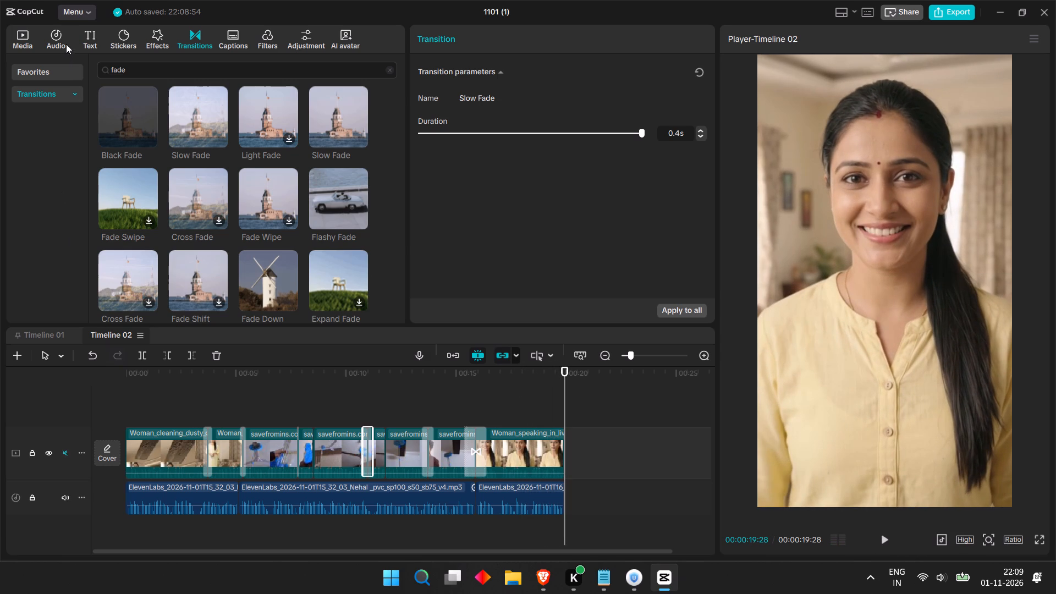
Search the audio library for woosh, preview Deep woosh and place it on a new track below the voiceover, starting about 2 seconds in.
click(156, 41)
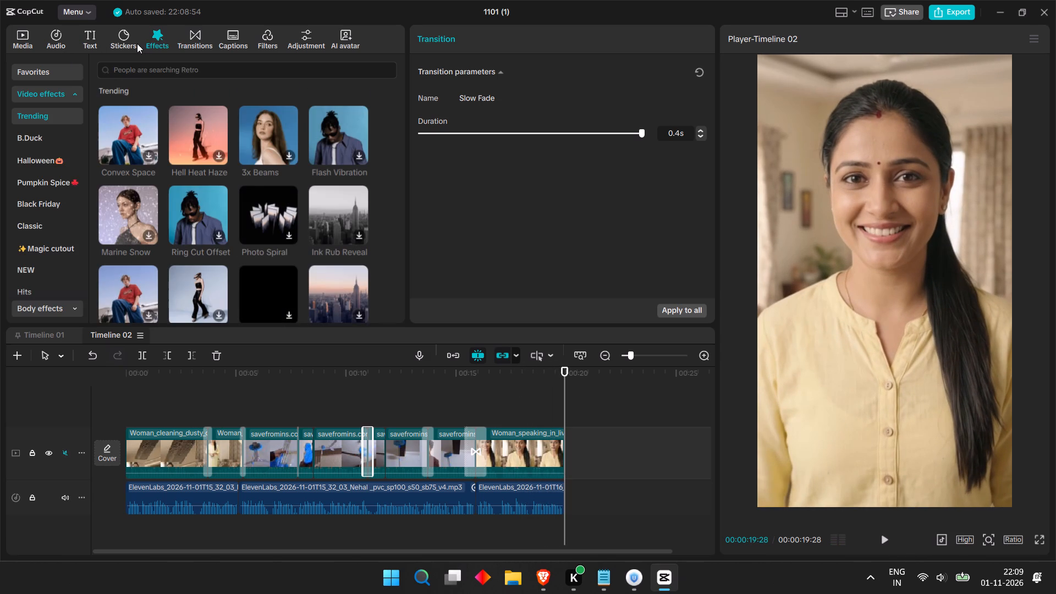
click(137, 43)
click(54, 42)
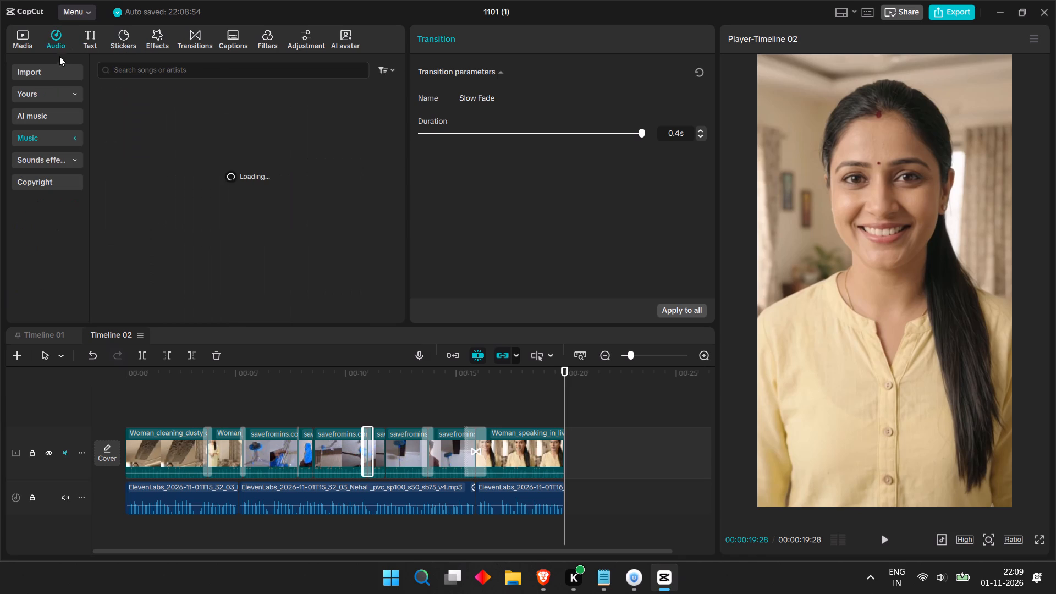
click(178, 70)
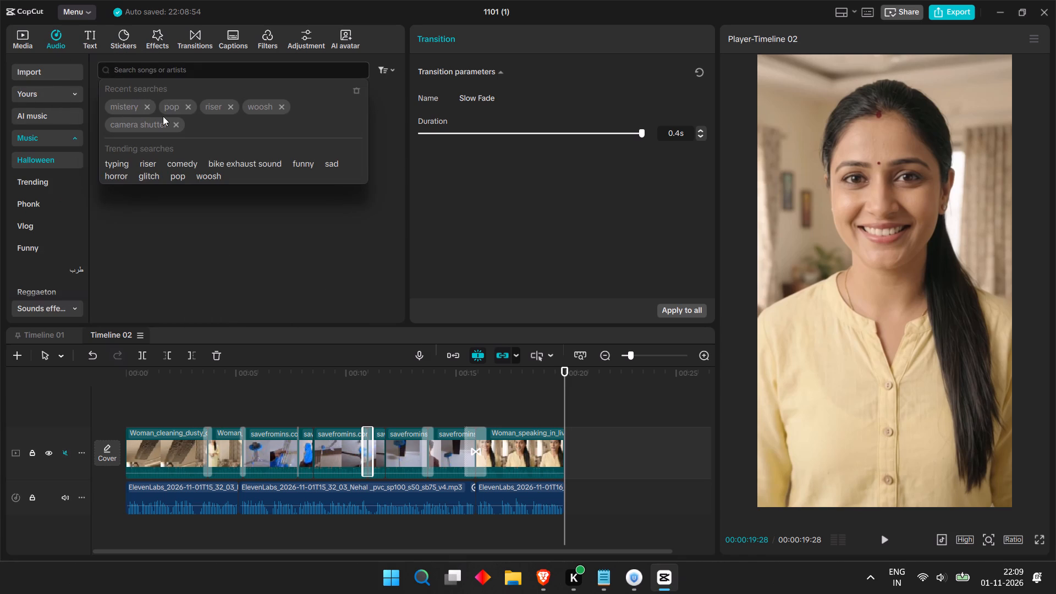
click(250, 112)
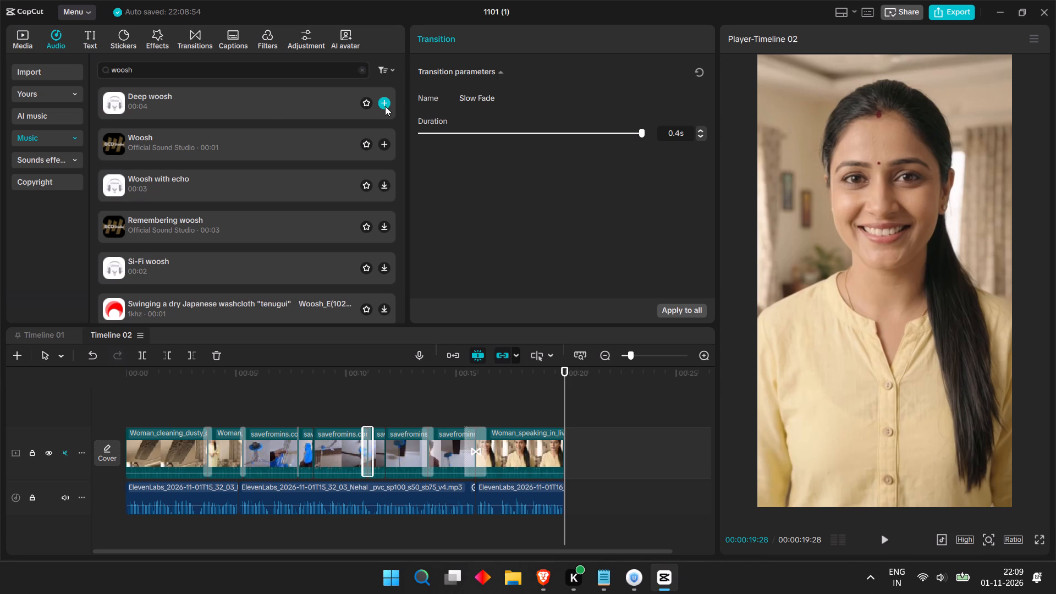
click(240, 100)
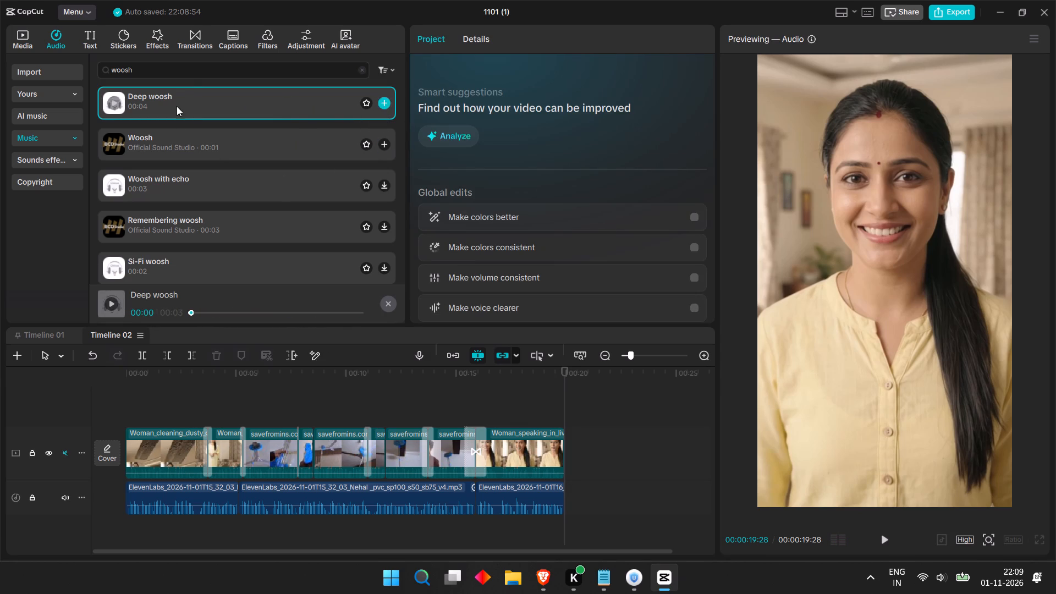
click(381, 110)
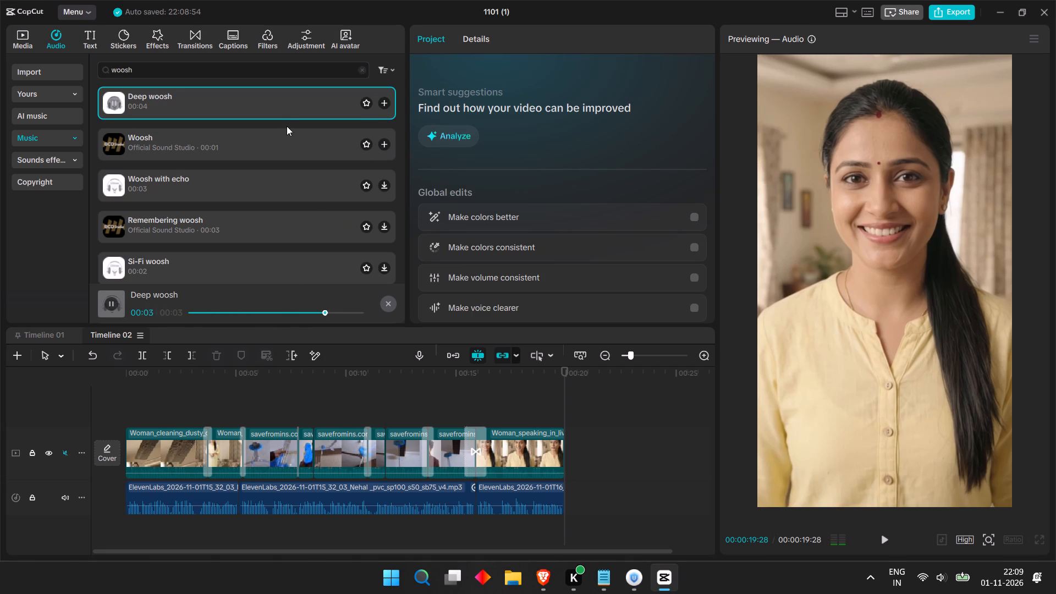
drag(278, 107, 172, 543)
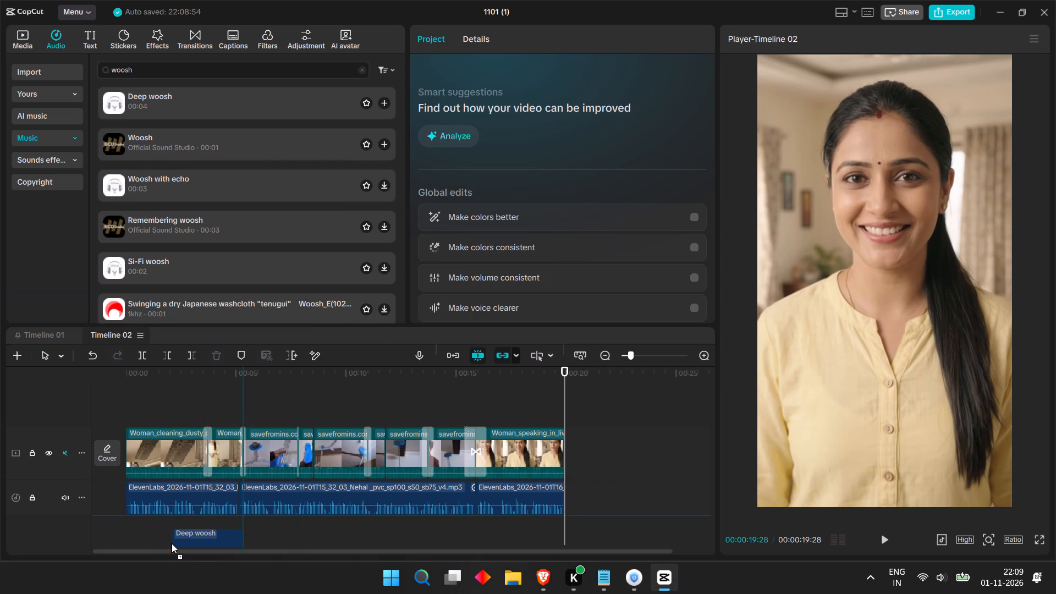
drag(172, 543, 172, 541)
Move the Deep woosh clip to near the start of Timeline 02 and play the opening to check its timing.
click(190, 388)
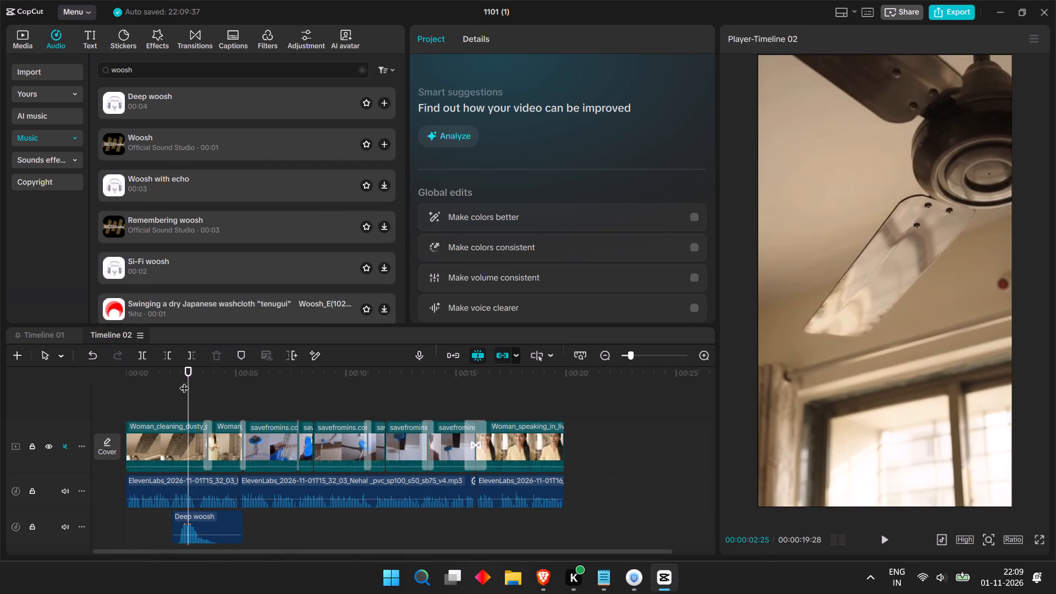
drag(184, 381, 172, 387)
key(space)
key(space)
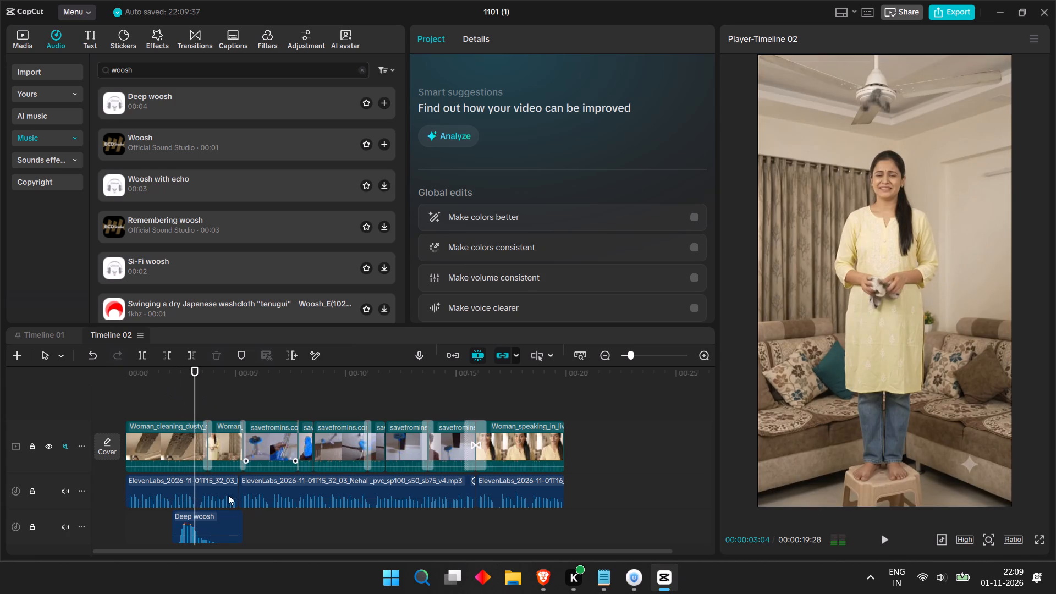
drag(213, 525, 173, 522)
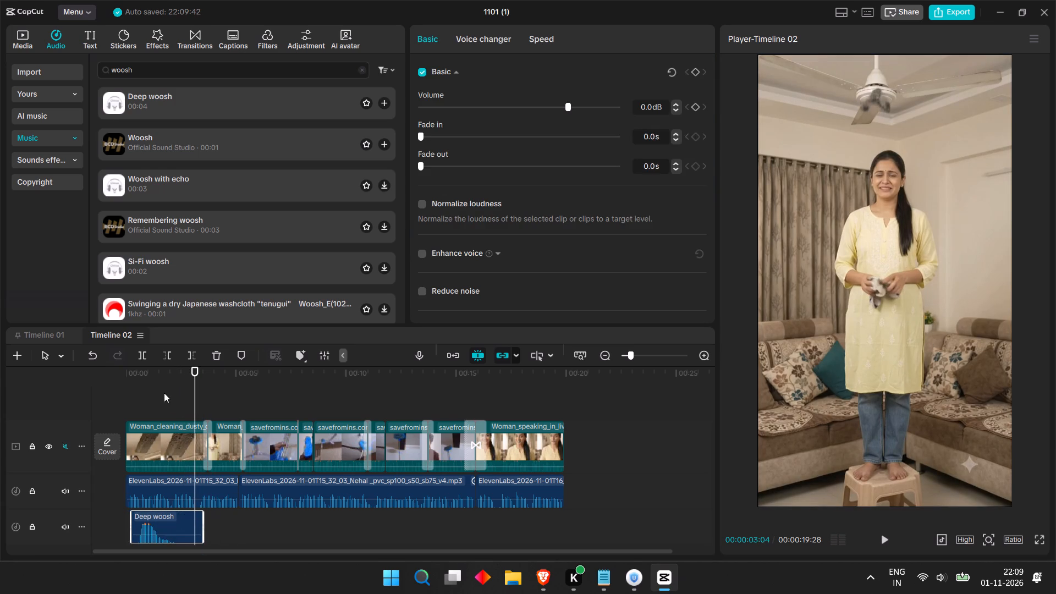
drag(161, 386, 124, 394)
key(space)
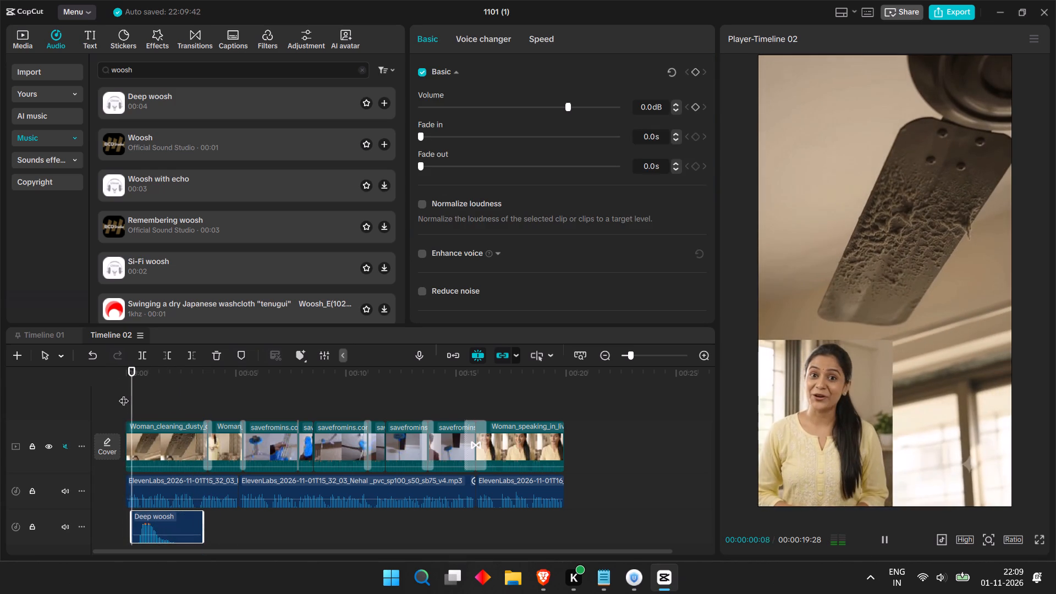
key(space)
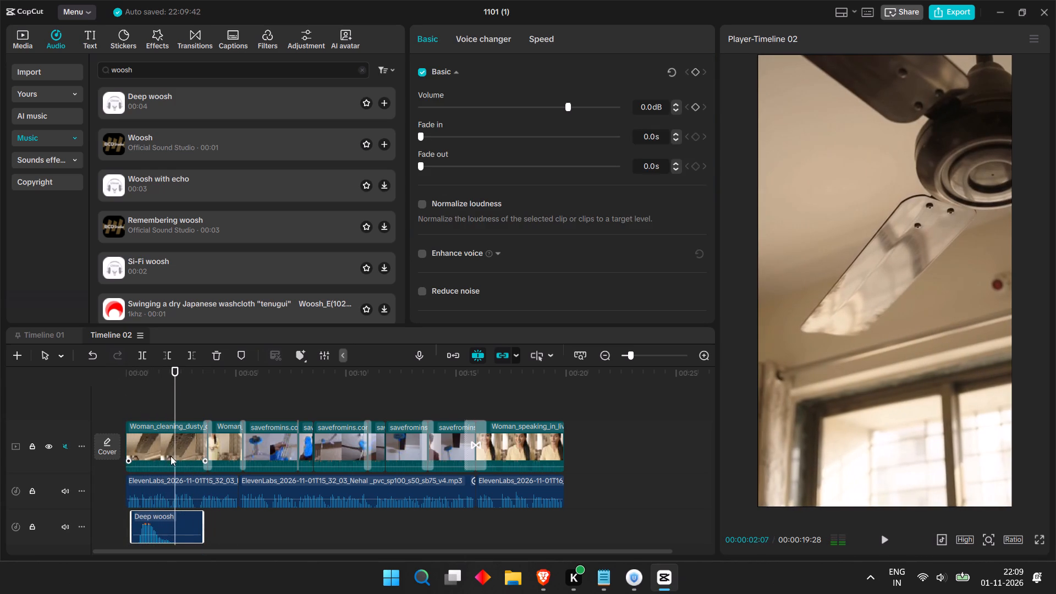
Reposition the Deep woosh clip to start about 1 second into Timeline 02, replaying the opening to judge its timing.
drag(179, 527, 187, 525)
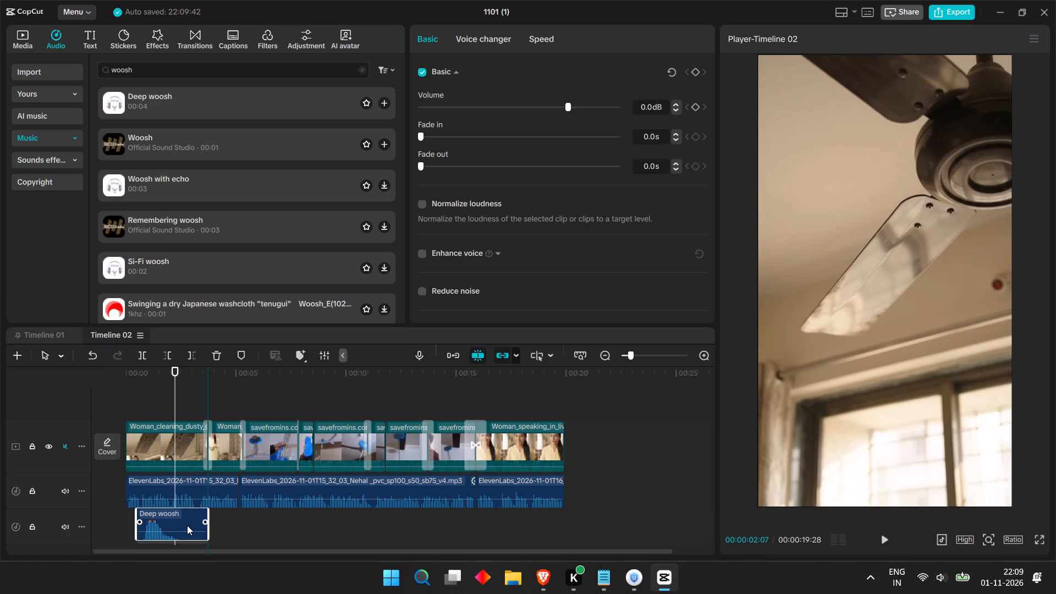
drag(187, 525, 190, 526)
drag(155, 387, 154, 387)
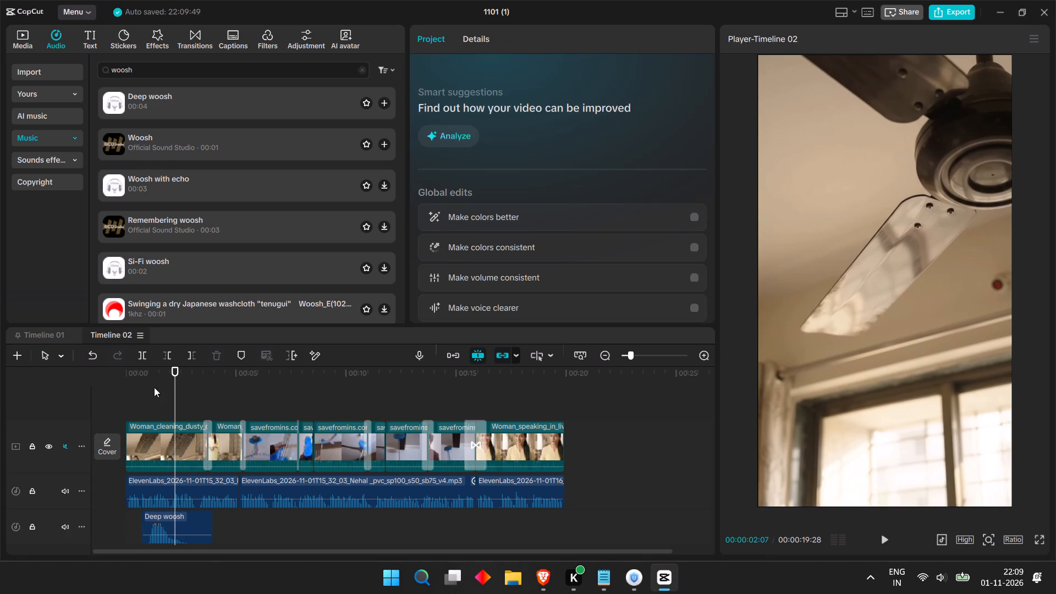
drag(154, 387, 138, 390)
click(138, 380)
key(space)
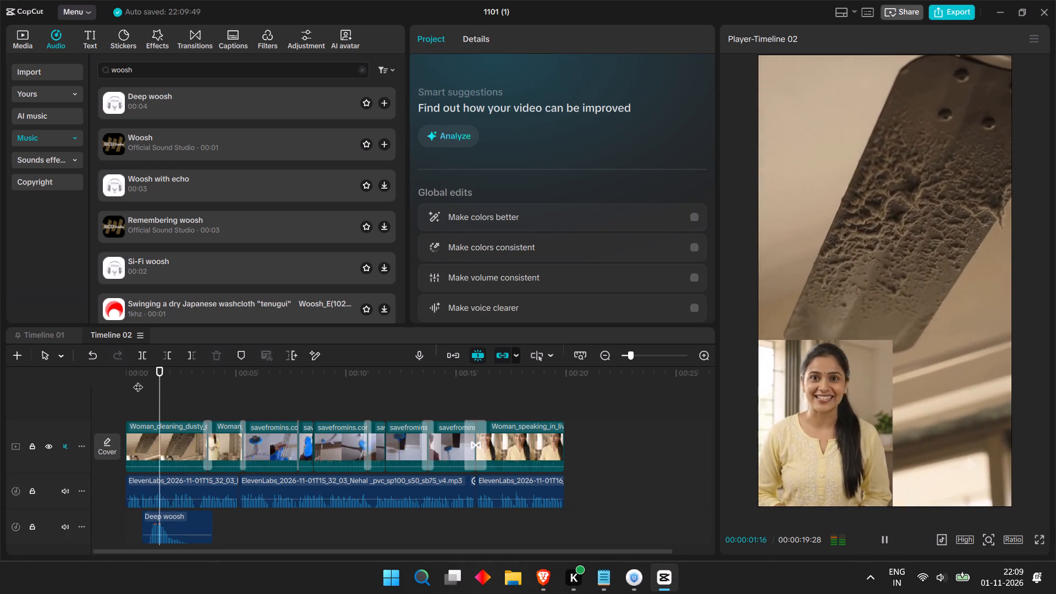
key(space)
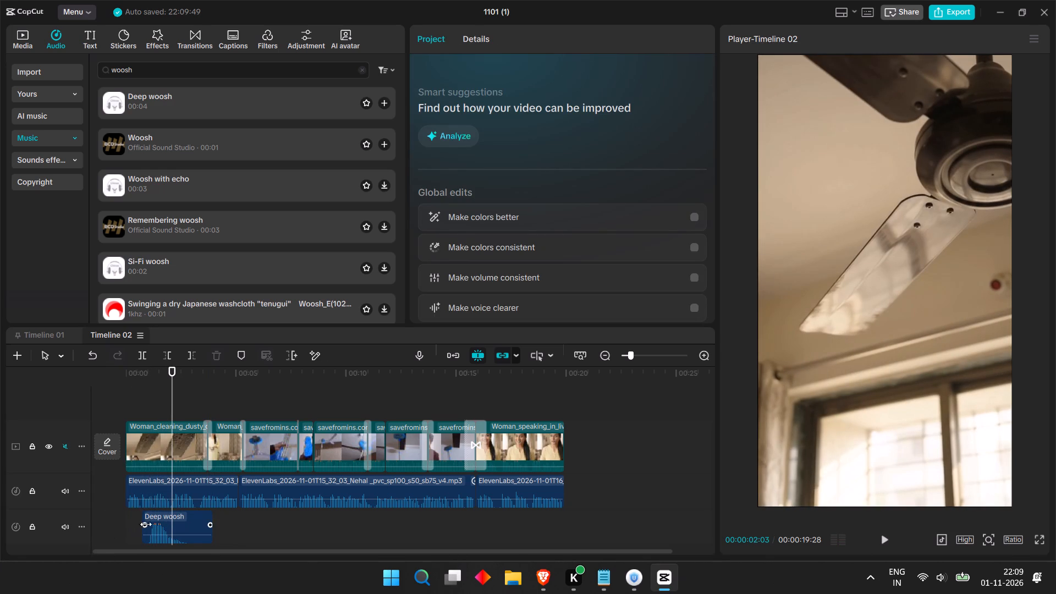
drag(170, 521, 181, 527)
click(133, 351)
Play the opening, split Deep woosh at 00:00:02:27, delete its tail and play on into the second Woman clip.
click(136, 380)
key(space)
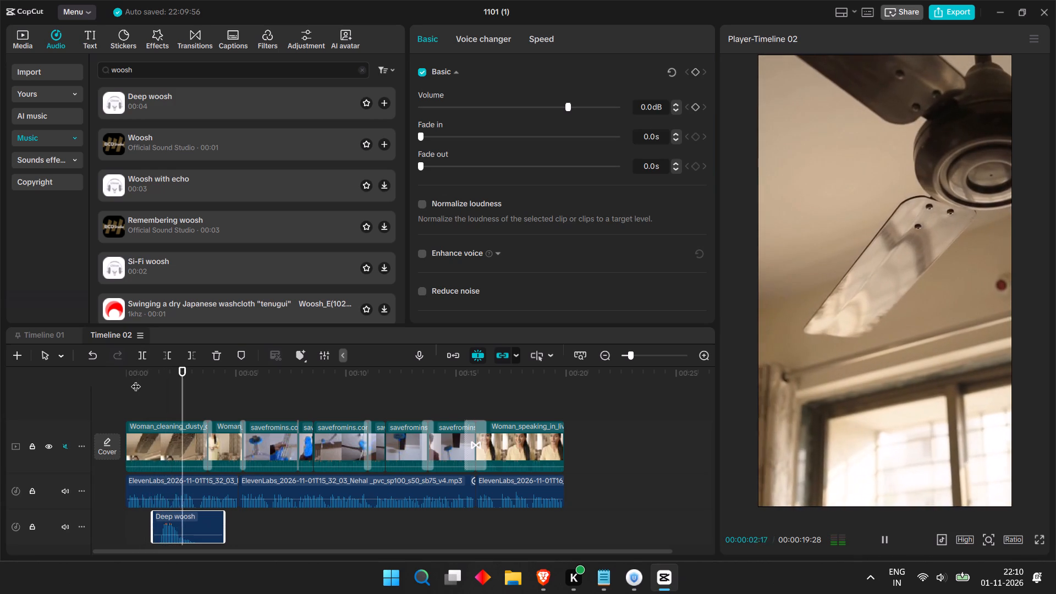
key(space)
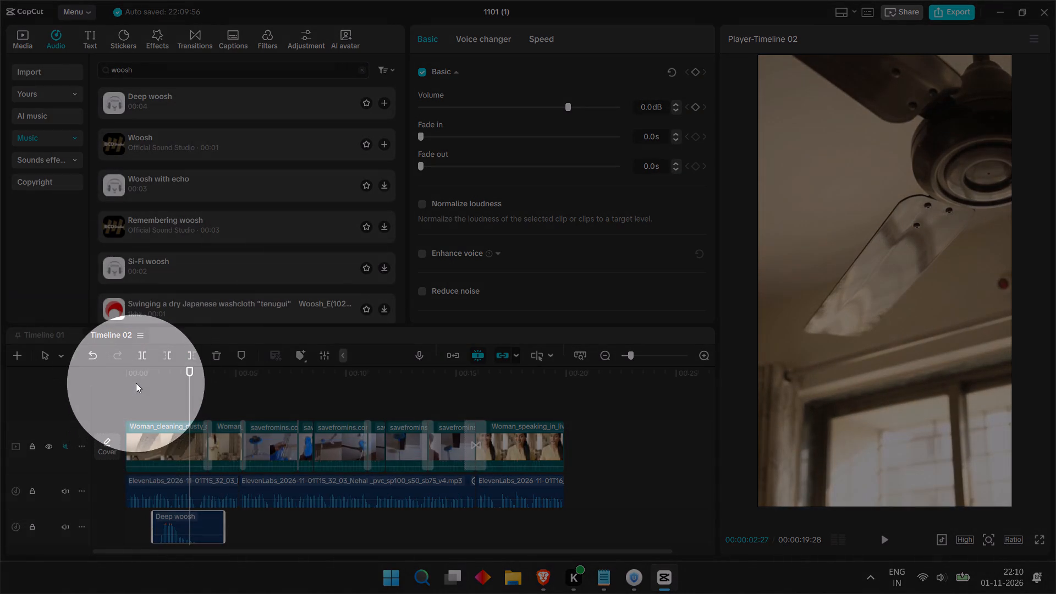
key(ctrl+b)
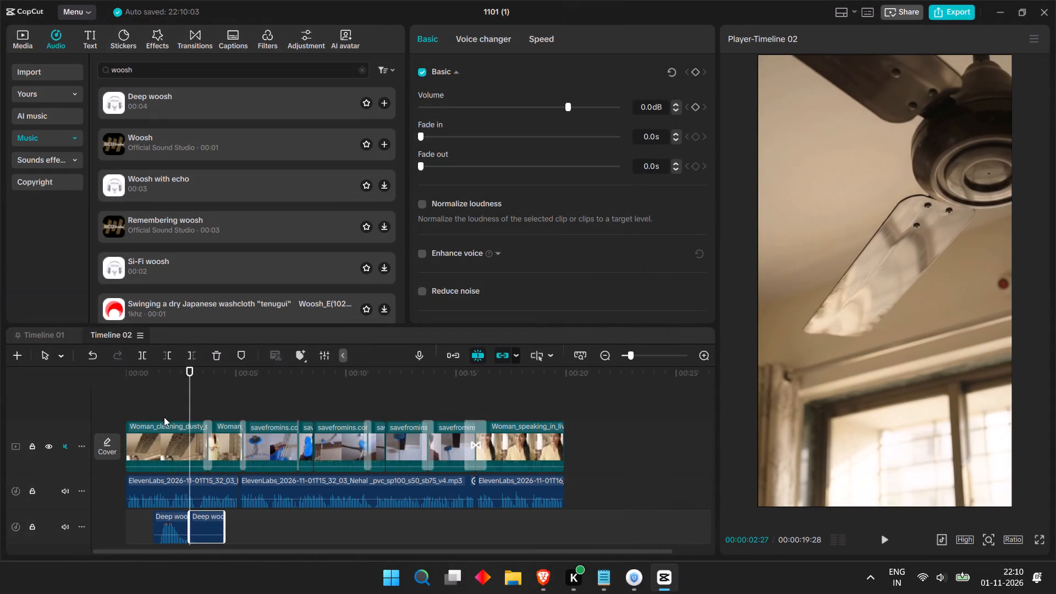
key(BackSpace)
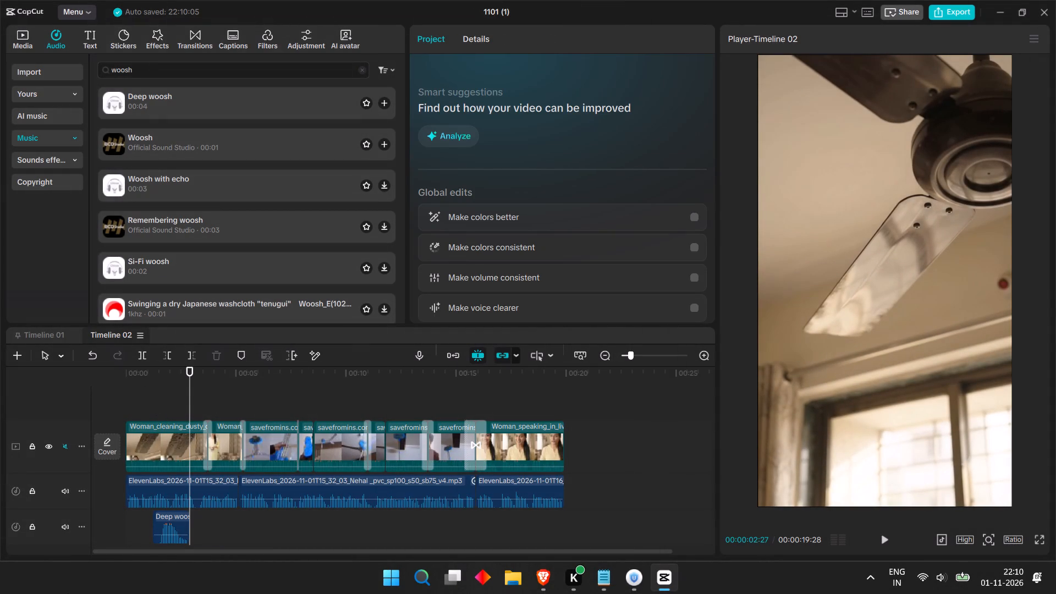
key(space)
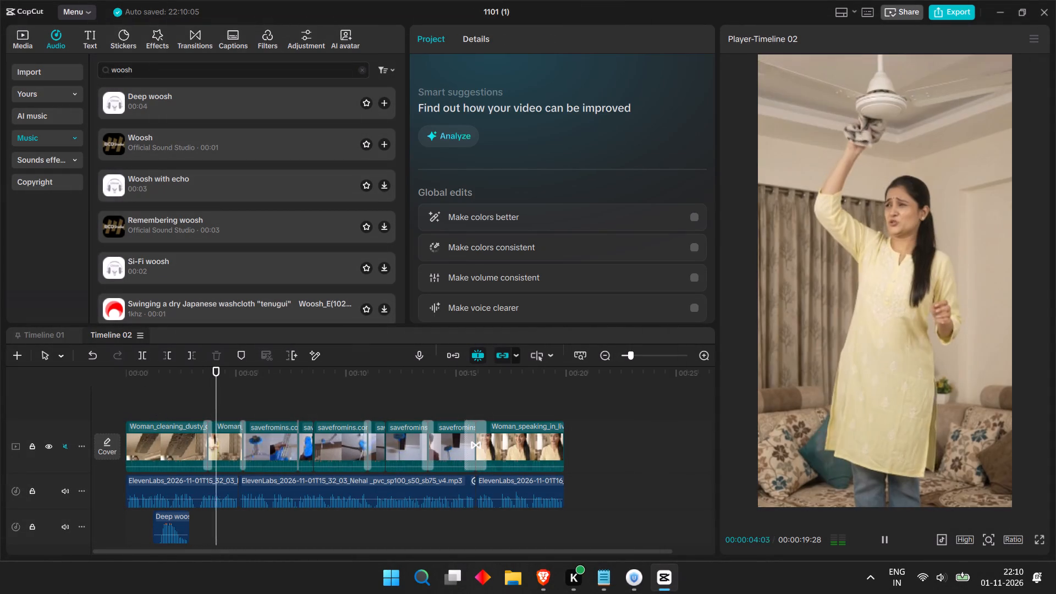
key(space)
Search the audio library for camera and preview several shutter sounds, including Camera Click, Life Cutaway and Shutter Sound of the Camera.
drag(155, 70, 67, 88)
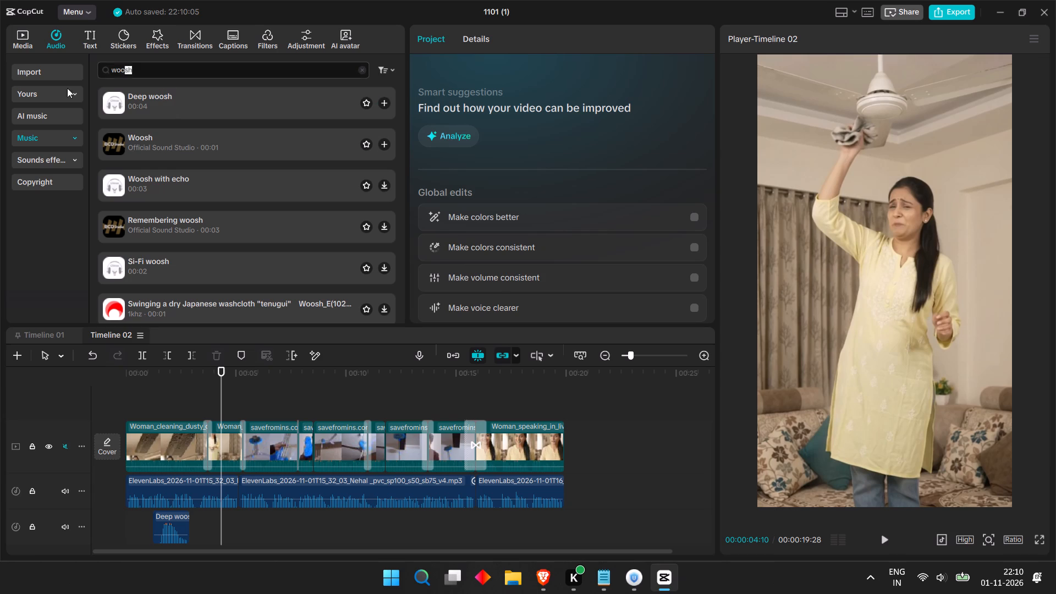
drag(67, 88, 9, 97)
text(ca)
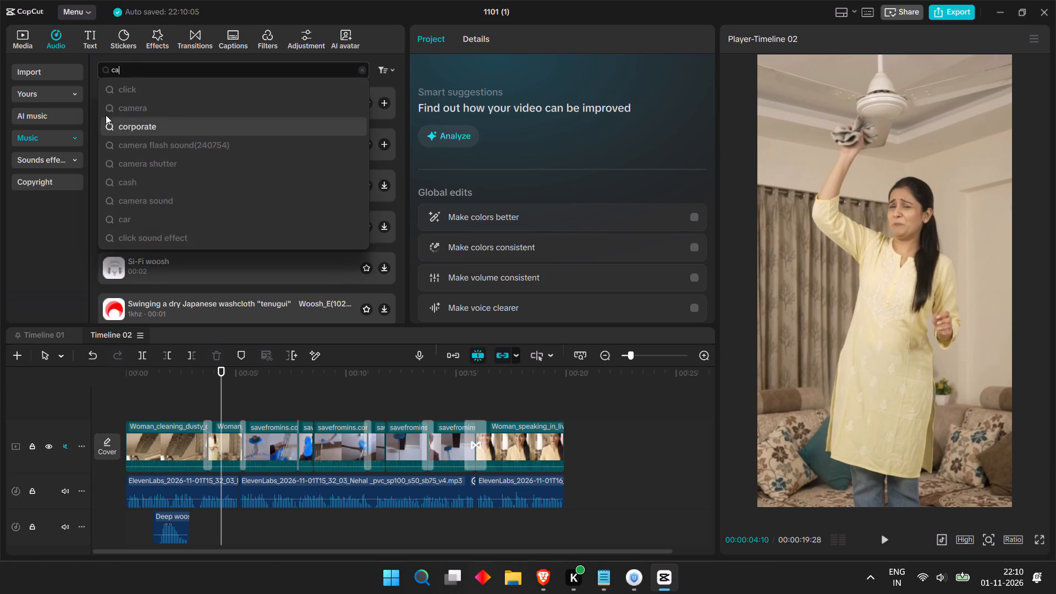
click(153, 95)
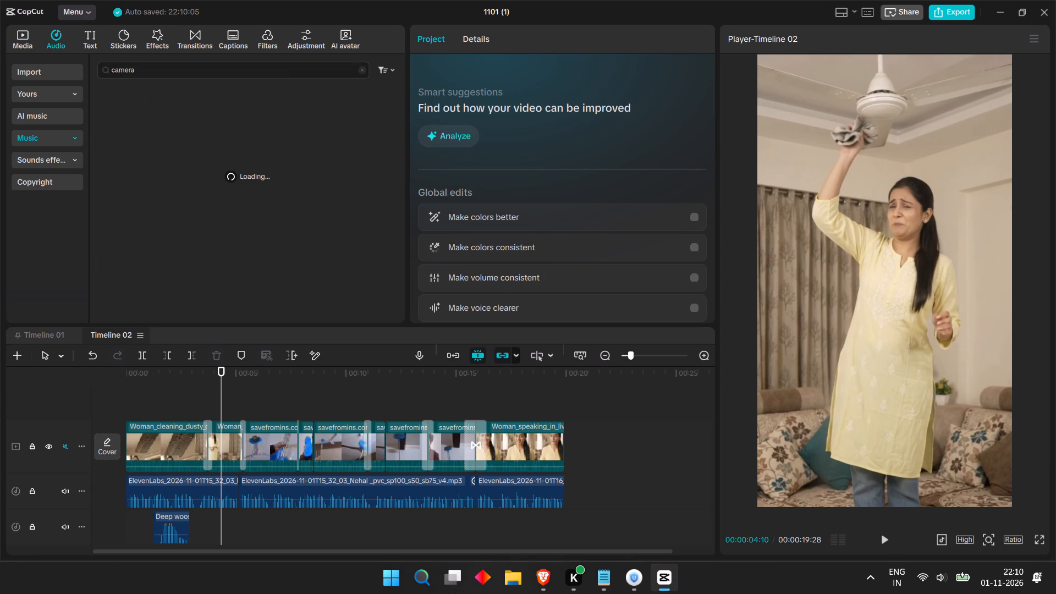
click(164, 100)
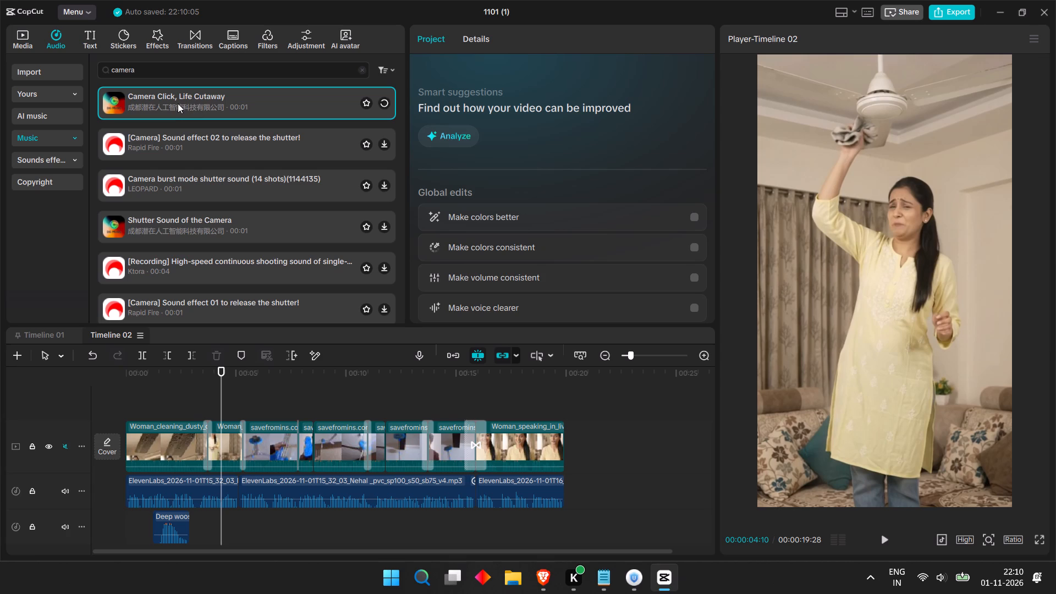
click(186, 134)
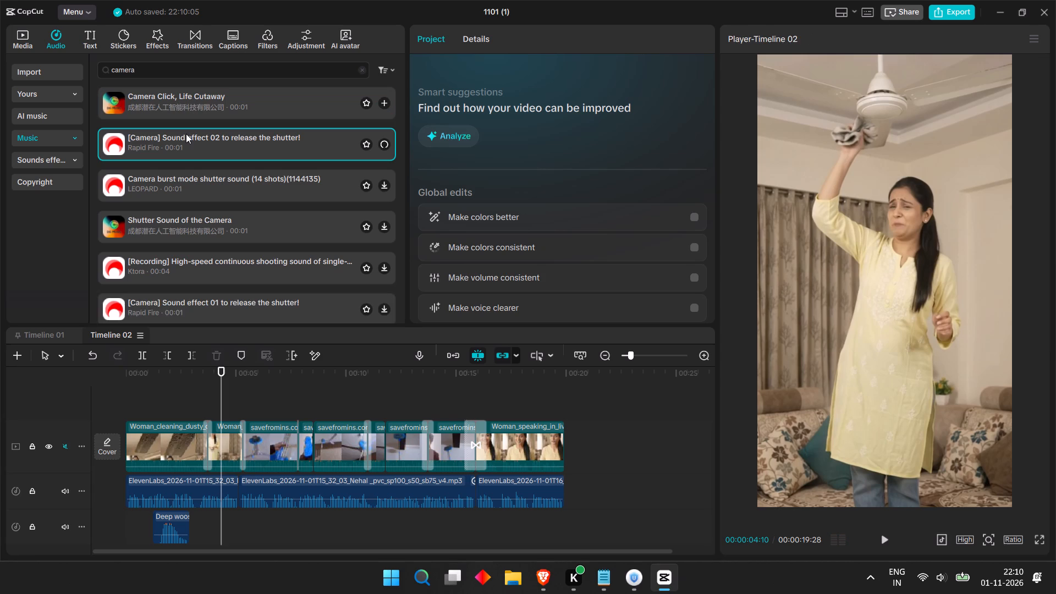
click(168, 218)
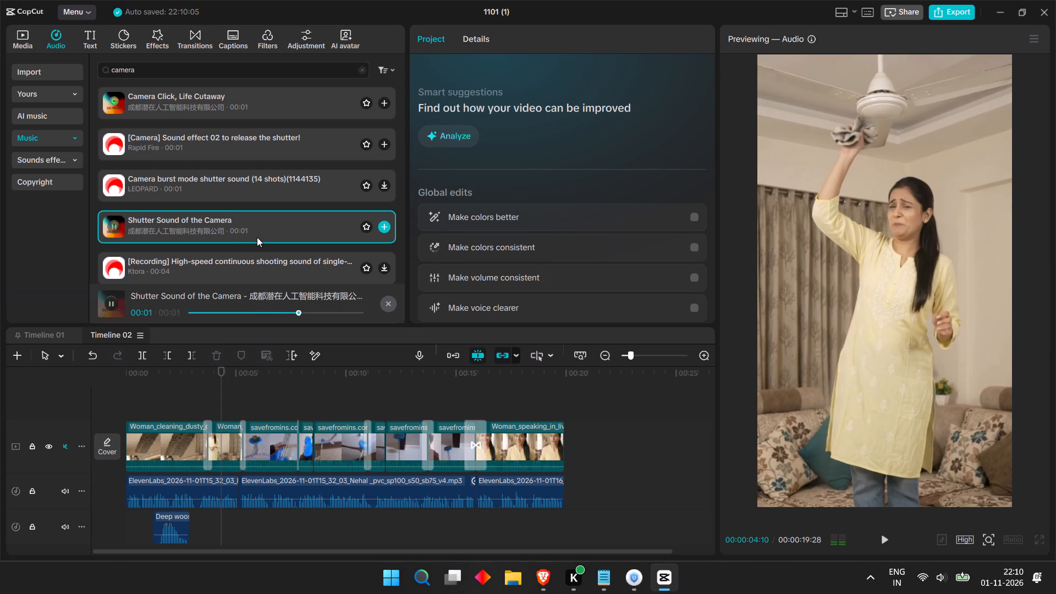
scroll(212, 284, down, 1)
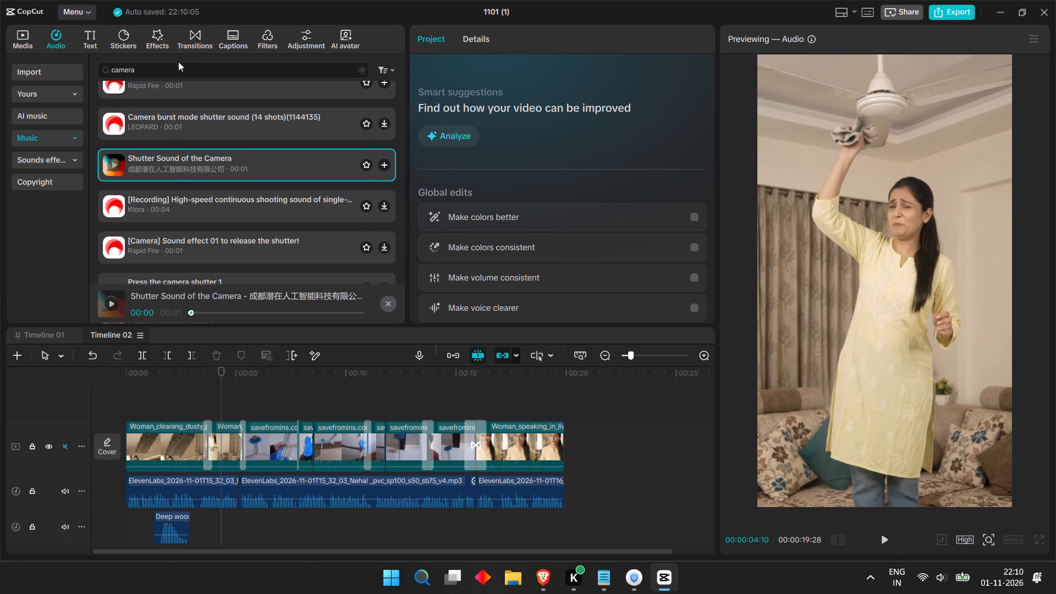
Search the audio library for click and preview the first four Click tracks.
drag(168, 67, 61, 70)
text(ca)
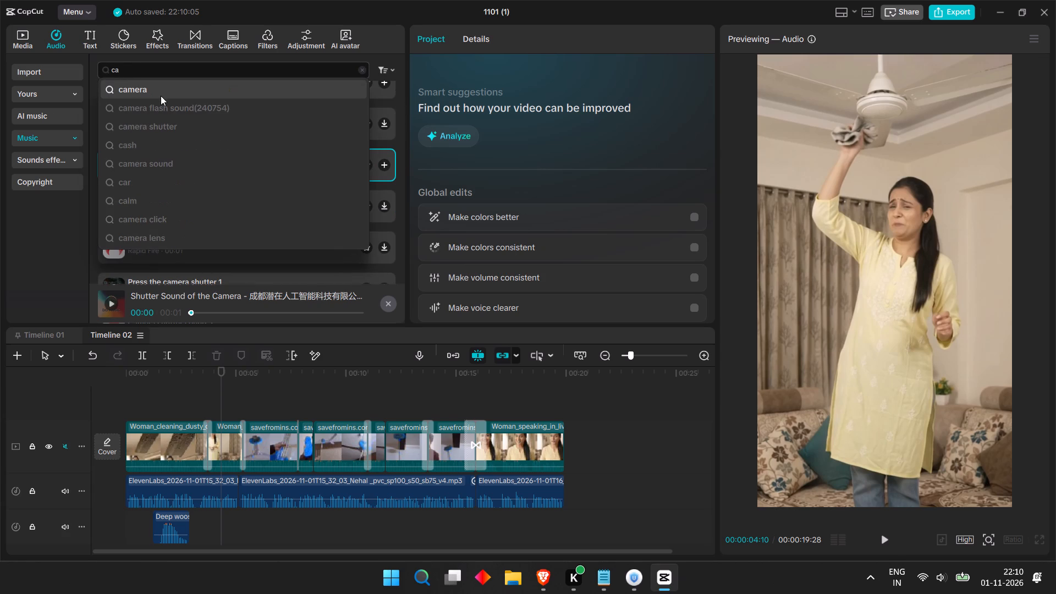
key(BackSpace)
click(156, 96)
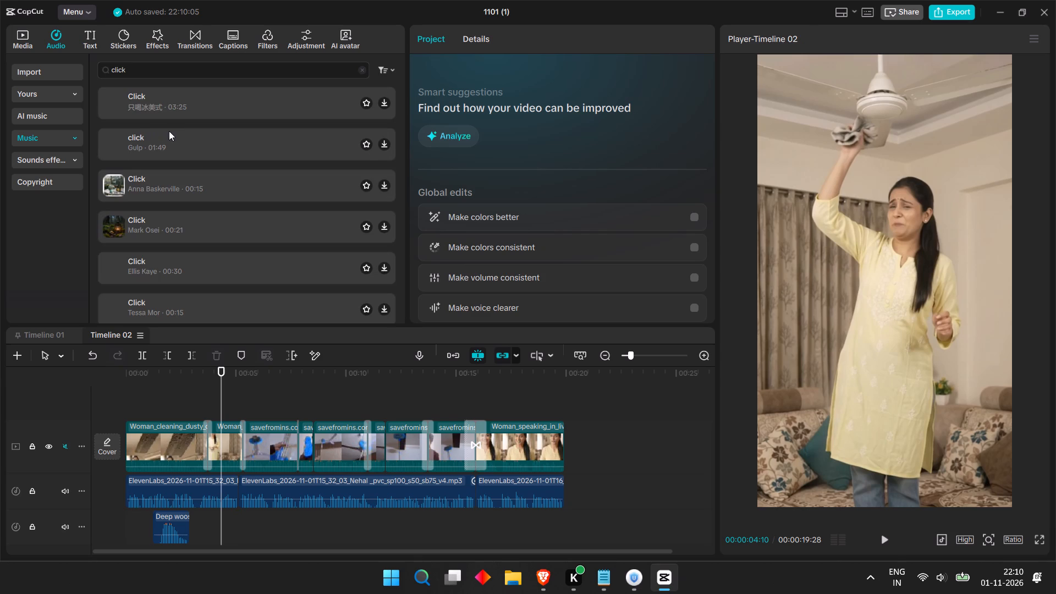
click(178, 96)
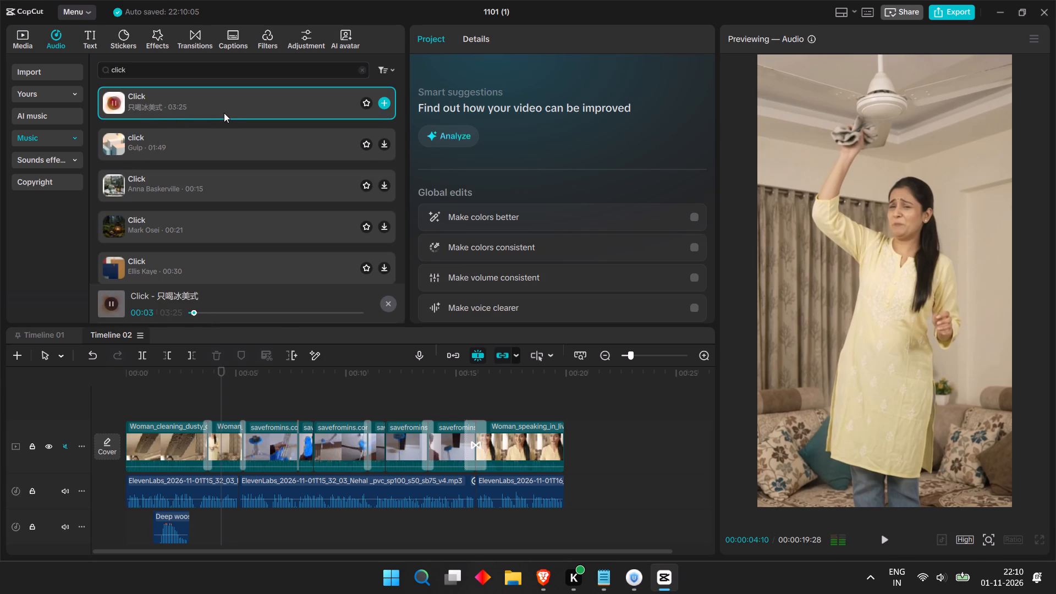
click(213, 146)
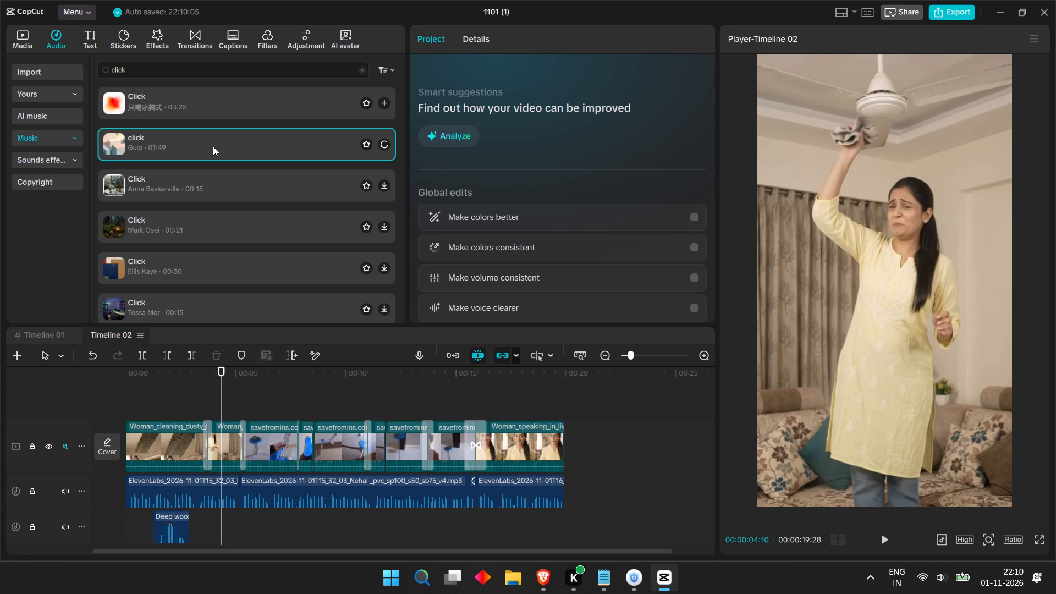
click(186, 190)
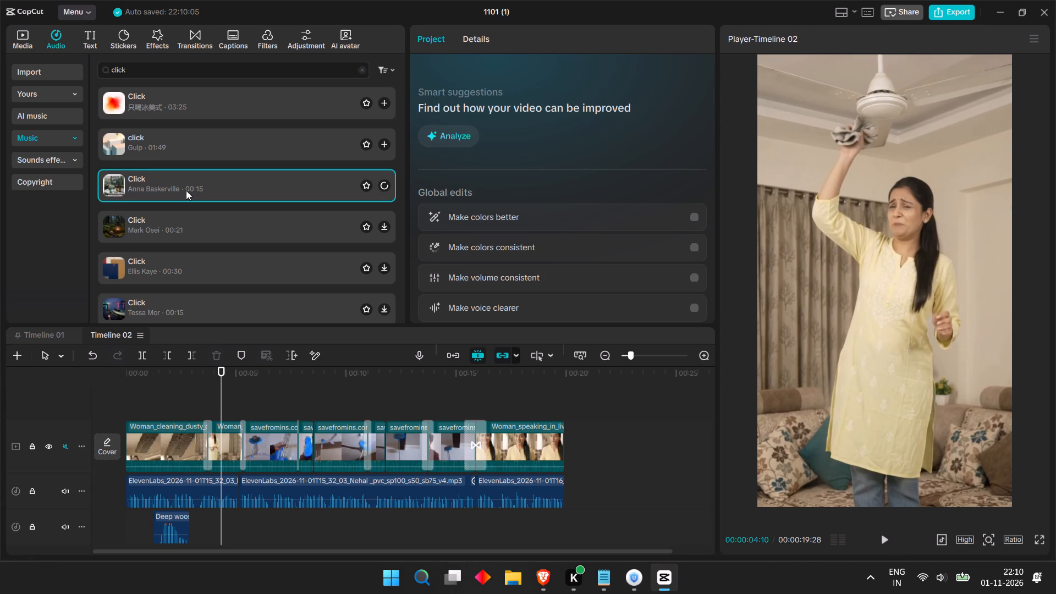
click(153, 227)
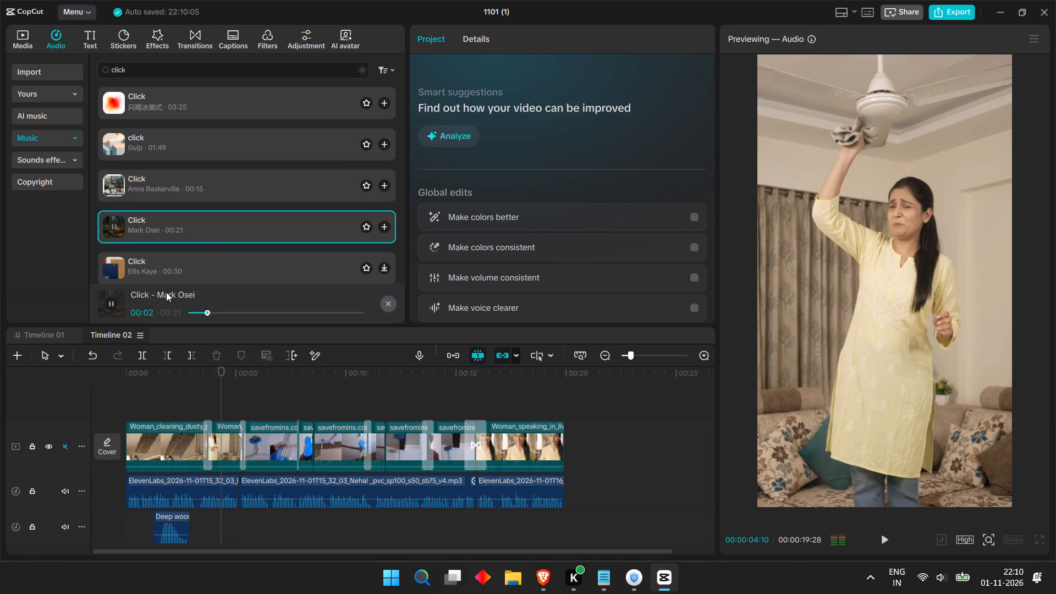
click(117, 303)
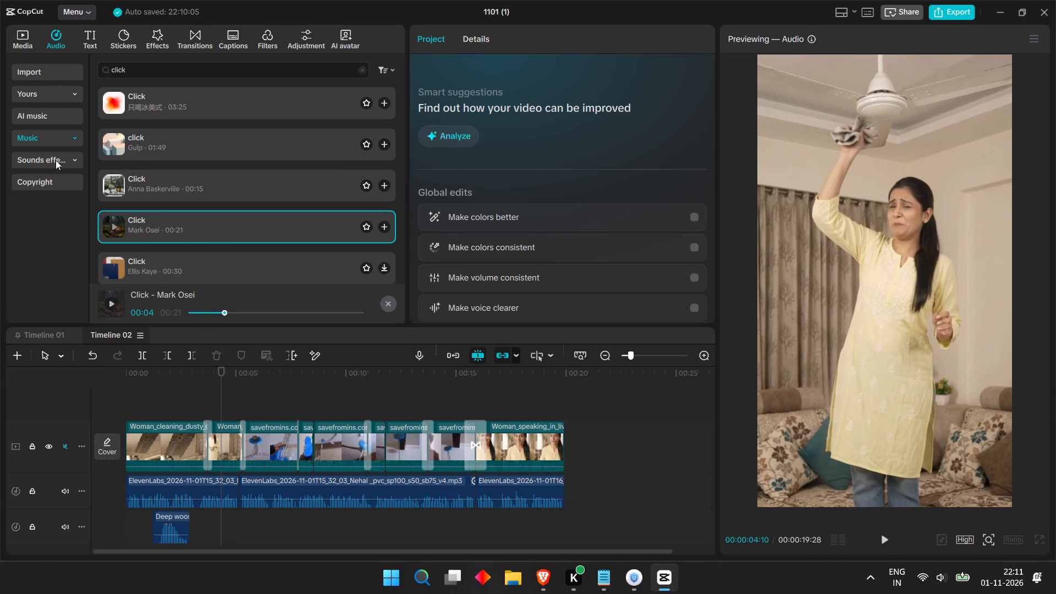
Search the sound effects for shutter, place the Shutter effect directly after Deep woosh on Timeline 02, and play that section.
click(56, 160)
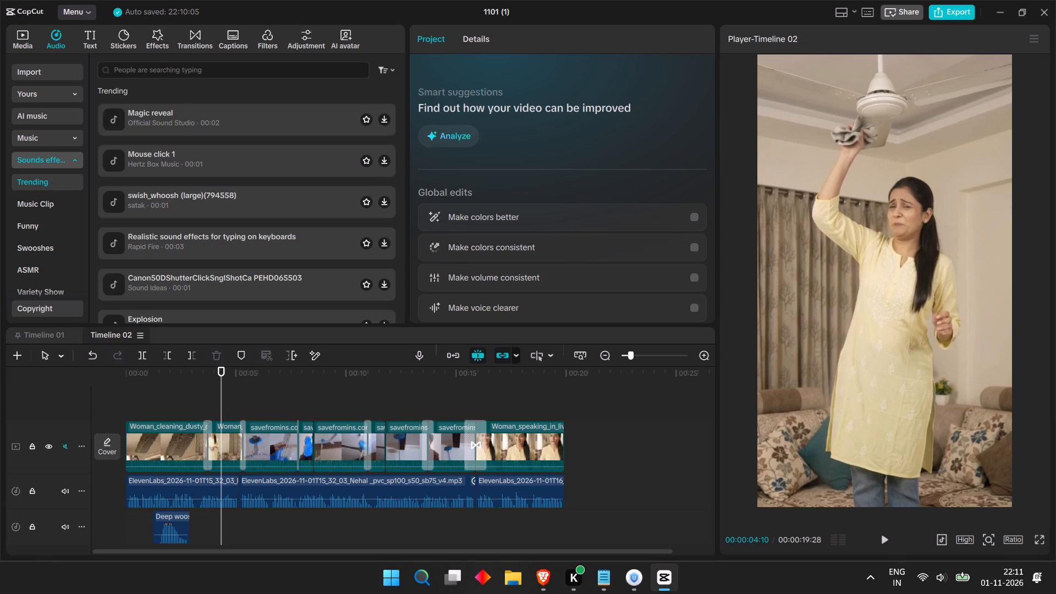
click(173, 75)
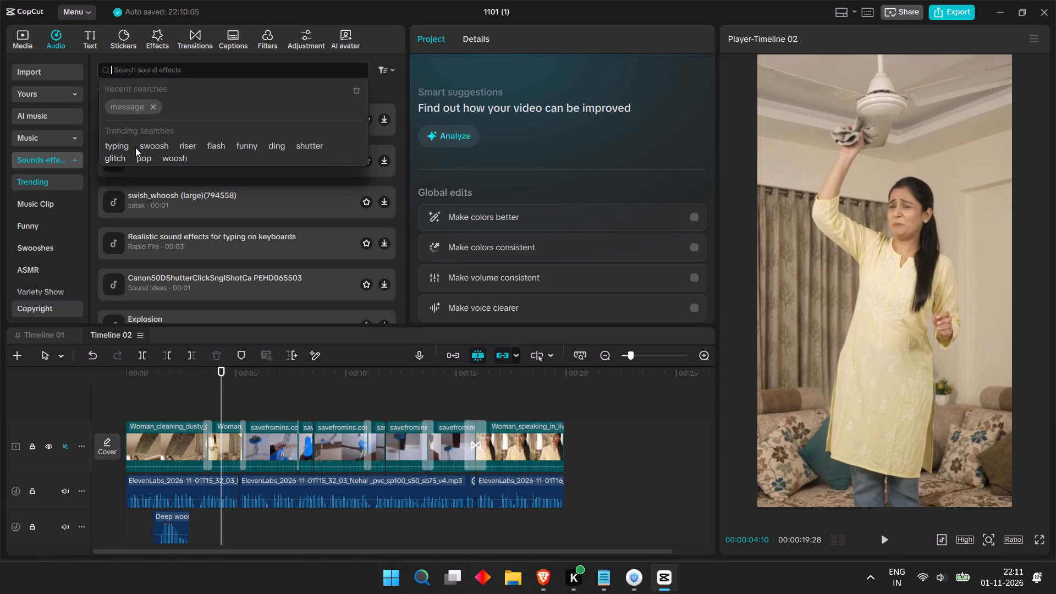
click(298, 148)
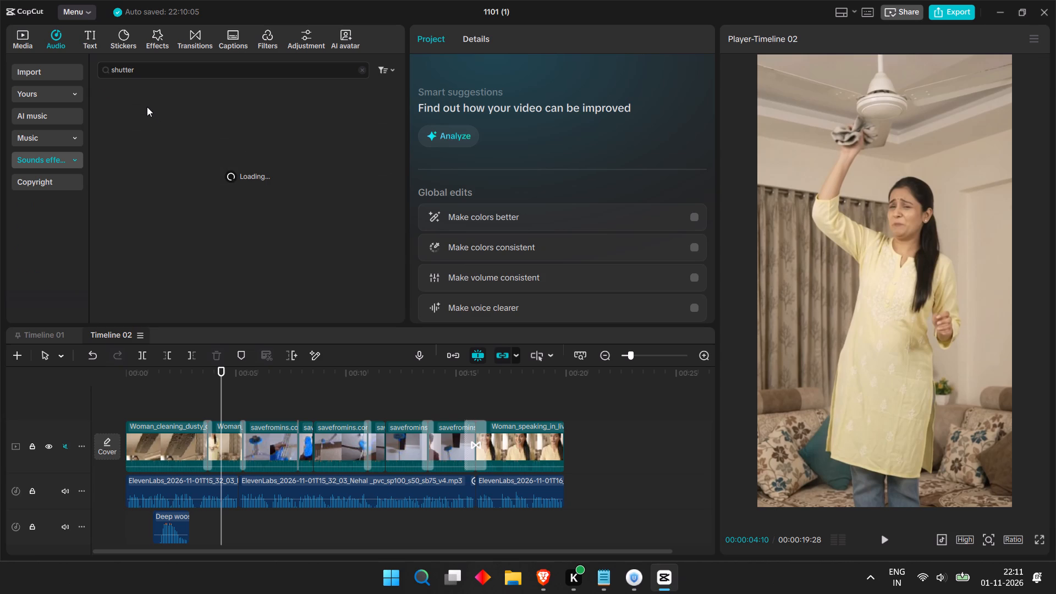
click(147, 107)
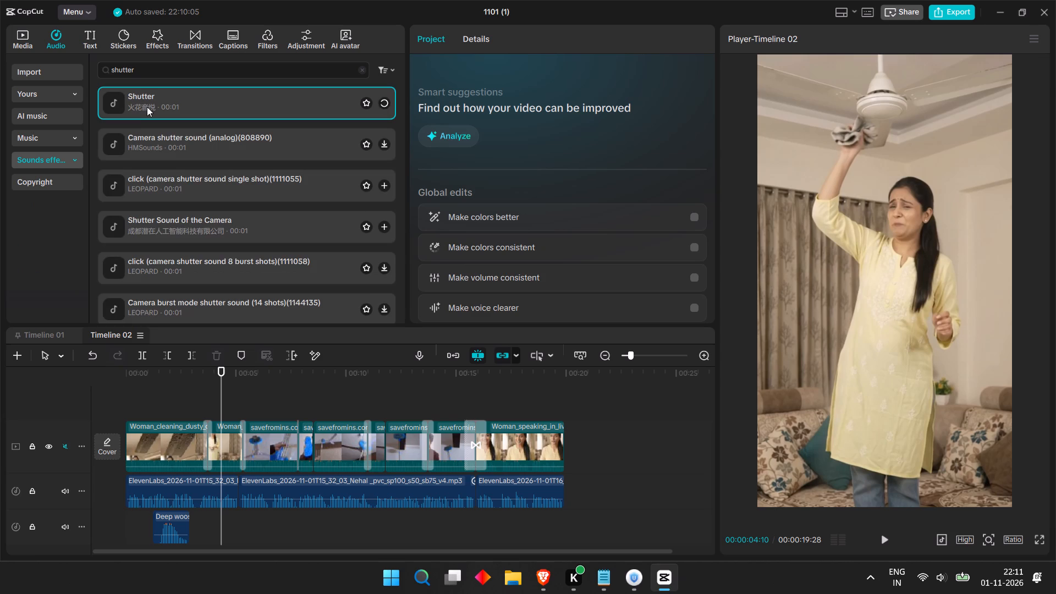
drag(161, 105, 160, 161)
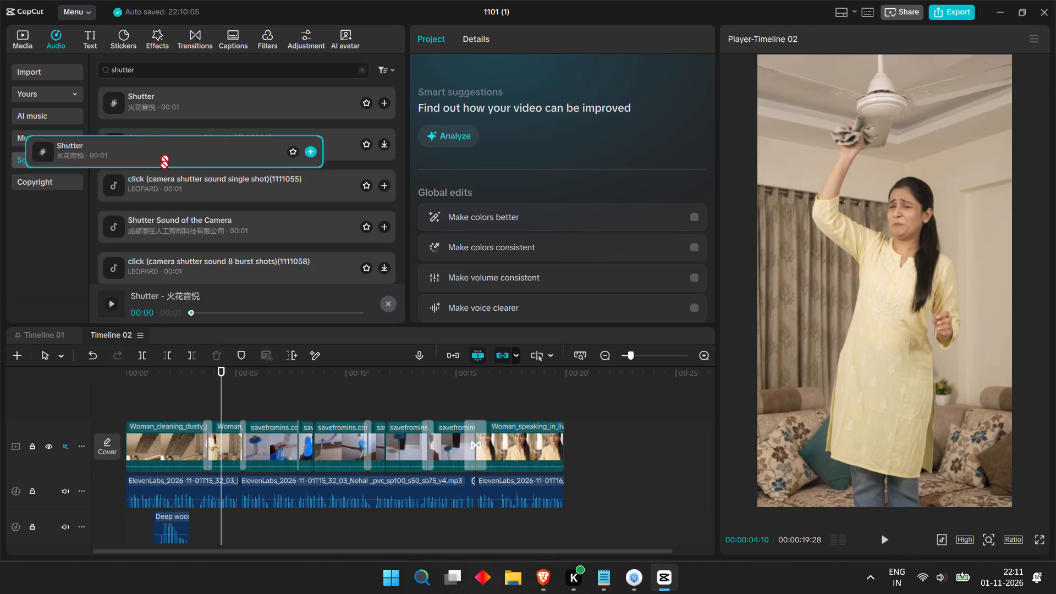
drag(160, 161, 193, 527)
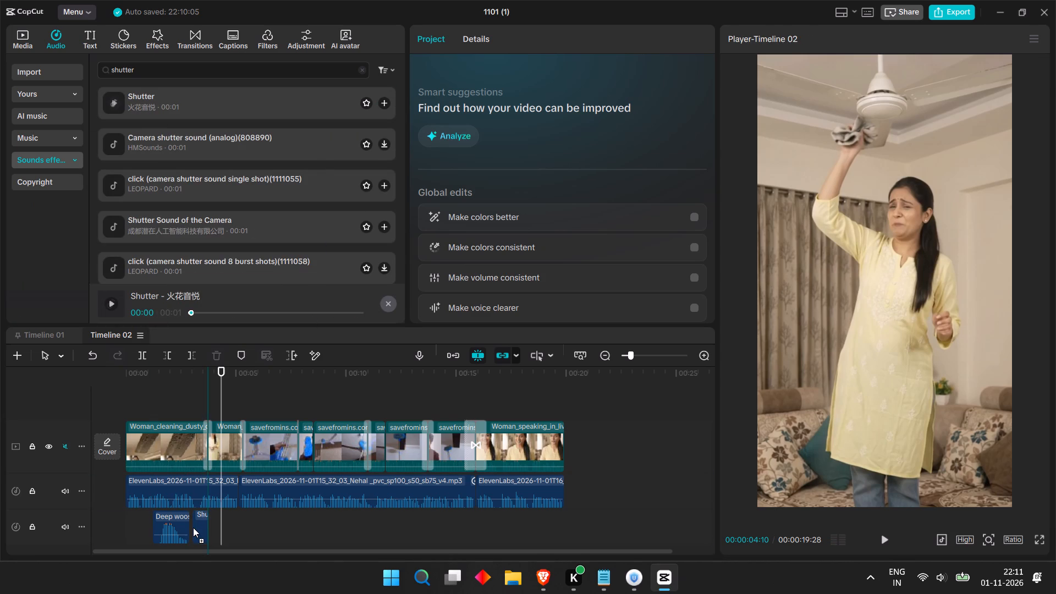
drag(193, 527, 199, 525)
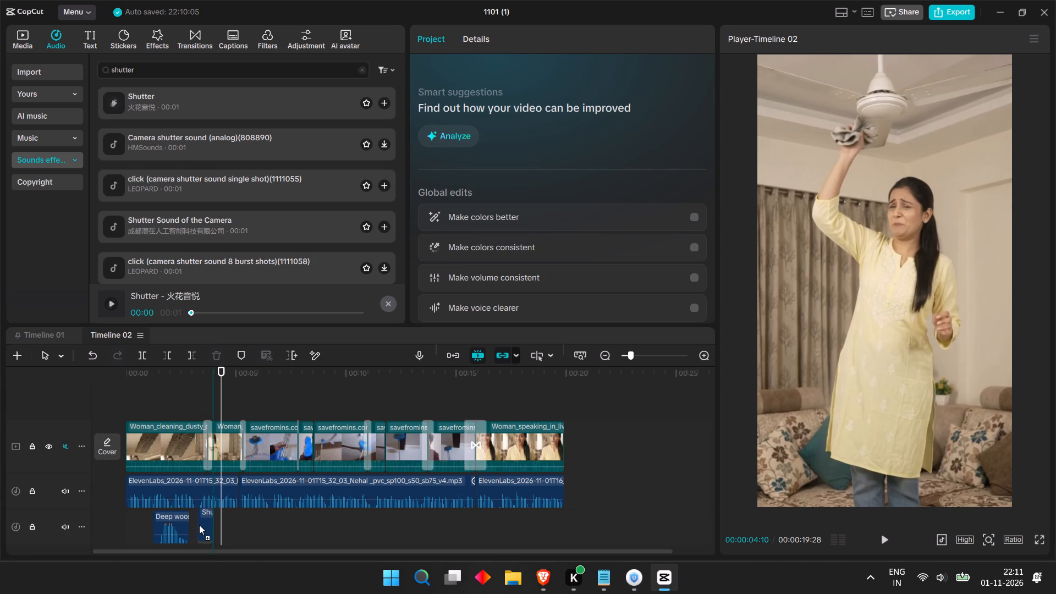
drag(199, 525, 195, 526)
click(193, 384)
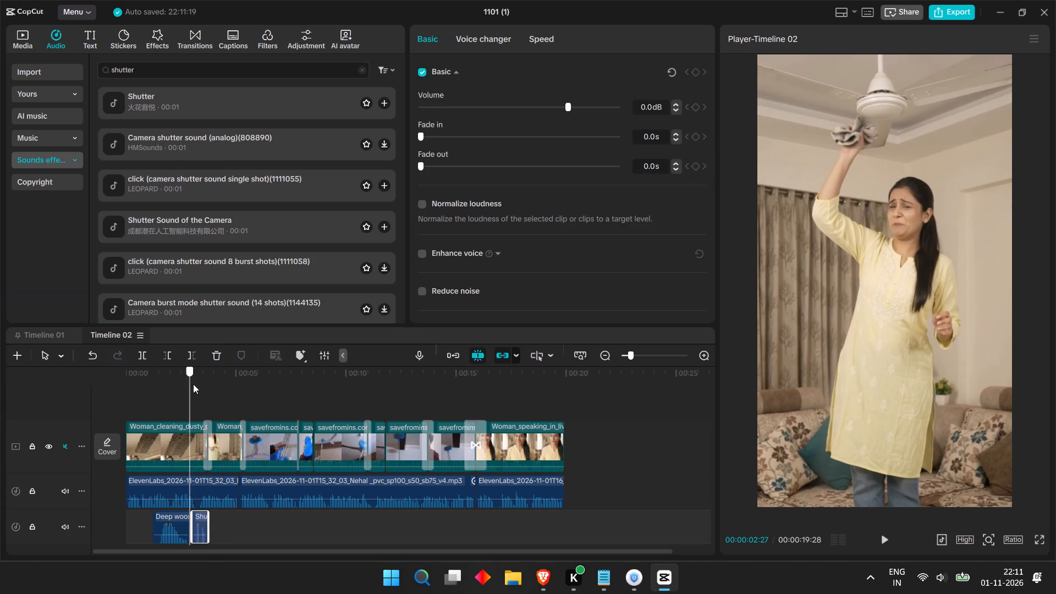
key(space)
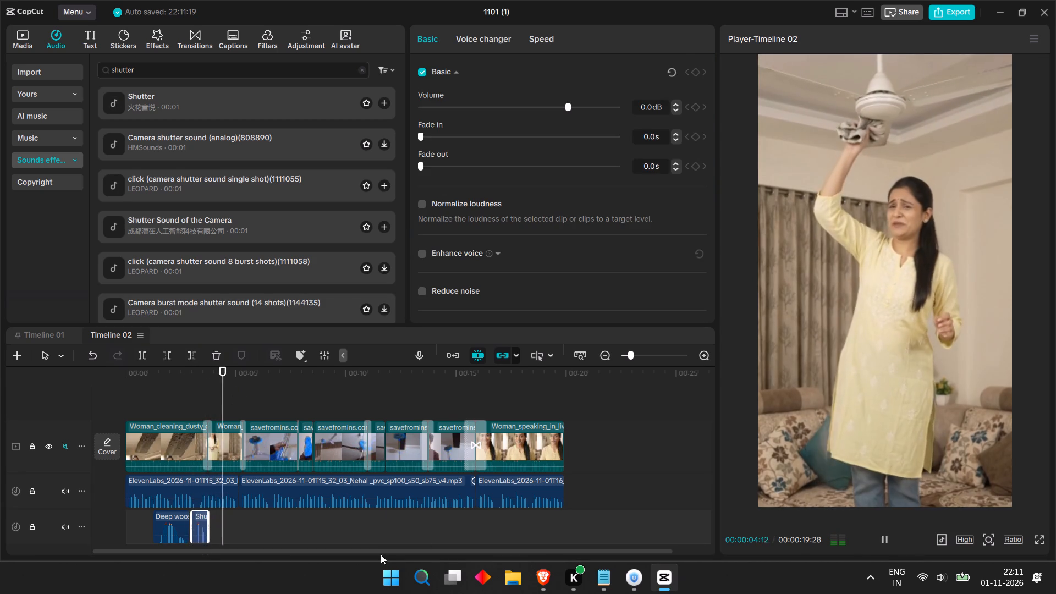
key(space)
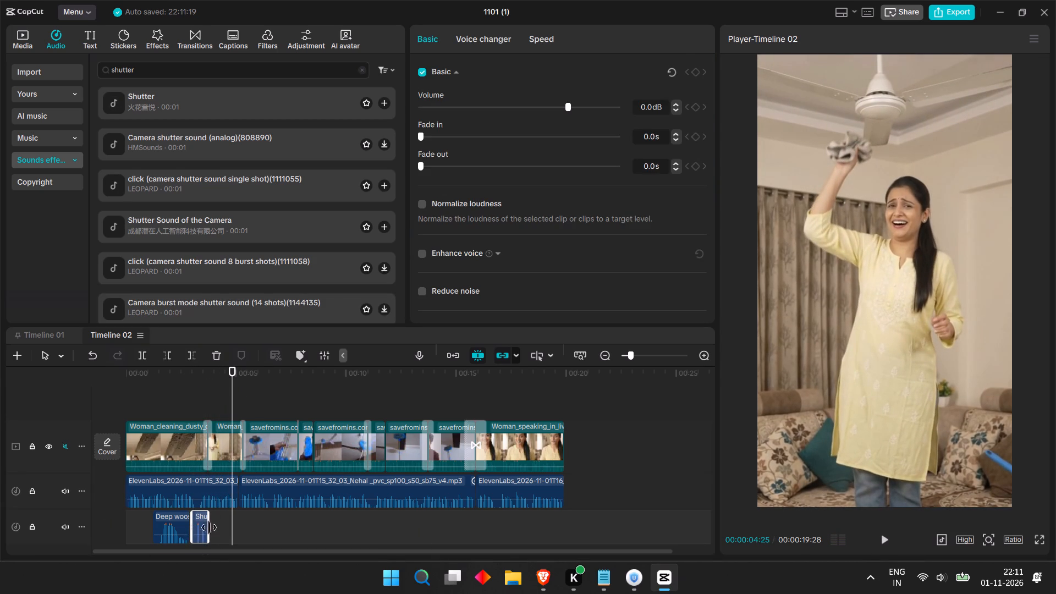
Shift the Shutter clip later to about 3.4 seconds, under the transition between the two opening Woman clips, replaying to judge its timing.
drag(203, 532, 208, 532)
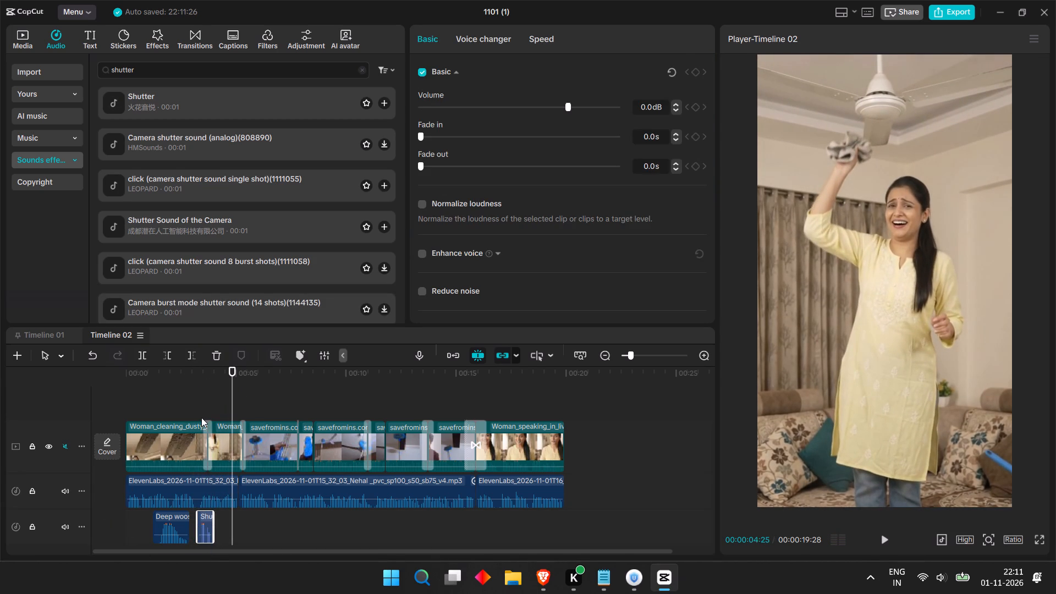
click(200, 384)
key(space)
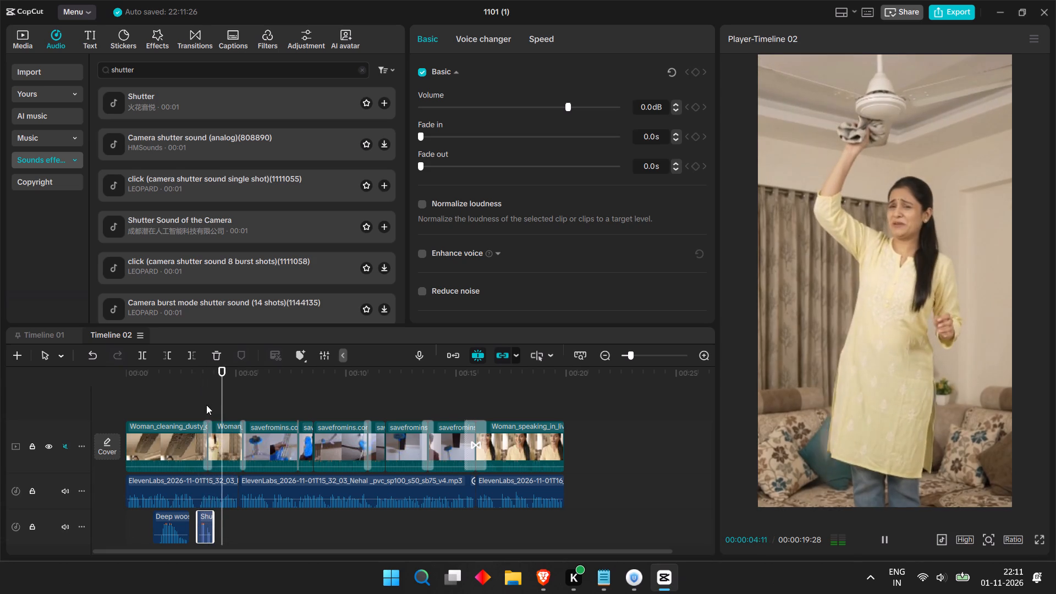
key(space)
click(193, 370)
key(space)
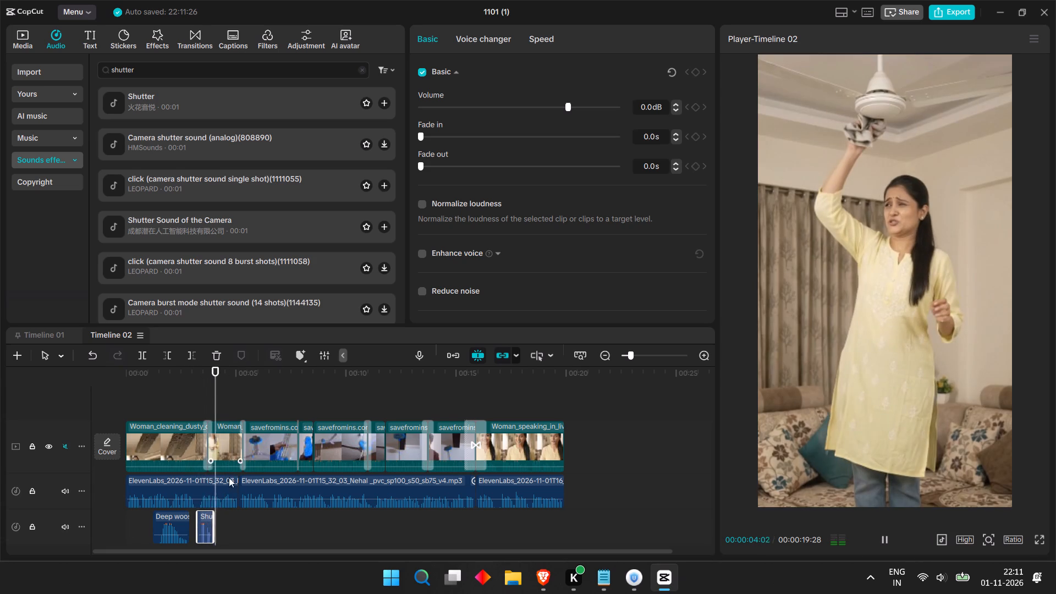
key(space)
drag(208, 538, 214, 540)
click(194, 379)
key(space)
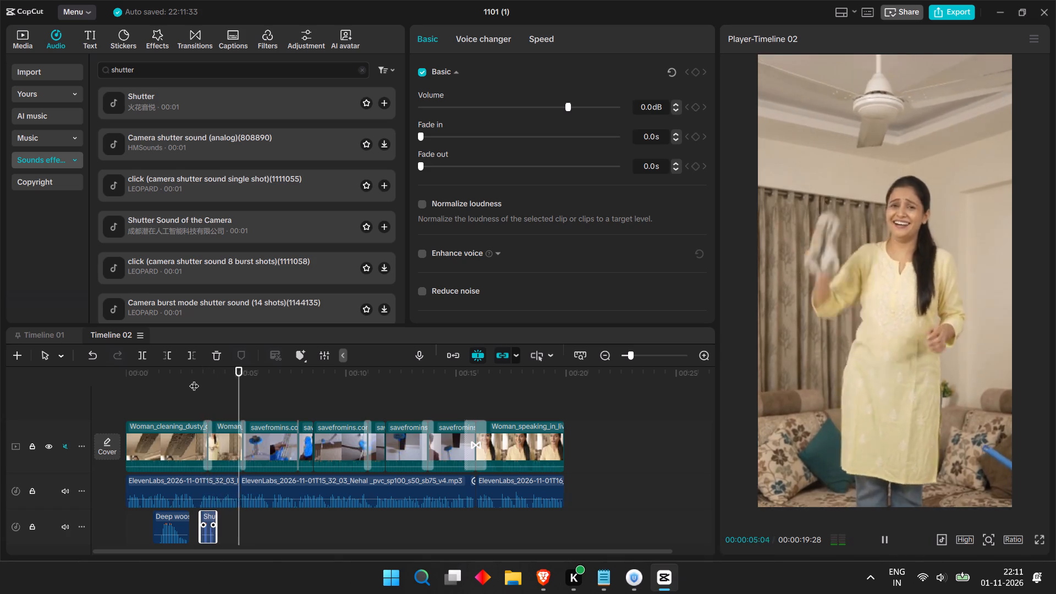
key(space)
Add Camera shutter sound (analog) after the Shutter clip at about 4.8 seconds and play through it.
click(181, 151)
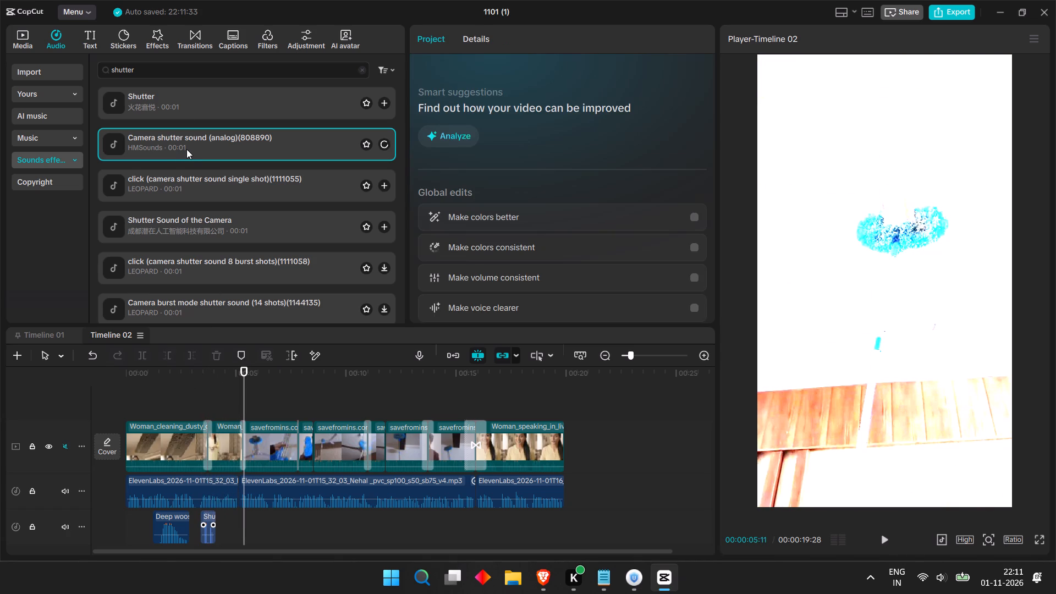
drag(187, 148, 226, 515)
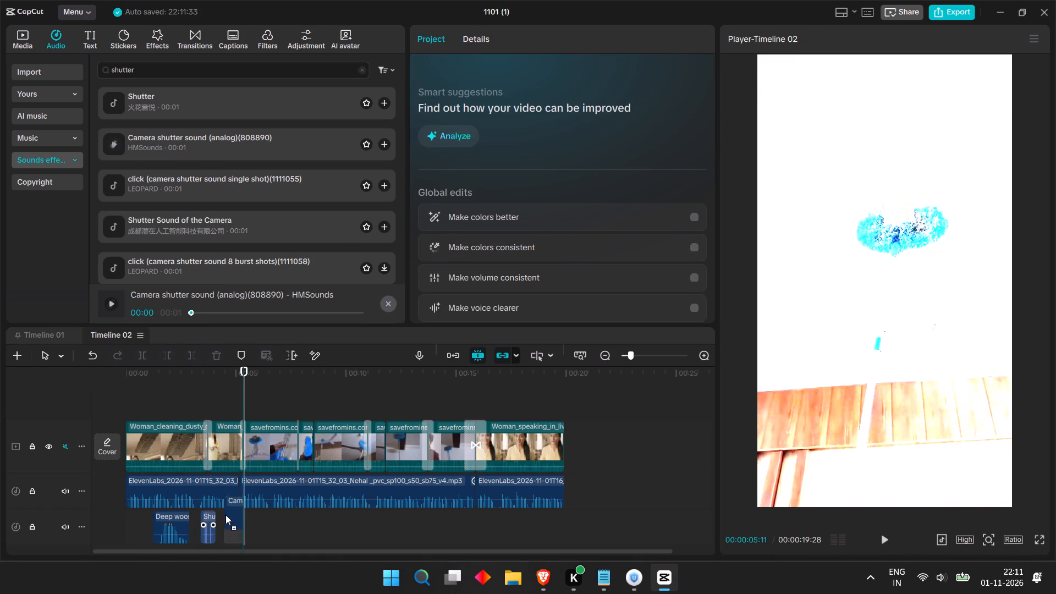
drag(226, 515, 231, 529)
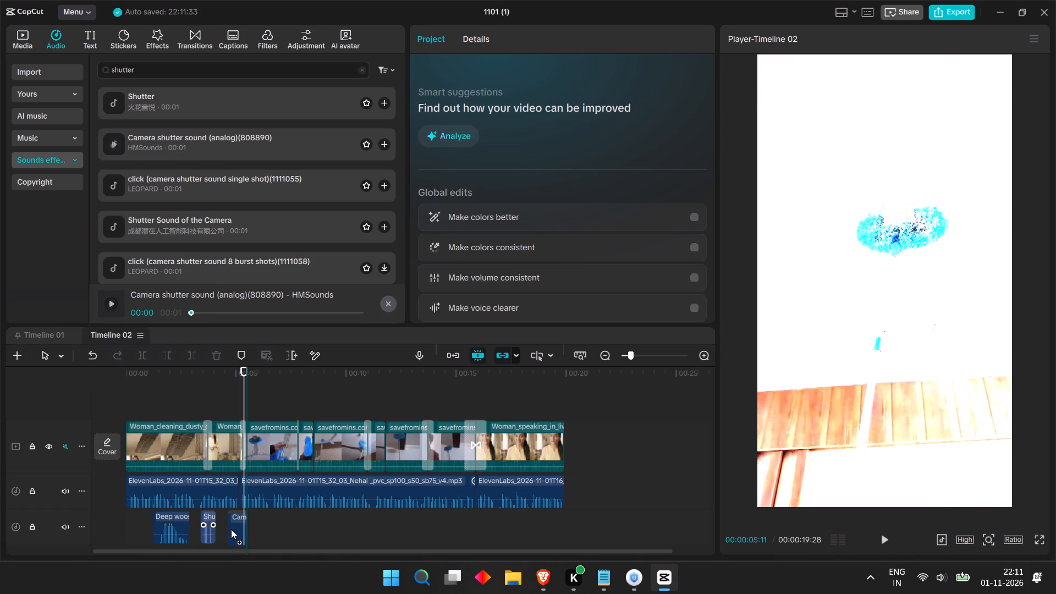
drag(231, 529, 232, 529)
click(226, 384)
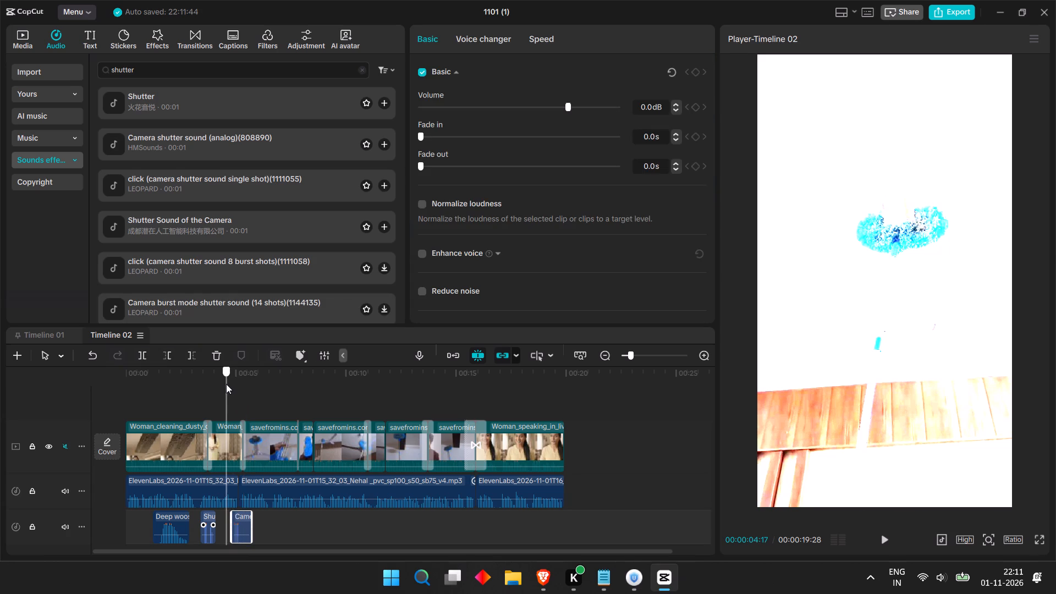
key(space)
key(space)
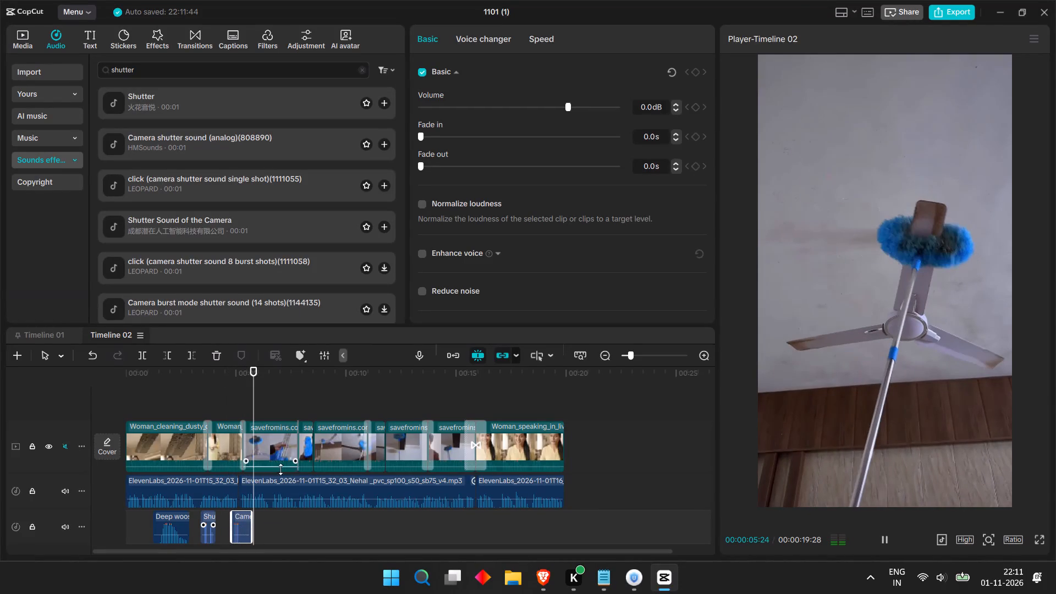
Give the Camera shutter clip a 0.2 s fade-out and move it to the transition at about 5.3 seconds, playing on to 00:00:08:03.
click(246, 530)
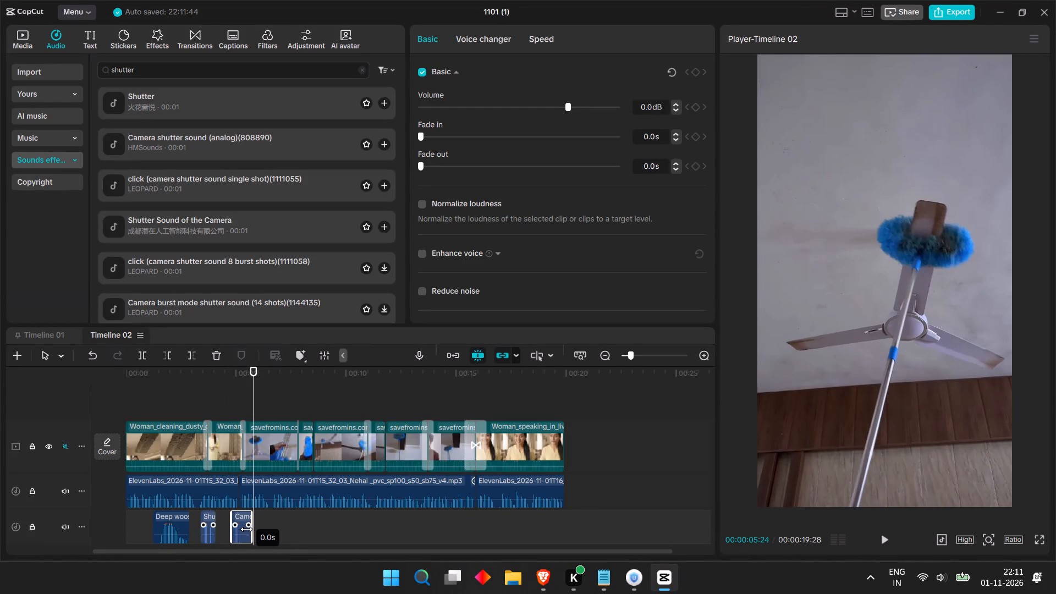
click(243, 529)
drag(243, 514, 244, 514)
drag(244, 514, 250, 519)
click(235, 375)
key(space)
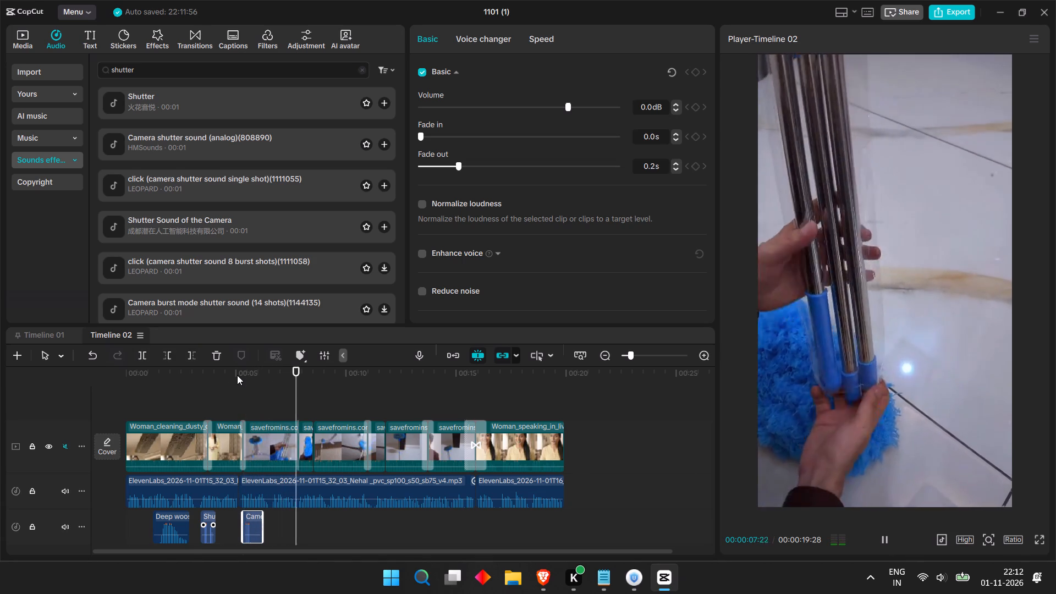
key(space)
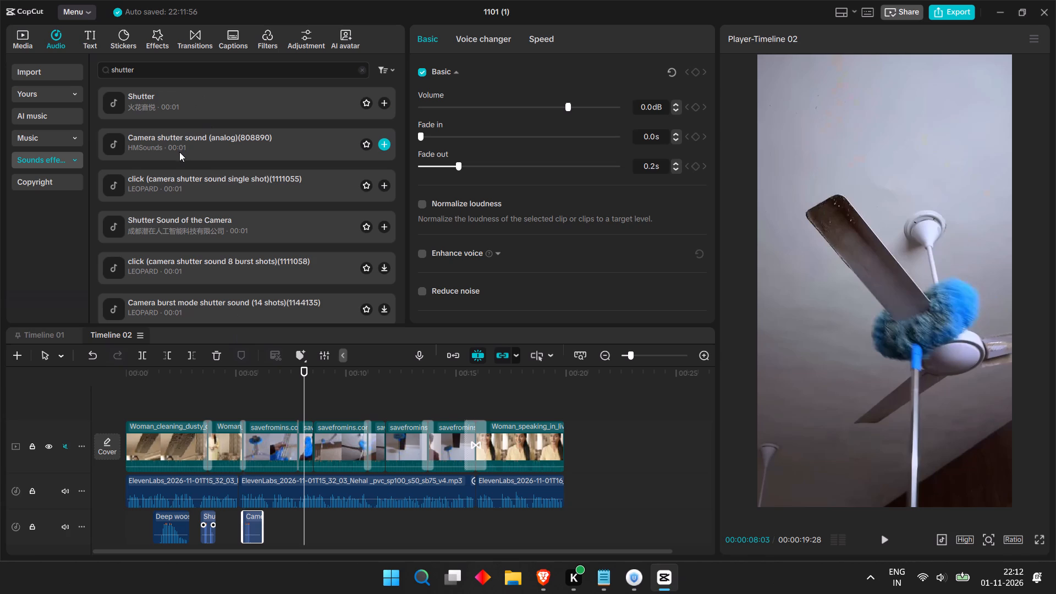
Preview the analog and single-shot camera shutter sounds and add click (camera shutter sound single shot) at 00:00:08:03.
click(189, 146)
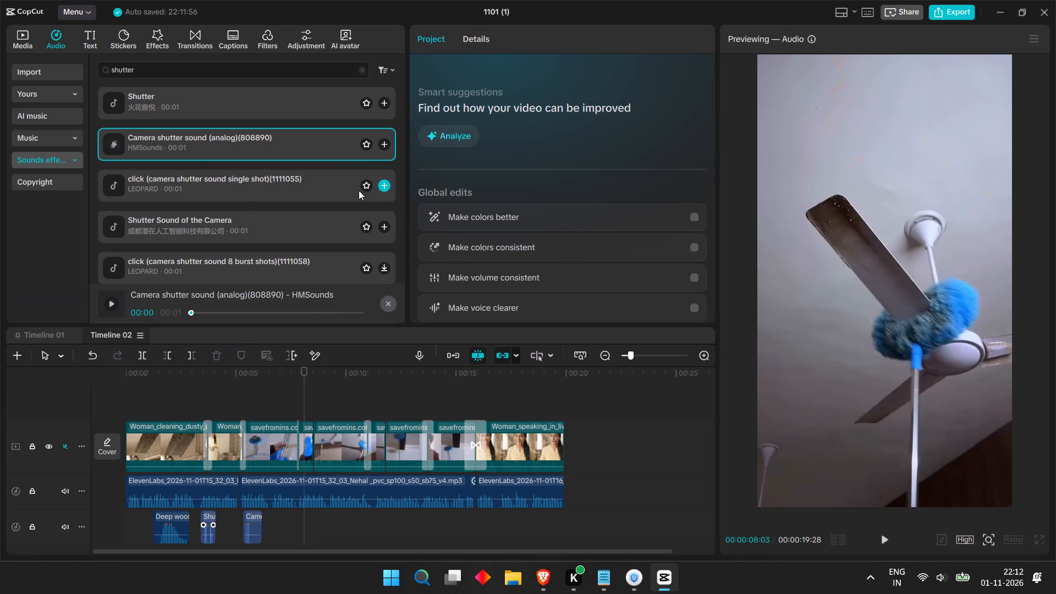
click(335, 192)
click(387, 184)
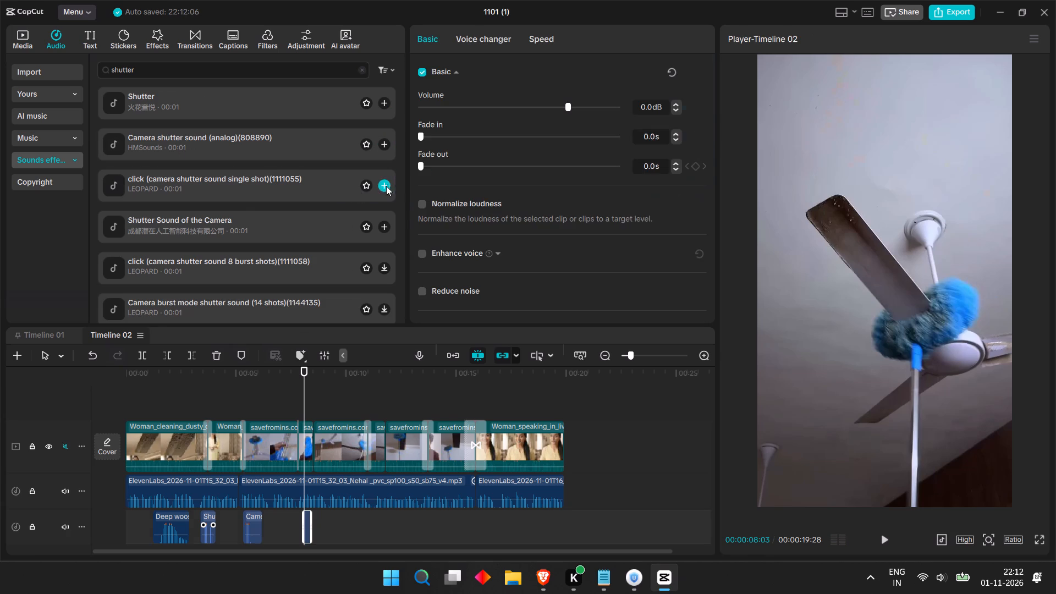
Move the single-shot click clip earlier to the cut between the first two savefromins clips, and play on to 00:00:12:01.
click(313, 532)
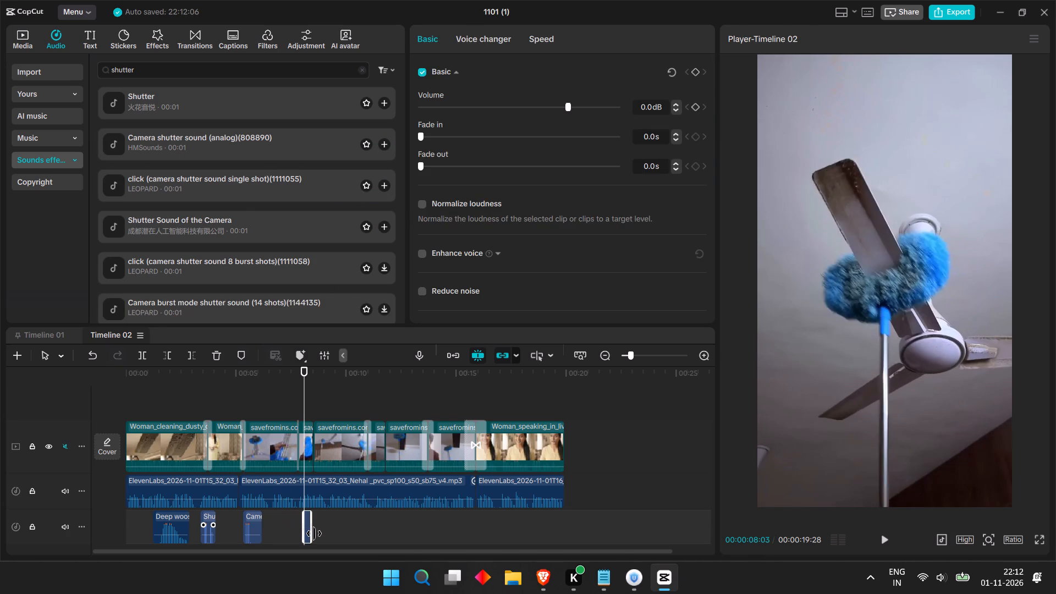
click(634, 353)
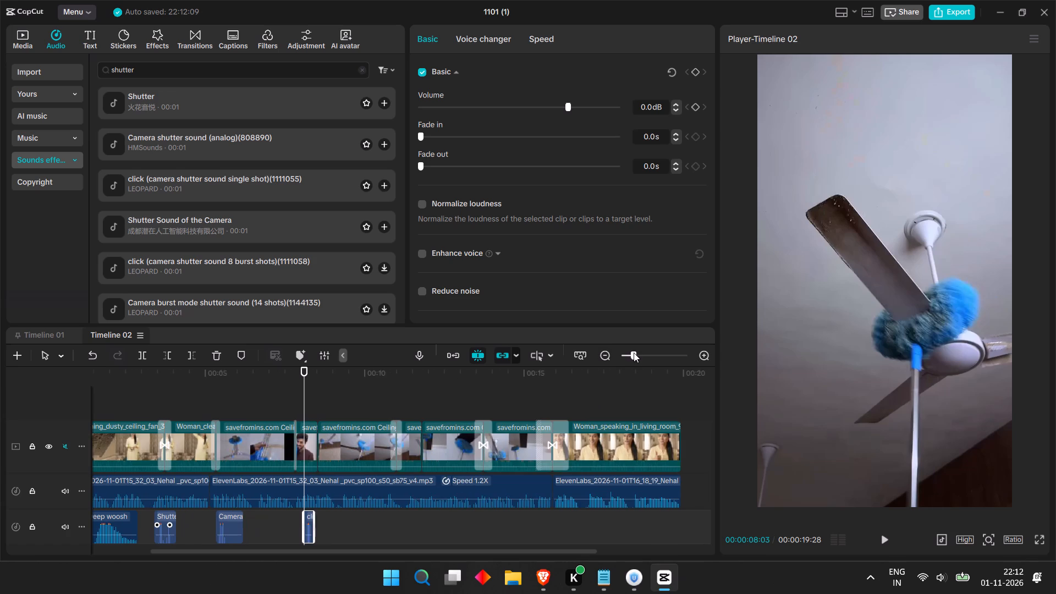
click(356, 529)
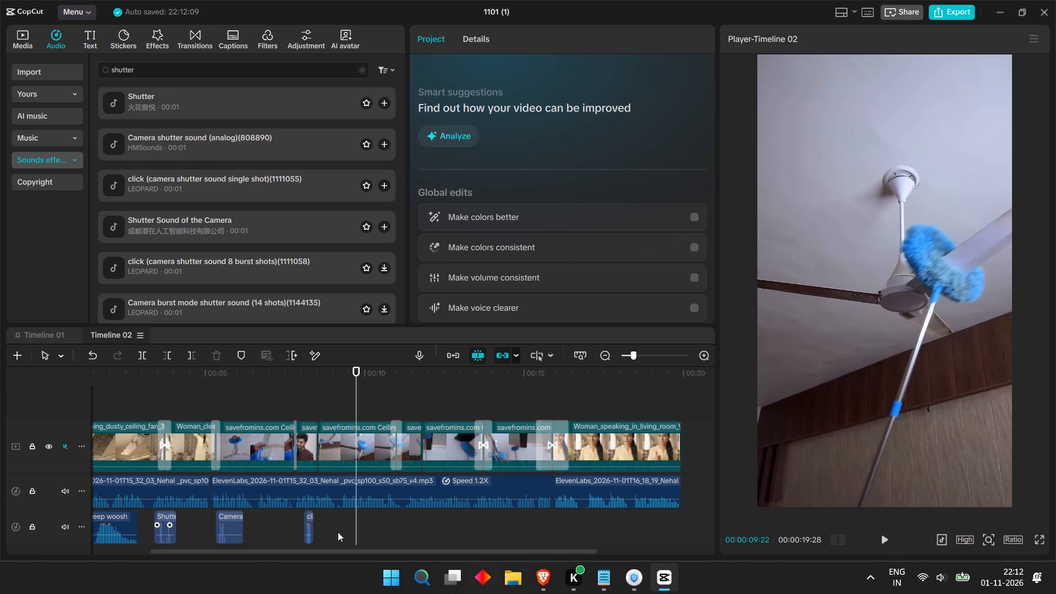
click(302, 534)
click(310, 531)
drag(310, 532, 302, 534)
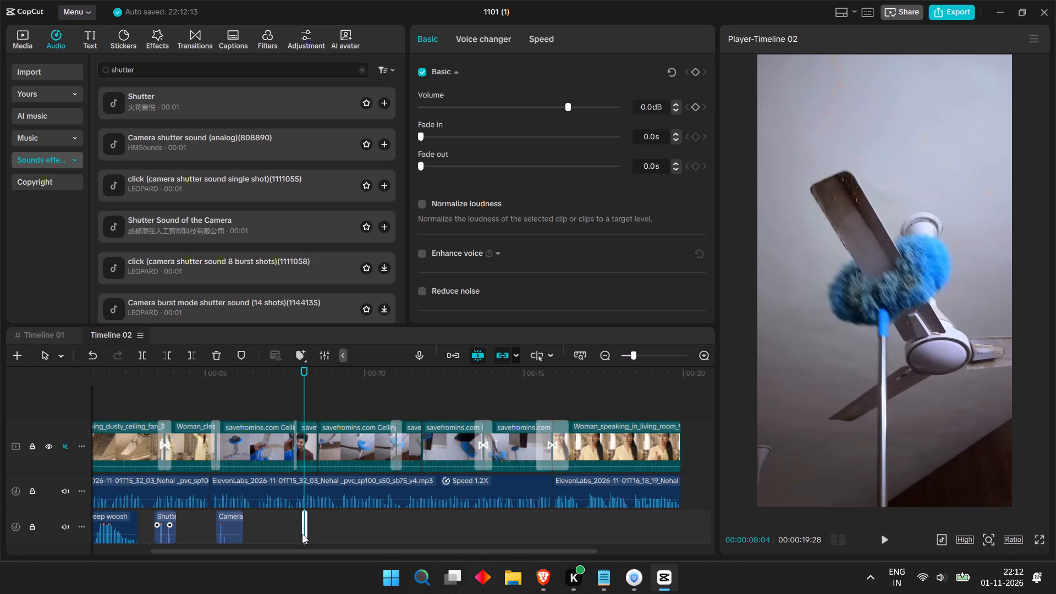
drag(302, 534, 317, 534)
drag(309, 537, 304, 537)
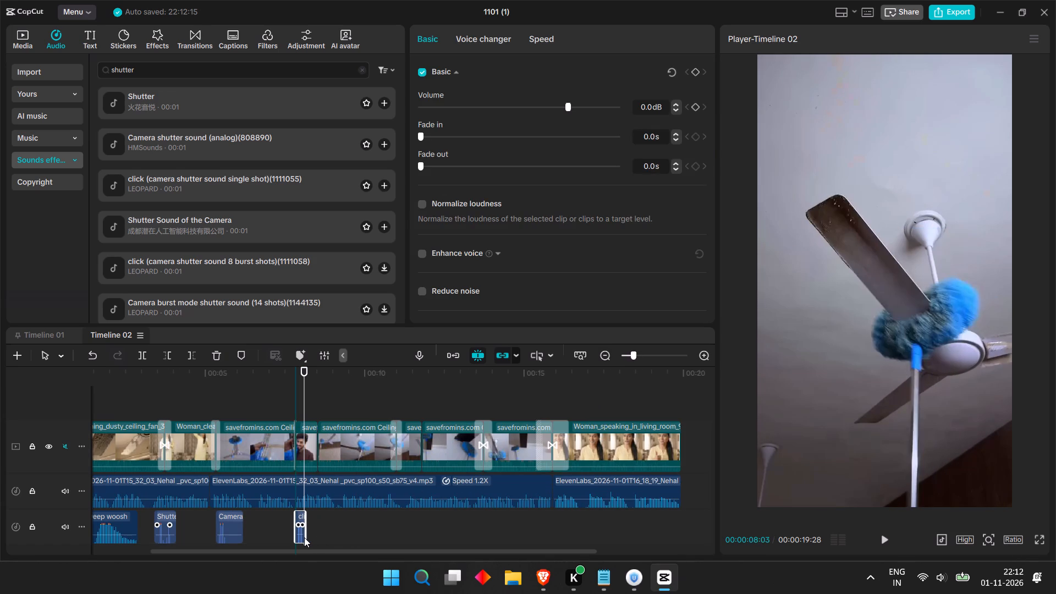
drag(304, 537, 299, 521)
click(285, 375)
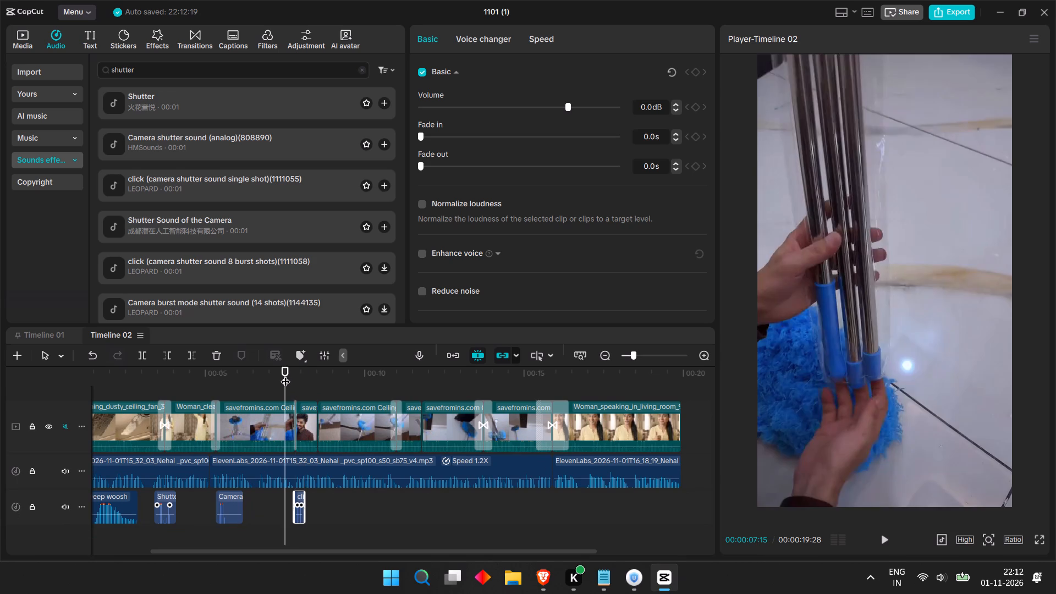
key(space)
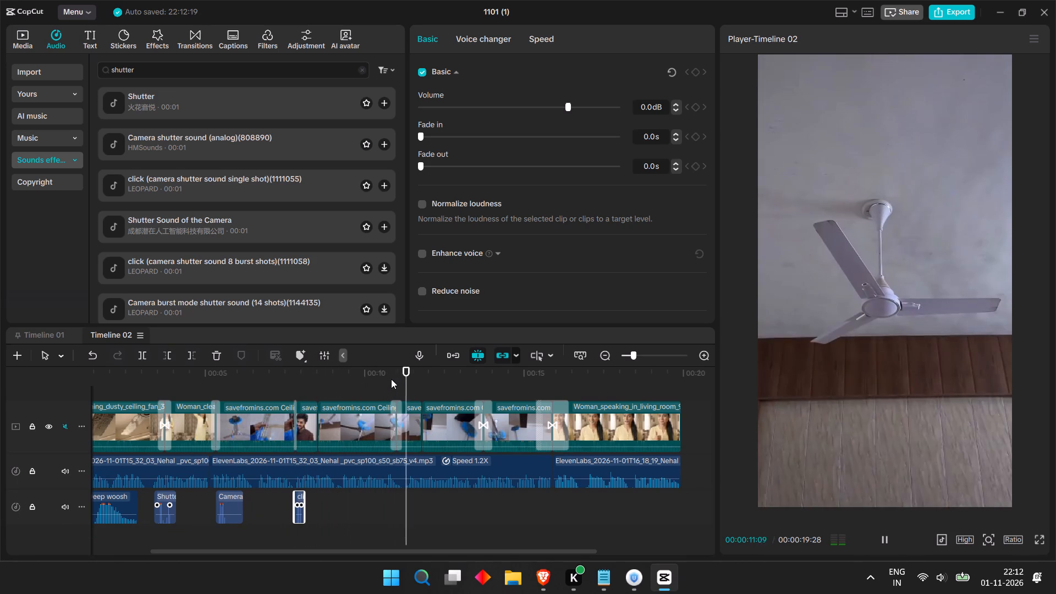
key(space)
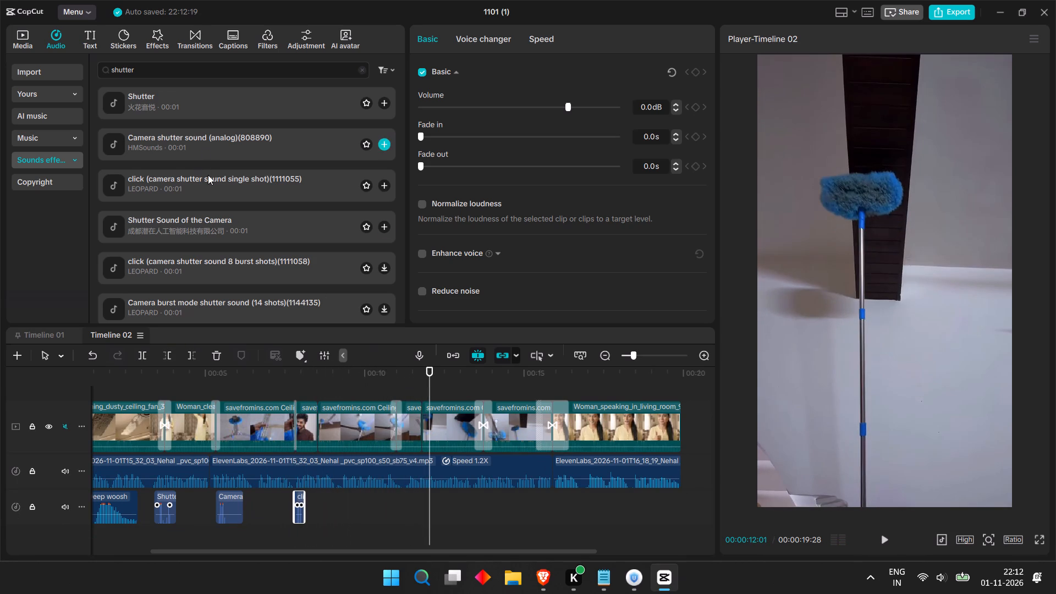
Add click (camera shutter sound single shot) and move it to the transition at about 11 seconds, playing on to 00:00:13:11.
click(385, 186)
click(436, 514)
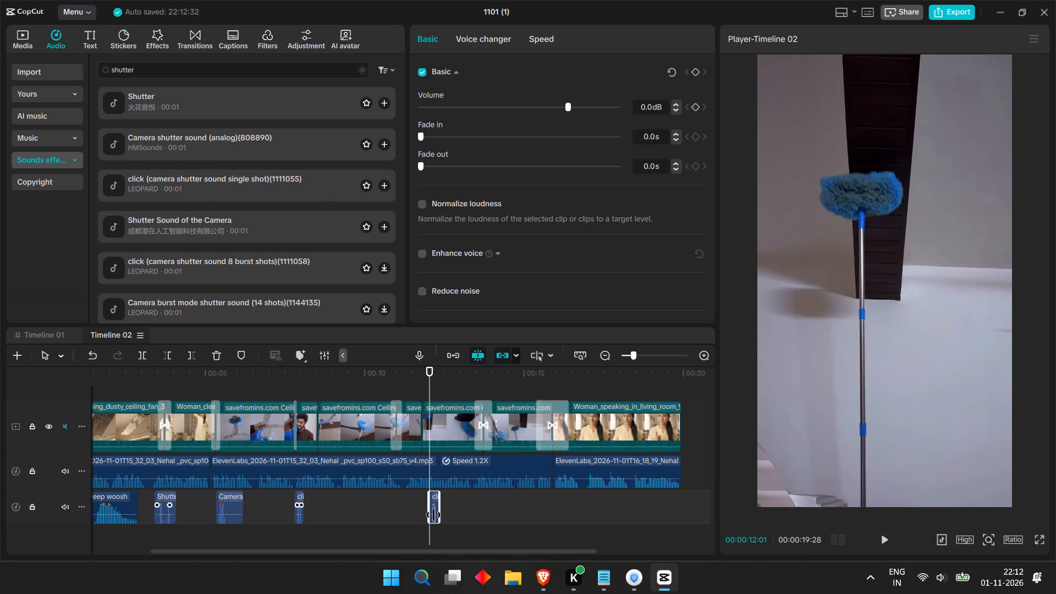
click(433, 515)
click(470, 511)
click(430, 515)
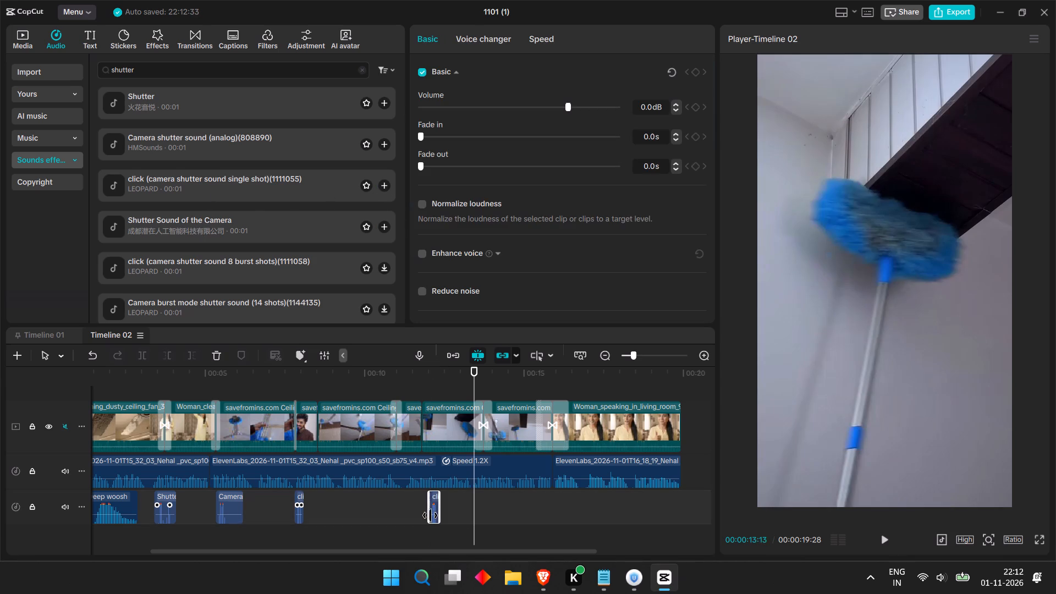
drag(430, 515, 410, 517)
drag(434, 518, 398, 520)
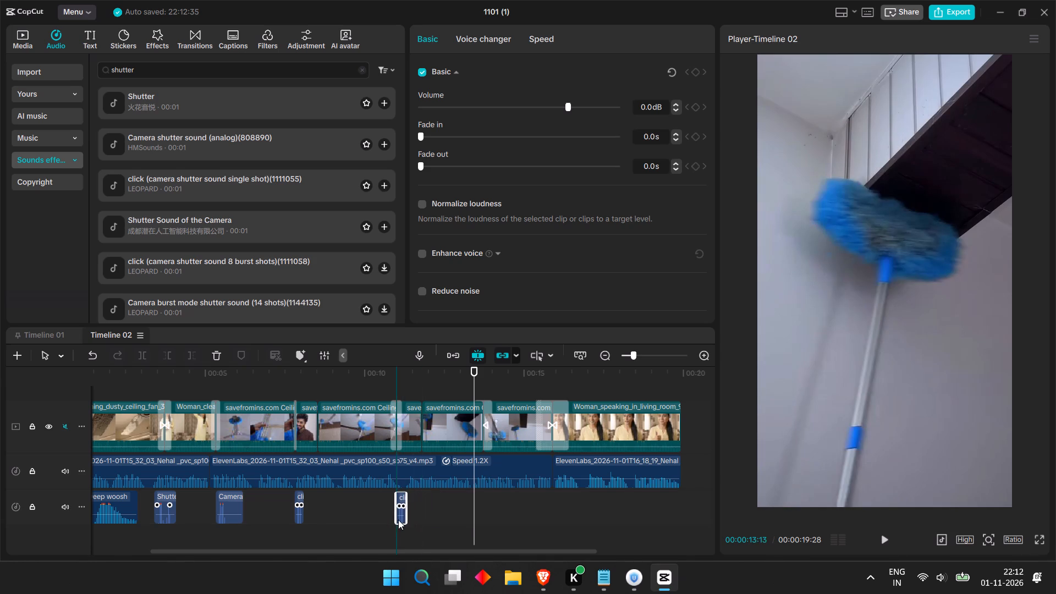
drag(398, 520, 398, 518)
click(364, 389)
key(space)
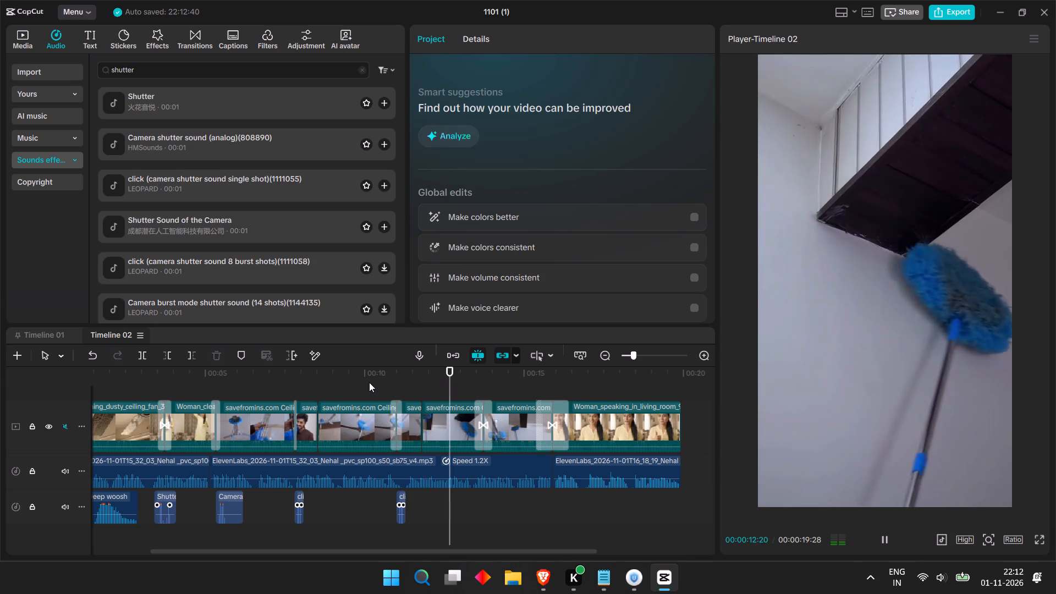
key(space)
Copy the single-shot click clip at the 11-second transition, paste it at 00:00:11:18, and play through to 00:00:14:14.
click(401, 519)
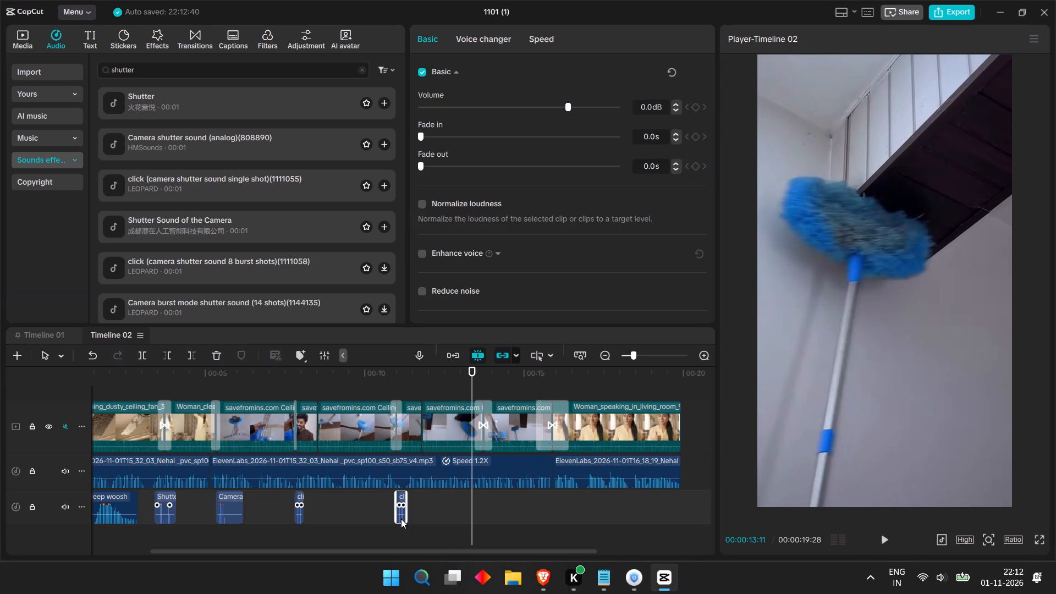
key(ctrl+c)
click(421, 366)
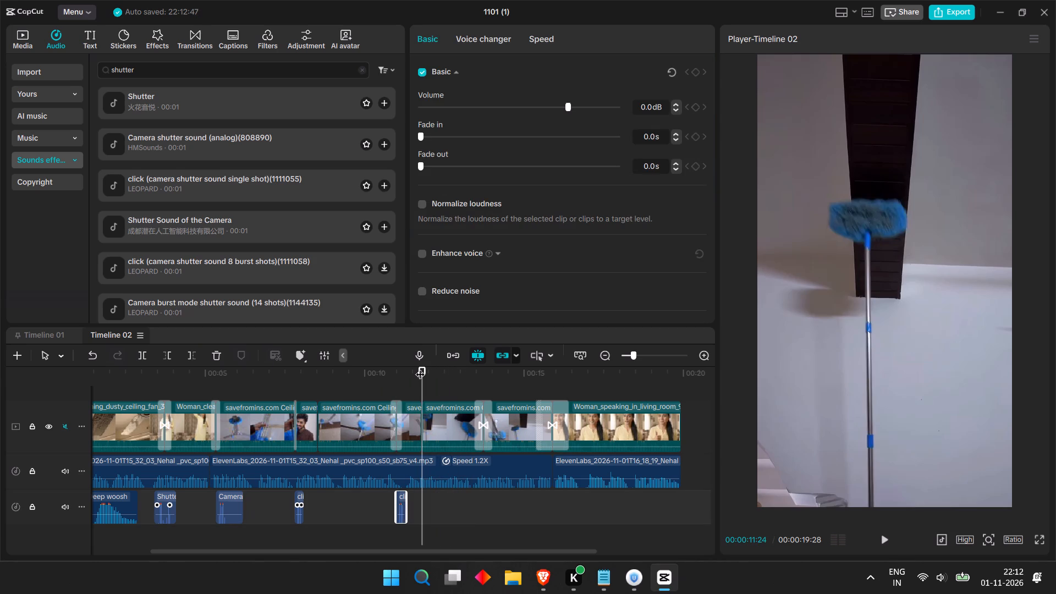
click(420, 367)
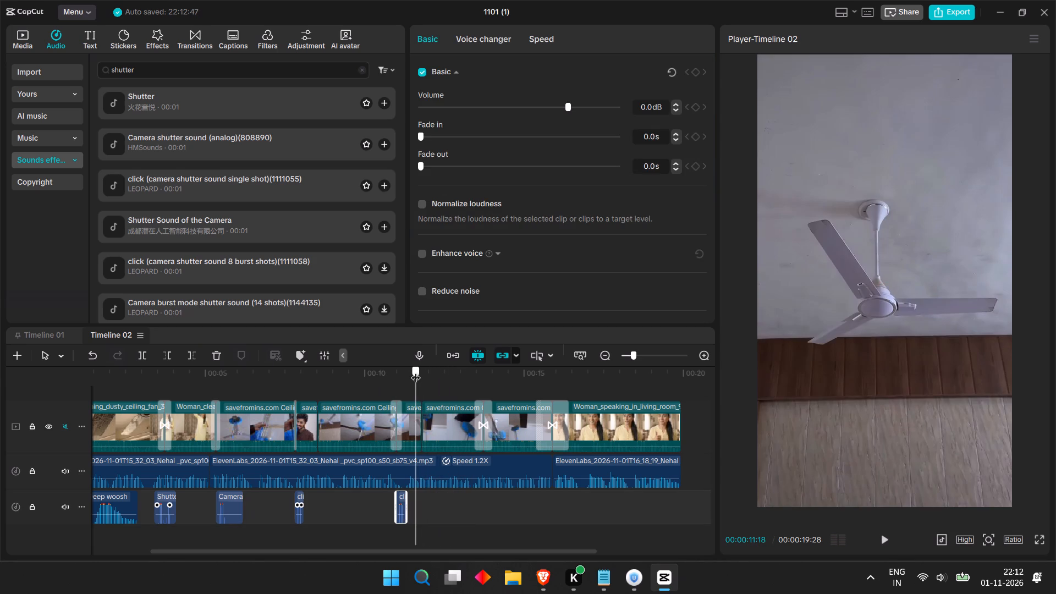
key(ctrl+v)
drag(417, 371, 398, 381)
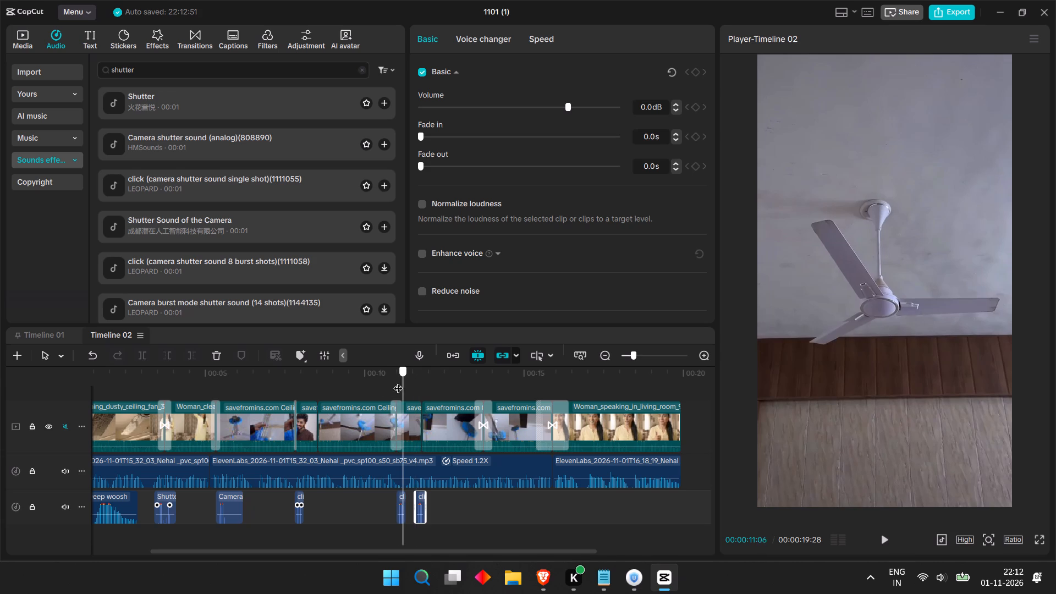
drag(398, 381, 383, 384)
key(space)
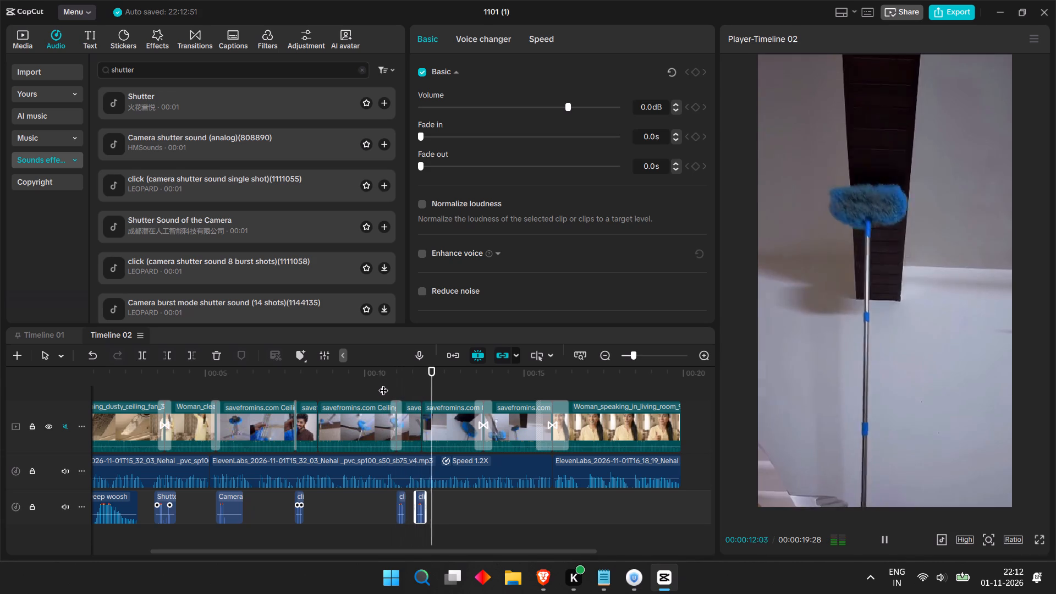
key(space)
key(space)
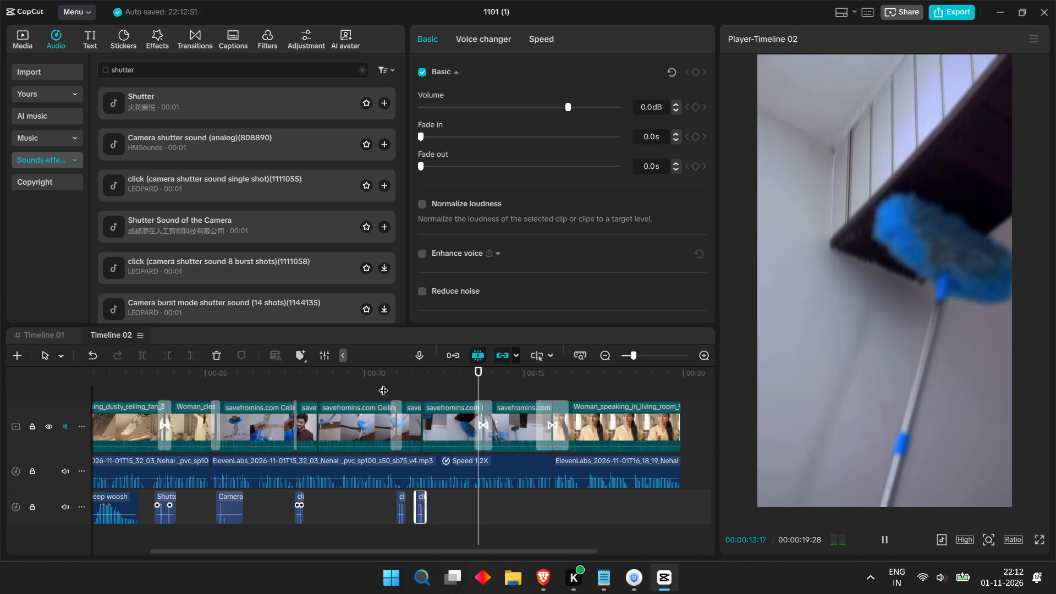
key(space)
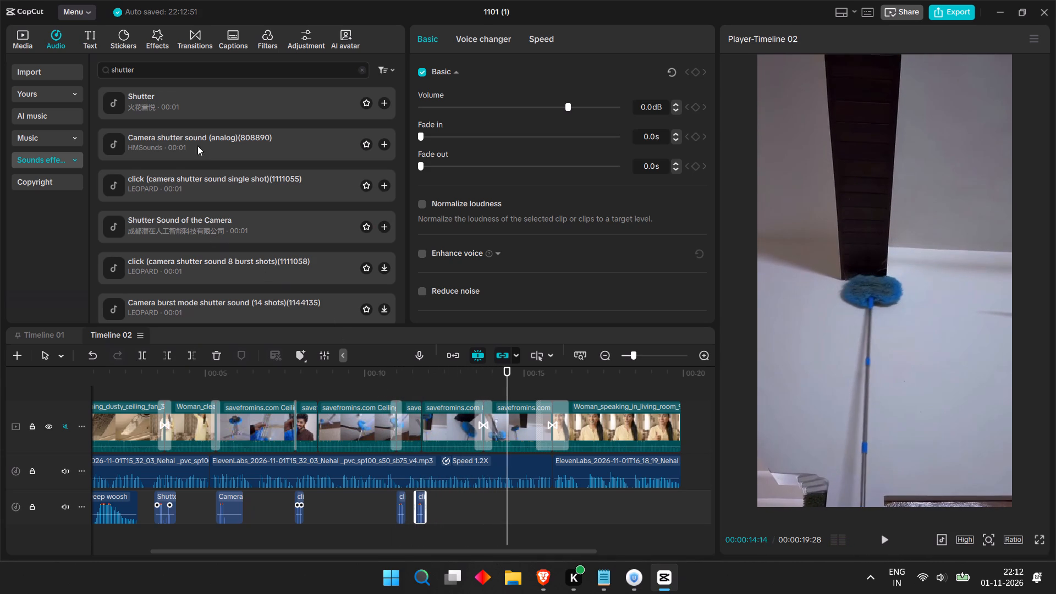
Replace the shutter search with a flash sound effects search and preview Quick Flash Transition 1.
click(128, 69)
drag(147, 67, 92, 69)
click(360, 71)
click(261, 72)
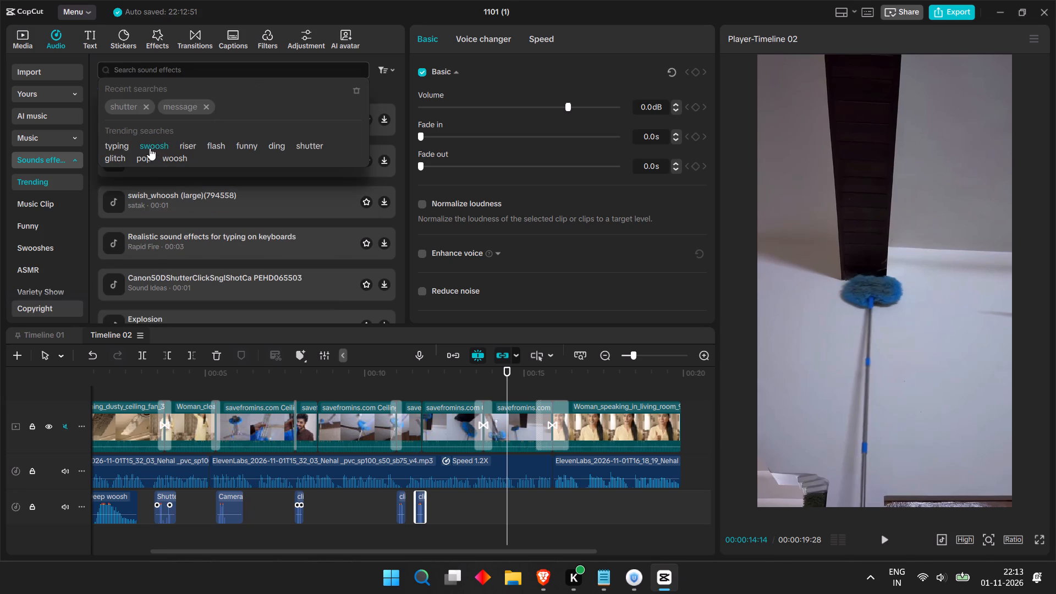
click(219, 146)
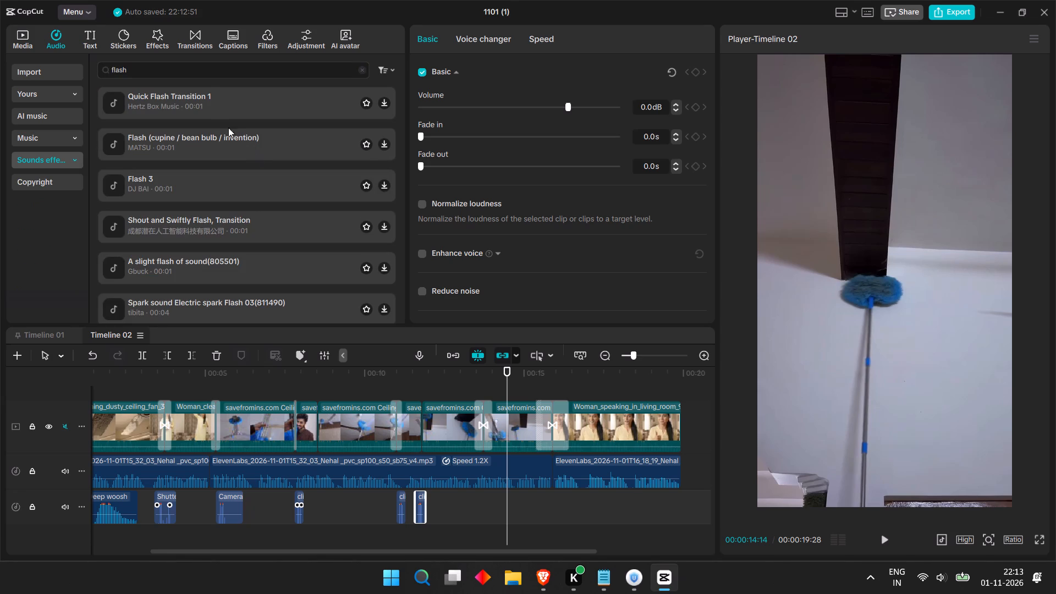
click(199, 103)
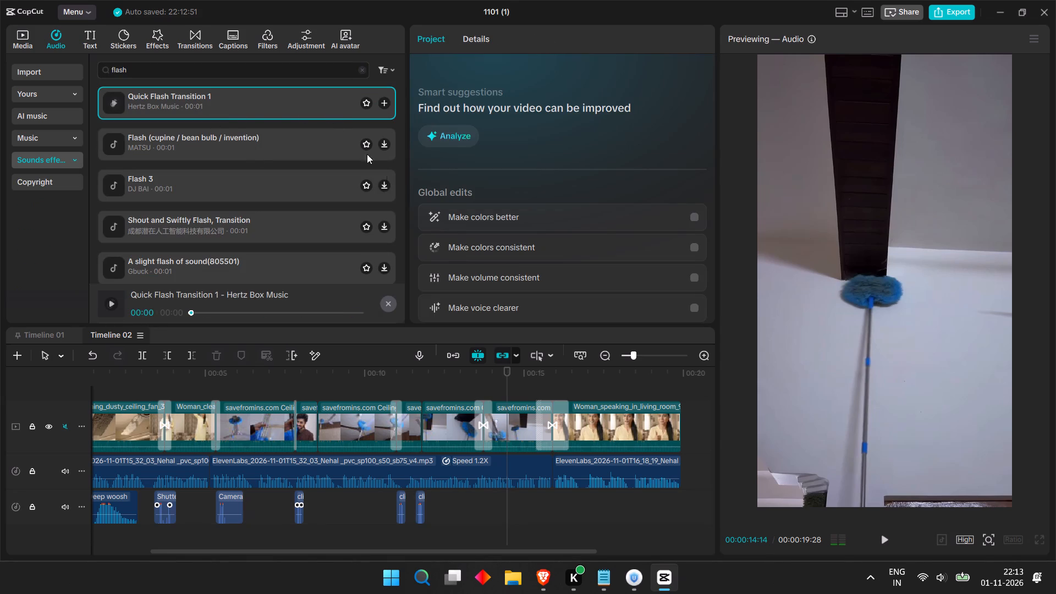
Add Quick Flash Transition 1 at 00:00:13:13, near the transition between the last two savefromins clips, and play on to 00:00:16:15.
drag(479, 375, 472, 376)
click(472, 376)
drag(505, 377, 496, 382)
click(507, 383)
click(496, 415)
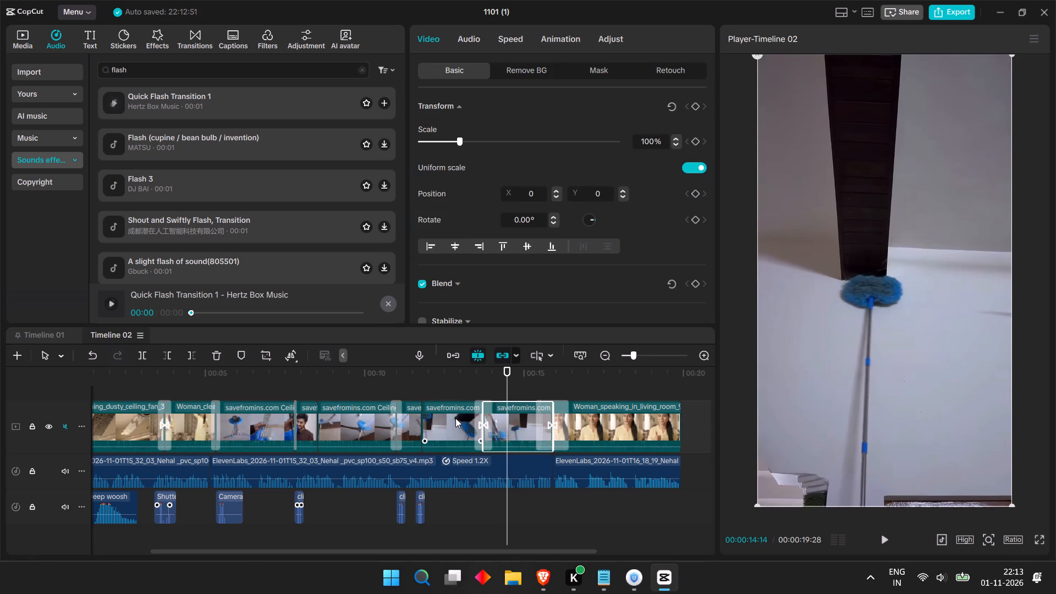
click(455, 418)
drag(508, 377, 475, 389)
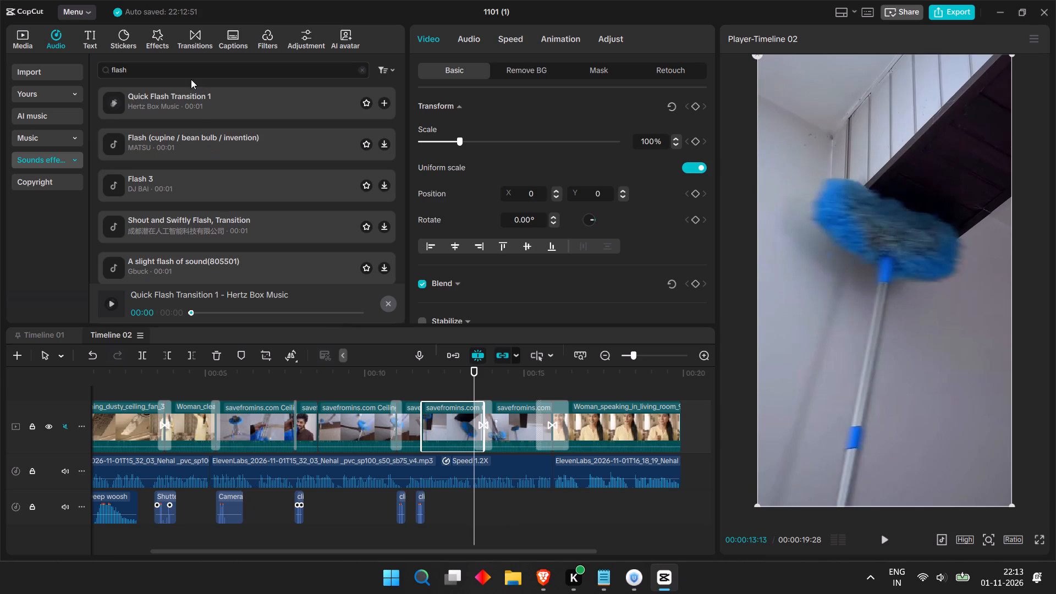
click(209, 111)
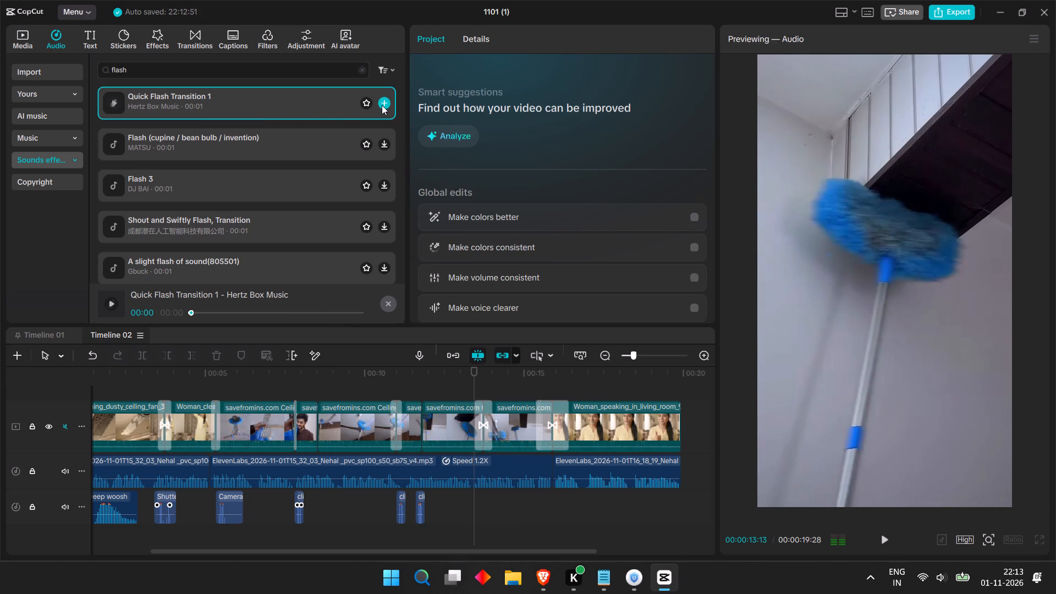
click(382, 105)
key(space)
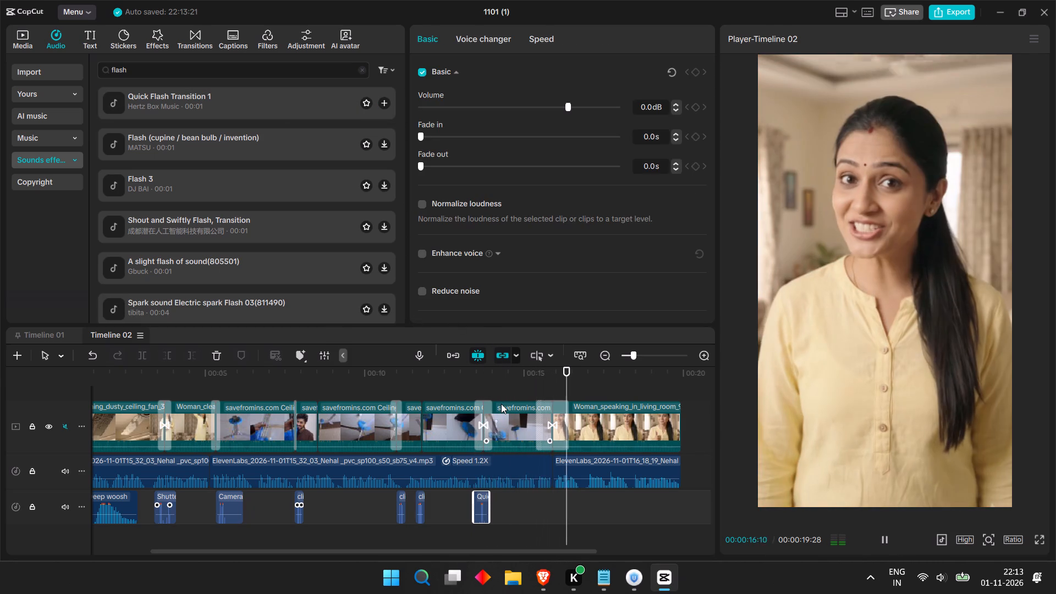
key(space)
Preview the Flash 3, Flash (cupine / bean bulb / invention) and Shout and Swiftly Flash, Transition sounds.
click(176, 185)
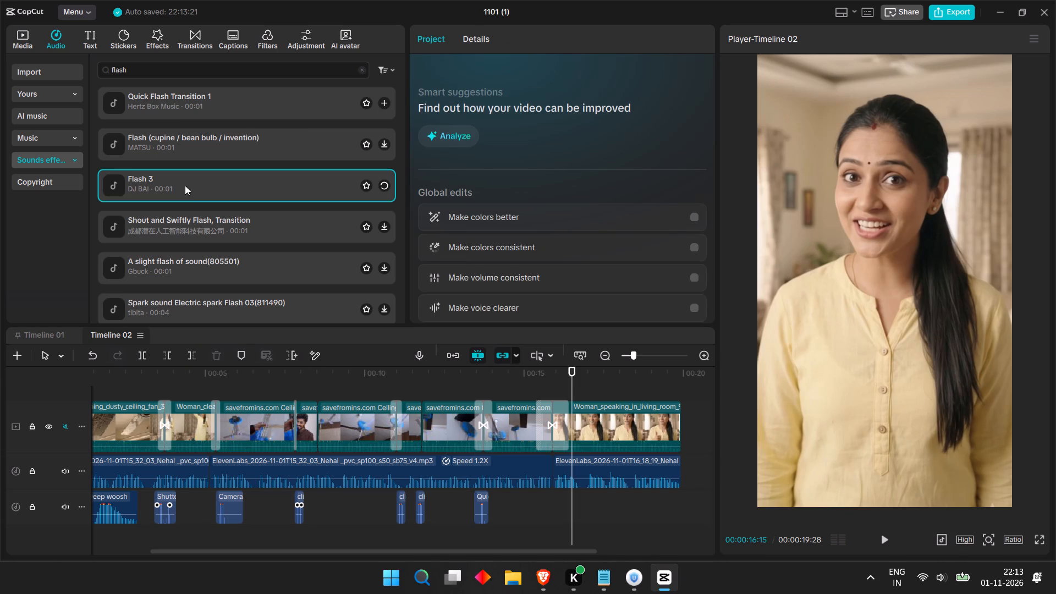
click(259, 140)
click(245, 221)
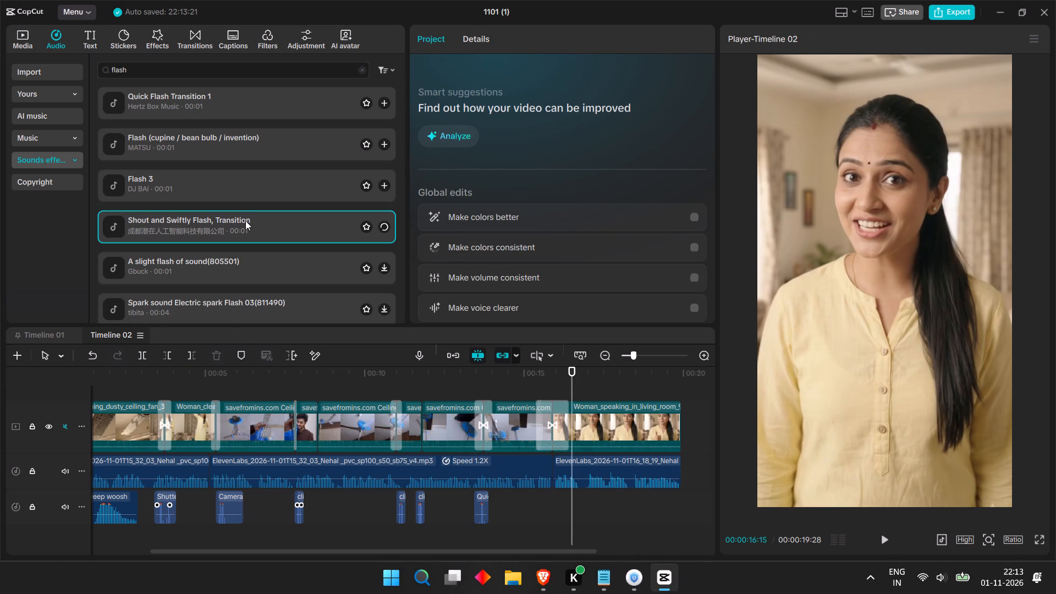
Search the sound effects for glitch and preview Action Trailer Glitch and Glitch sound that matches the sound logo(1192372).
click(233, 67)
drag(233, 67, 215, 67)
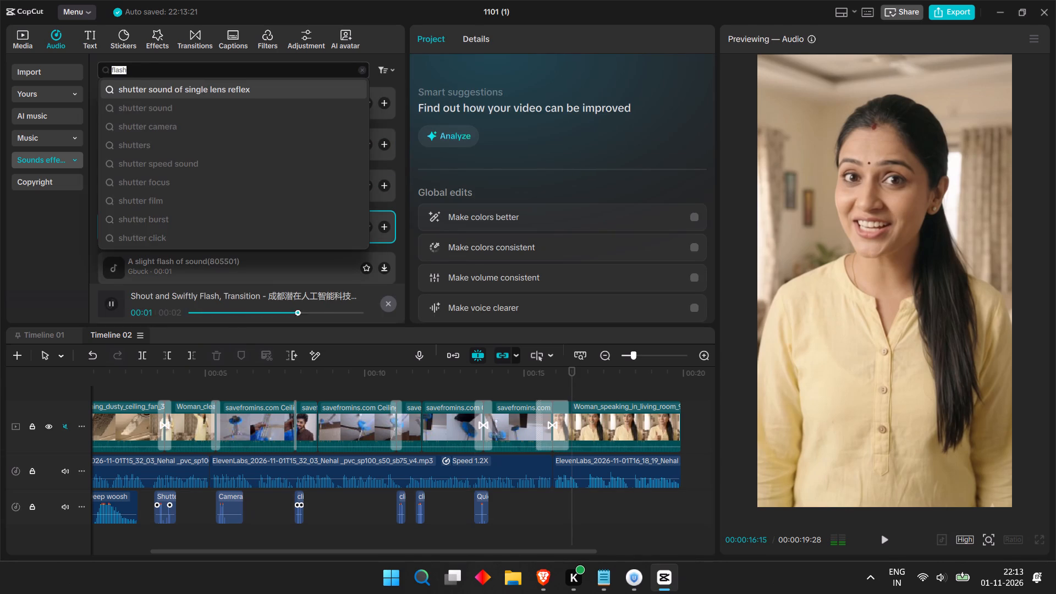
drag(215, 67, 119, 60)
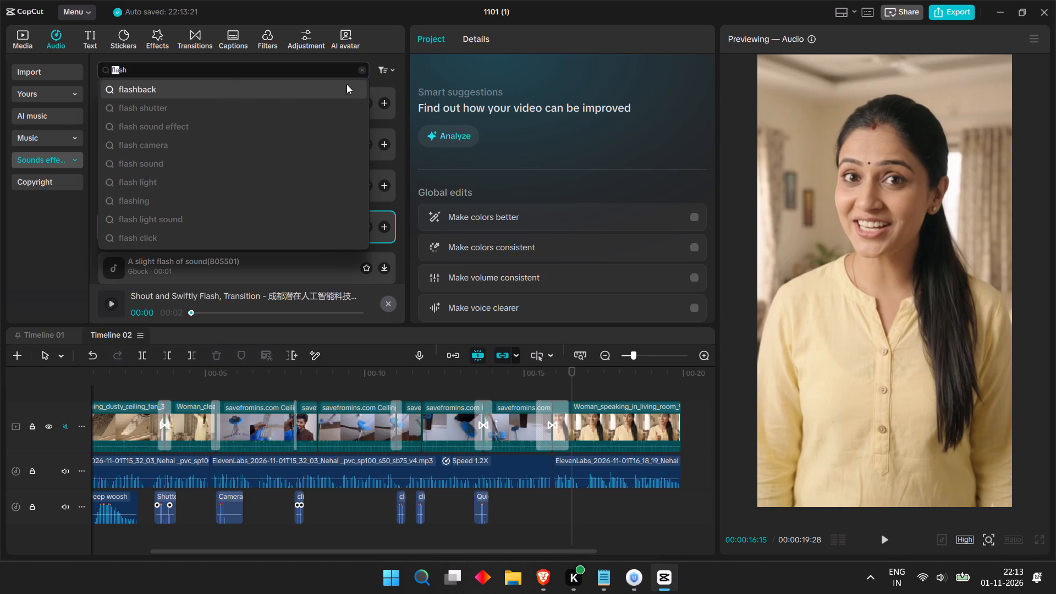
click(365, 73)
click(303, 73)
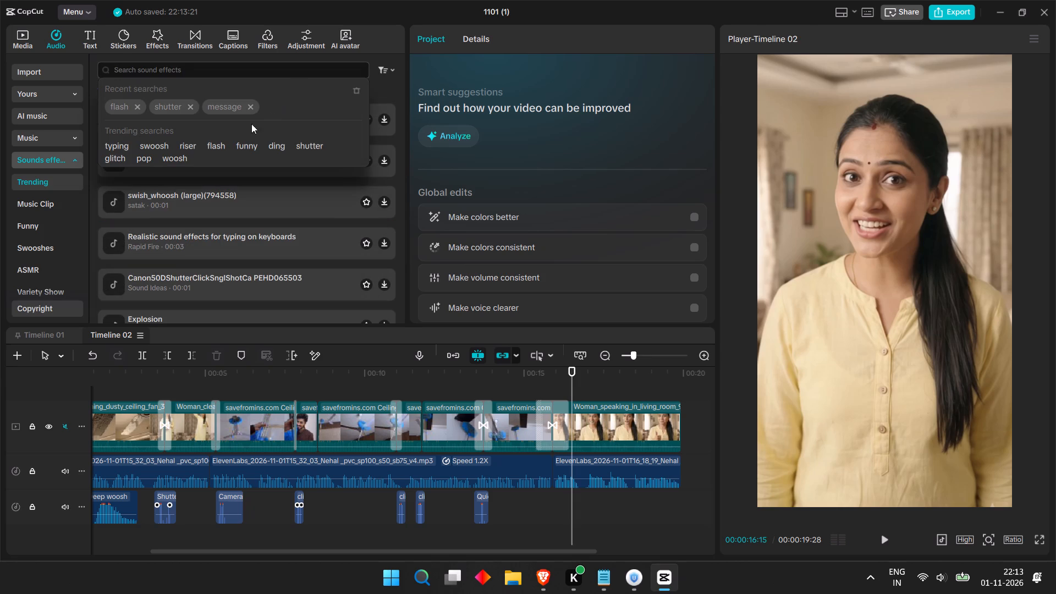
click(122, 156)
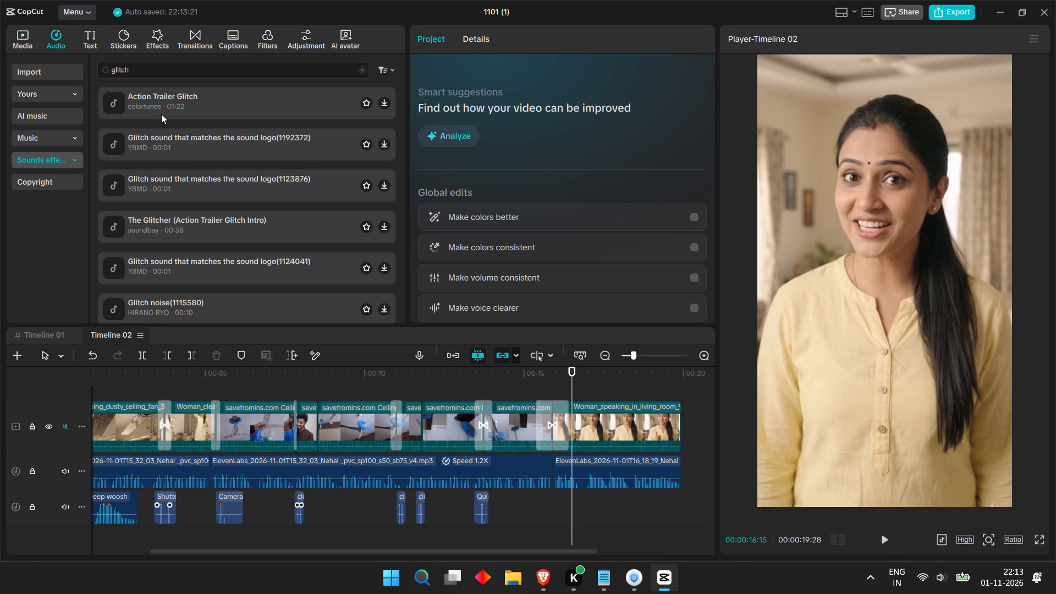
click(207, 110)
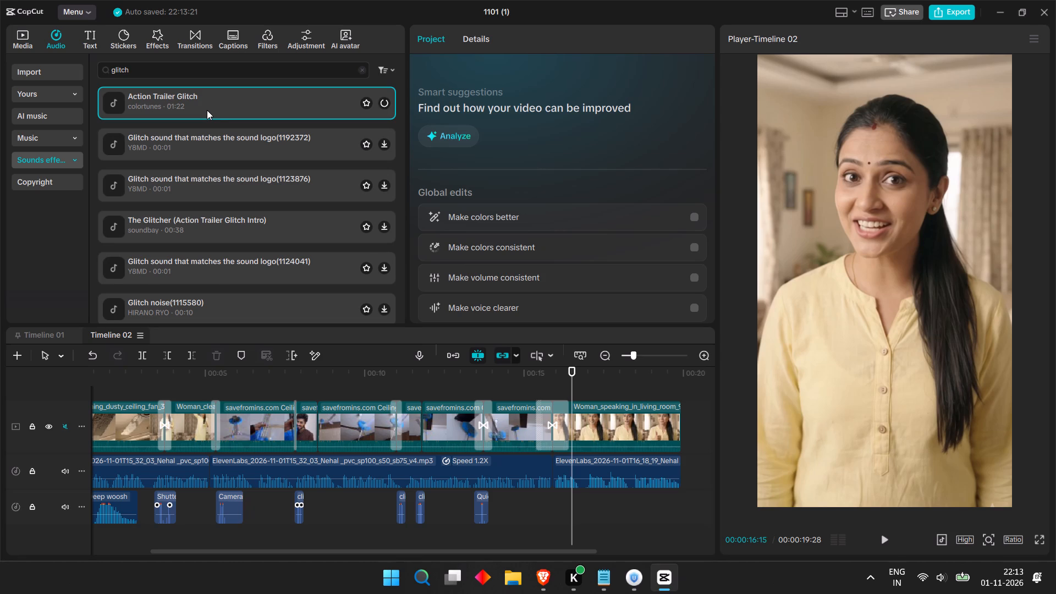
click(200, 139)
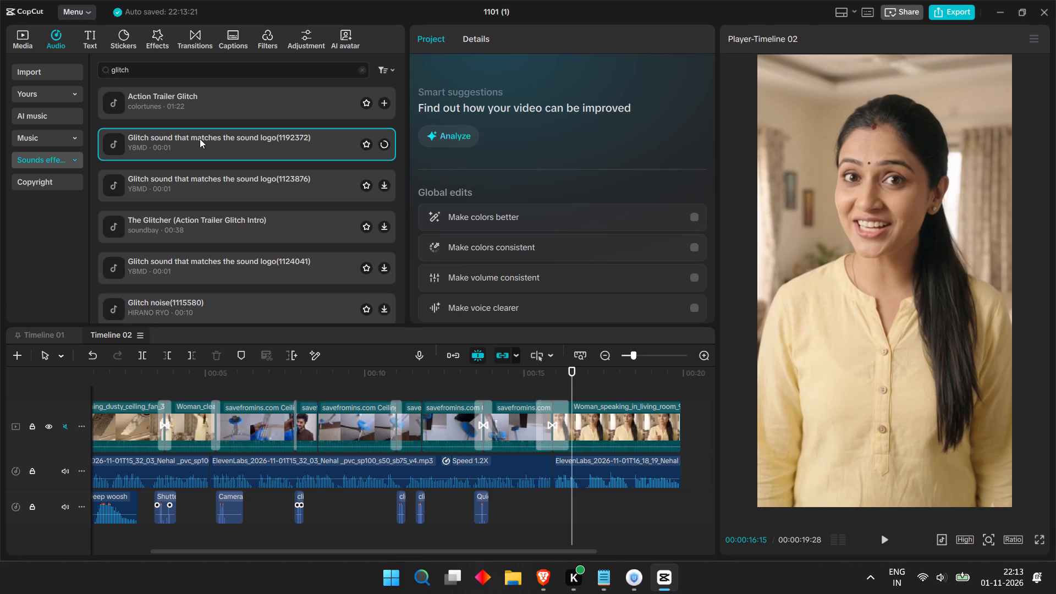
Add Glitch sound that matches the sound logo(1192372) at 00:00:15:11, where the Hot Flash transition begins, and play the timeline.
click(532, 375)
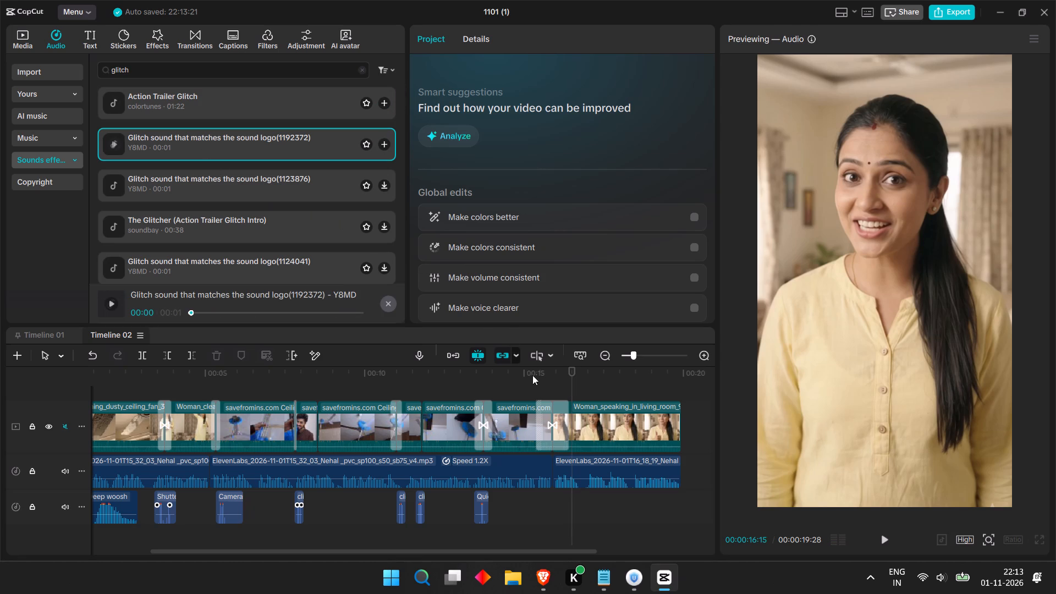
click(544, 376)
double_click(572, 375)
click(561, 414)
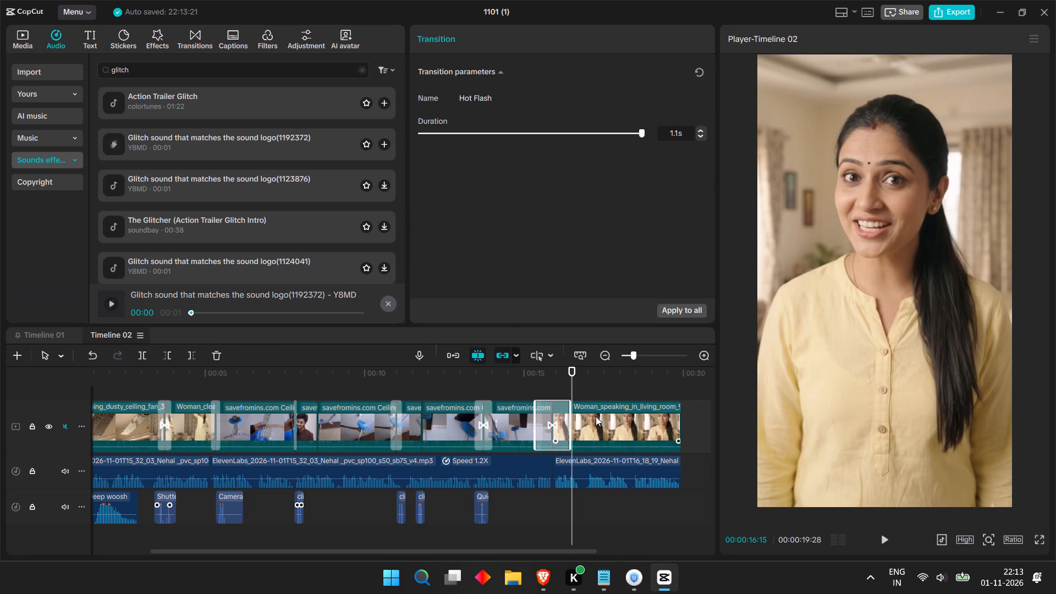
click(598, 416)
drag(573, 373, 538, 384)
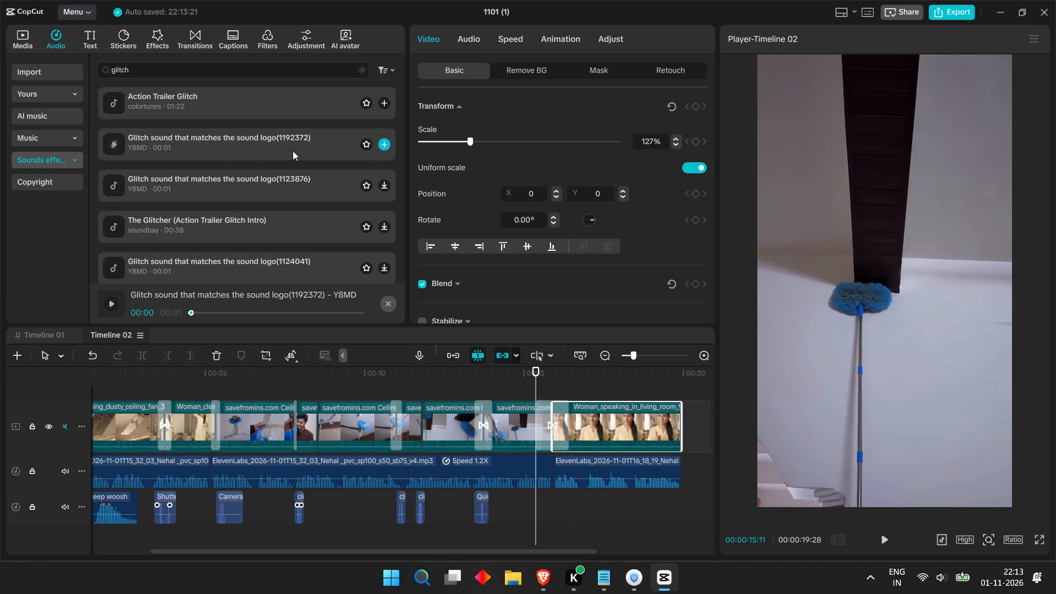
click(381, 142)
key(space)
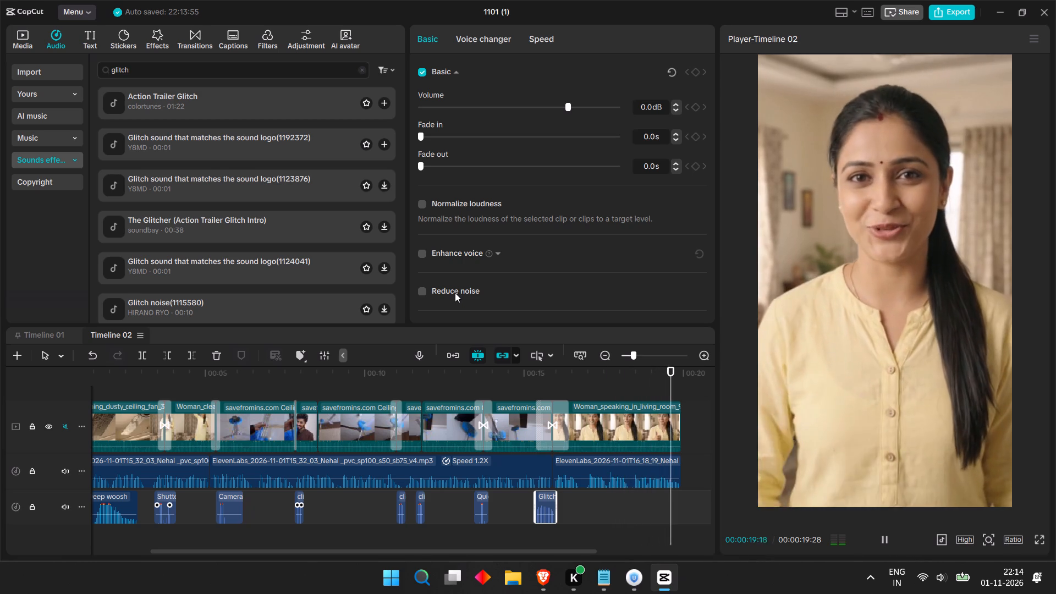
key(space)
key(space)
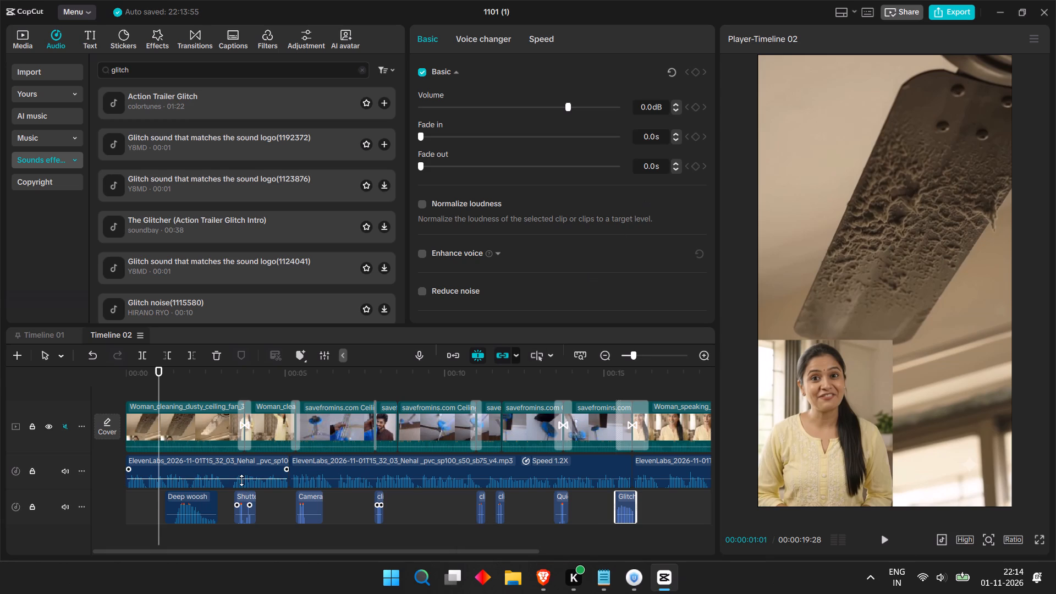
Browse the Halloween, Trending and Vlog music categories and preview the Vlog tracks Biggest Dog and Background Music.
click(31, 185)
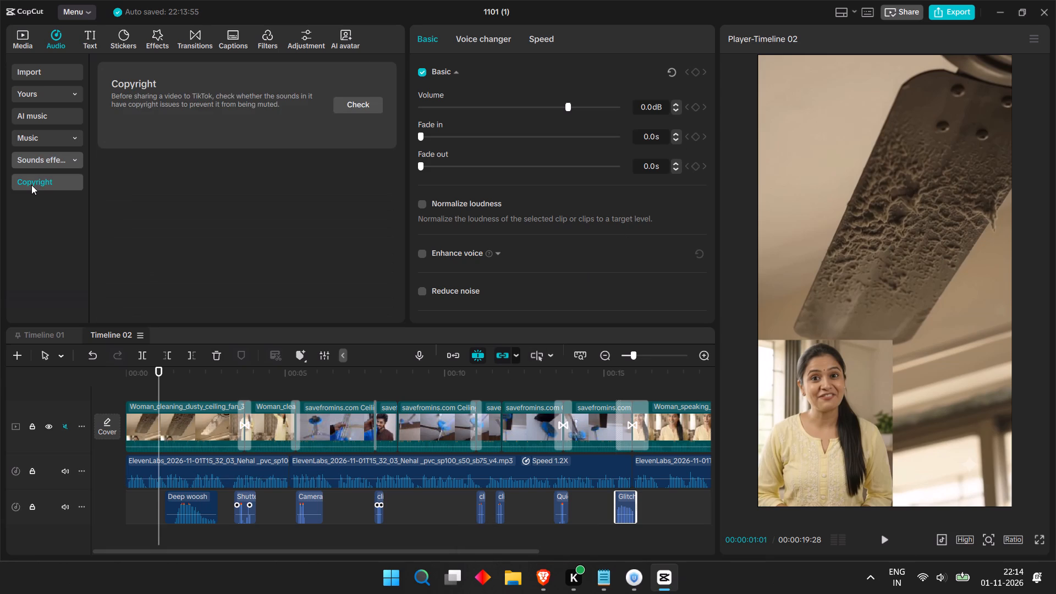
click(42, 116)
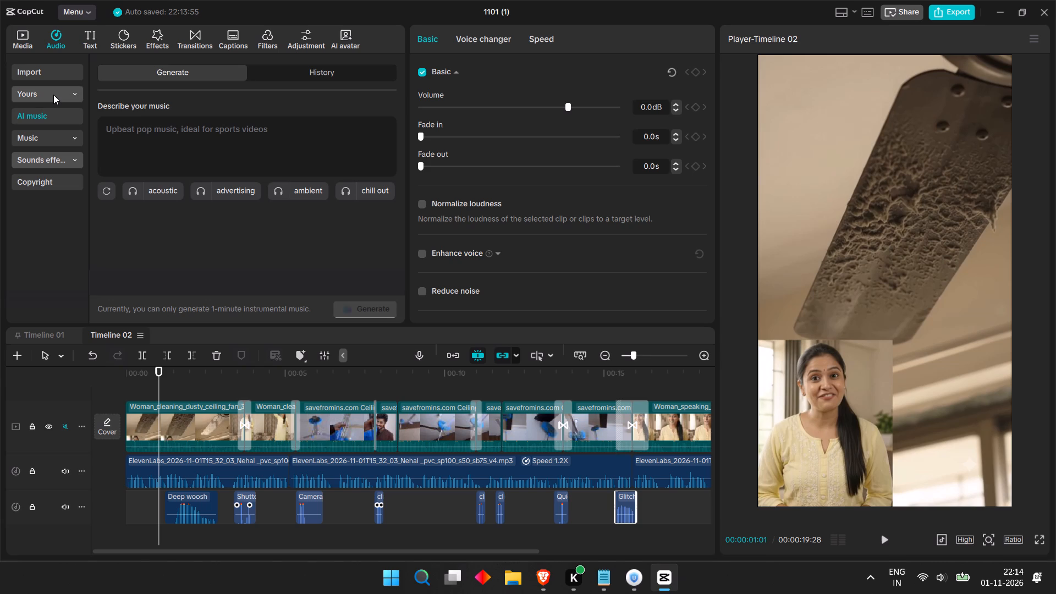
click(59, 88)
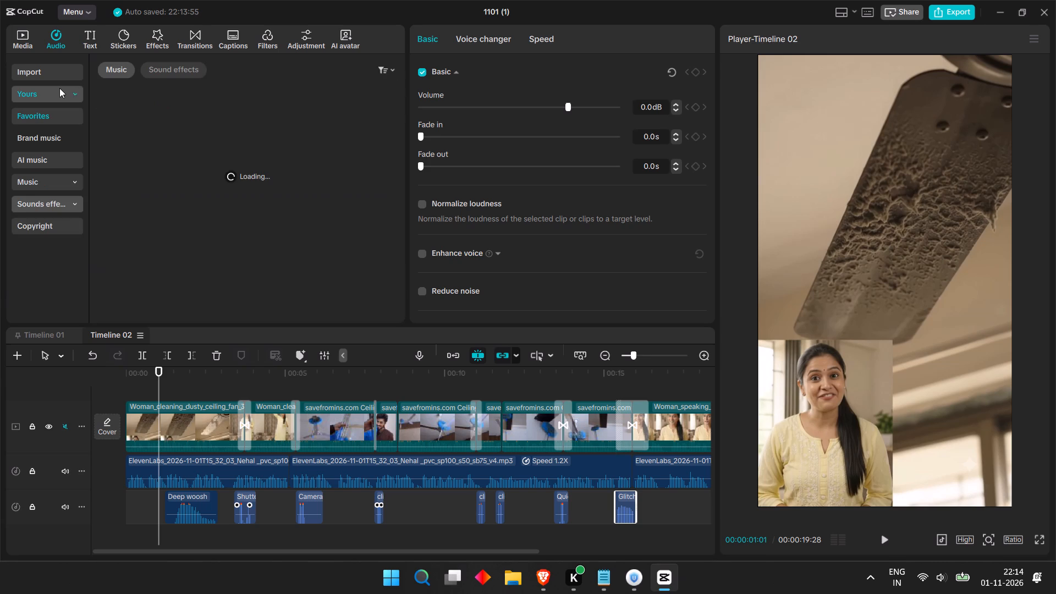
click(59, 74)
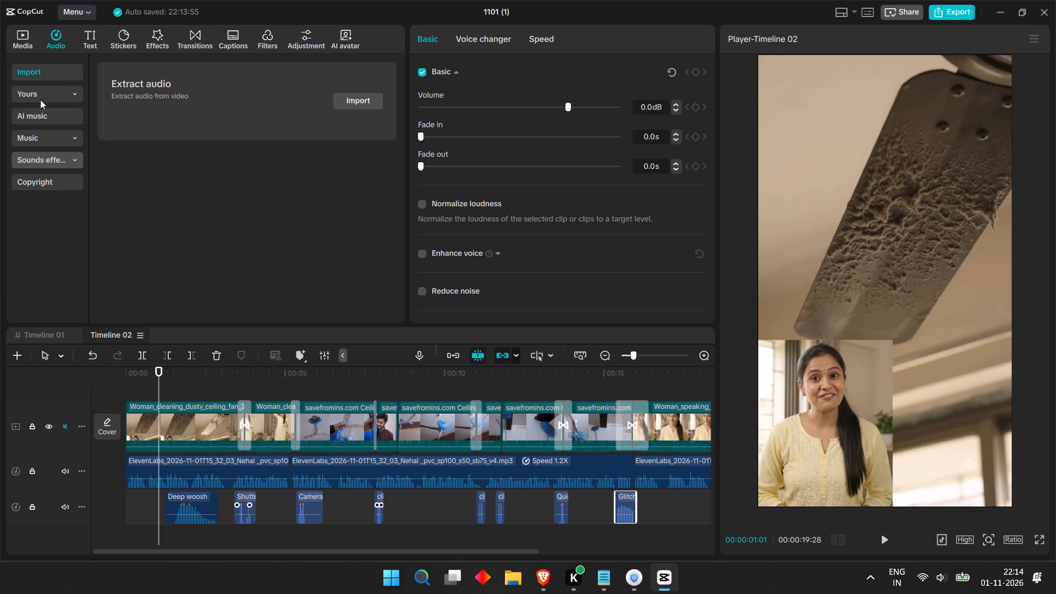
click(45, 140)
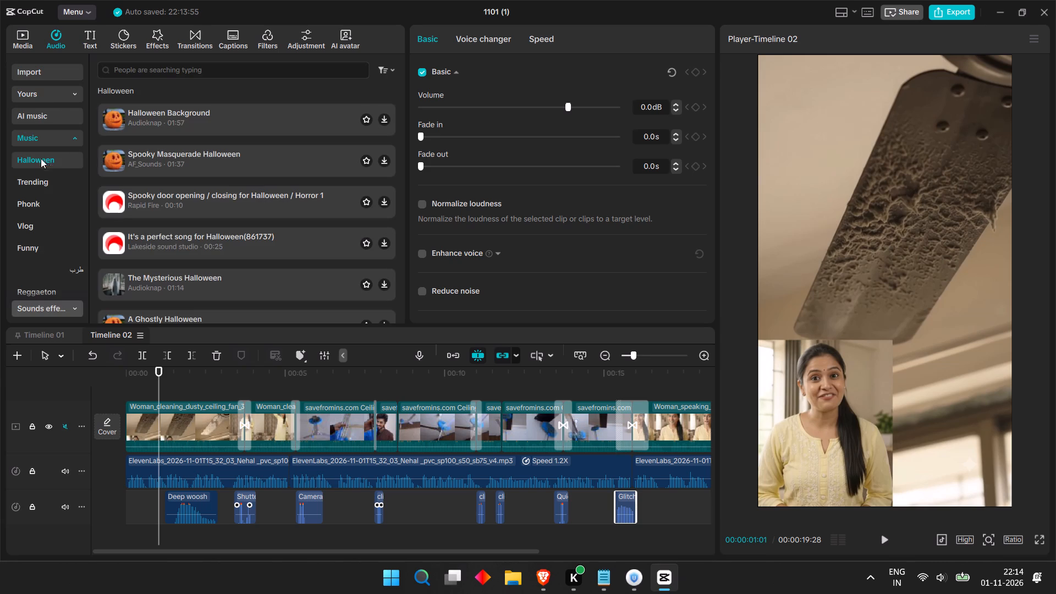
click(49, 184)
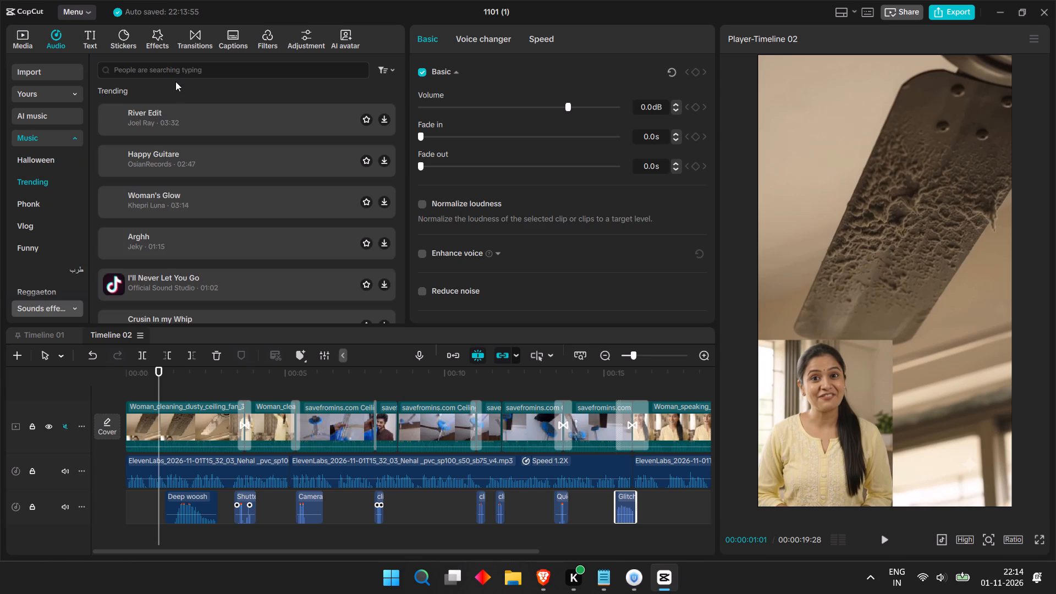
click(41, 227)
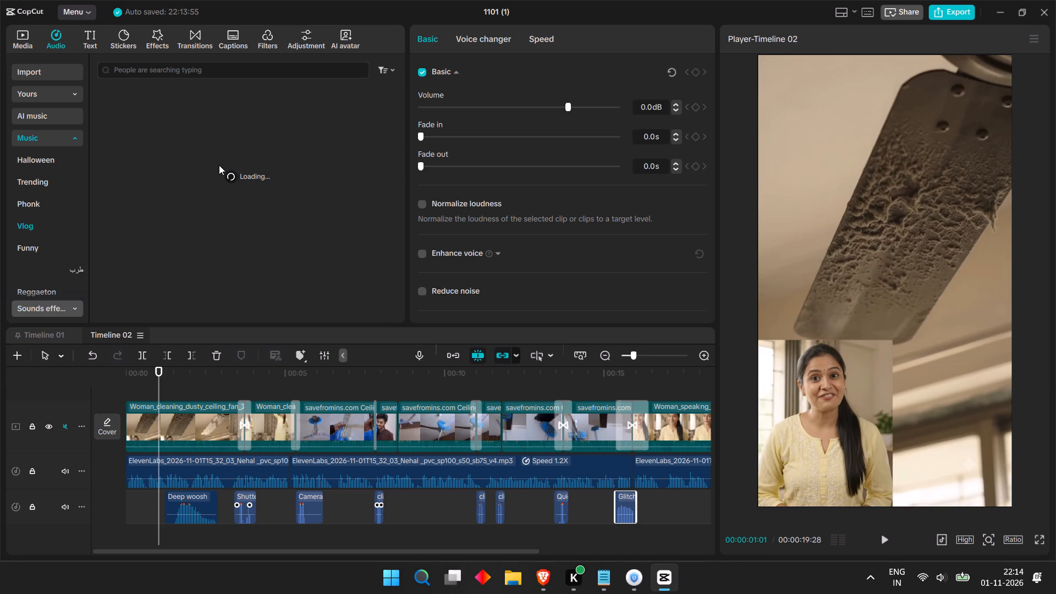
click(206, 127)
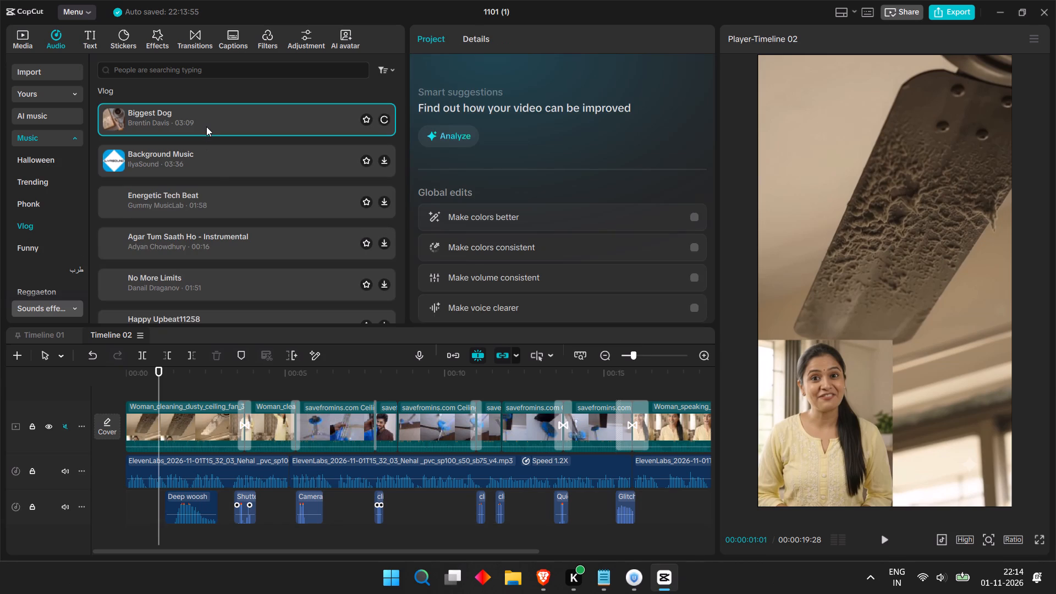
double_click(157, 374)
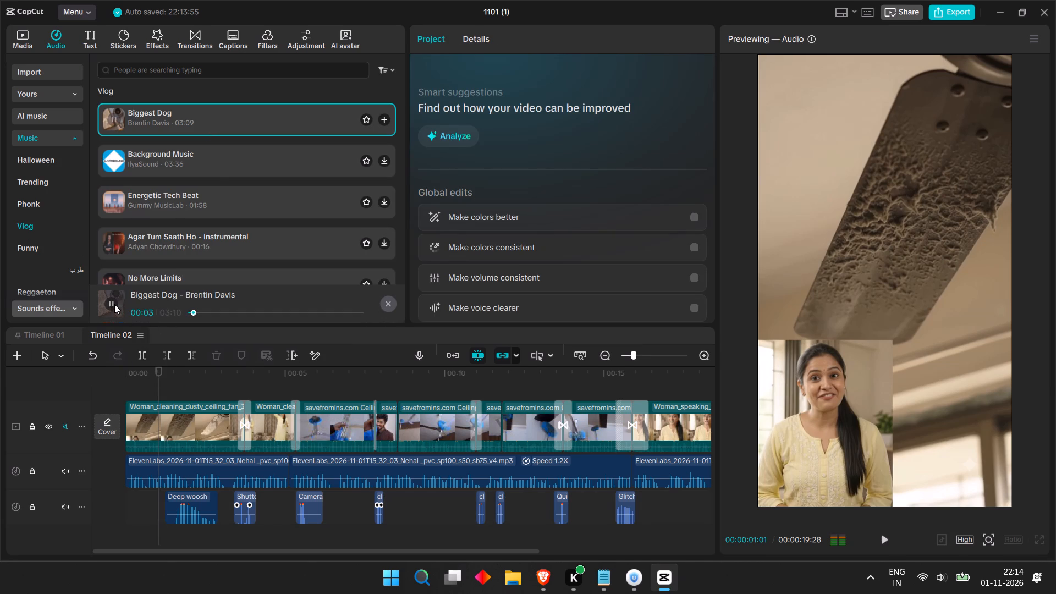
click(136, 170)
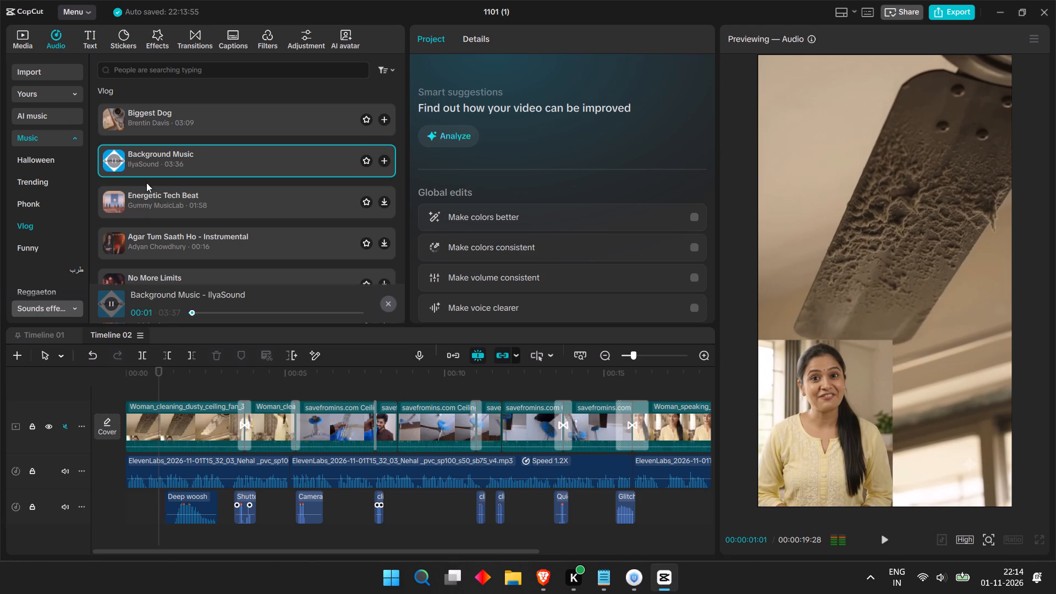
Add the Background Music track beneath the sound effects, starting at 00:00, and lower its volume to -9.7 dB.
click(383, 164)
drag(260, 531, 243, 533)
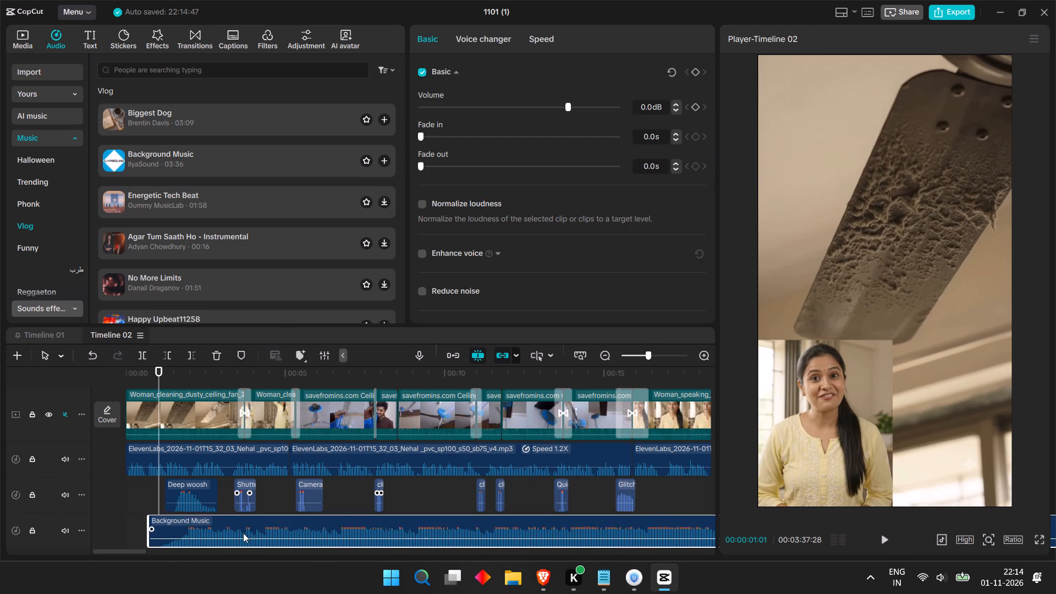
drag(243, 533, 221, 533)
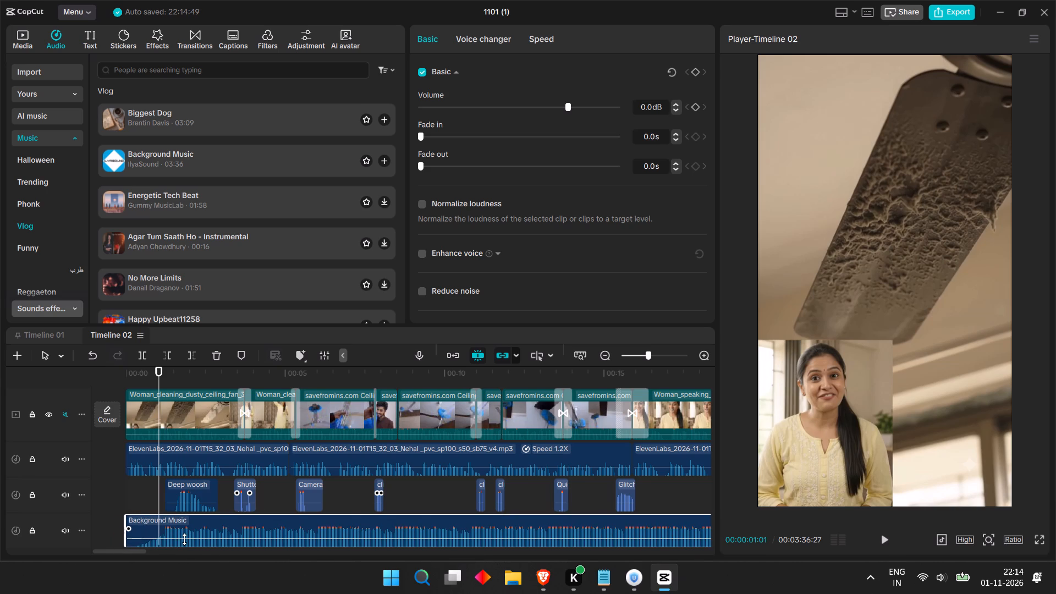
click(184, 539)
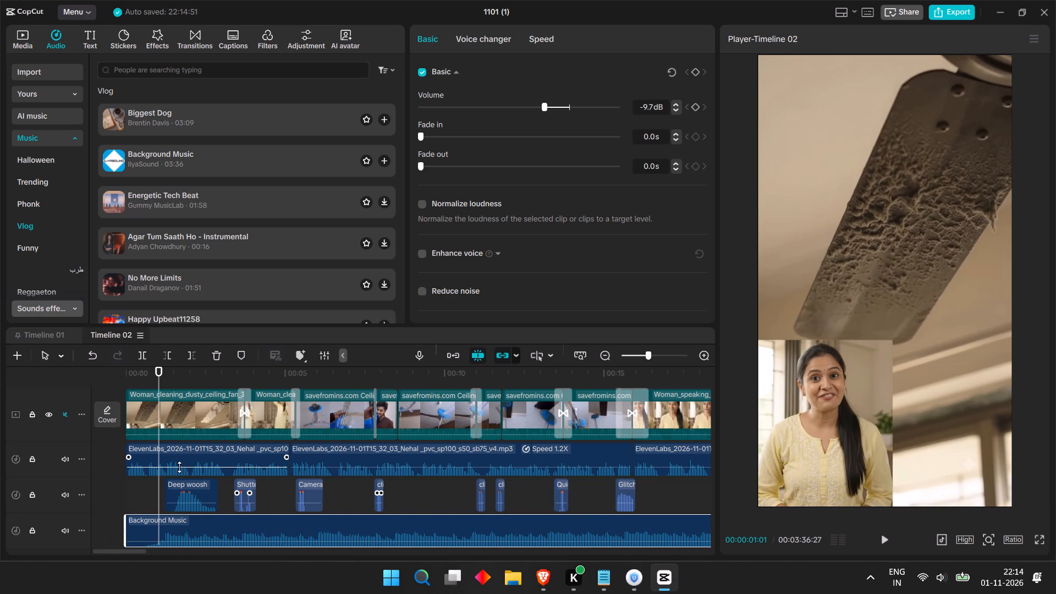
Raise the volume of the first ElevenLabs voiceover clip to 2.6 dB.
click(179, 467)
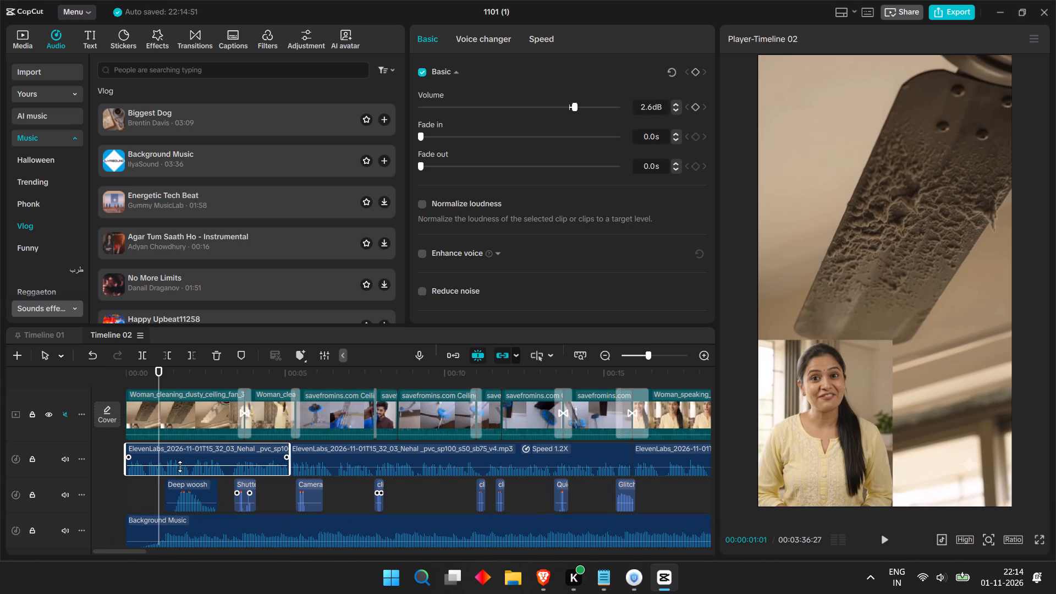
Set the volume of the second ElevenLabs voiceover clip, the one at 1.2X speed, to 2.6 dB.
drag(327, 463, 322, 469)
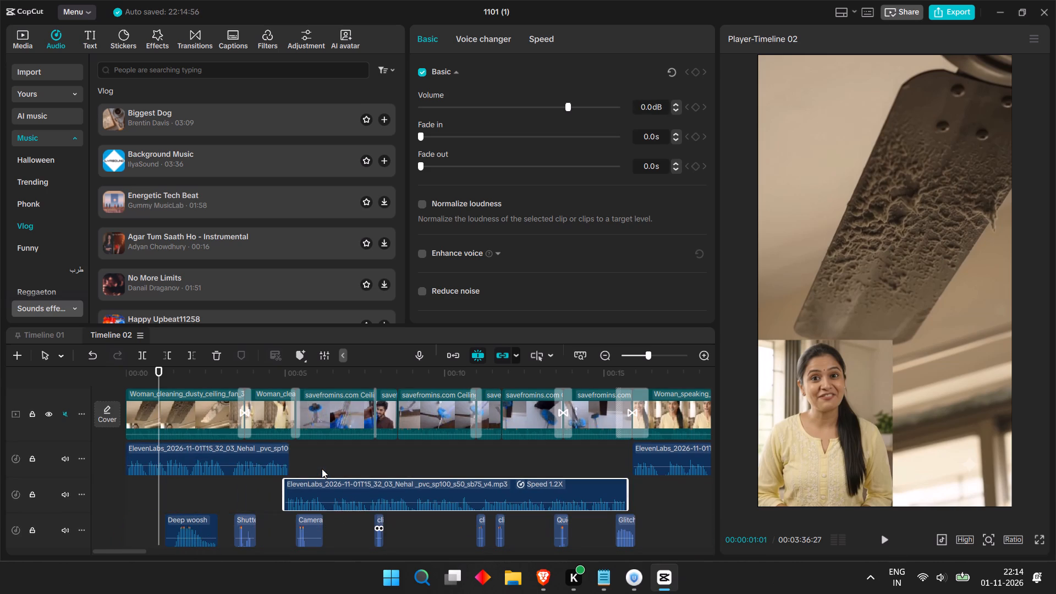
key(ctrl+z)
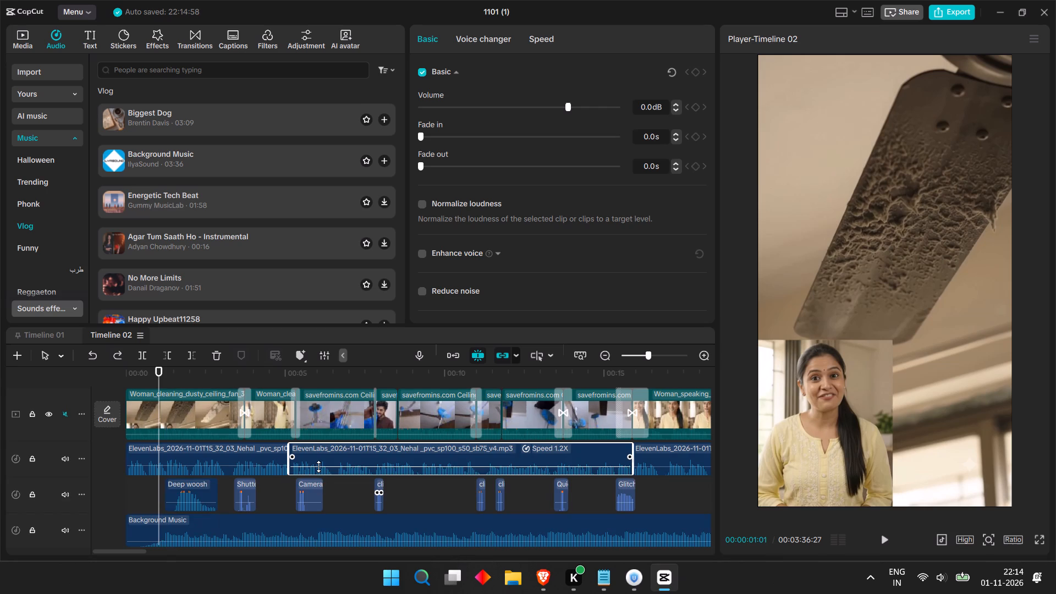
drag(318, 466, 316, 464)
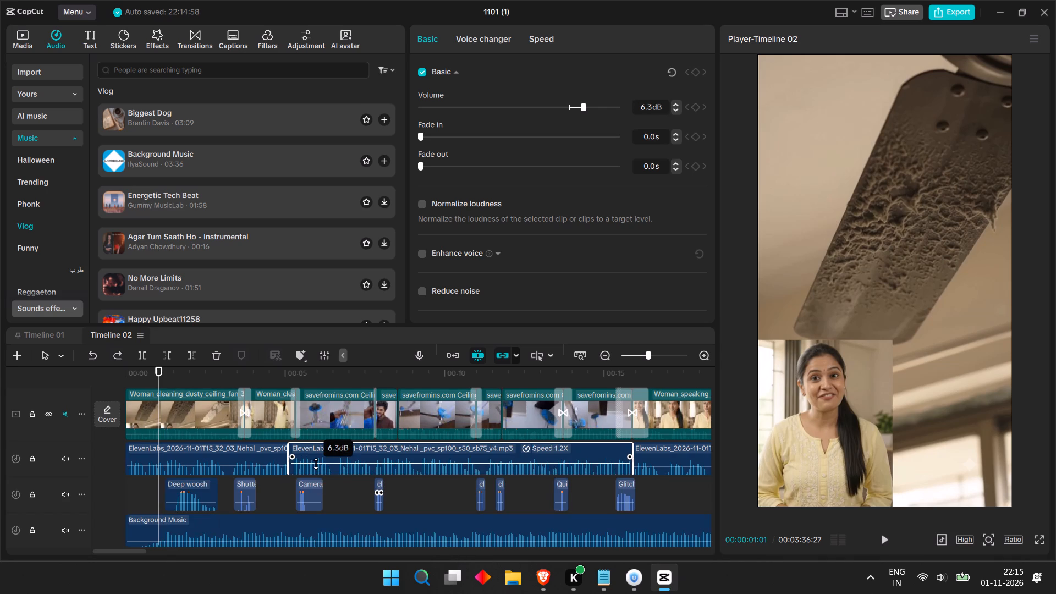
drag(316, 464, 313, 465)
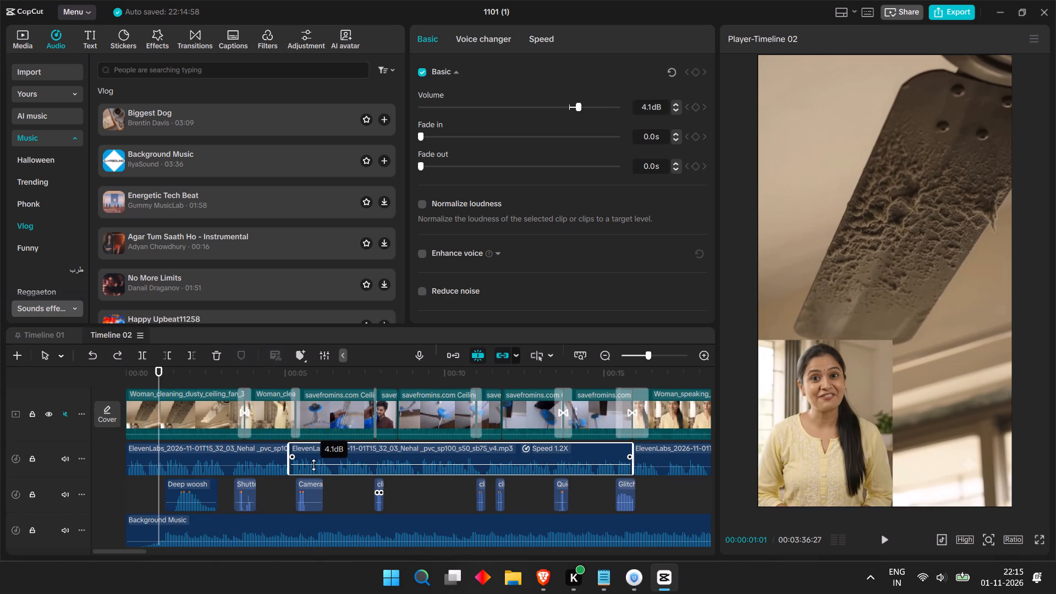
drag(313, 465, 313, 466)
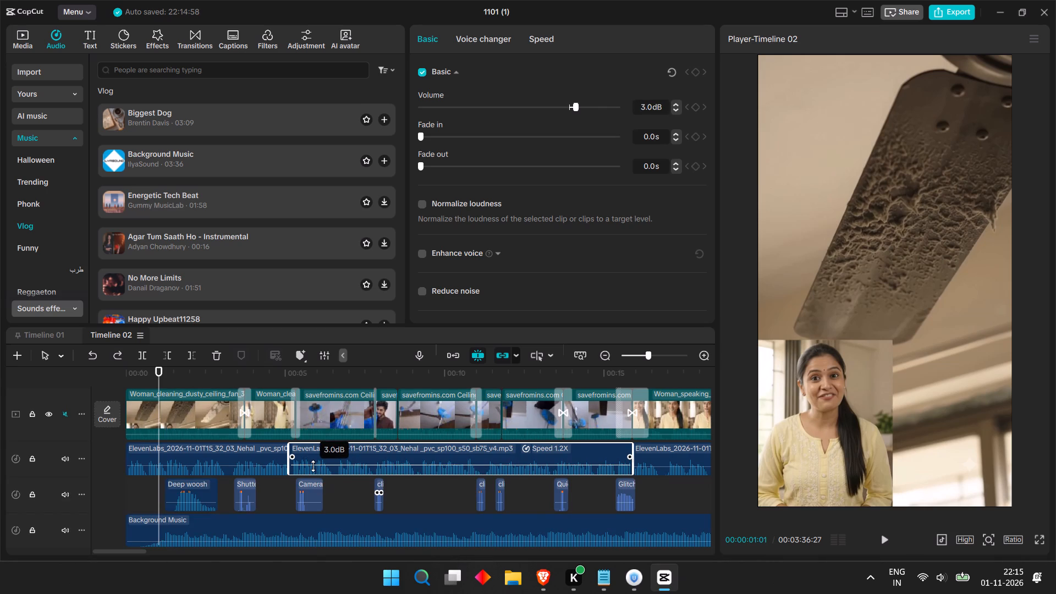
drag(313, 466, 311, 468)
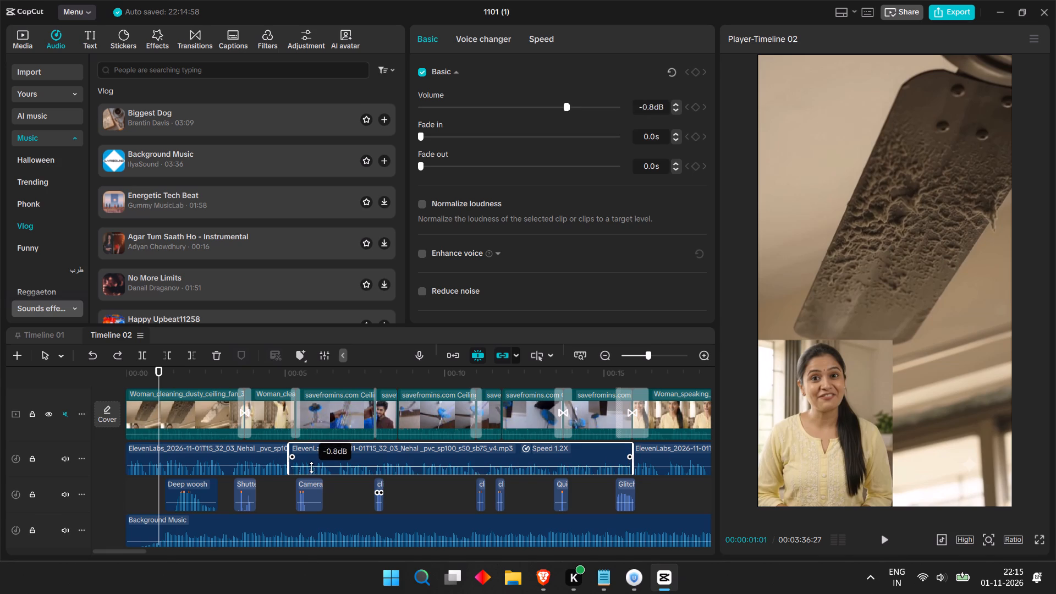
drag(311, 468, 311, 465)
double_click(643, 103)
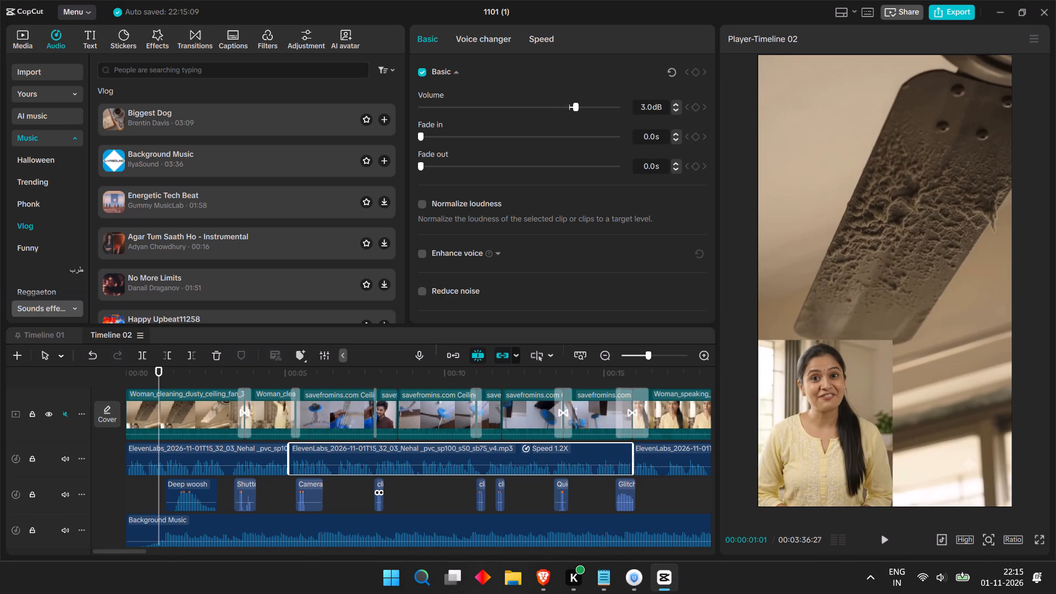
double_click(643, 103)
triple_click(648, 105)
text(2.6)
key(Return)
Set the volume of the third ElevenLabs voiceover clip to 2.6 dB.
click(657, 448)
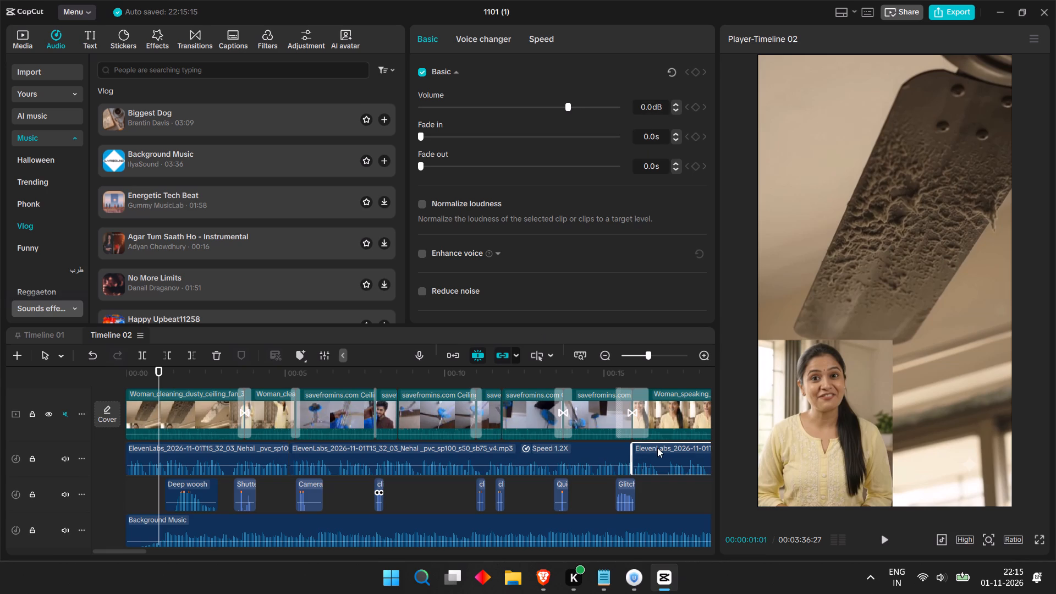
double_click(646, 104)
triple_click(646, 104)
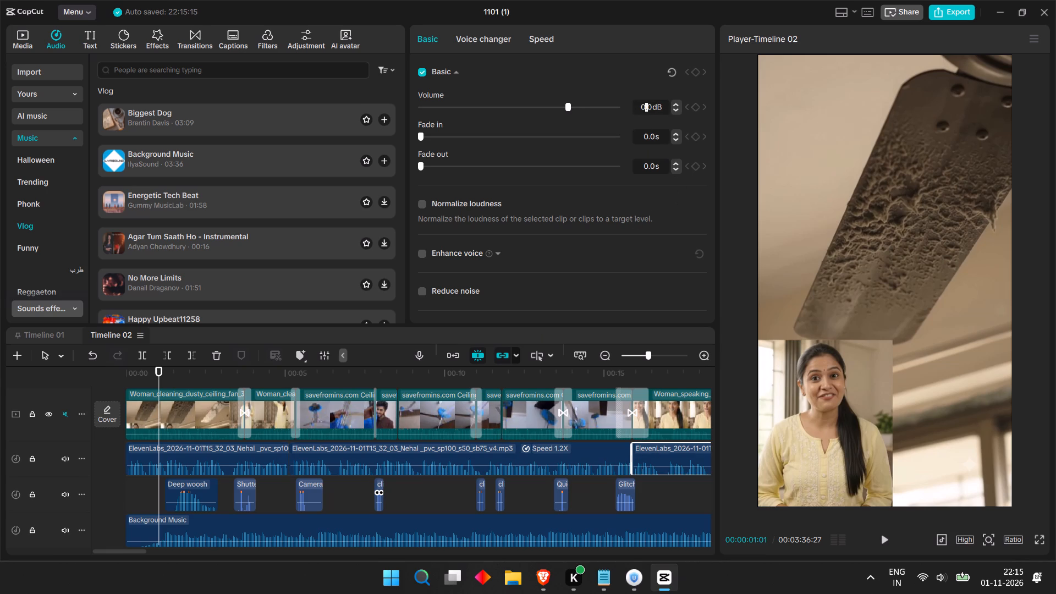
double_click(646, 104)
text(2.6)
key(Return)
Play the timeline from the start and lower the Background Music volume to -30.1 dB.
drag(610, 372, 81, 377)
key(space)
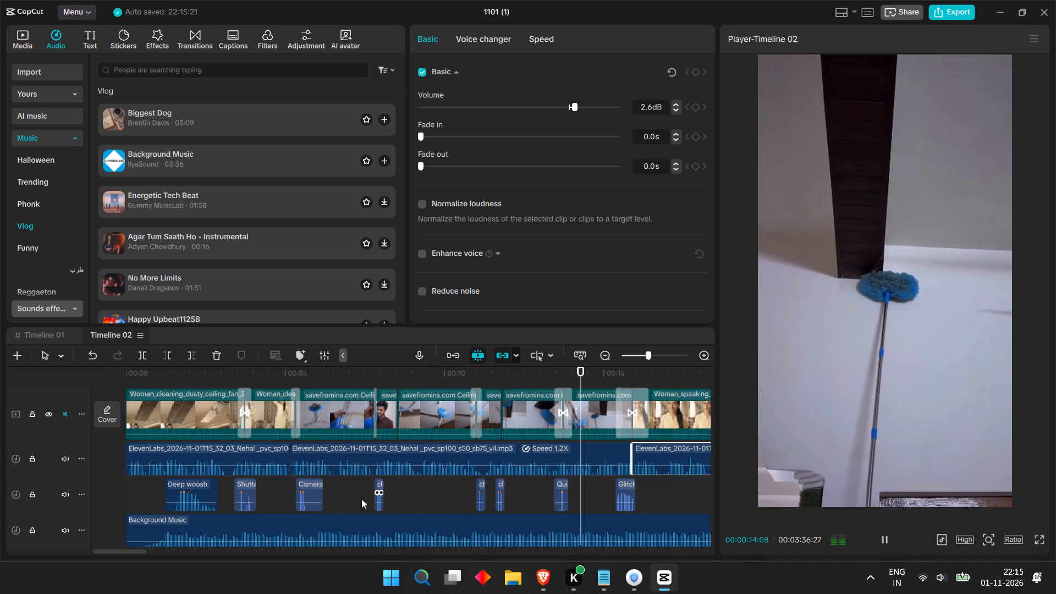
click(488, 542)
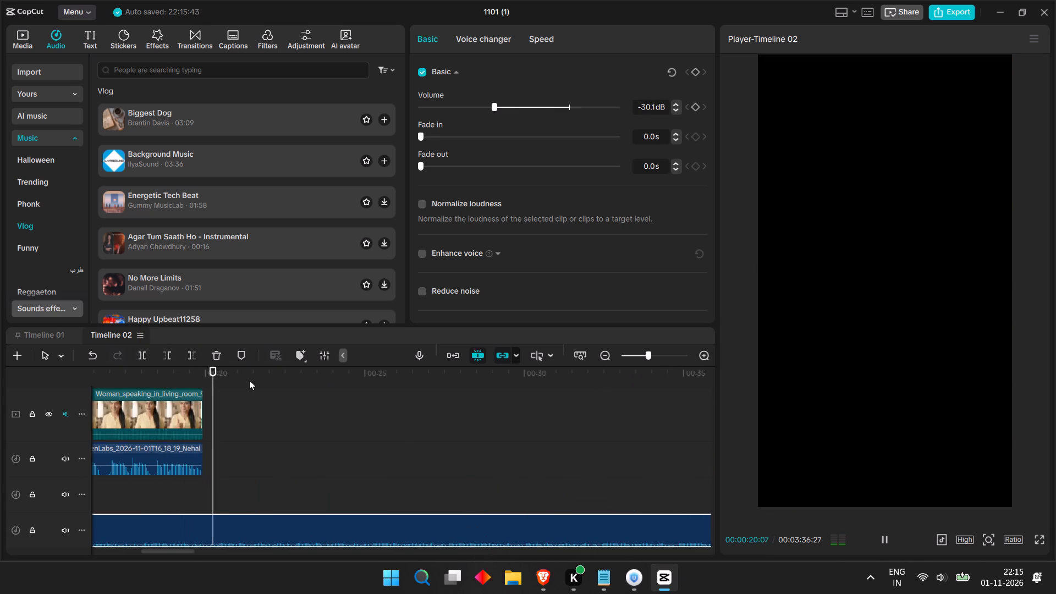
Return to the timeline start and raise the first ElevenLabs voiceover clip's volume to 3.0 dB.
drag(217, 378, 0, 322)
click(173, 453)
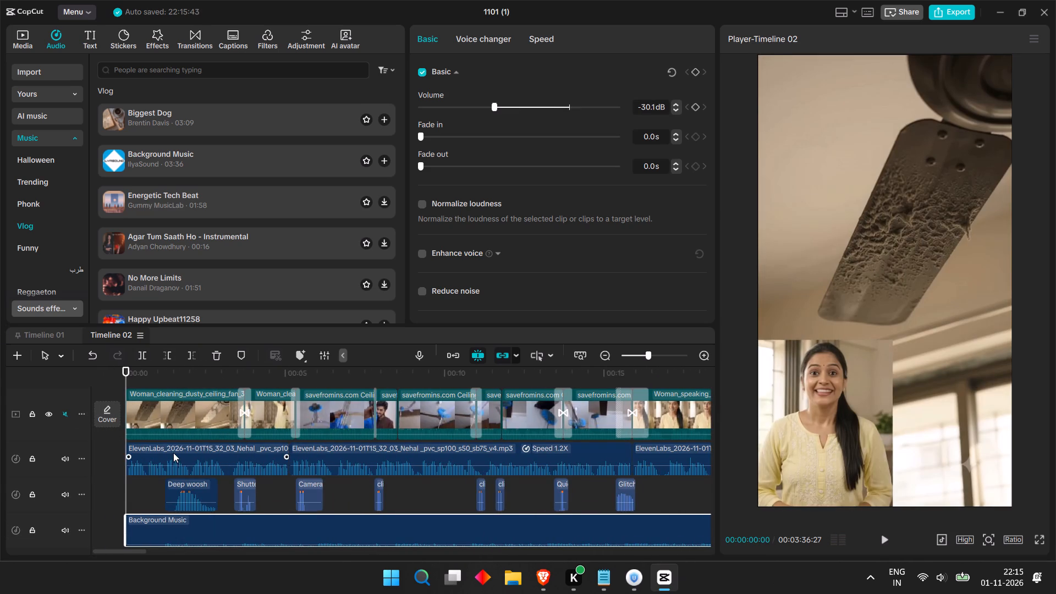
triple_click(676, 104)
click(676, 104)
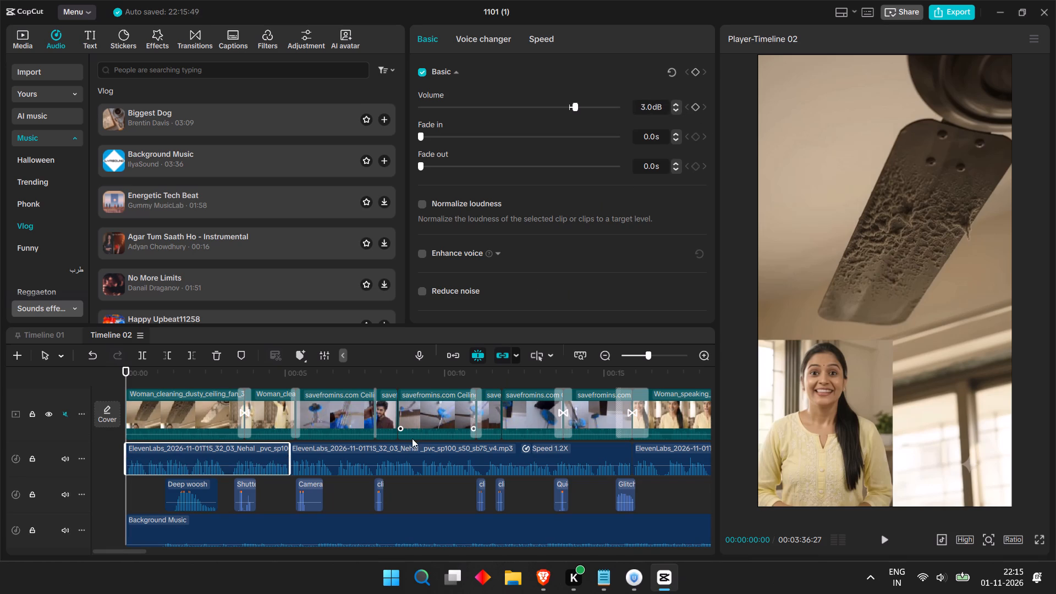
Raise the volume of the second ElevenLabs voiceover clip to 3.0 dB.
click(410, 448)
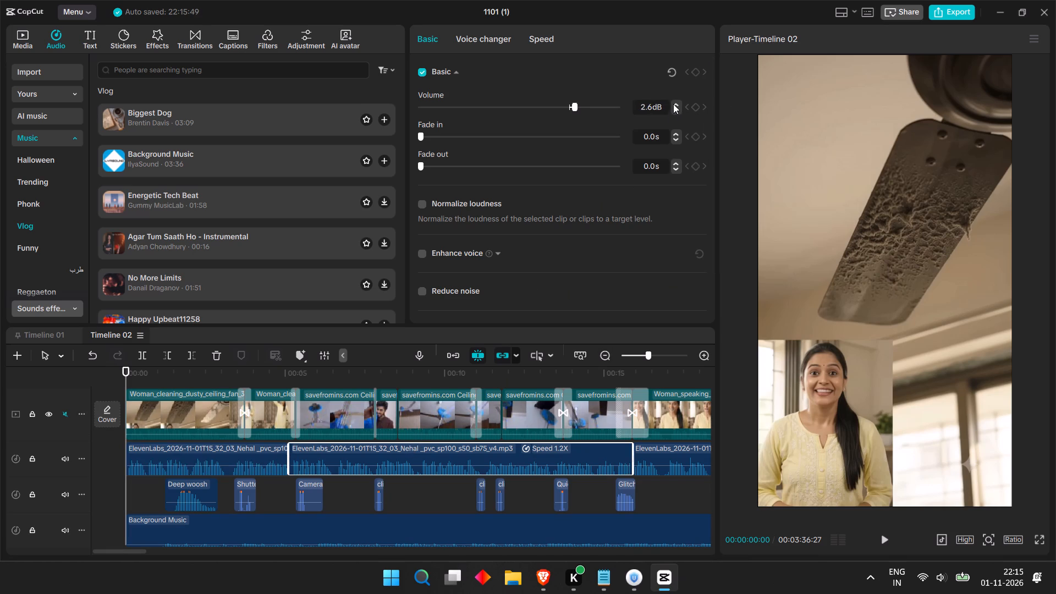
triple_click(673, 104)
click(674, 103)
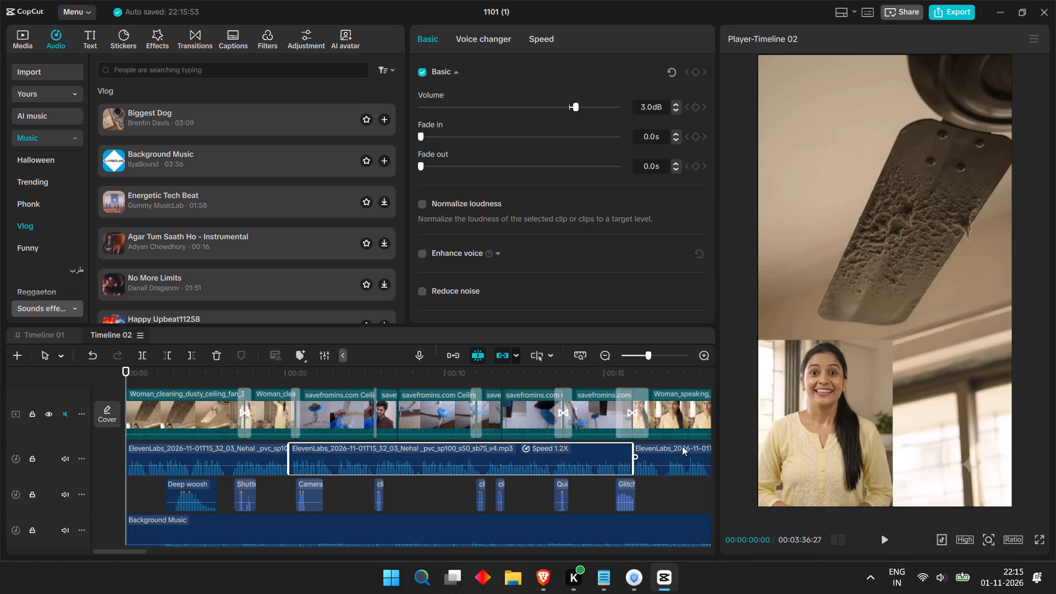
Raise the volume of the third ElevenLabs voiceover clip to 2.9 dB.
click(683, 451)
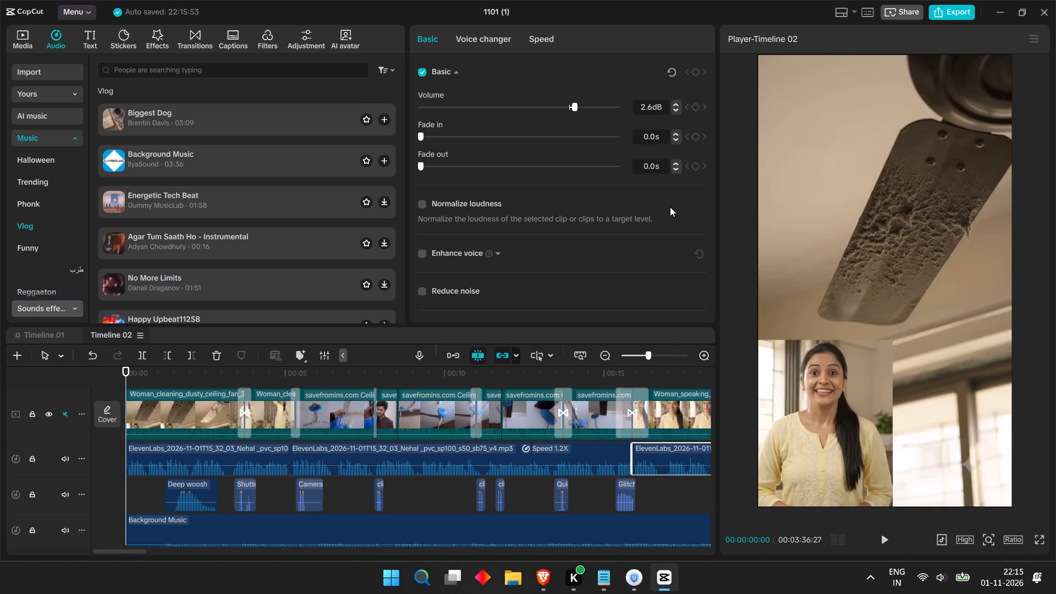
double_click(677, 103)
click(677, 103)
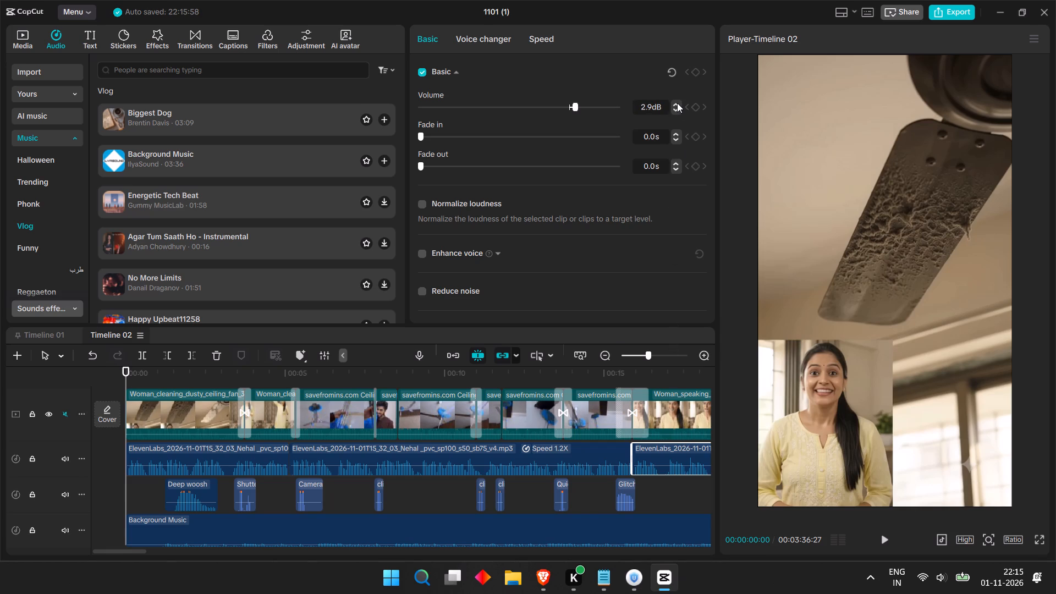
Set the third ElevenLabs voiceover clip's volume to 3.0 dB.
click(677, 103)
Play Timeline 02 from the start to check the balance between voiceover and background music.
click(575, 361)
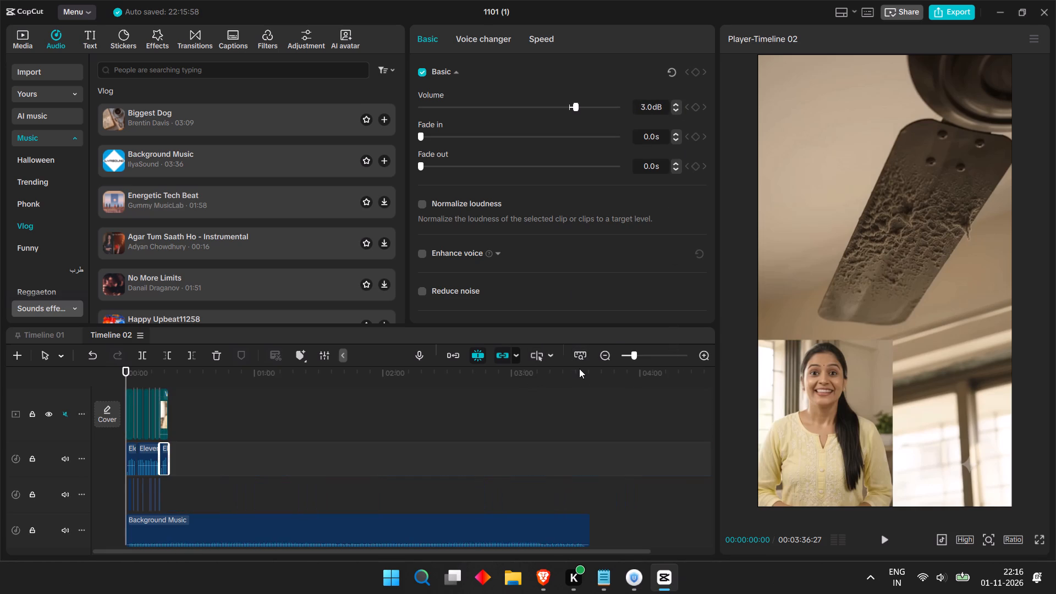
click(582, 354)
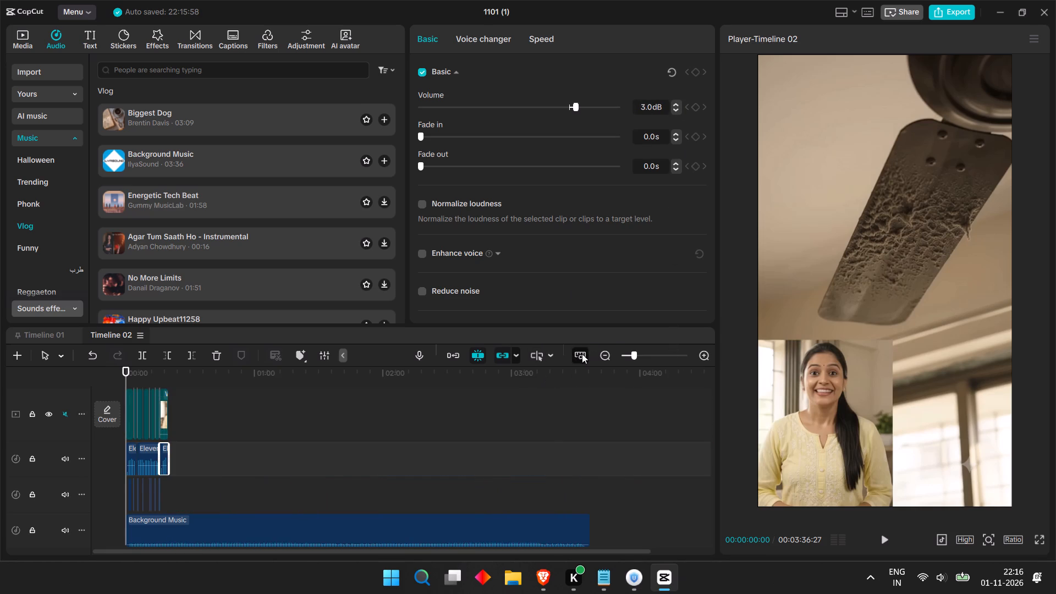
click(582, 354)
double_click(582, 354)
drag(635, 350, 640, 352)
drag(638, 352, 637, 353)
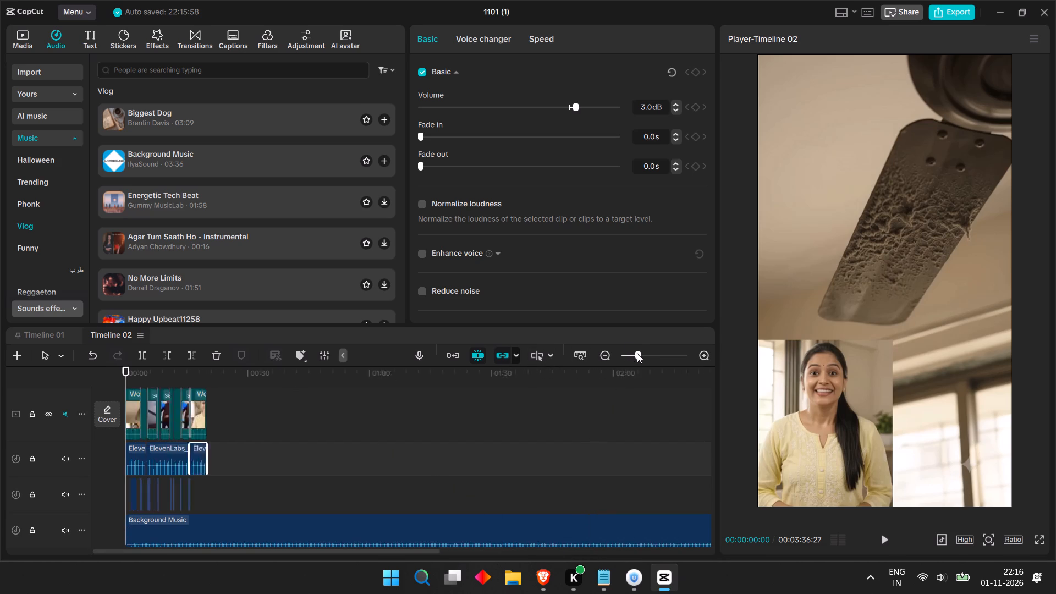
drag(637, 353, 645, 356)
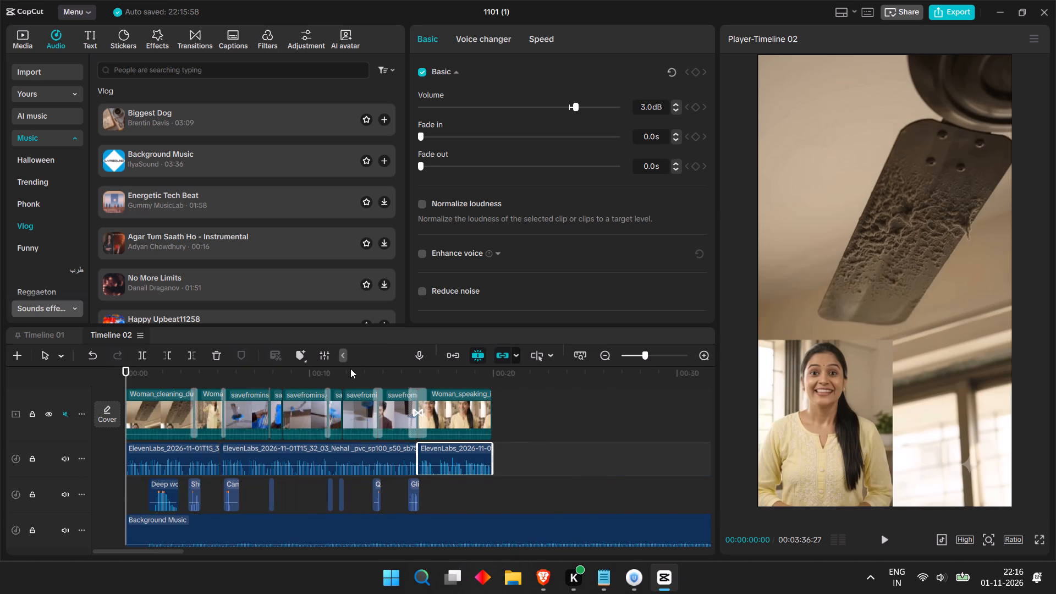
drag(350, 369, 67, 364)
key(space)
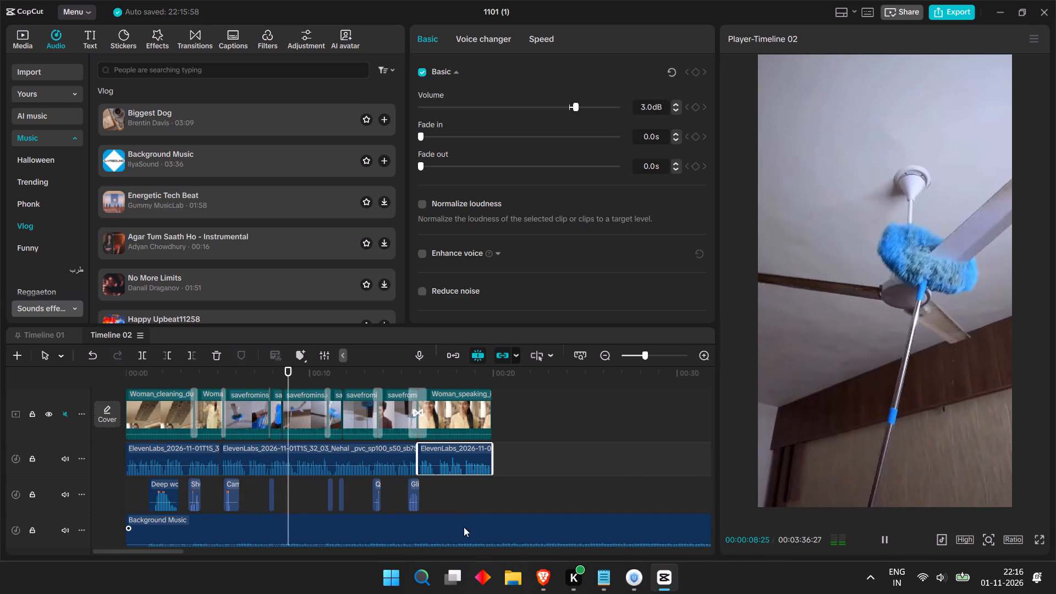
Raise the Background Music clip's volume to -20.8 dB and play the timeline from the start to check it.
click(461, 530)
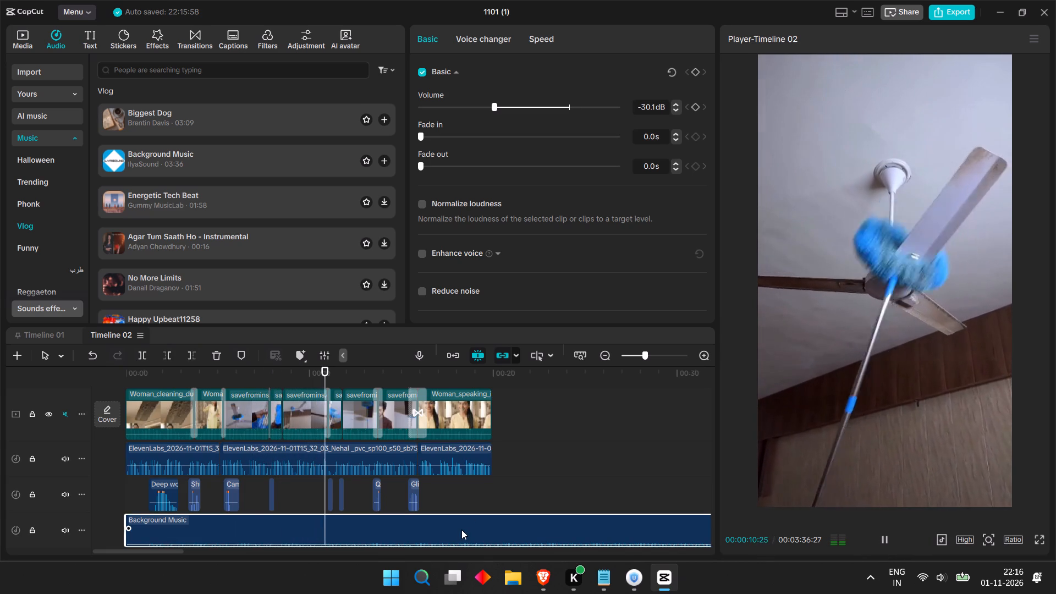
key(space)
drag(337, 369, 133, 349)
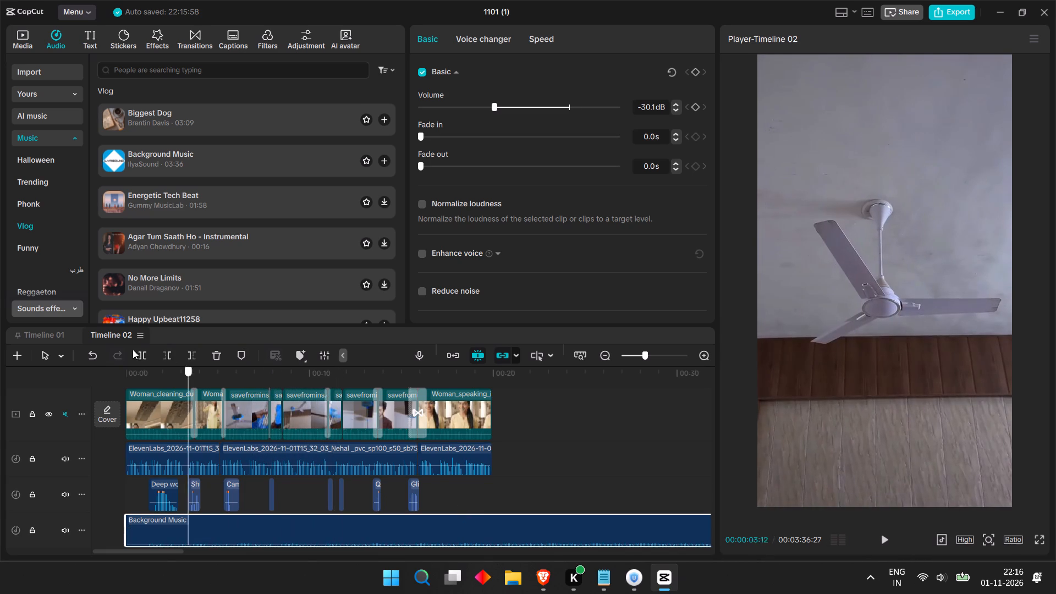
drag(133, 349, 123, 348)
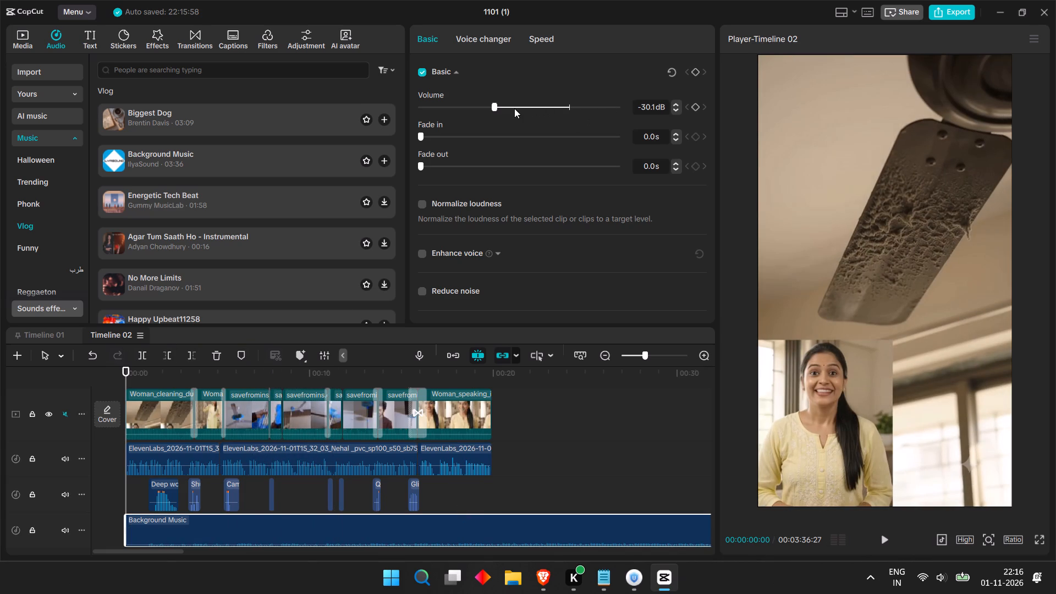
click(514, 108)
key(space)
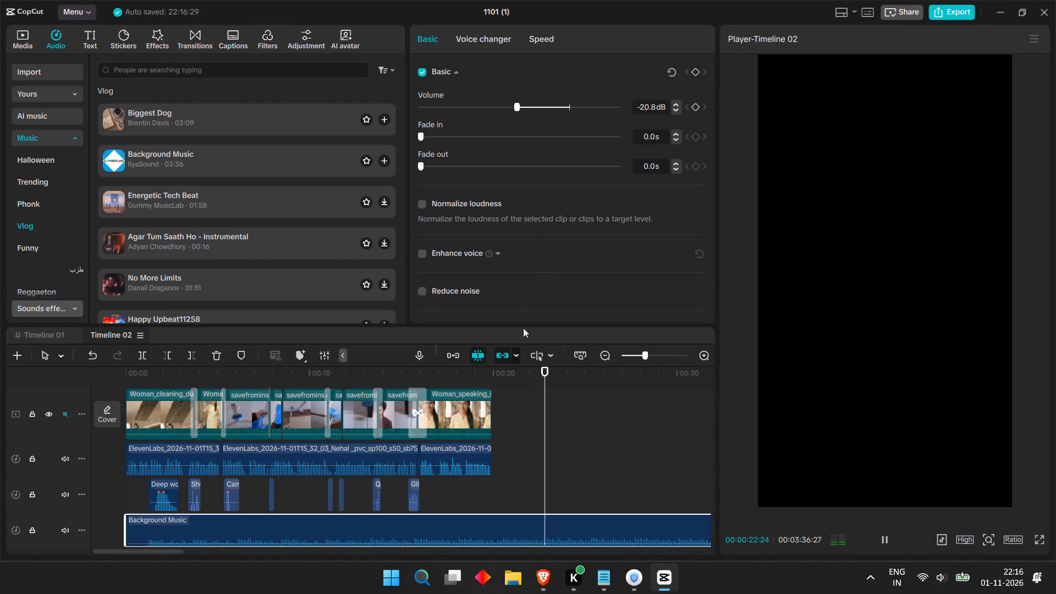
Split the Background Music at the end of the last video clip, at 00:00:19:28, and delete the excess part.
click(491, 386)
click(491, 384)
drag(496, 370, 480, 370)
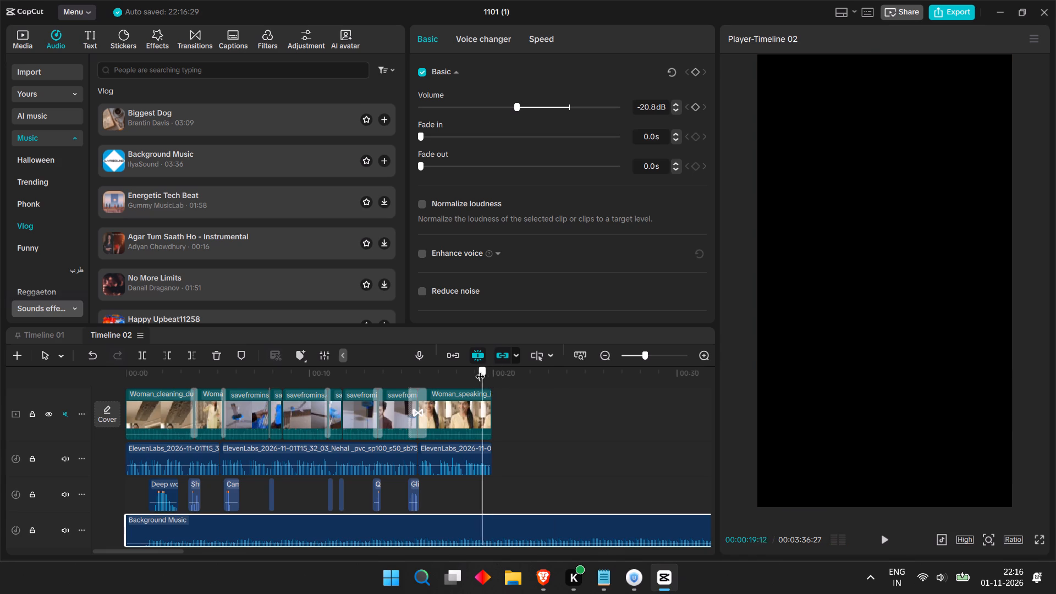
drag(480, 370, 490, 362)
click(510, 521)
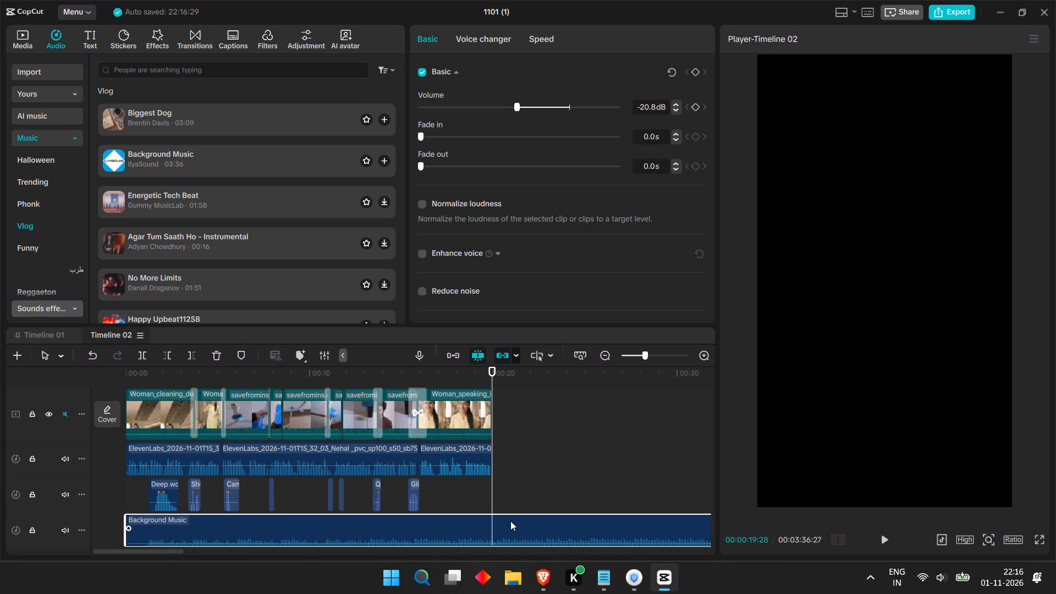
key(ctrl+b)
key(BackSpace)
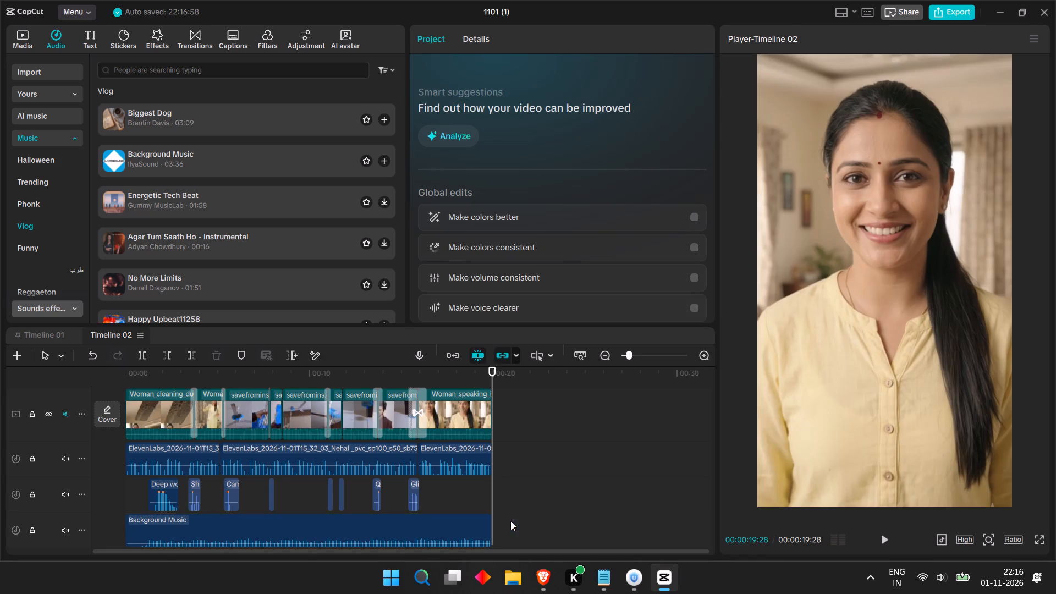
Play the trimmed timeline from start to end.
drag(493, 372, 59, 372)
key(space)
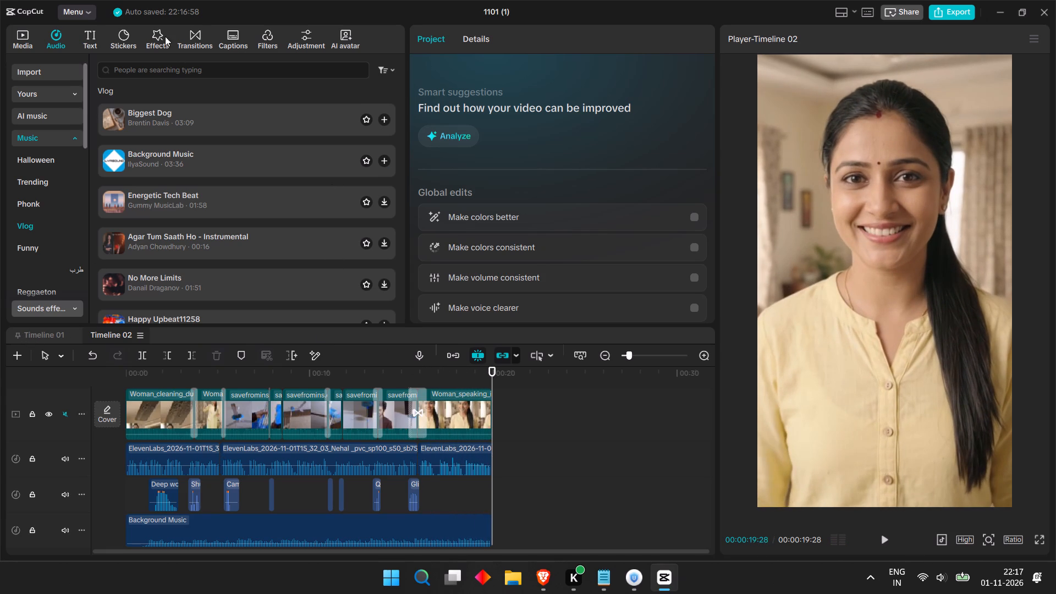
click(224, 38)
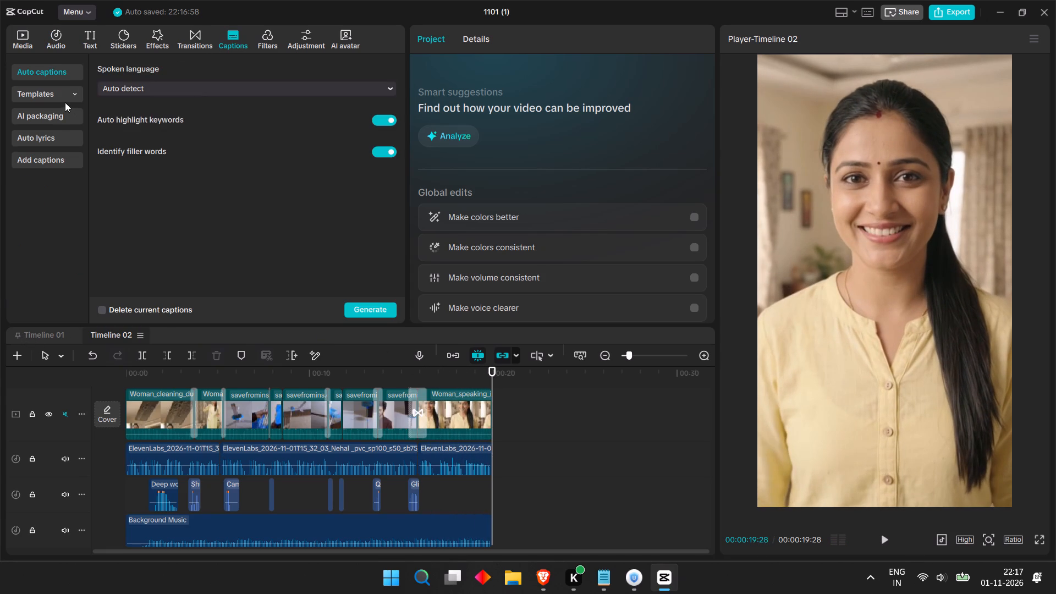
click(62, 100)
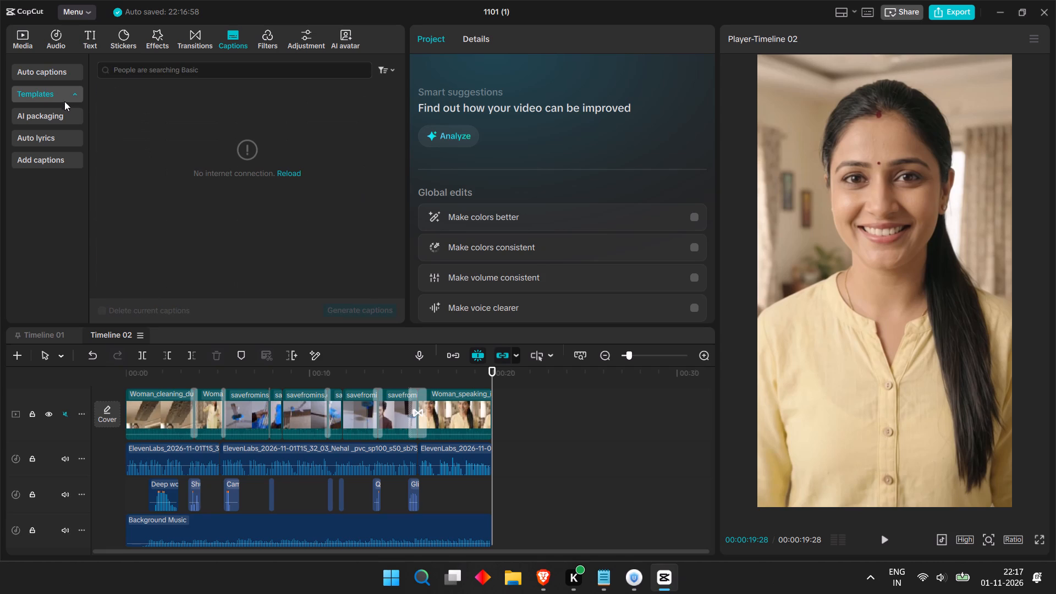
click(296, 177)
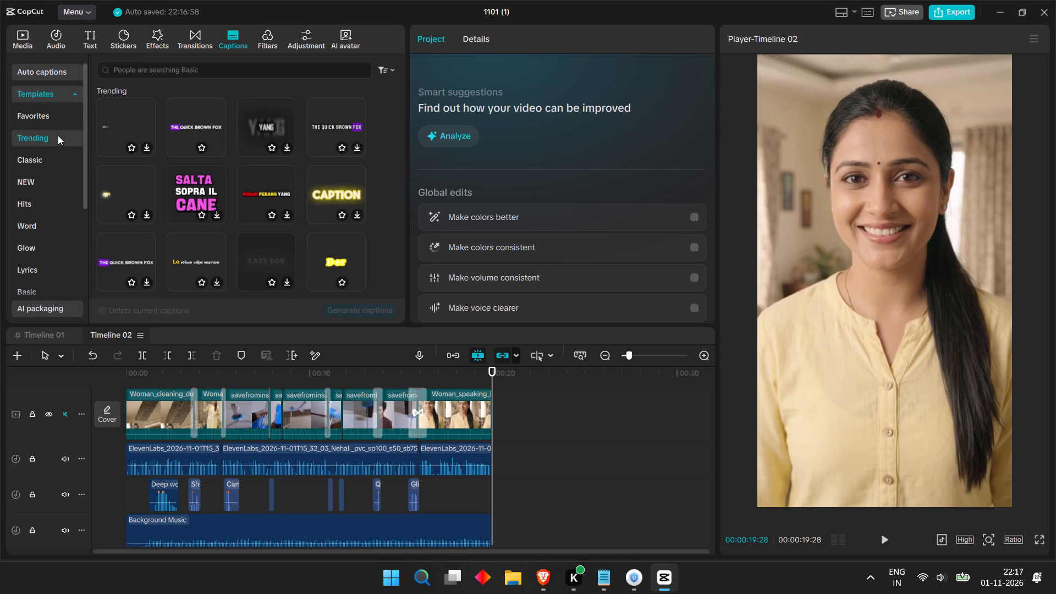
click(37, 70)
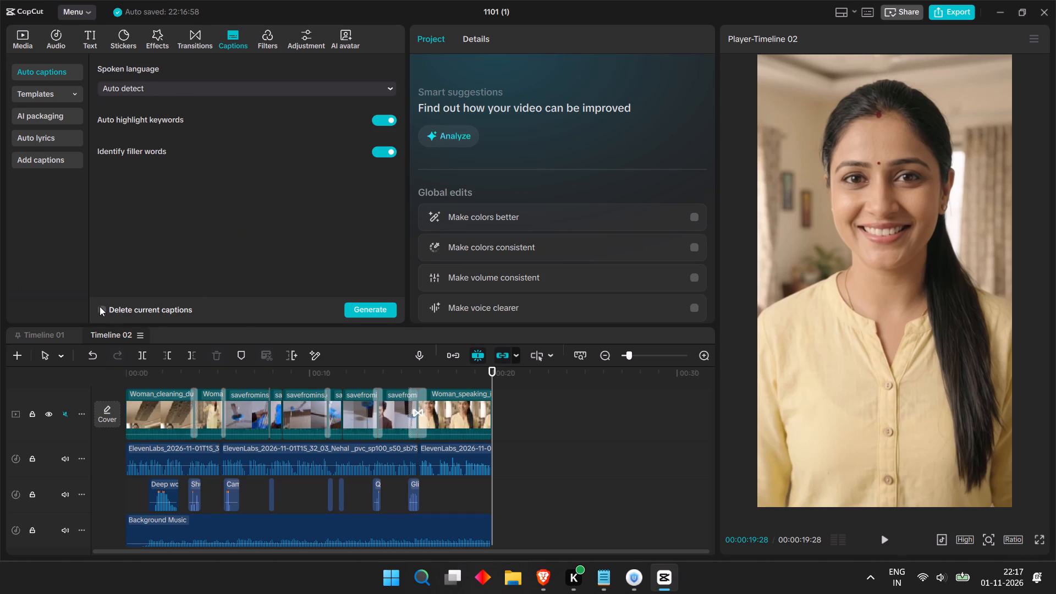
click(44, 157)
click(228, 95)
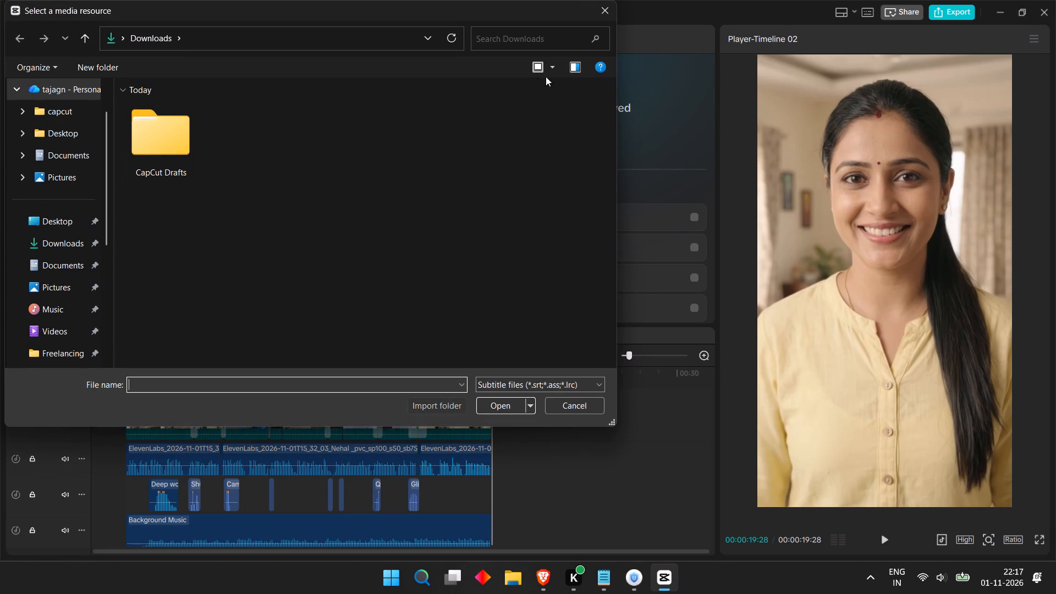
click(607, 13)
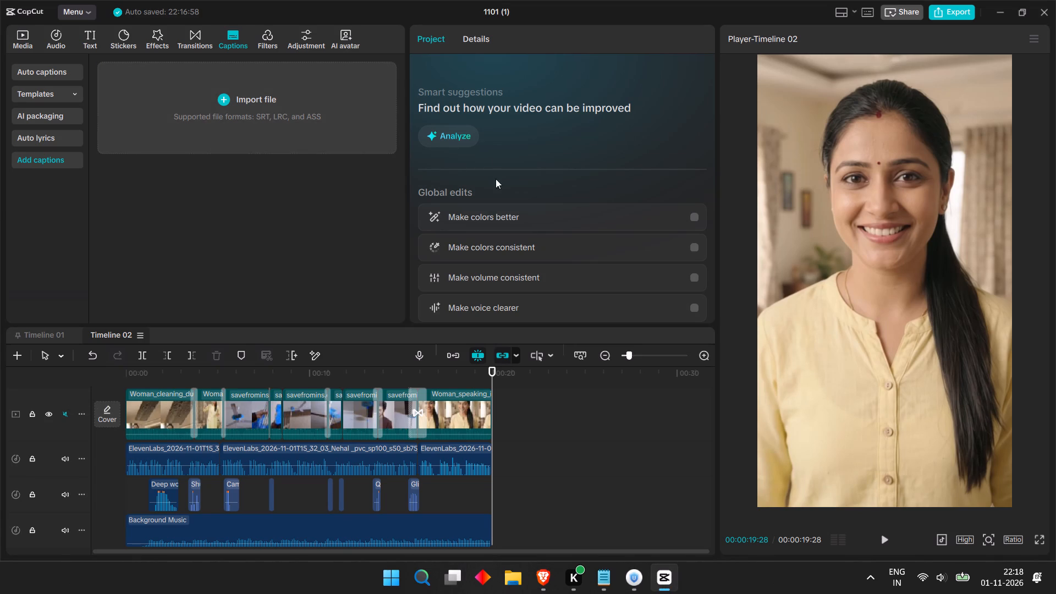
click(53, 72)
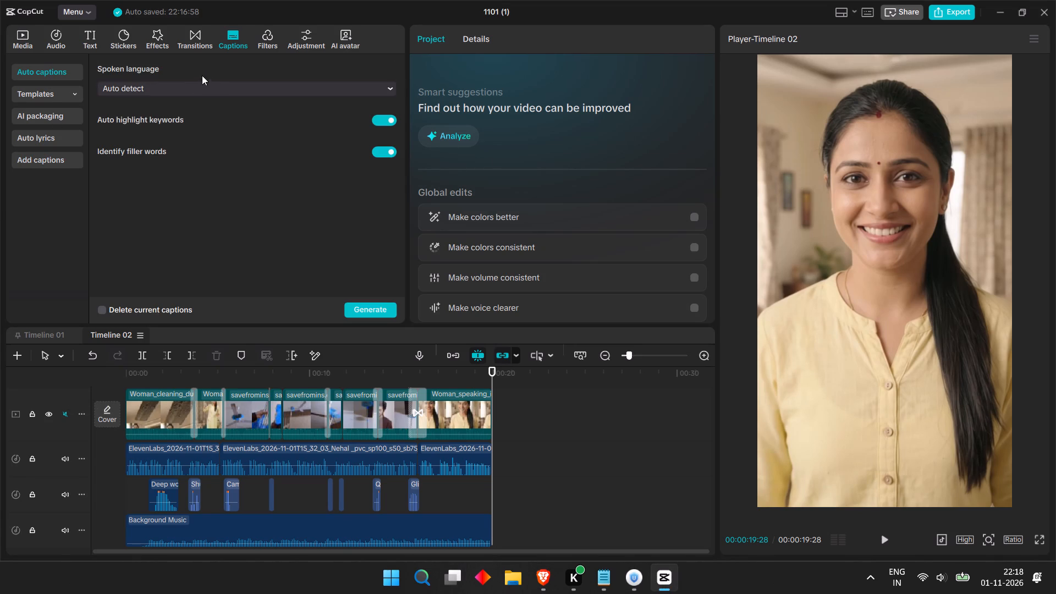
click(188, 89)
click(188, 89)
click(386, 304)
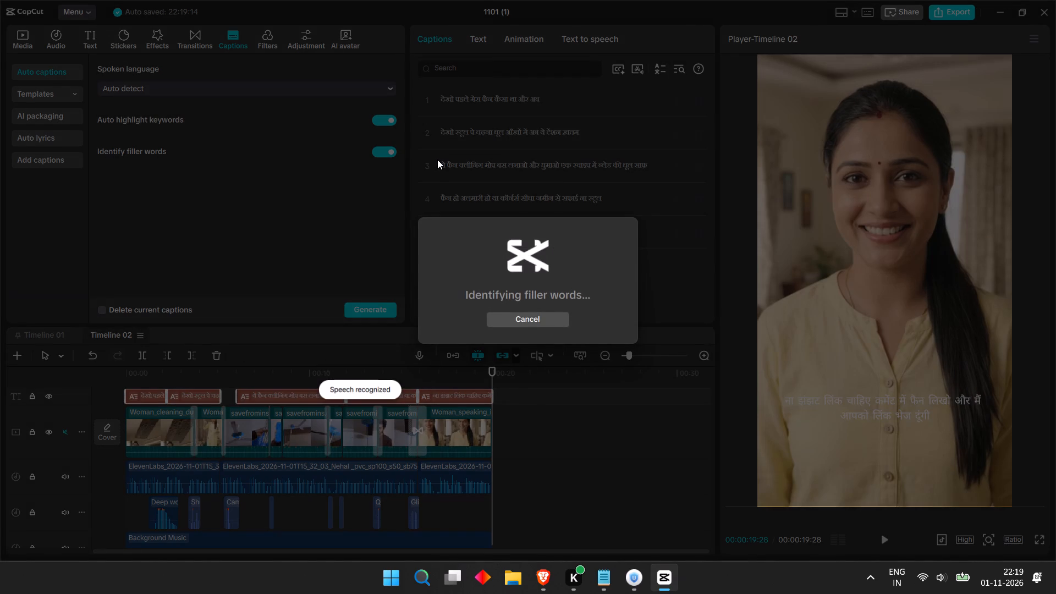
click(559, 419)
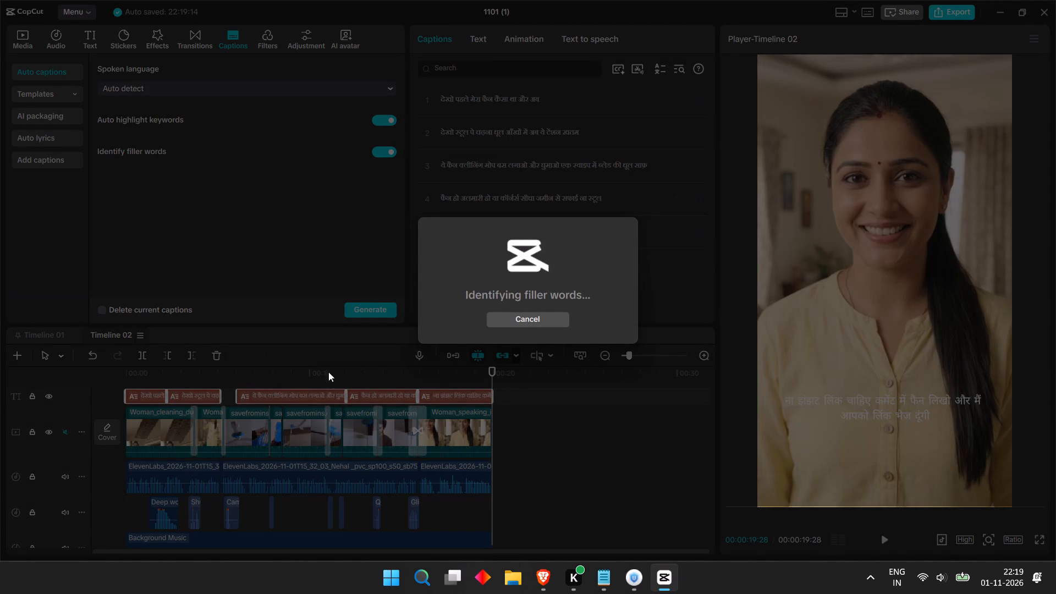
click(551, 258)
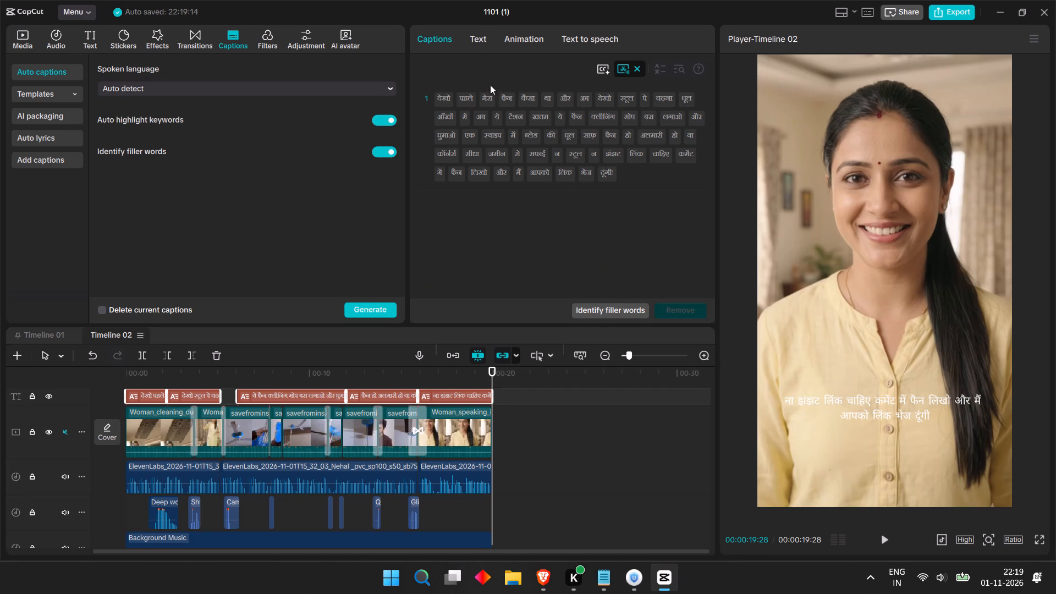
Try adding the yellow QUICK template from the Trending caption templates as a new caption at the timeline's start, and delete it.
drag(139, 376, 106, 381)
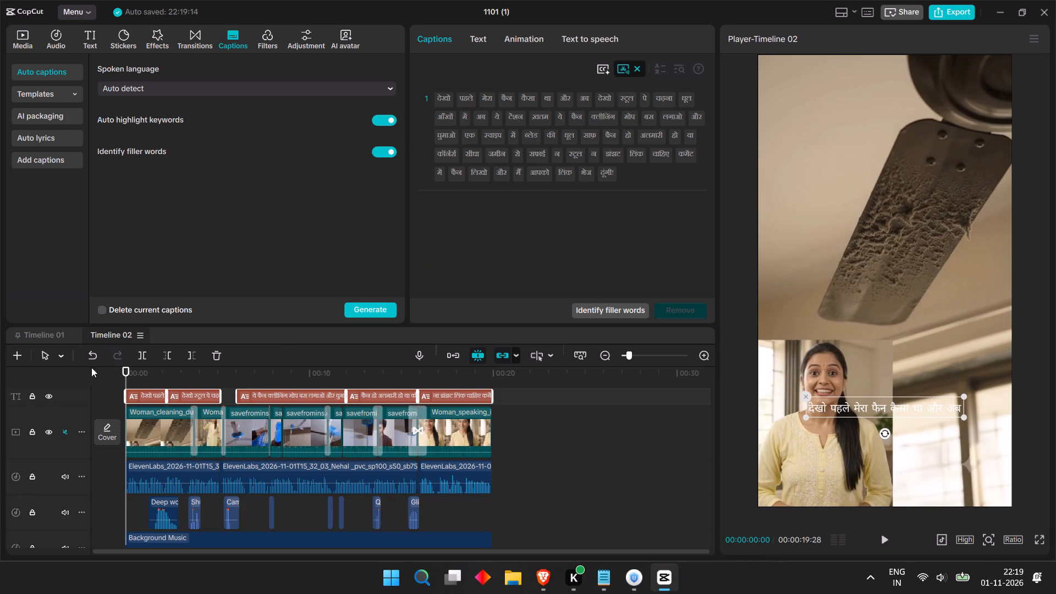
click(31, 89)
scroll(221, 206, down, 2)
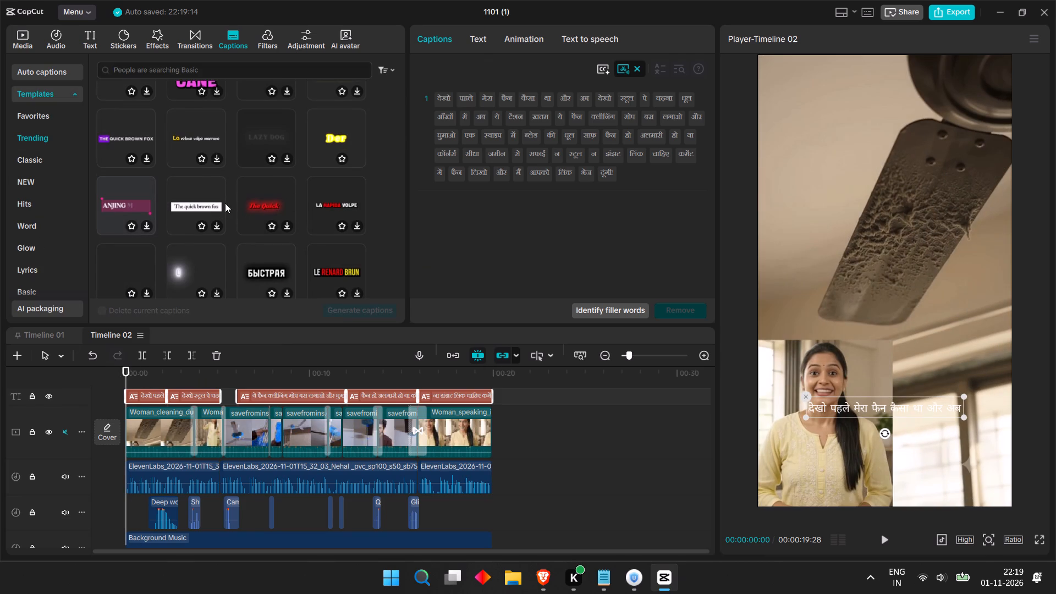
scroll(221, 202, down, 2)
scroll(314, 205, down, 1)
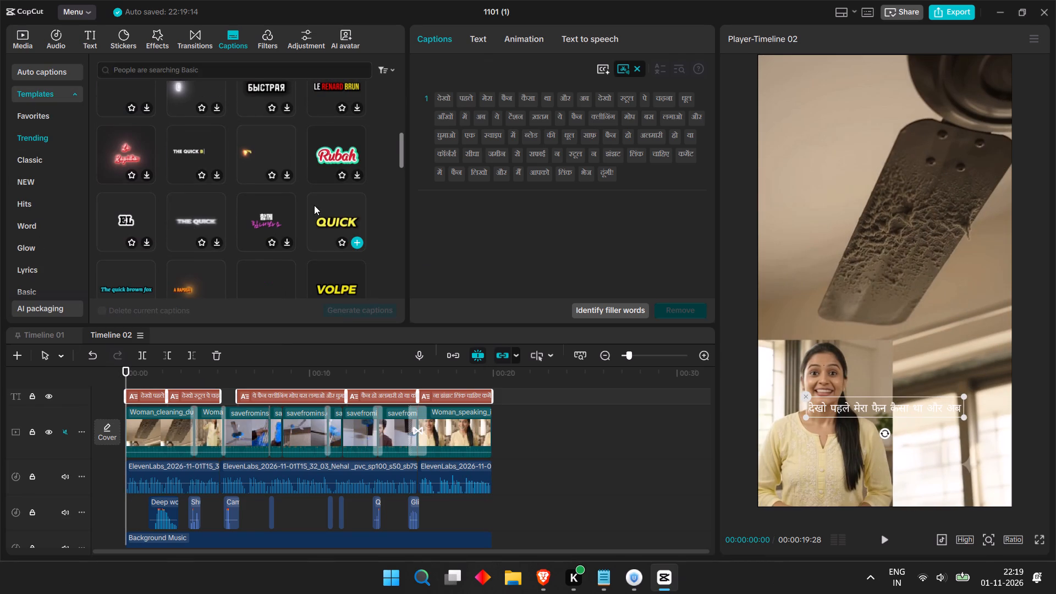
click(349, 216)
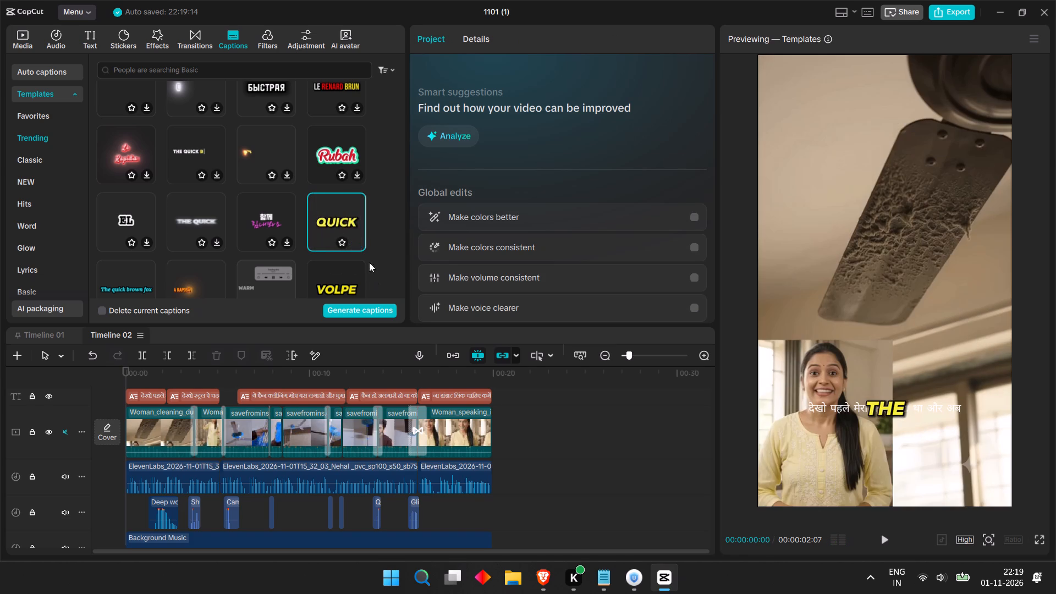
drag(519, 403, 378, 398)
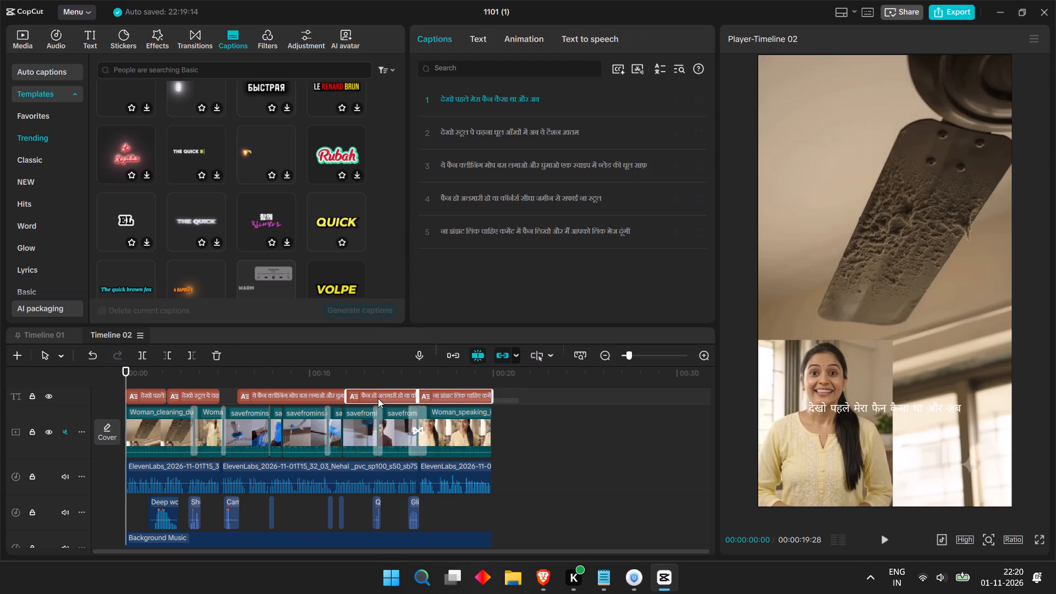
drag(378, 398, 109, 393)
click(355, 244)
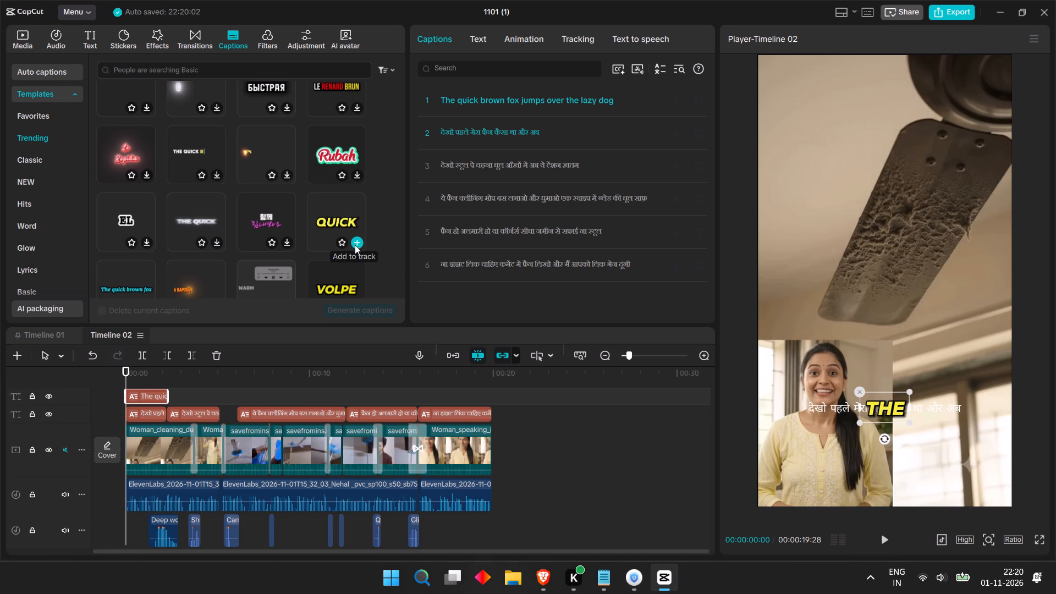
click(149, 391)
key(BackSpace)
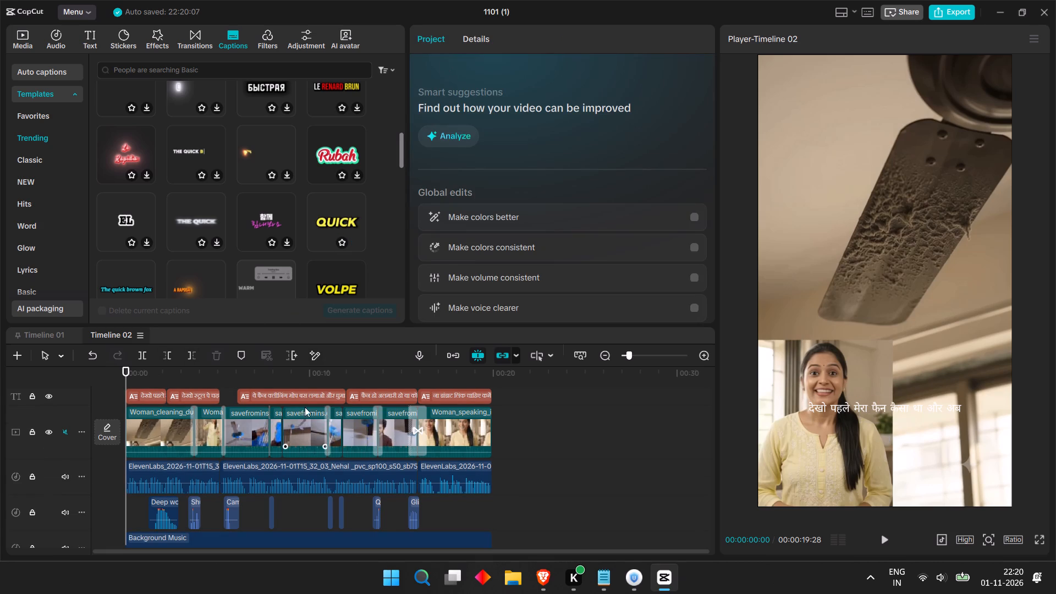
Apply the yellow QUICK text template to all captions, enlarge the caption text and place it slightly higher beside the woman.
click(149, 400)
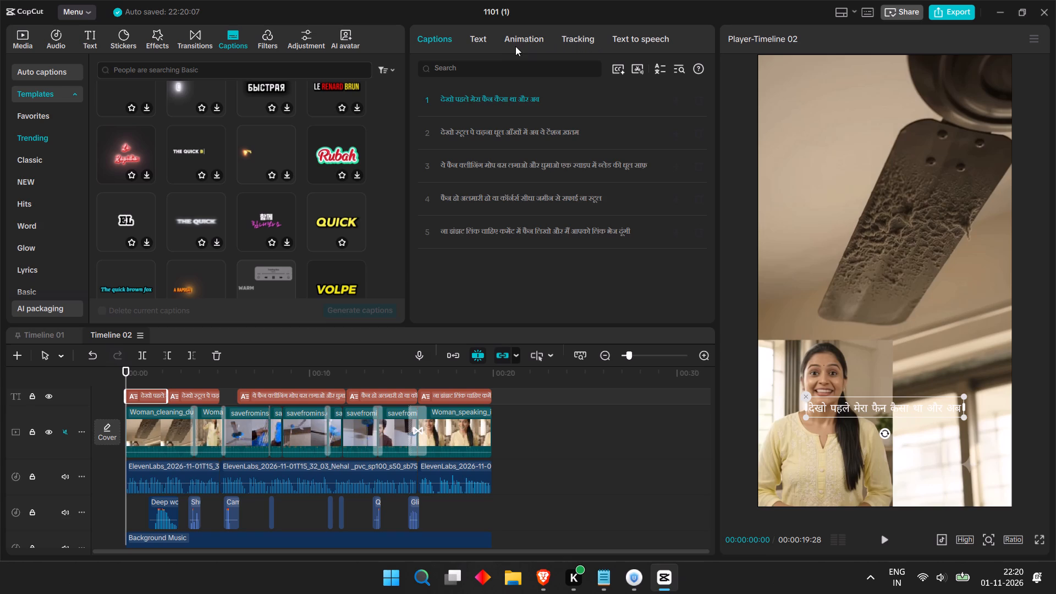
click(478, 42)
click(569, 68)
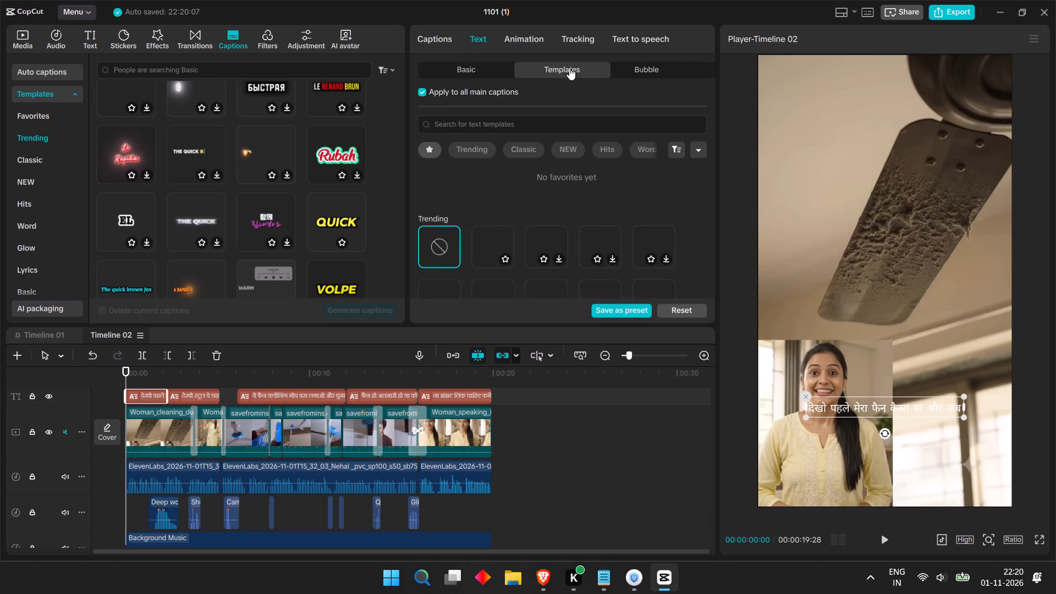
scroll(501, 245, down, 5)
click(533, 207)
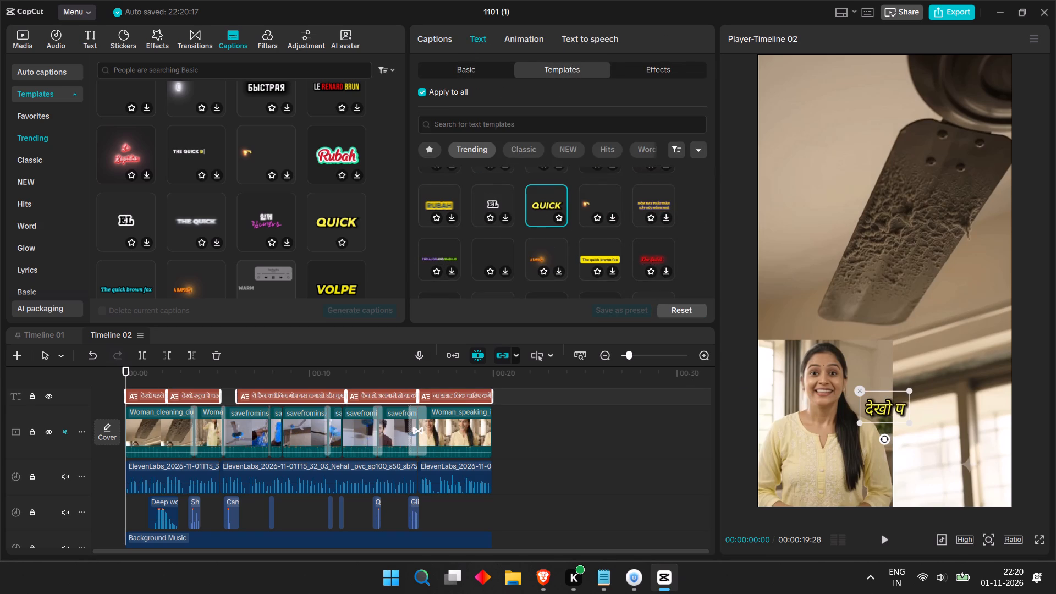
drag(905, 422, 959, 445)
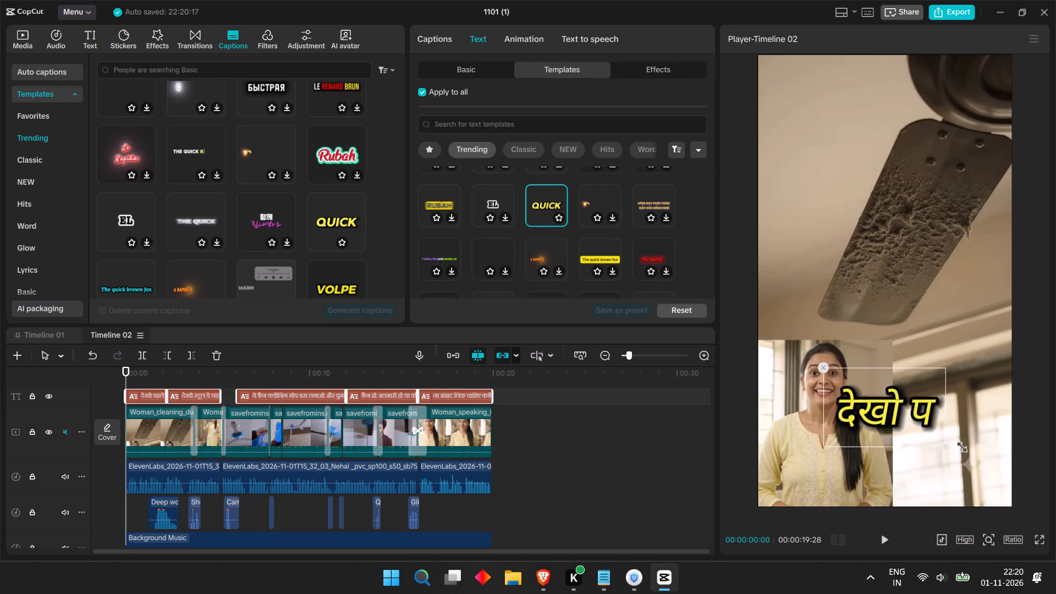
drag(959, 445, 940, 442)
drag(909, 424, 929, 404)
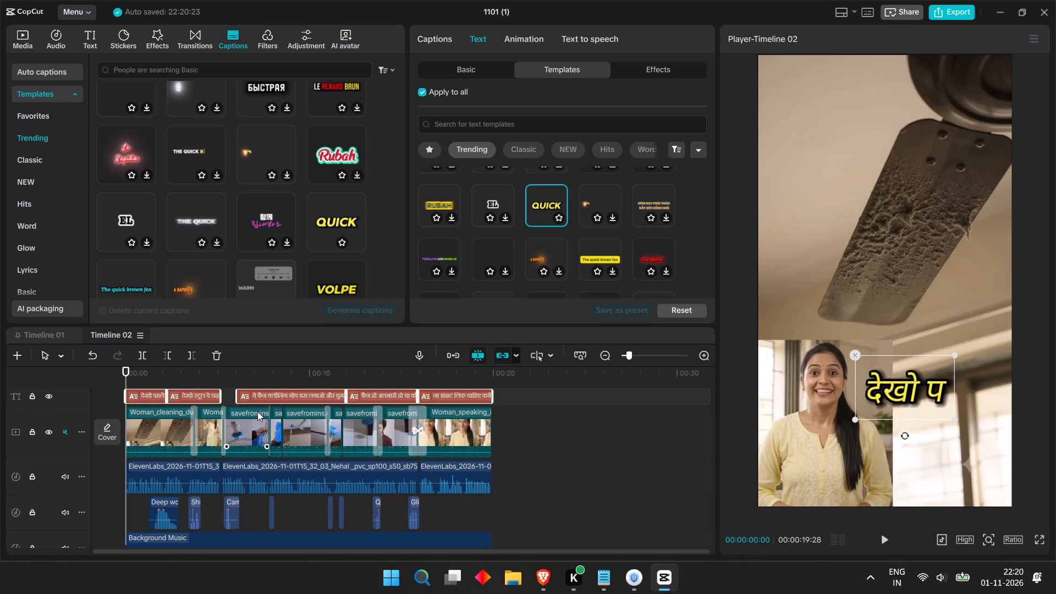
Play the timeline through to review the restyled captions.
key(space)
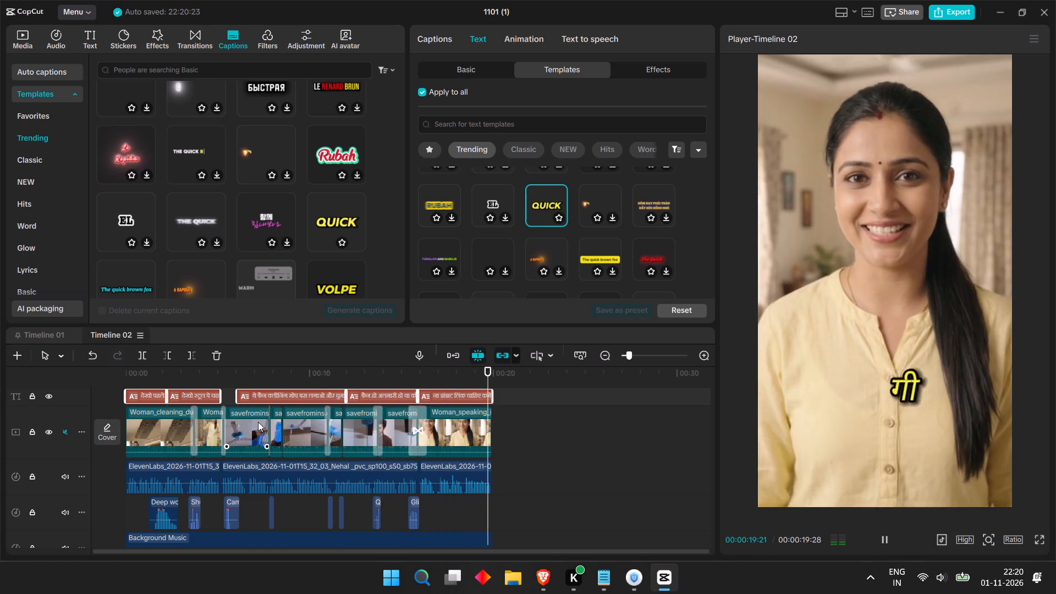
key(space)
key(space)
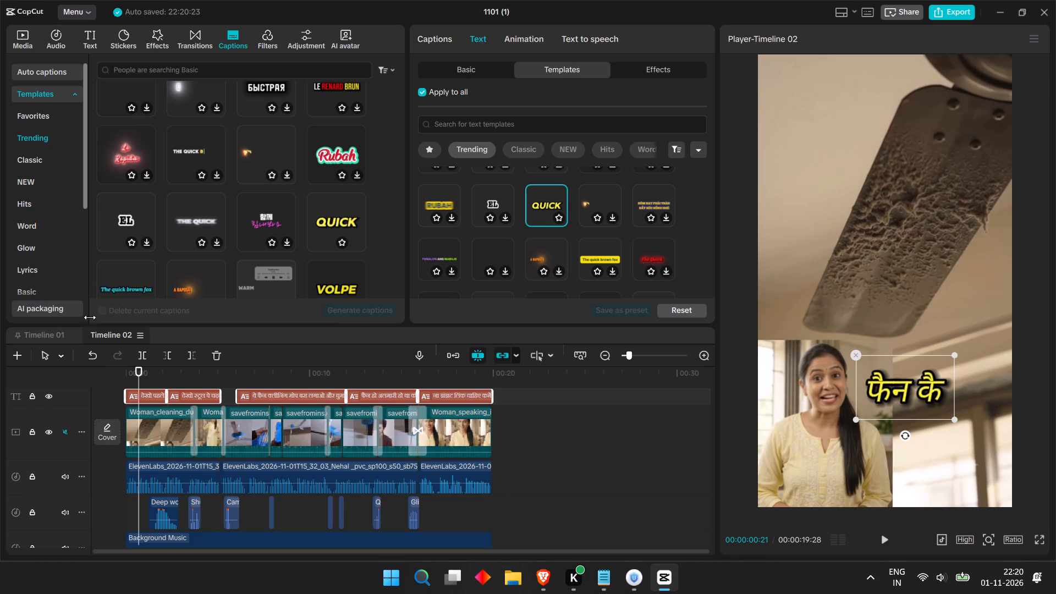
Delete all the Hindi captions from the caption track.
click(213, 401)
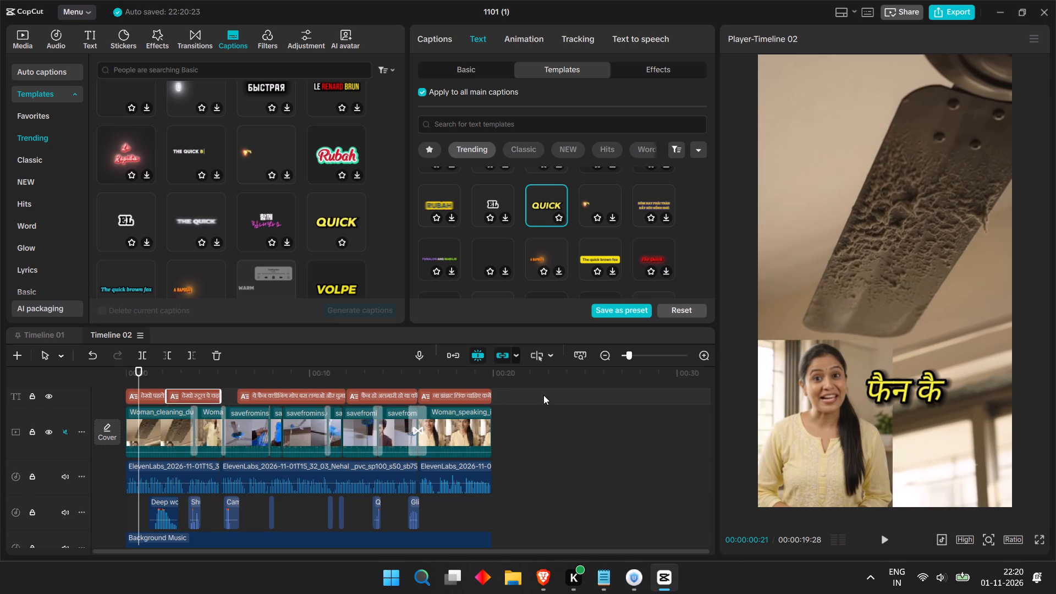
drag(541, 395, 119, 398)
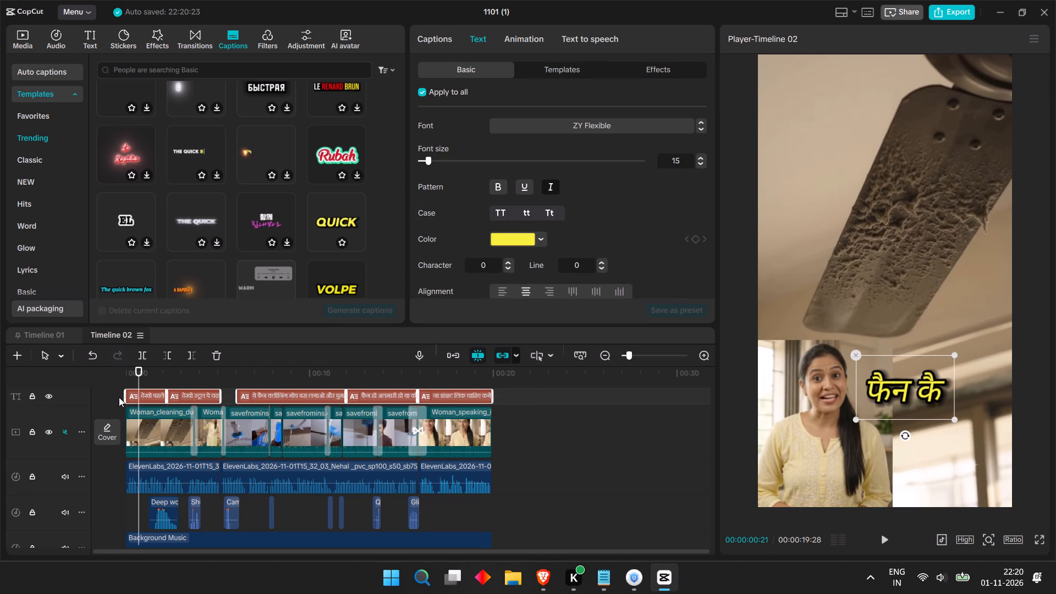
key(BackSpace)
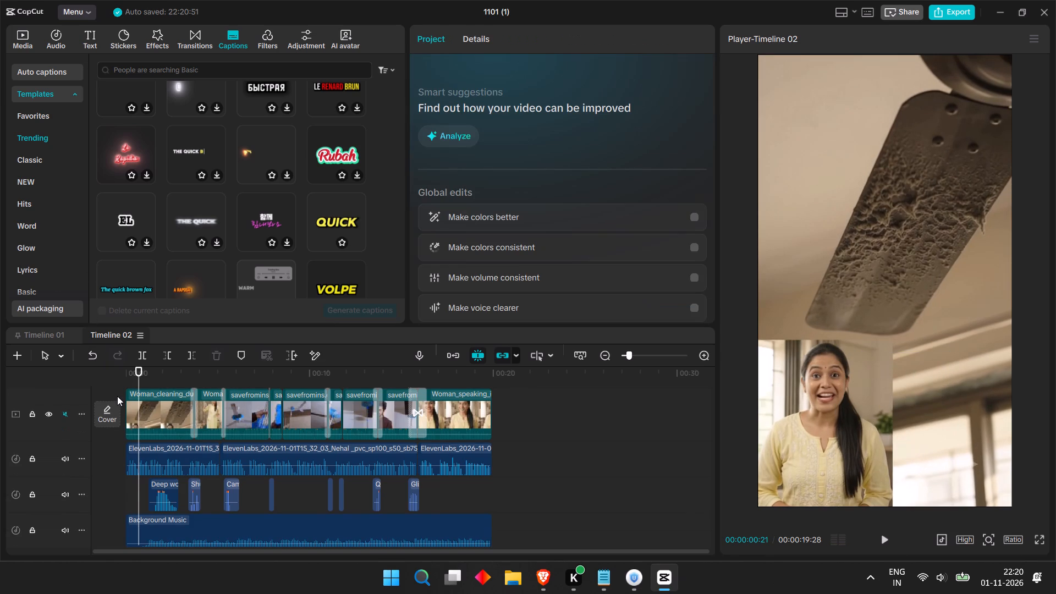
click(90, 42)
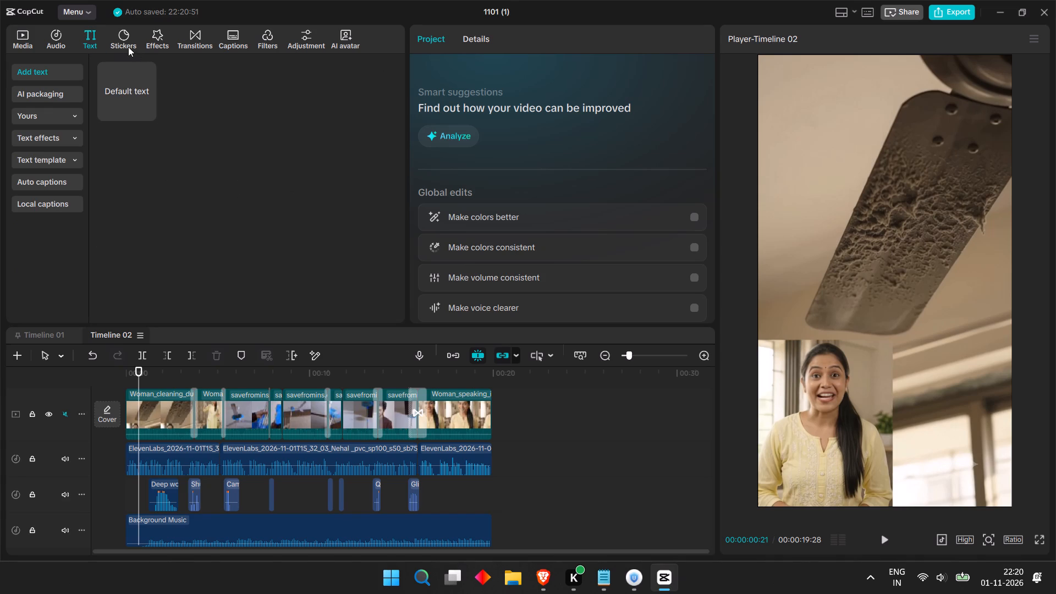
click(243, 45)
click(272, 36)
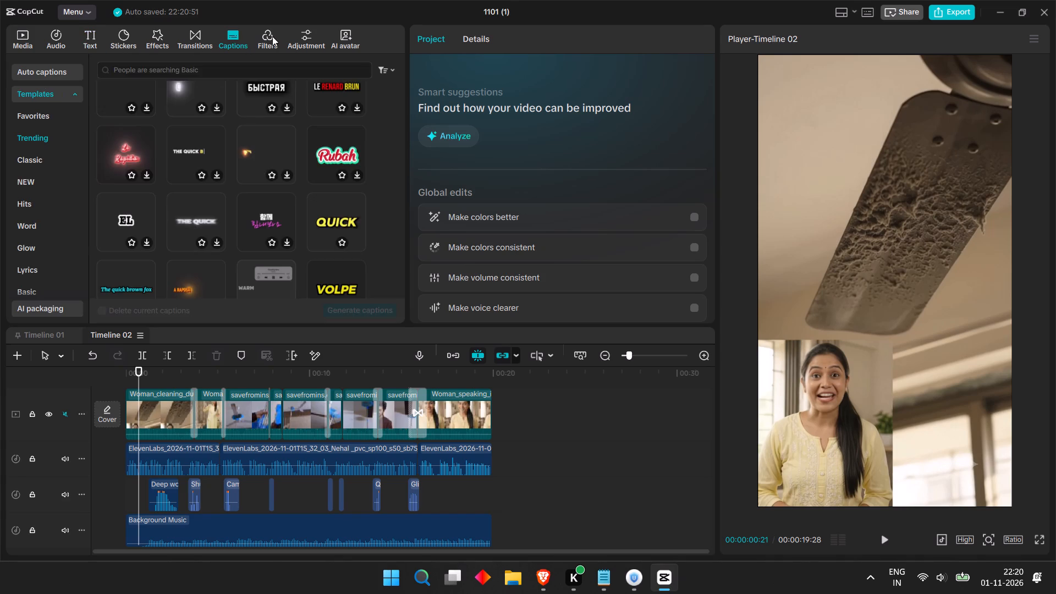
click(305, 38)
Upload the photo IMG_20250602_202954 from Downloads as the character for an AI avatar Talk or sing dialogue scene.
click(351, 41)
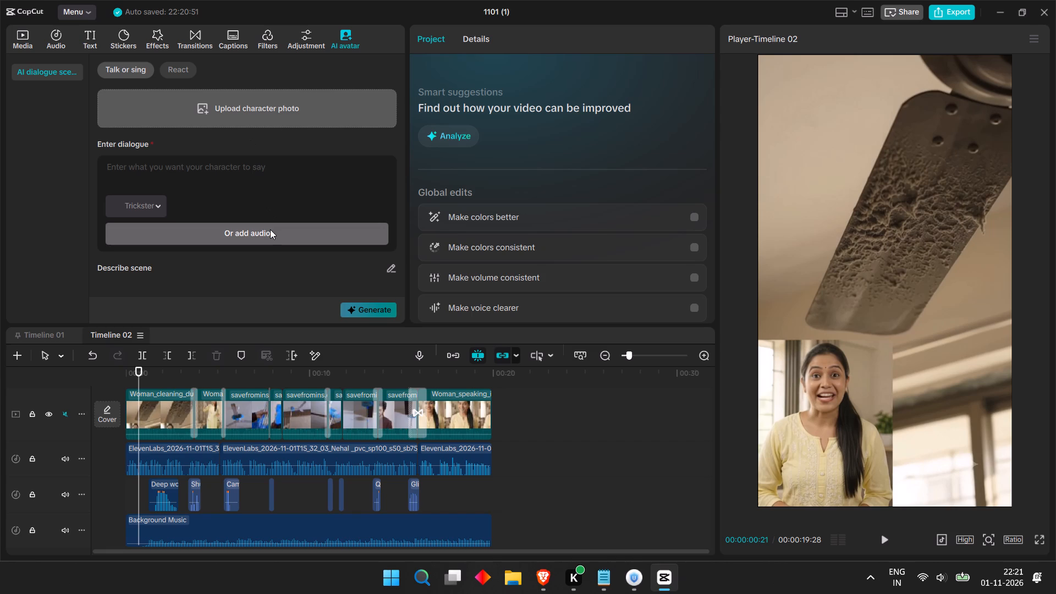
scroll(269, 209, down, 2)
click(139, 205)
click(139, 205)
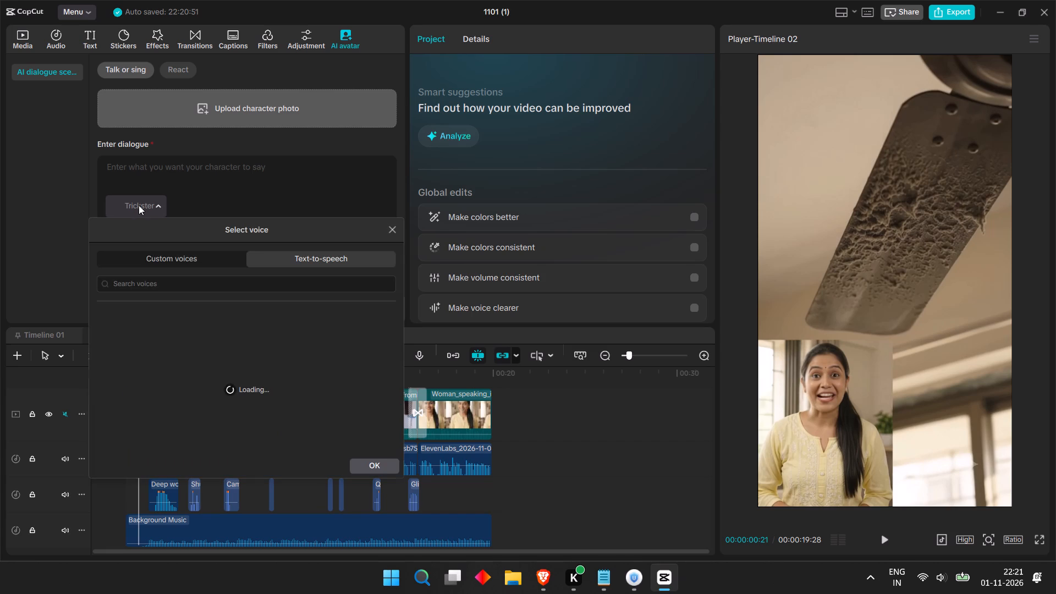
click(245, 114)
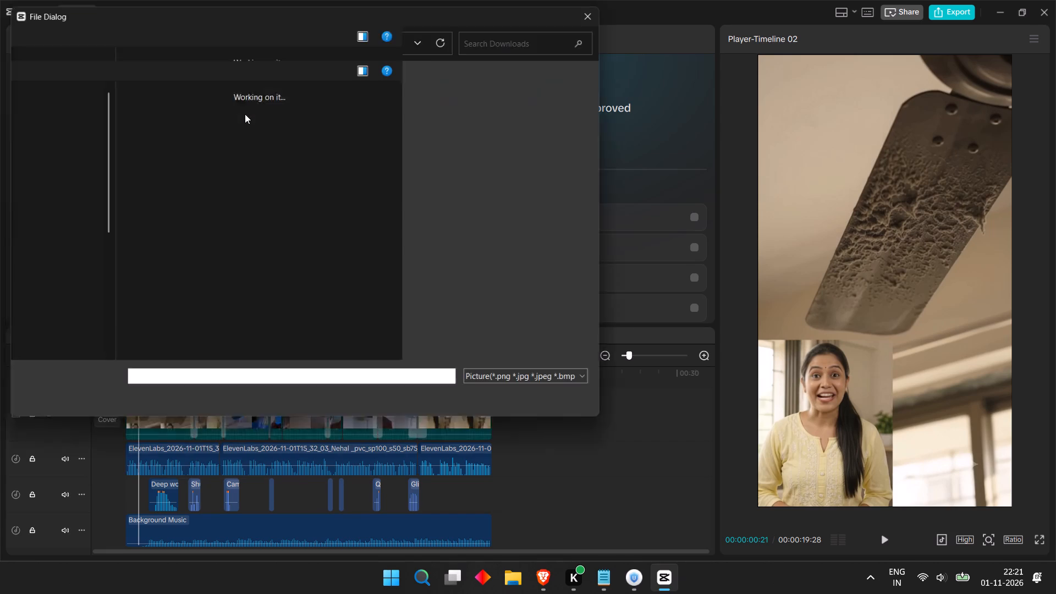
scroll(311, 248, down, 2)
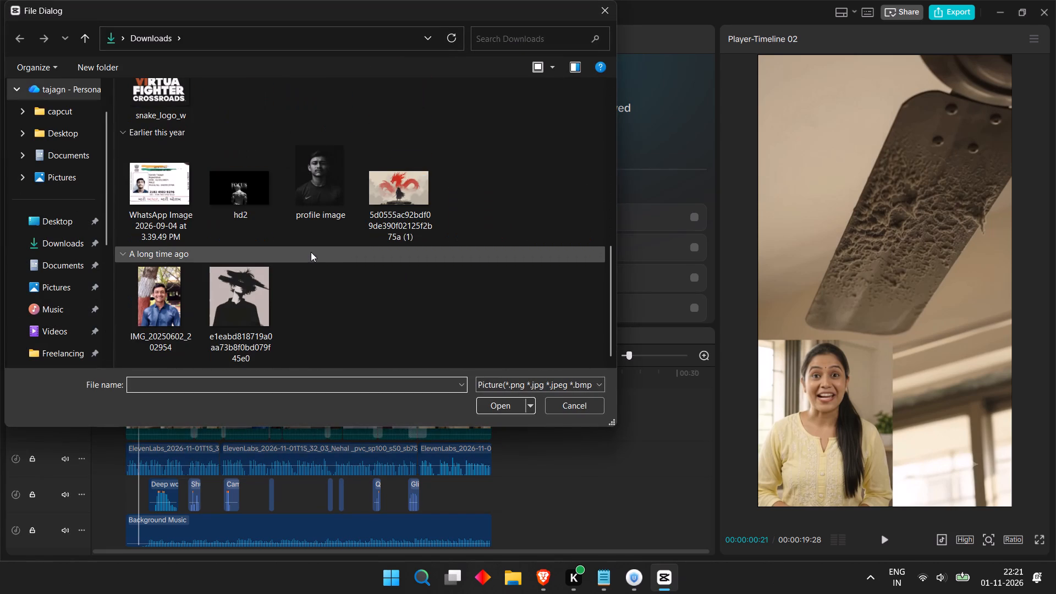
click(173, 312)
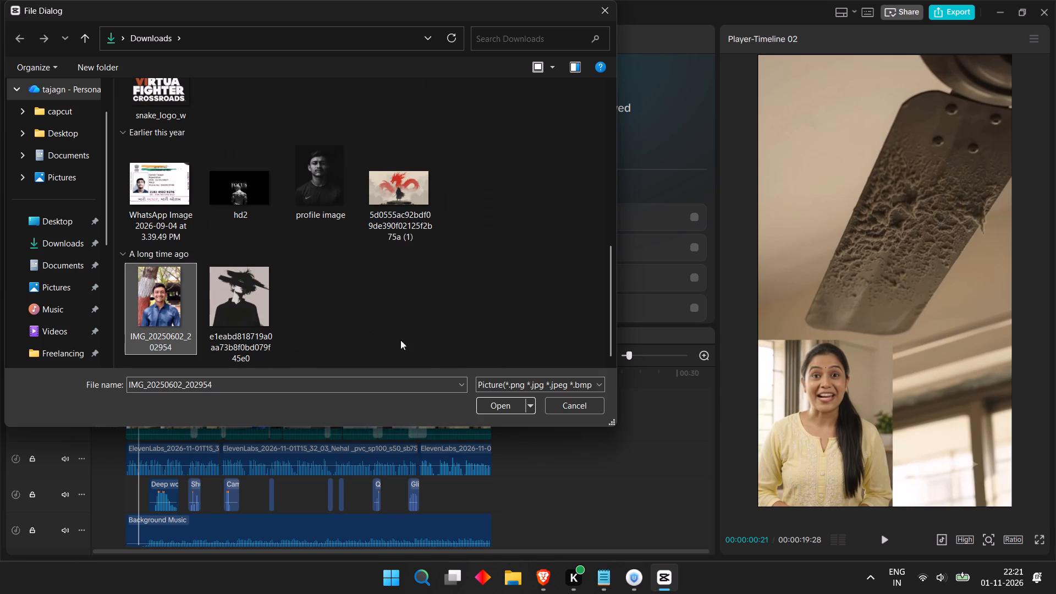
click(499, 406)
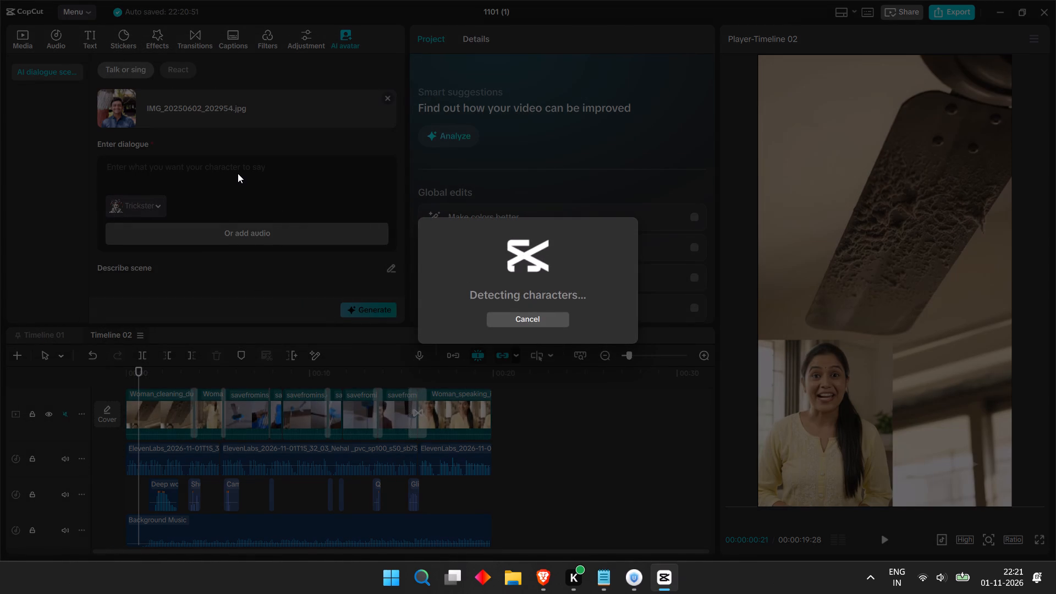
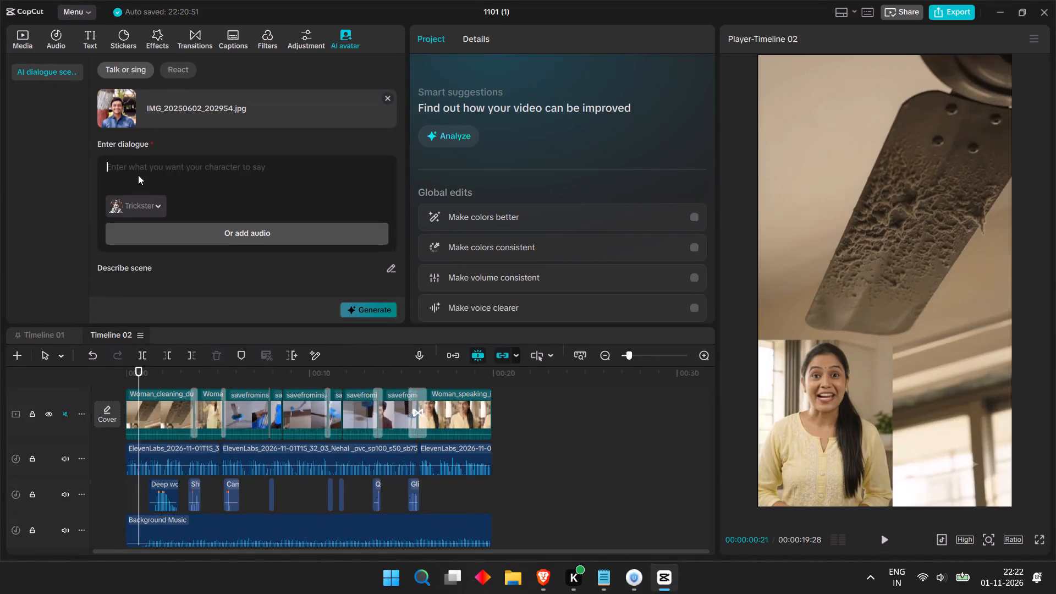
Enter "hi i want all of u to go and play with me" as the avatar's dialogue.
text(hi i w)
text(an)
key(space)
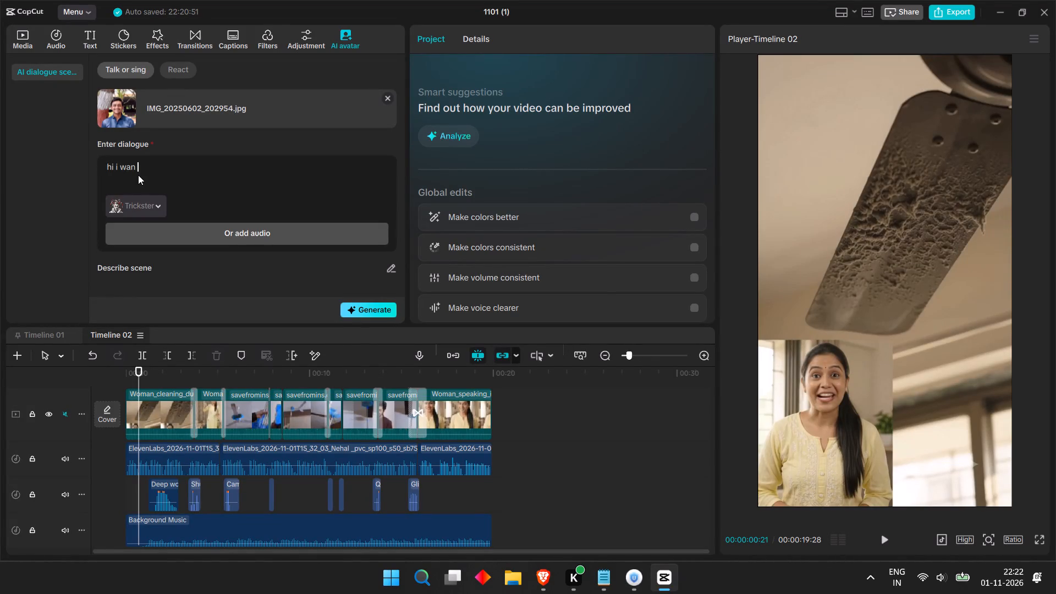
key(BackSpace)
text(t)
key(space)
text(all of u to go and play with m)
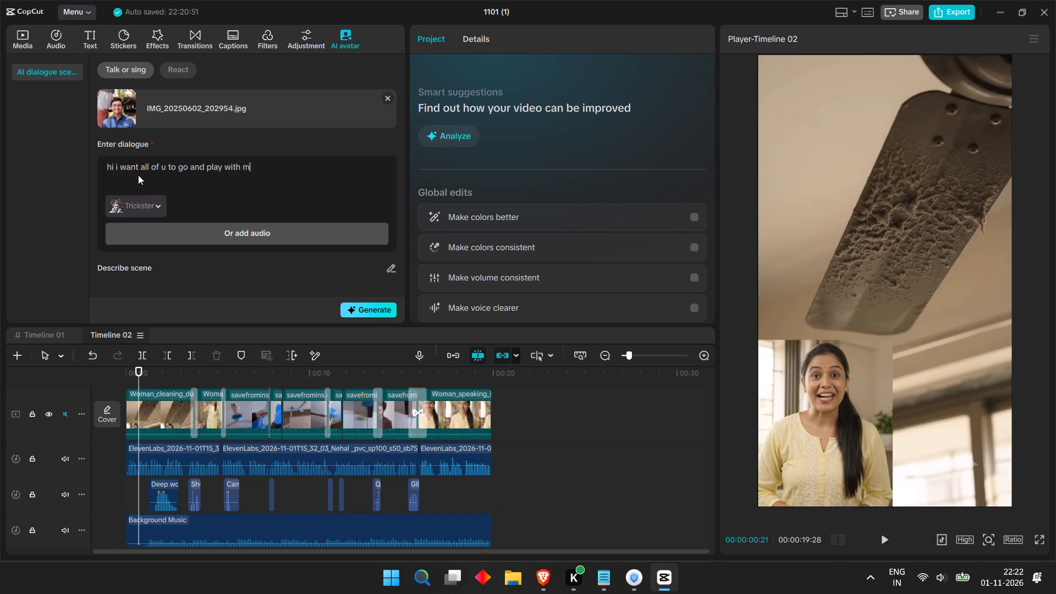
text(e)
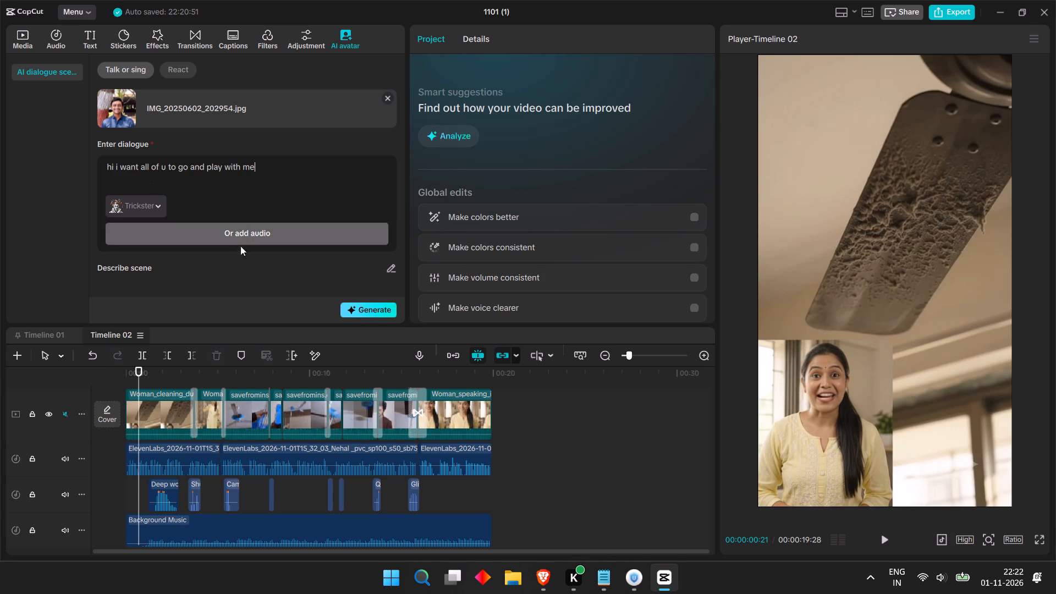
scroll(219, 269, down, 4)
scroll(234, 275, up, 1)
Expand the Describe scene field for the avatar and dismiss its tip.
click(394, 269)
click(218, 269)
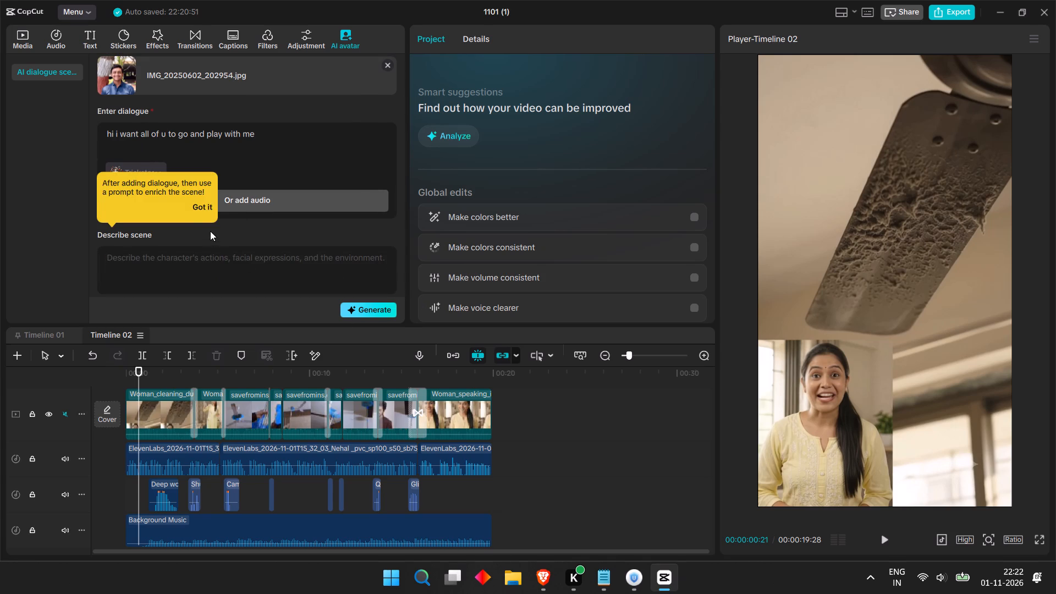
click(210, 215)
click(212, 207)
click(186, 207)
click(196, 209)
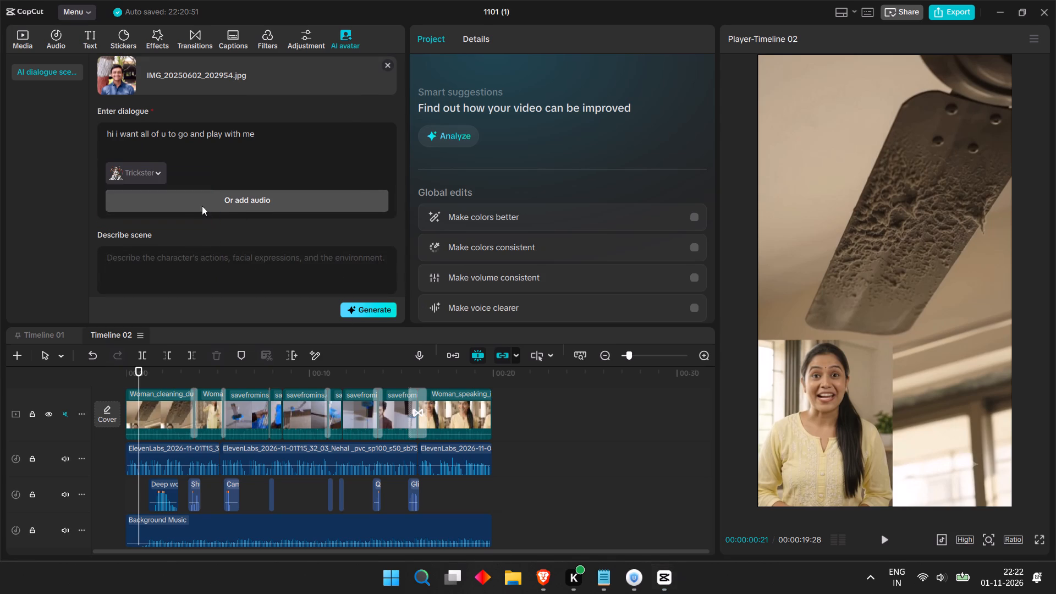
click(202, 206)
click(607, 14)
Replace the typed dialogue with the ElevenLabs_2026-11-01T16_18_19 audio file from Downloads, keeping its full length.
drag(263, 131, 94, 135)
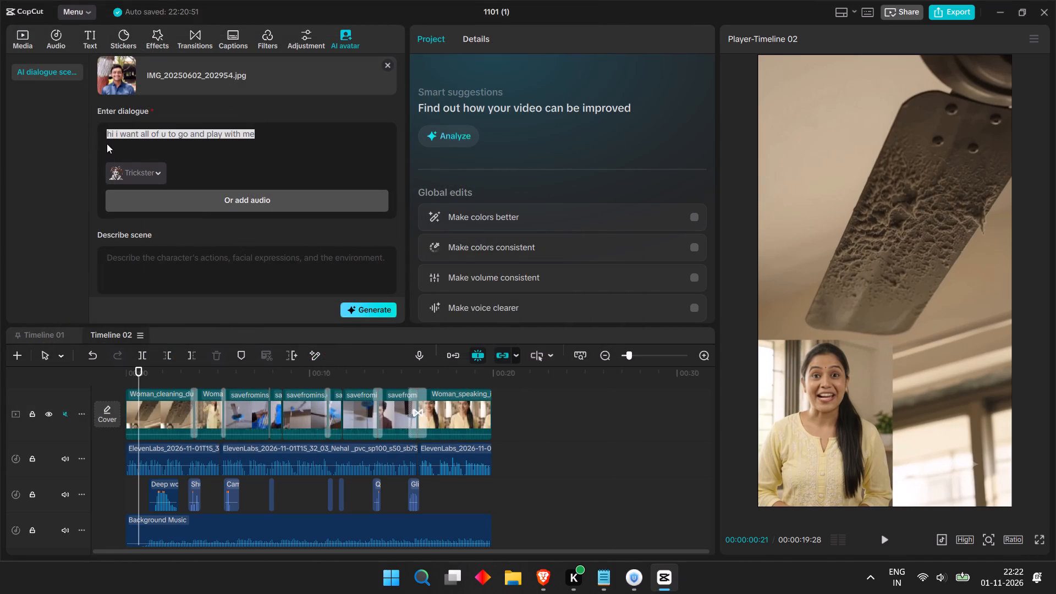
key(BackSpace)
click(177, 200)
click(321, 149)
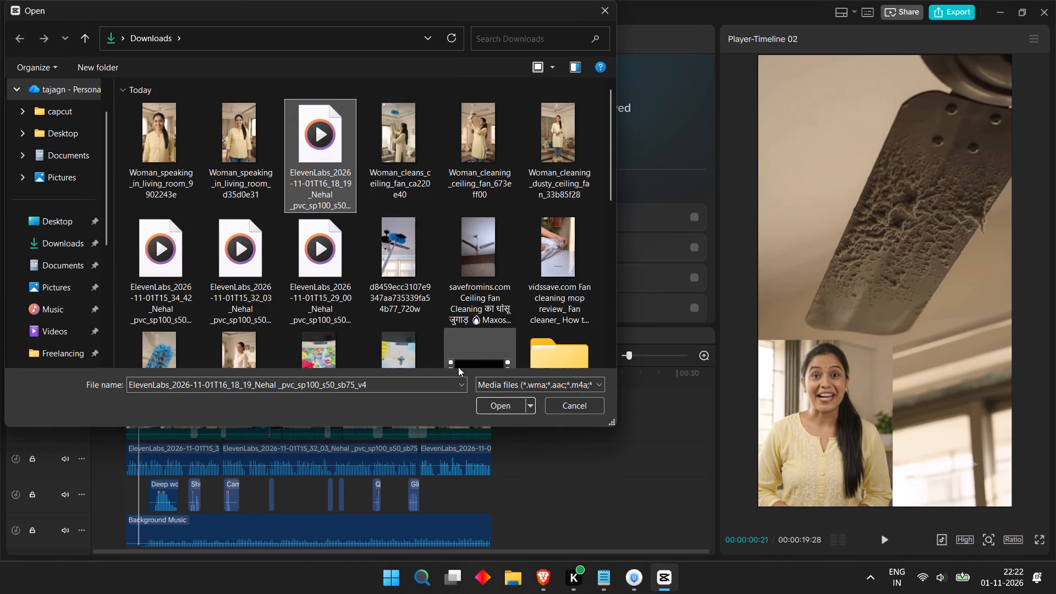
click(506, 404)
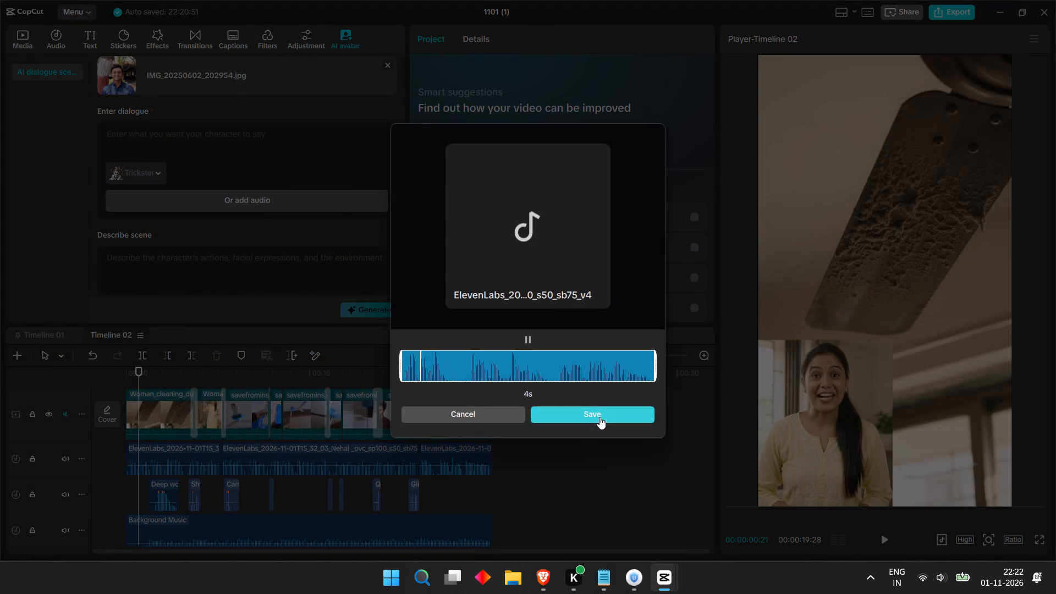
click(599, 417)
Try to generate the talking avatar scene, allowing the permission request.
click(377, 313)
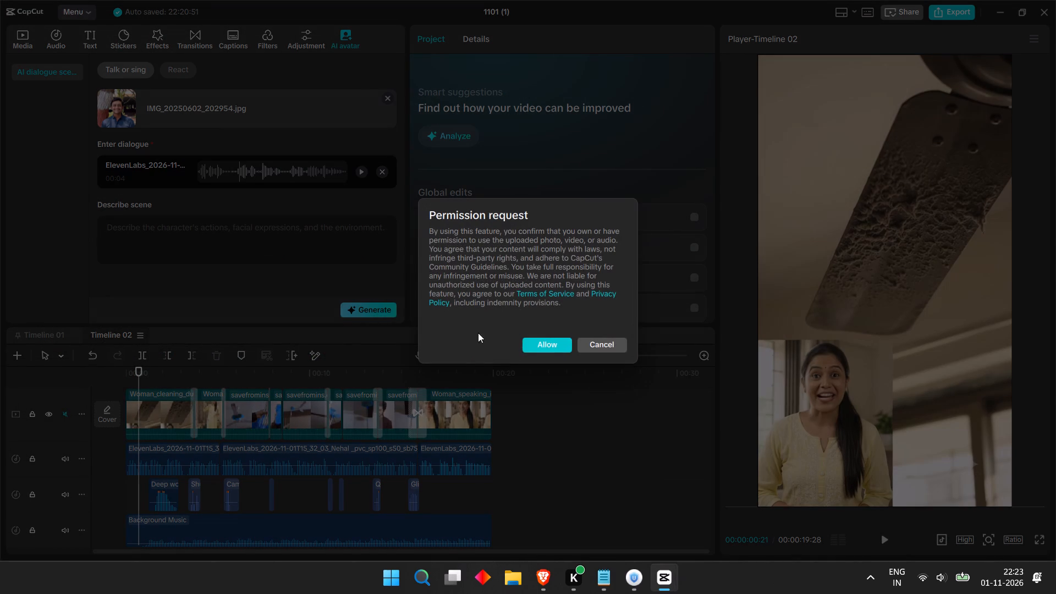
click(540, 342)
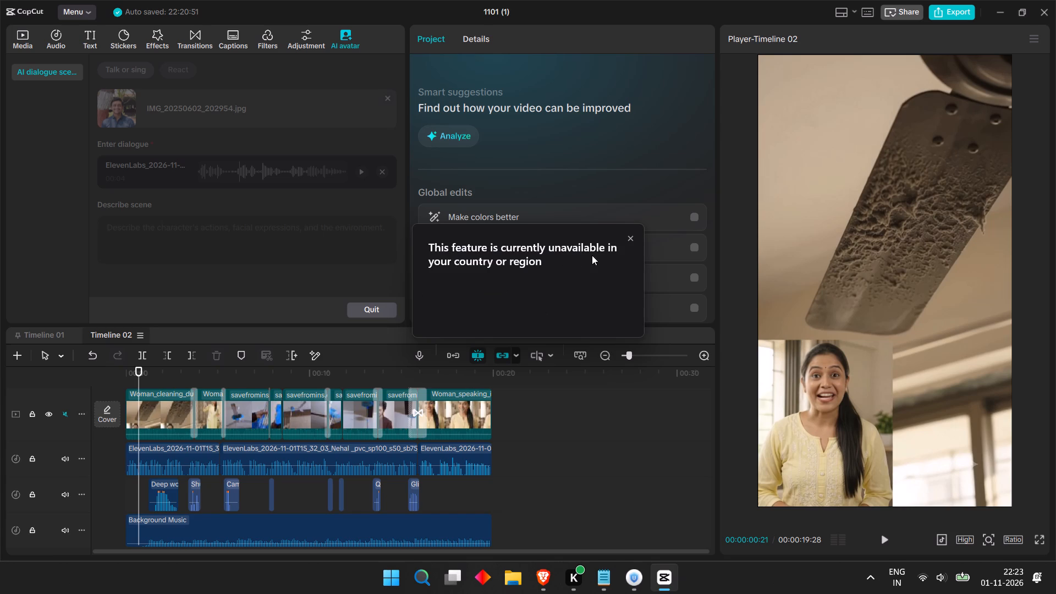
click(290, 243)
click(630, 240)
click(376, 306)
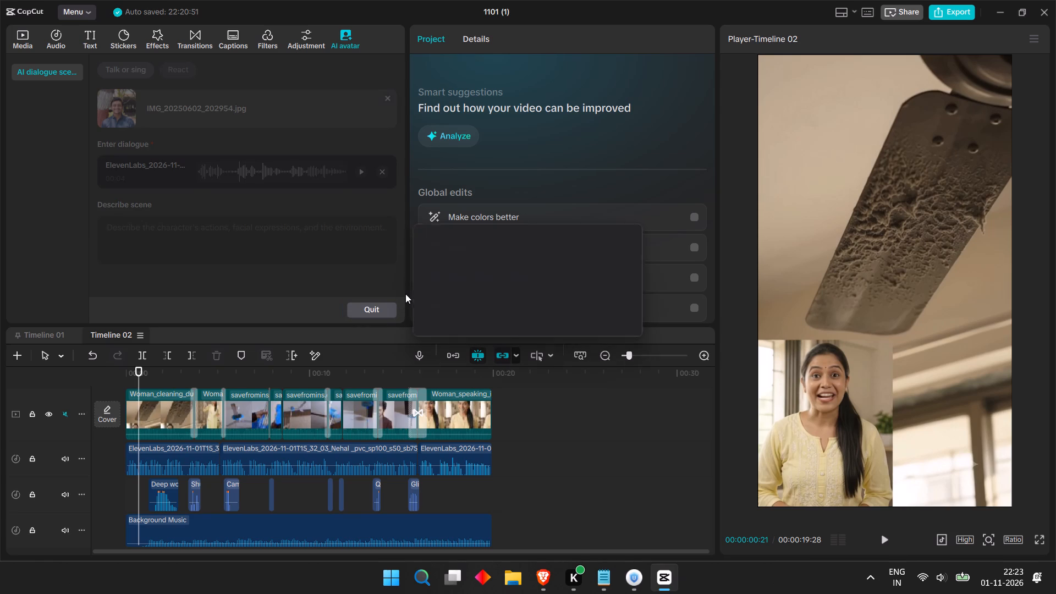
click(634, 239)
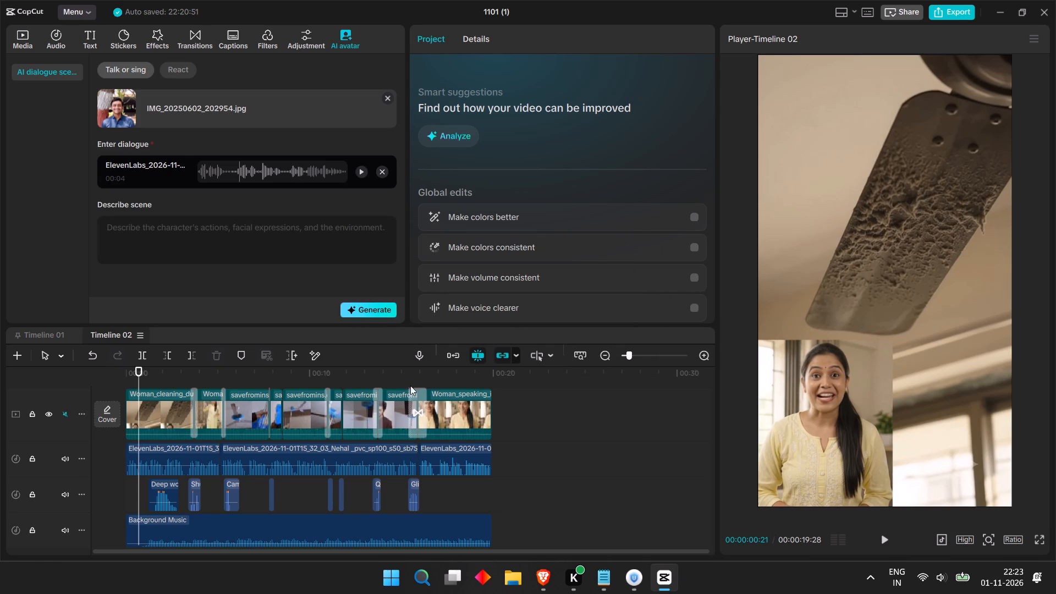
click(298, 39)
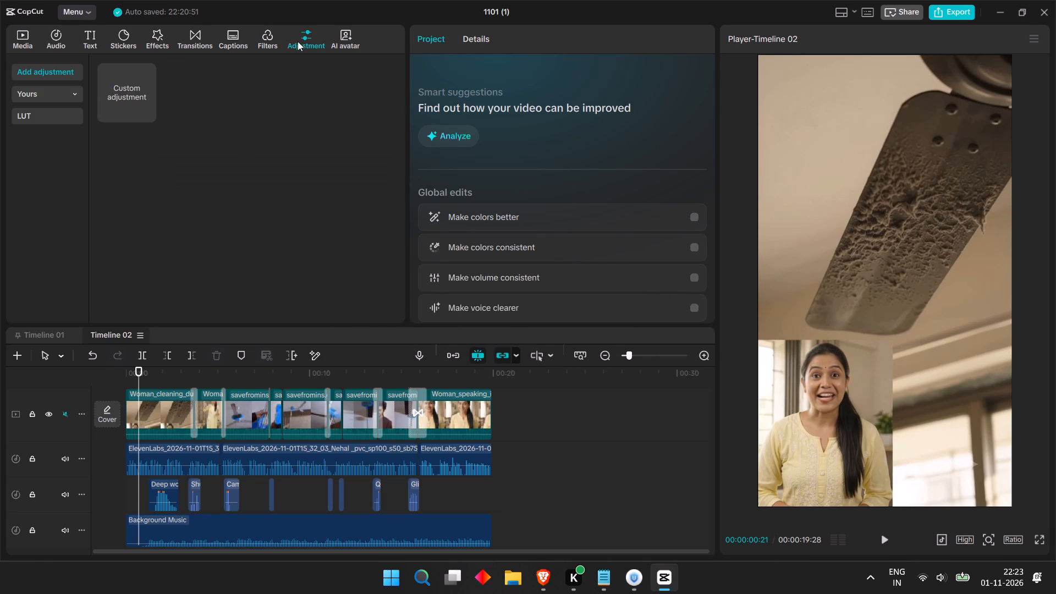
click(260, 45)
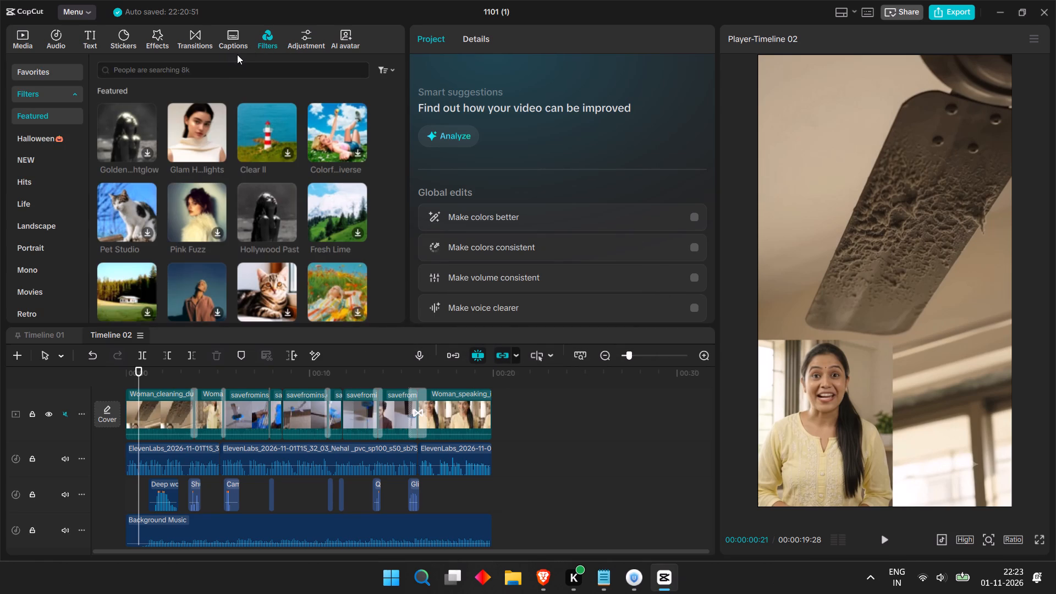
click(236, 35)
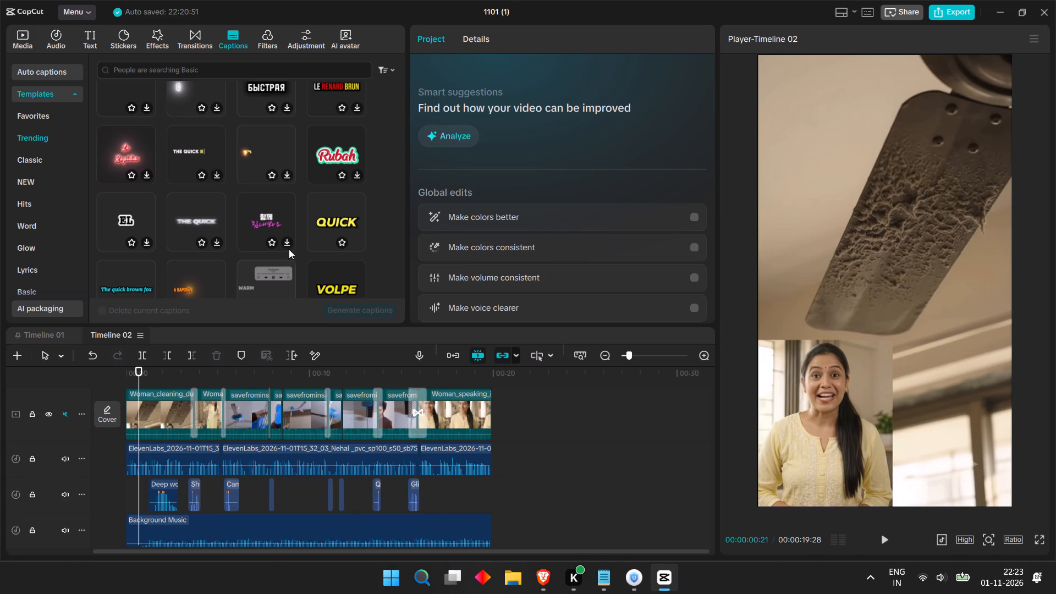
Play Timeline 02 from the beginning to review the finished promo.
drag(140, 374, 98, 384)
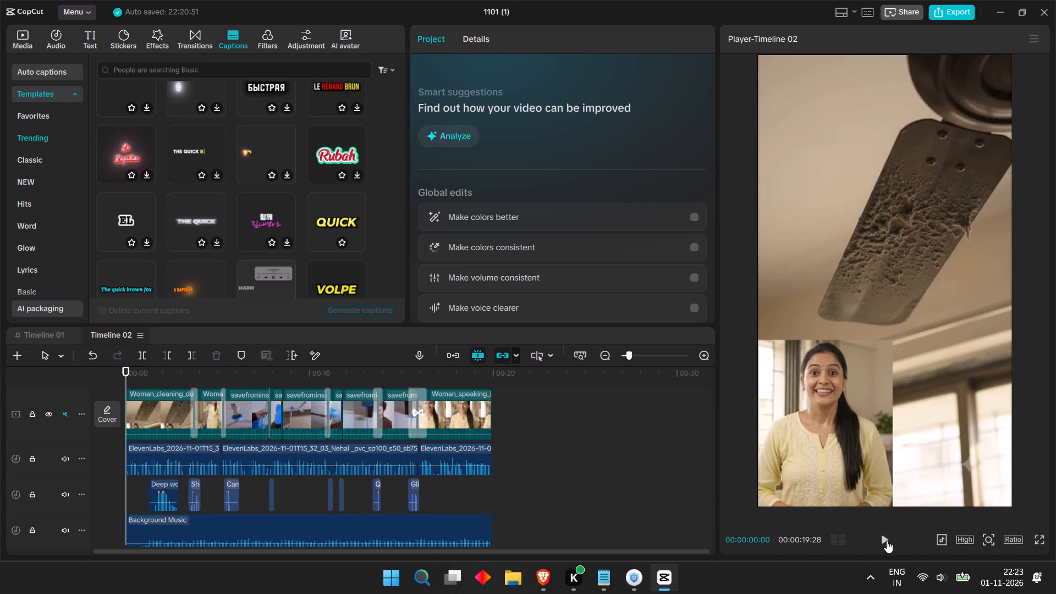
click(887, 541)
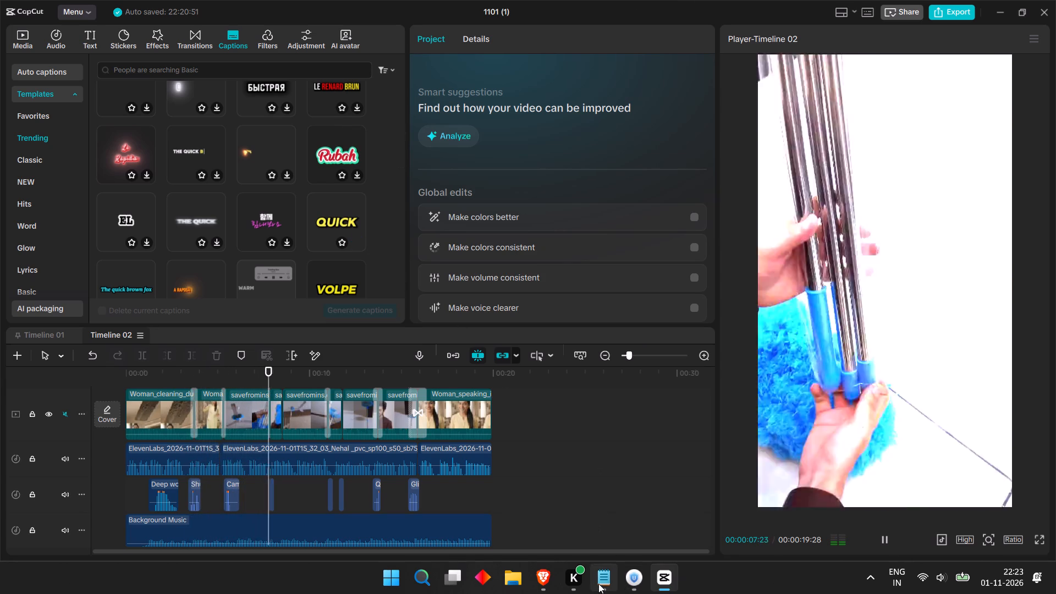
Switch to Notepad and paste the copied Hinglish fan-mop voiceover below the FINAL CTA section of jil.txt, separated by blank lines.
click(598, 584)
scroll(548, 450, down, 16)
scroll(651, 434, down, 5)
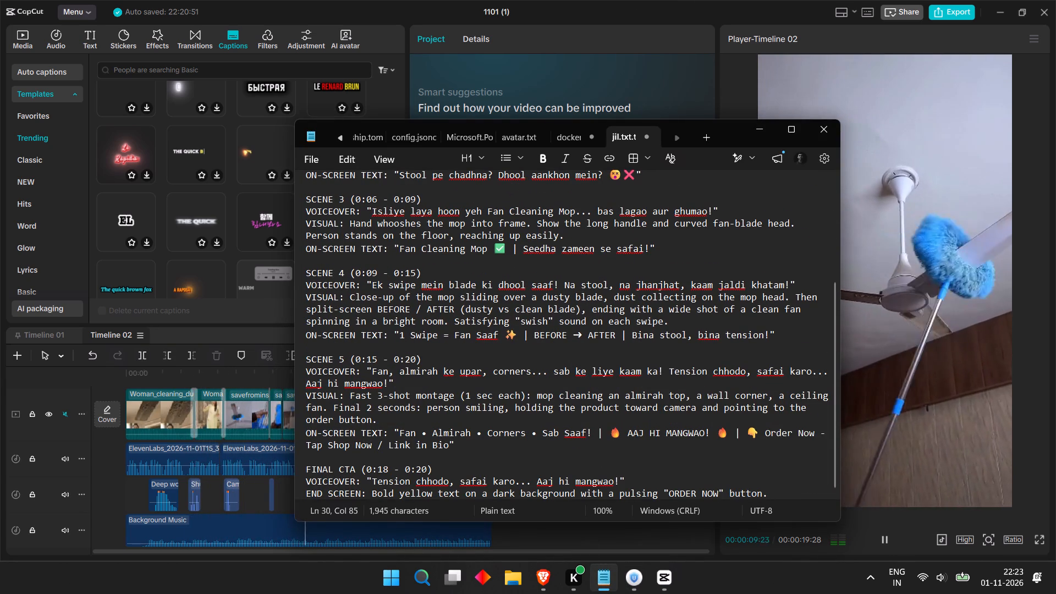
scroll(654, 428, down, 5)
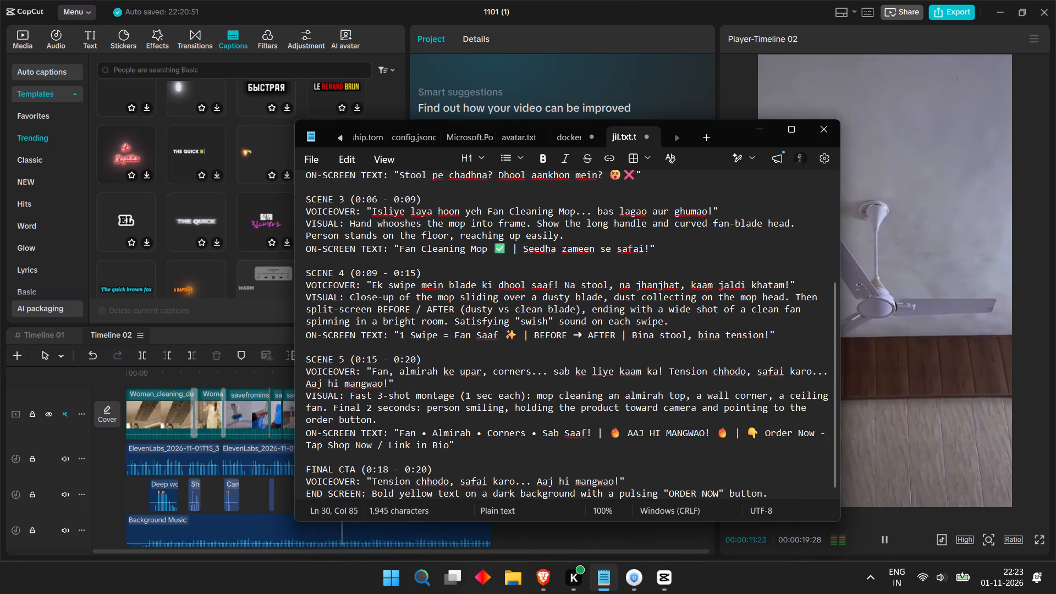
key(shift+Return)
key(shift+Return)
key(shift+Return)
key(shift+Return)
key(Return)
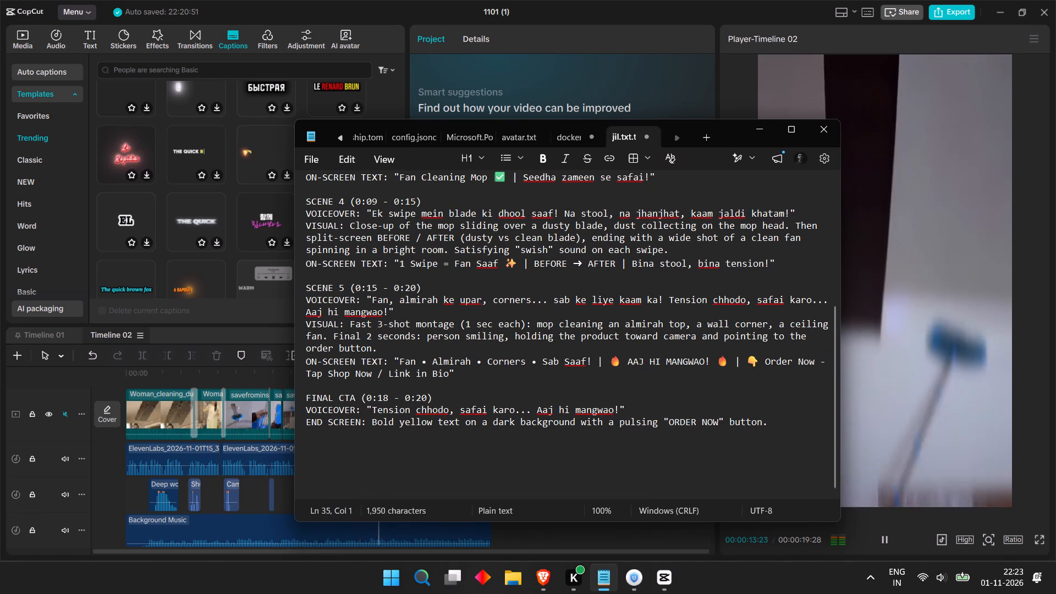
key(ctrl+v)
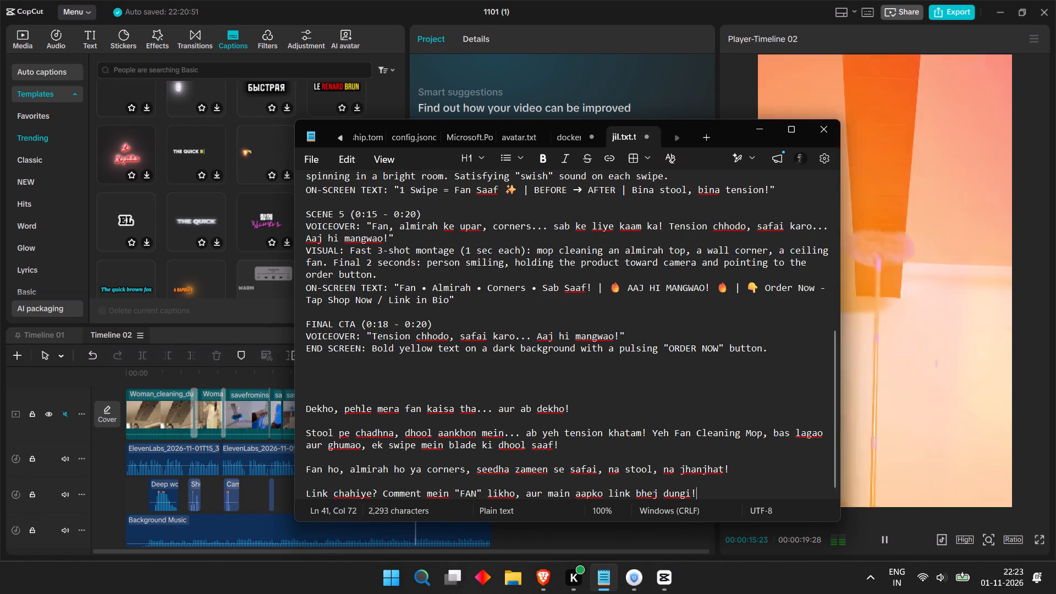
click(768, 129)
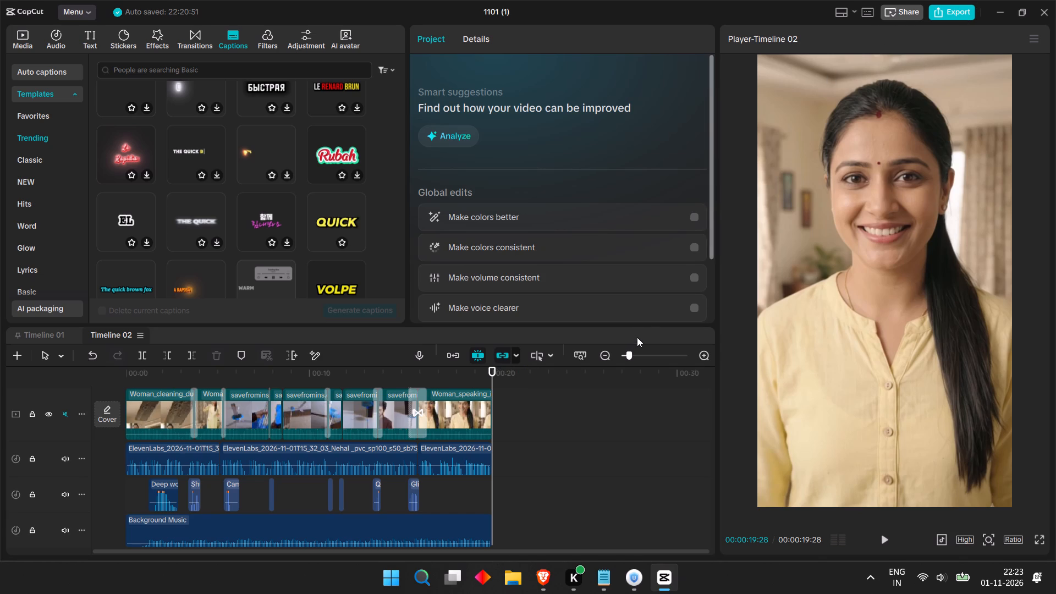
Export Timeline 02 as "dropshipping 1" with the existing settings and close the export window without sharing.
click(946, 12)
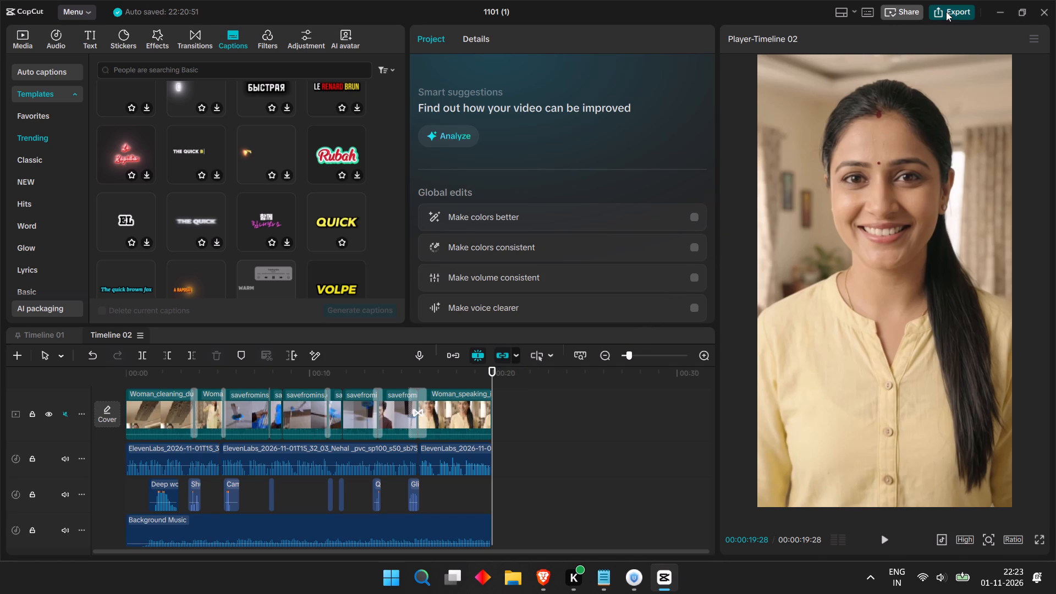
drag(651, 119, 630, 122)
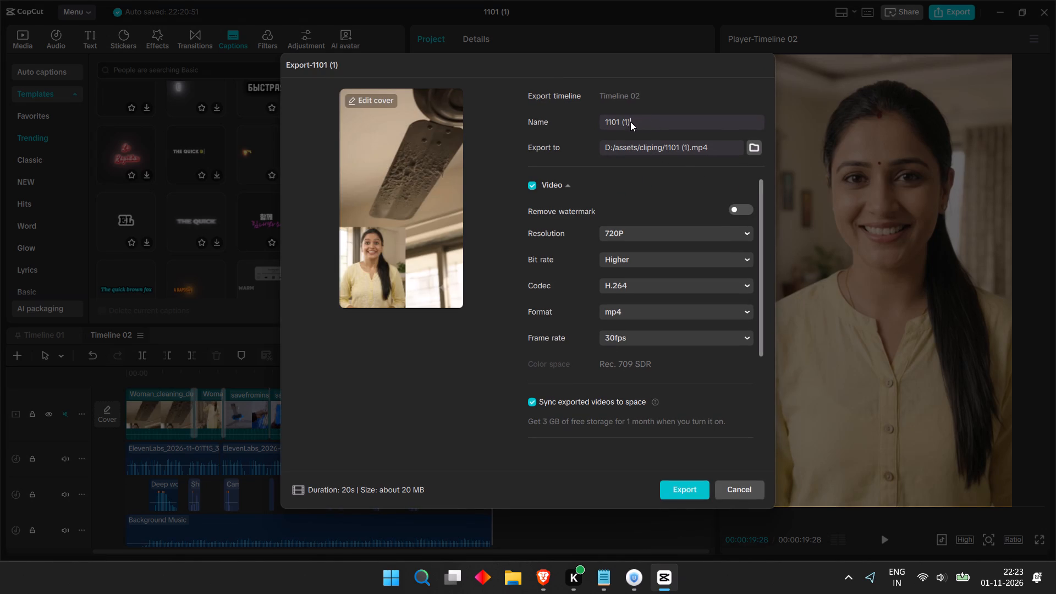
drag(630, 122, 591, 124)
text(dropshipping 1)
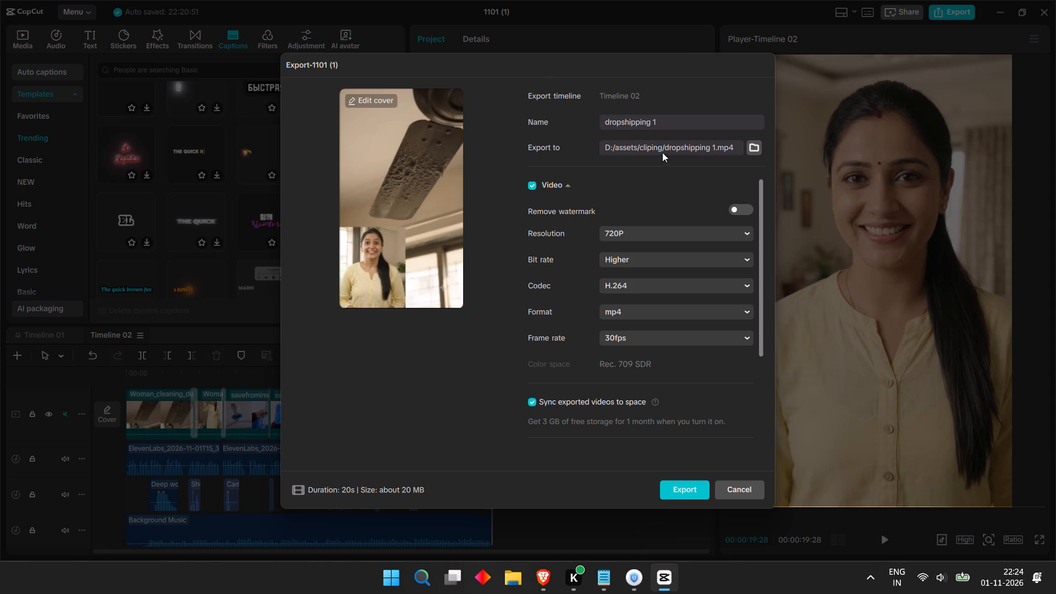
click(682, 498)
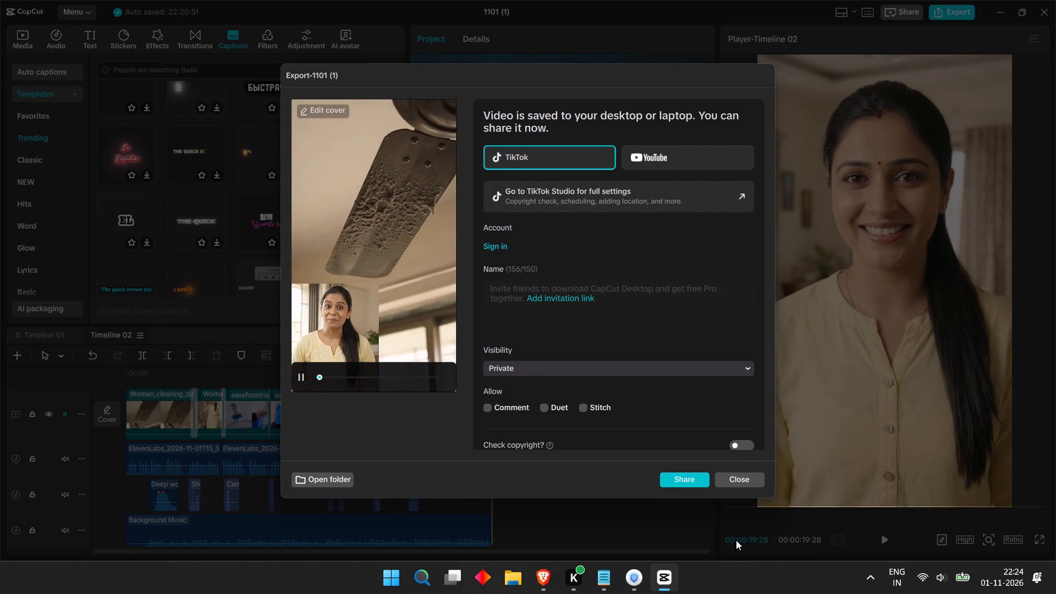
click(731, 477)
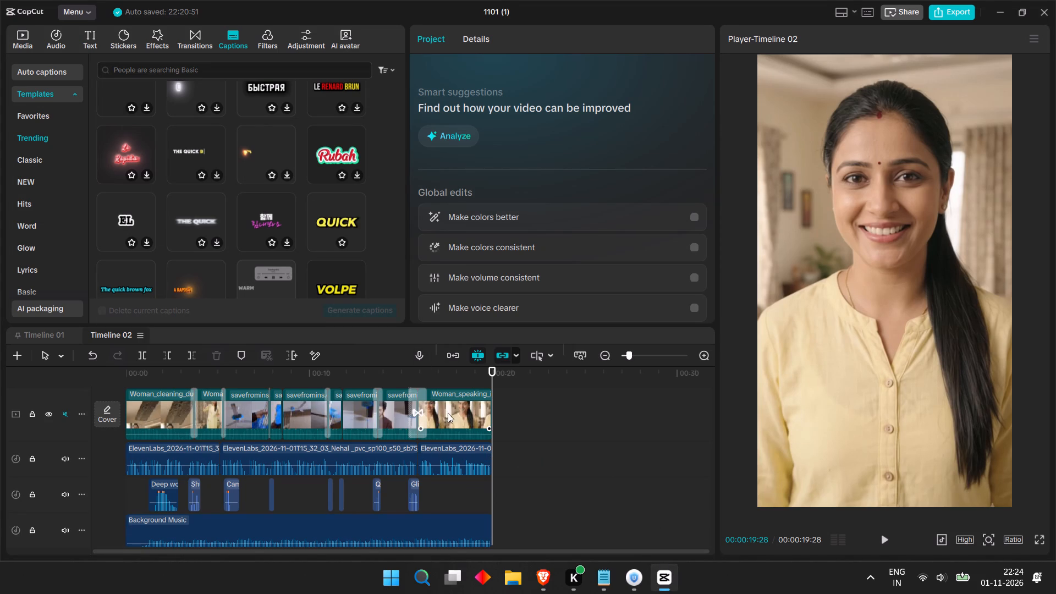
drag(489, 370, 115, 405)
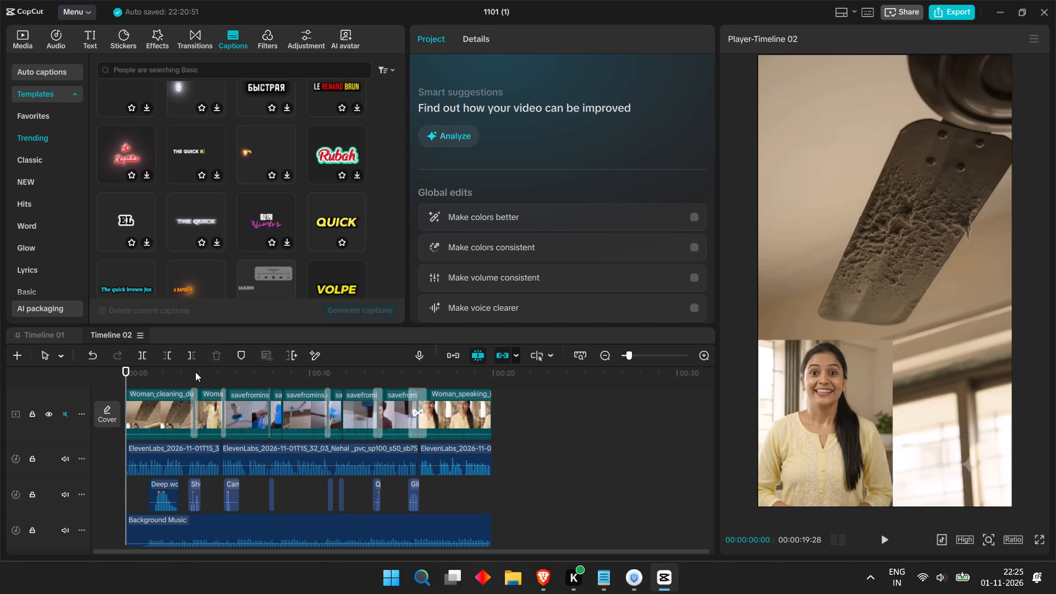
click(526, 399)
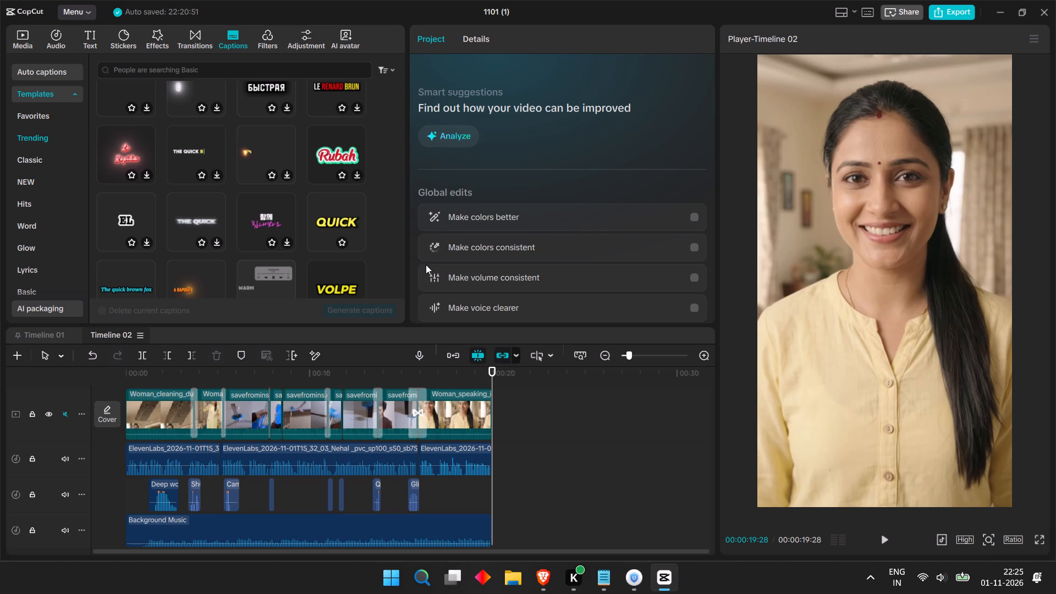
drag(345, 369, 201, 381)
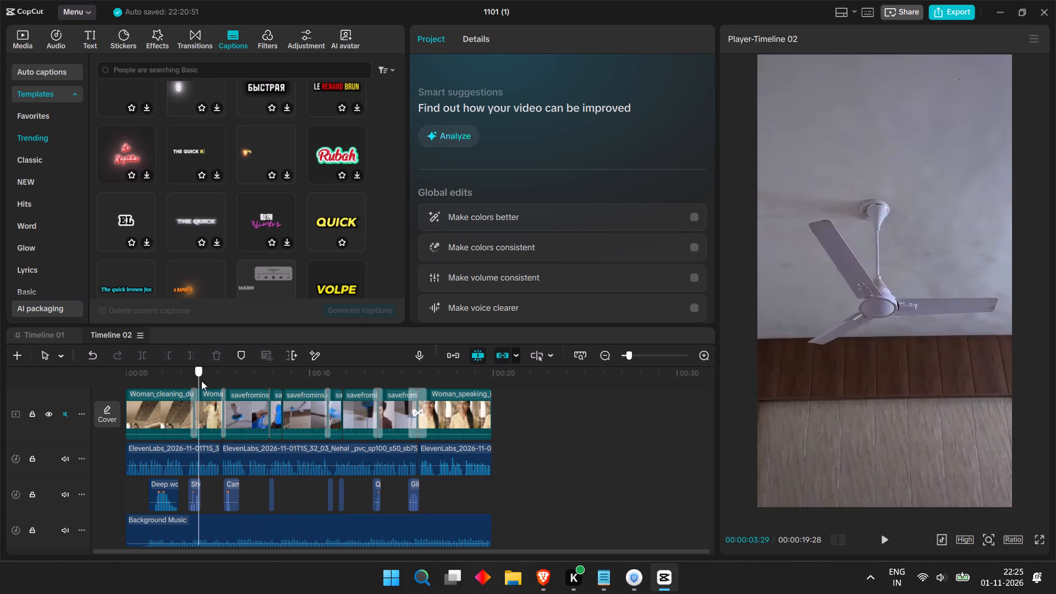
drag(201, 381, 190, 388)
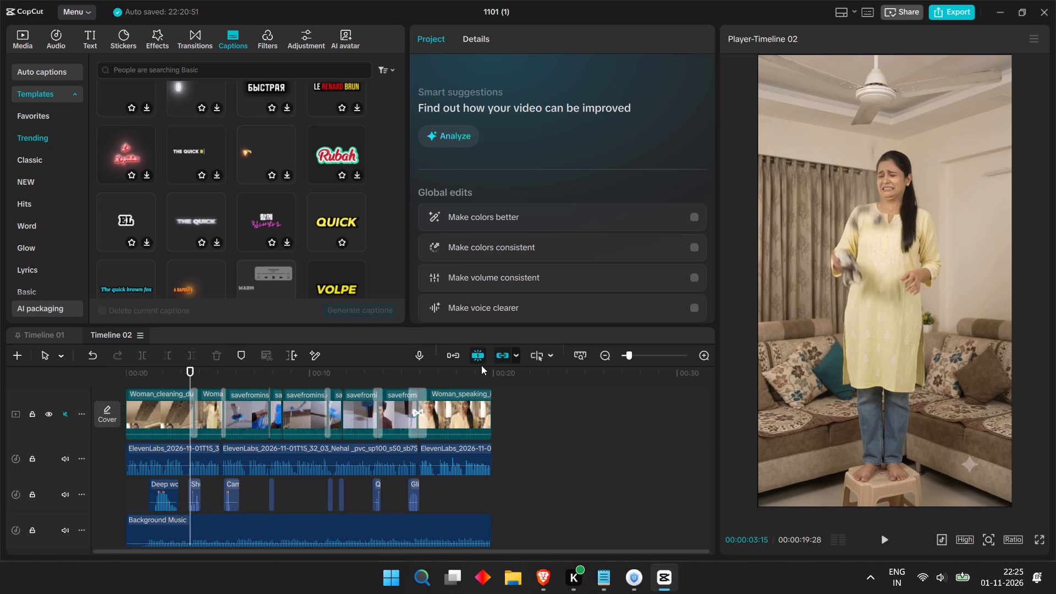
drag(371, 371, 134, 355)
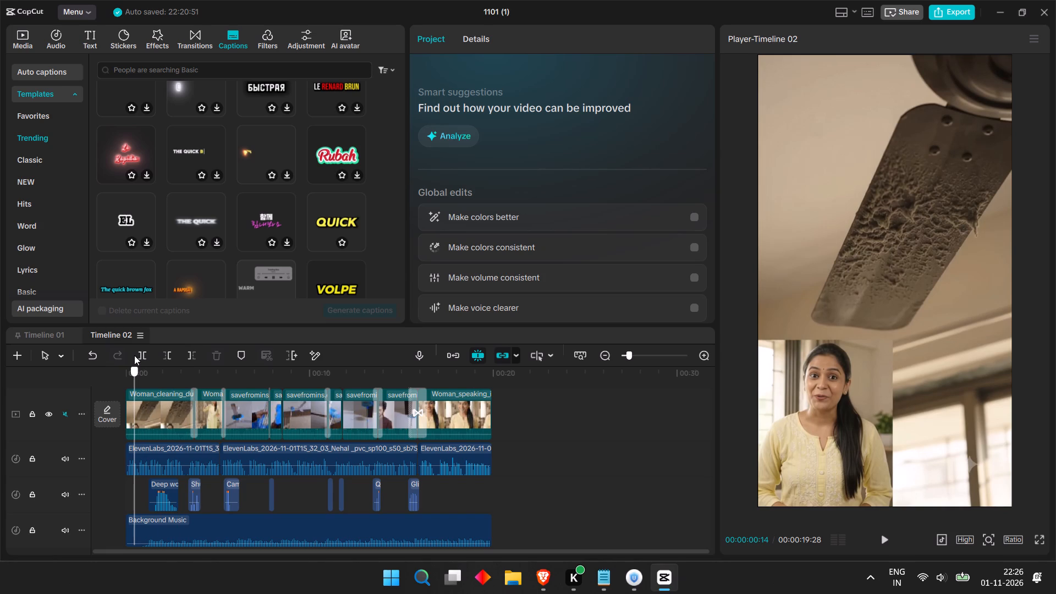
drag(134, 355, 142, 353)
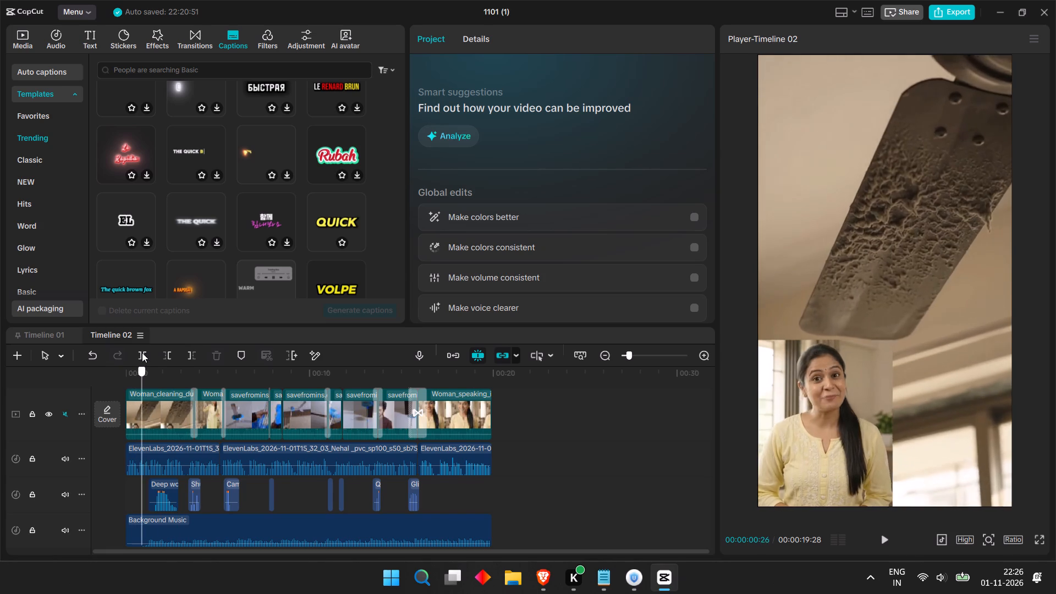
drag(142, 353, 207, 338)
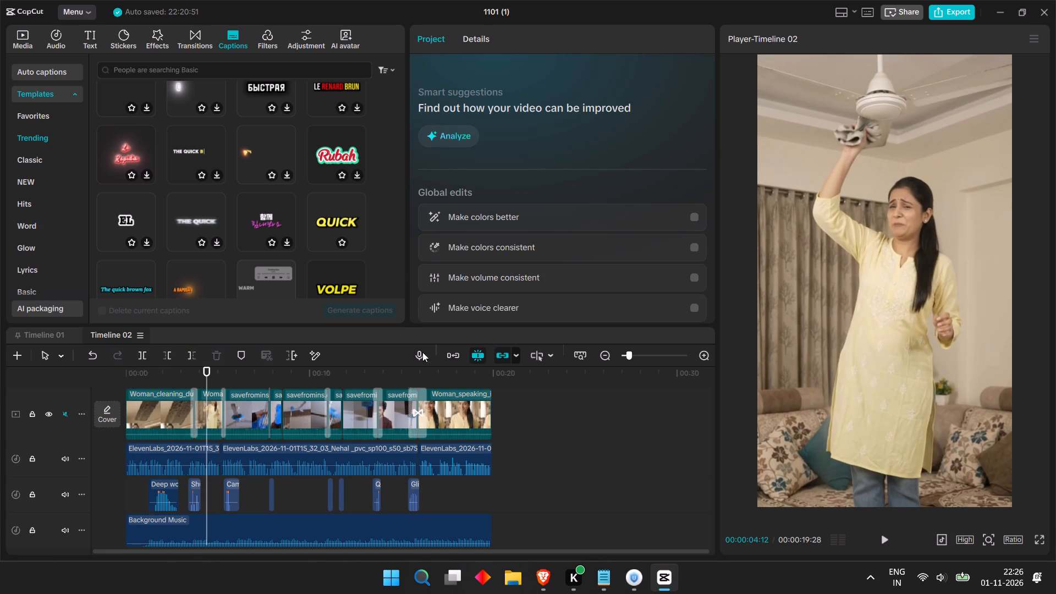
click(521, 388)
Turn off linkage and auto snapping for Timeline 02.
click(499, 353)
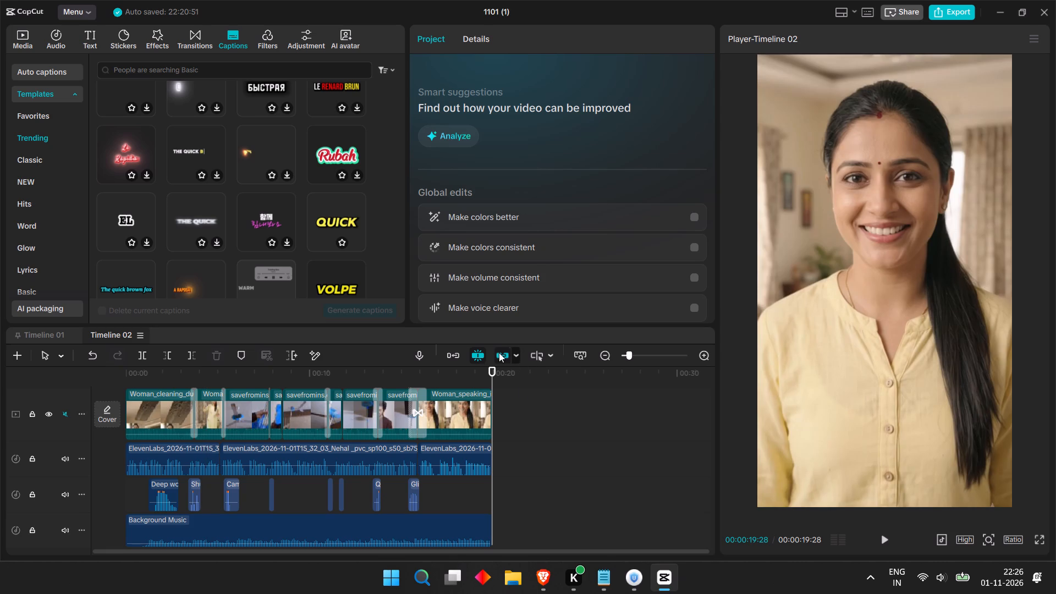
click(477, 359)
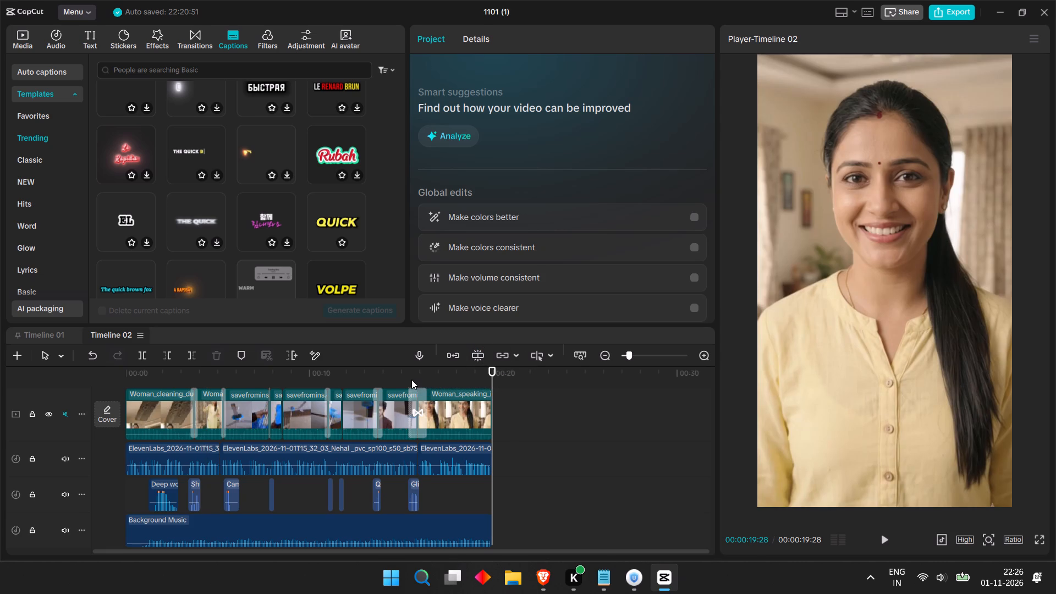
Scrub back and forth across Timeline 02 to examine the duster demonstration clips, the closing woman clip and the opening.
click(405, 378)
click(387, 404)
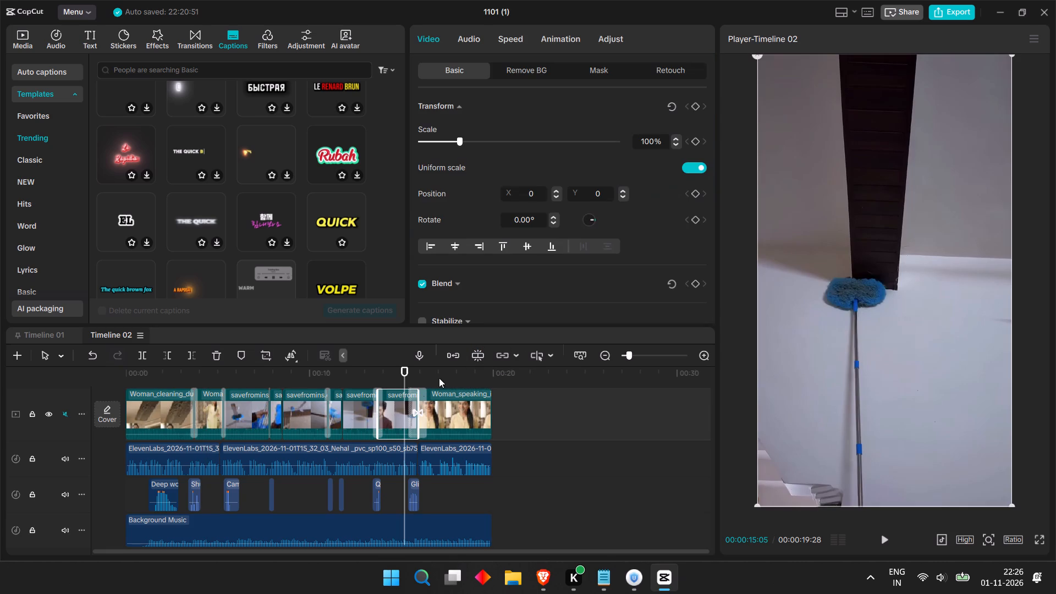
click(464, 394)
drag(405, 366, 204, 359)
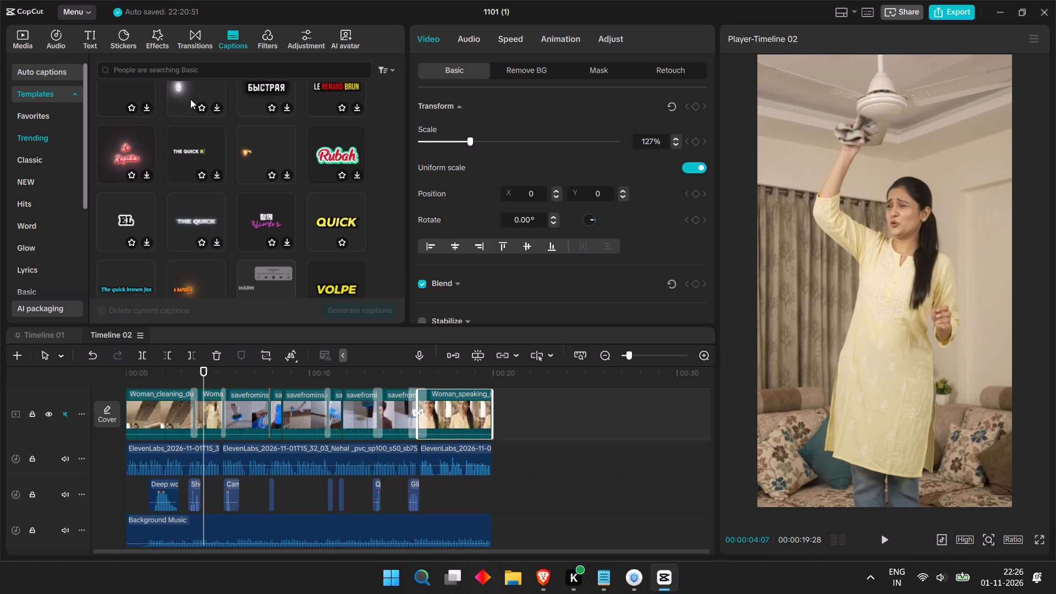
click(354, 367)
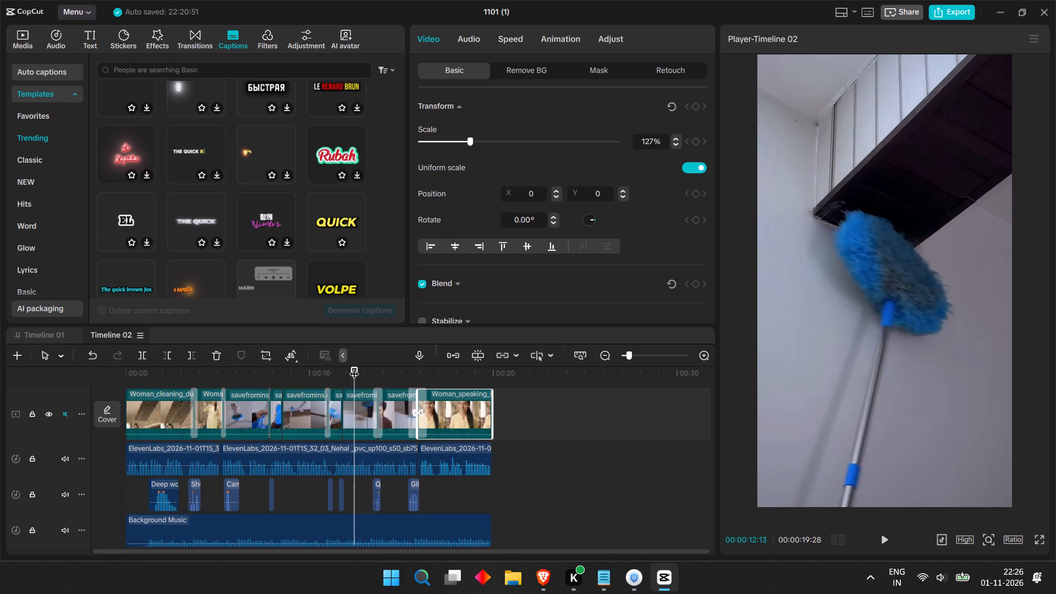
drag(401, 370, 481, 371)
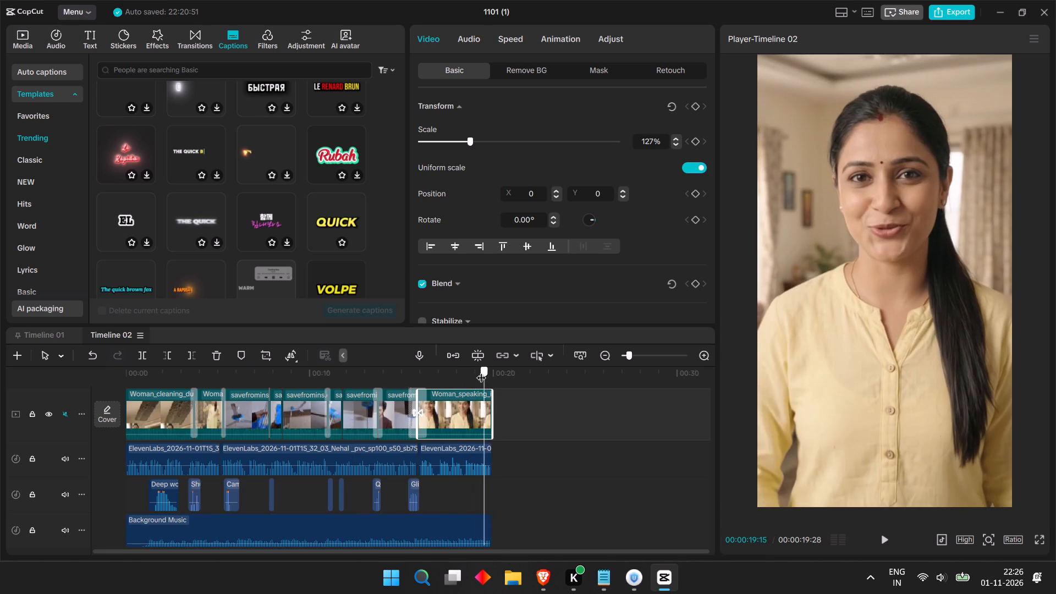
drag(481, 371, 269, 389)
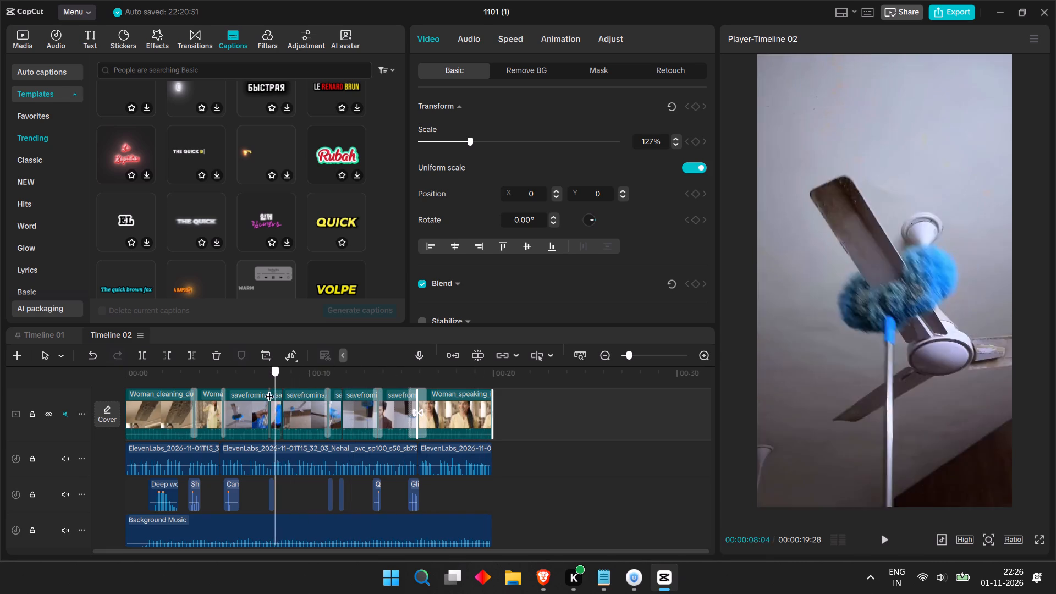
drag(269, 389, 264, 392)
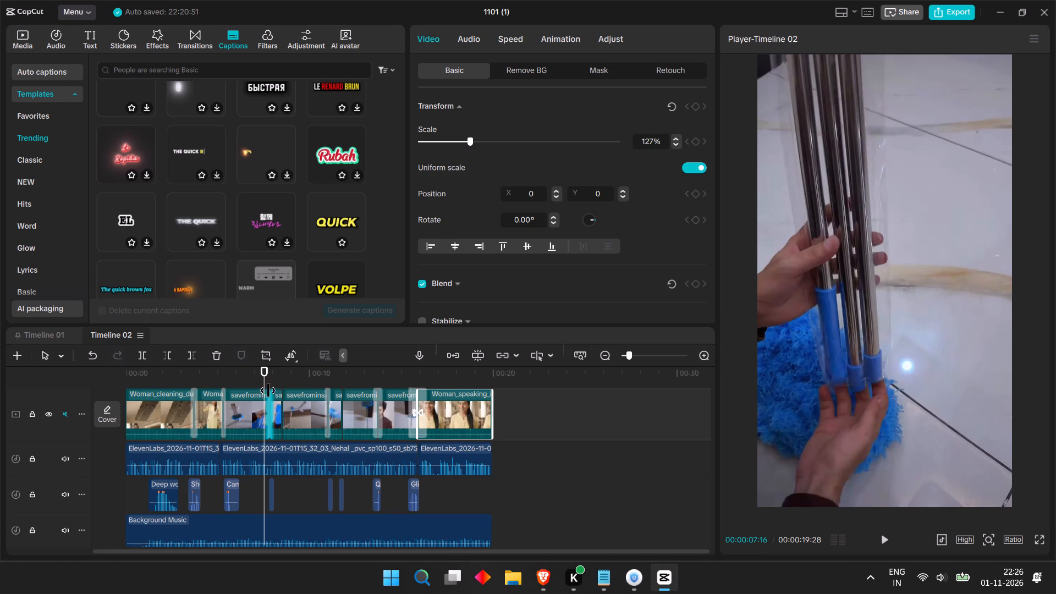
drag(334, 371, 305, 371)
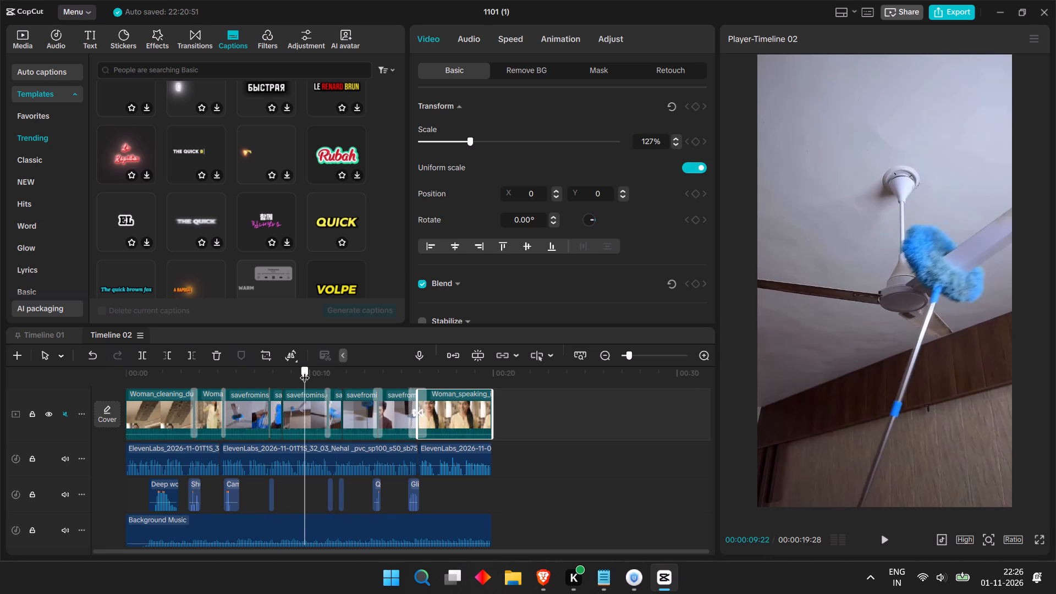
drag(305, 371, 507, 382)
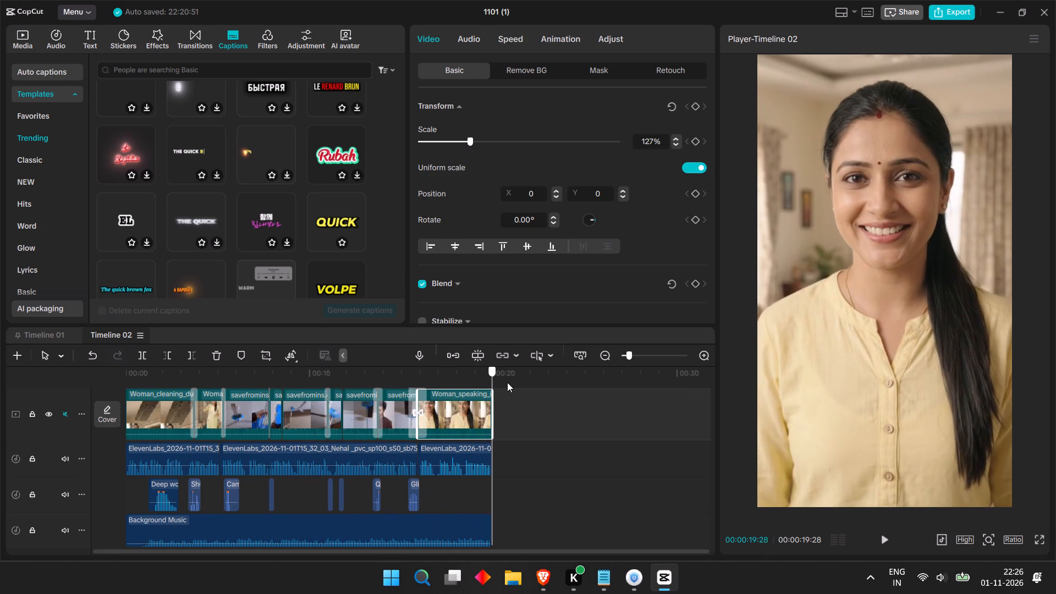
drag(507, 382, 82, 355)
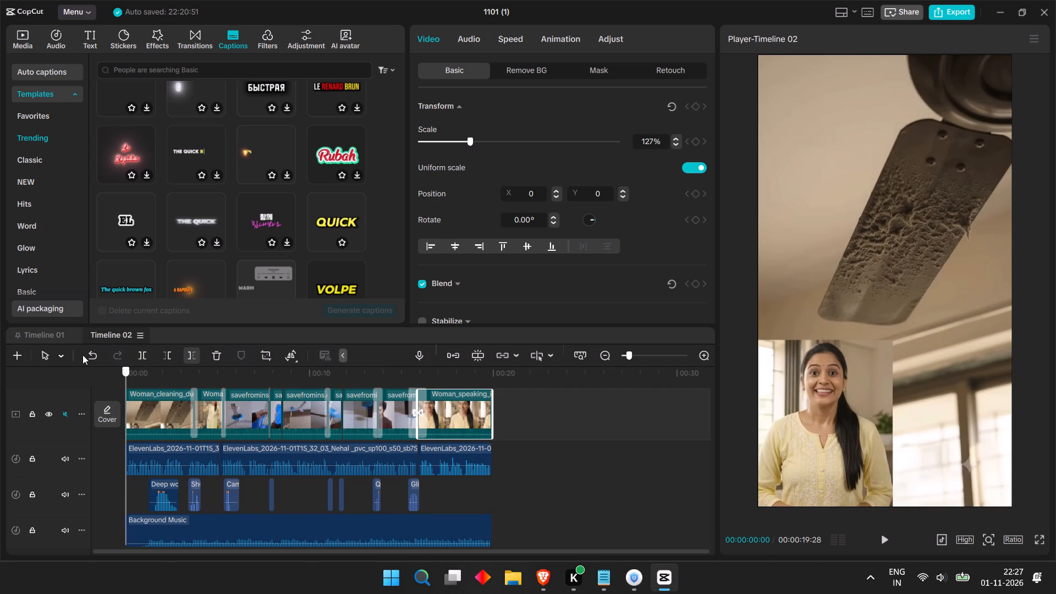
drag(82, 355, 111, 345)
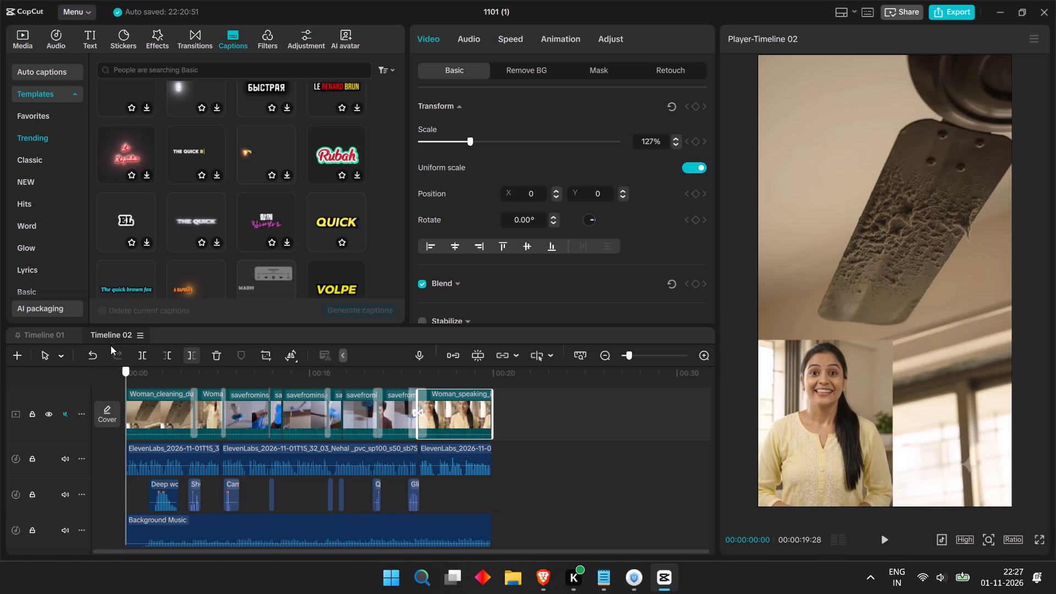
drag(111, 345, 113, 345)
click(114, 345)
Inspect the middle and closing video clips individually and scrub Timeline 02 between its start and end to review the full promo.
click(240, 379)
click(311, 411)
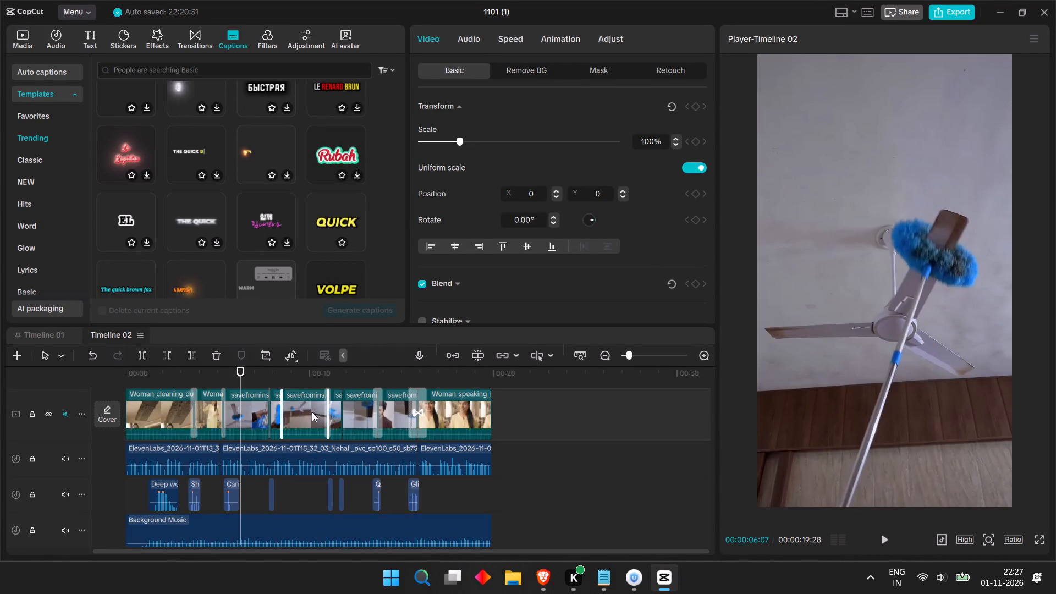
click(356, 419)
click(408, 420)
click(473, 420)
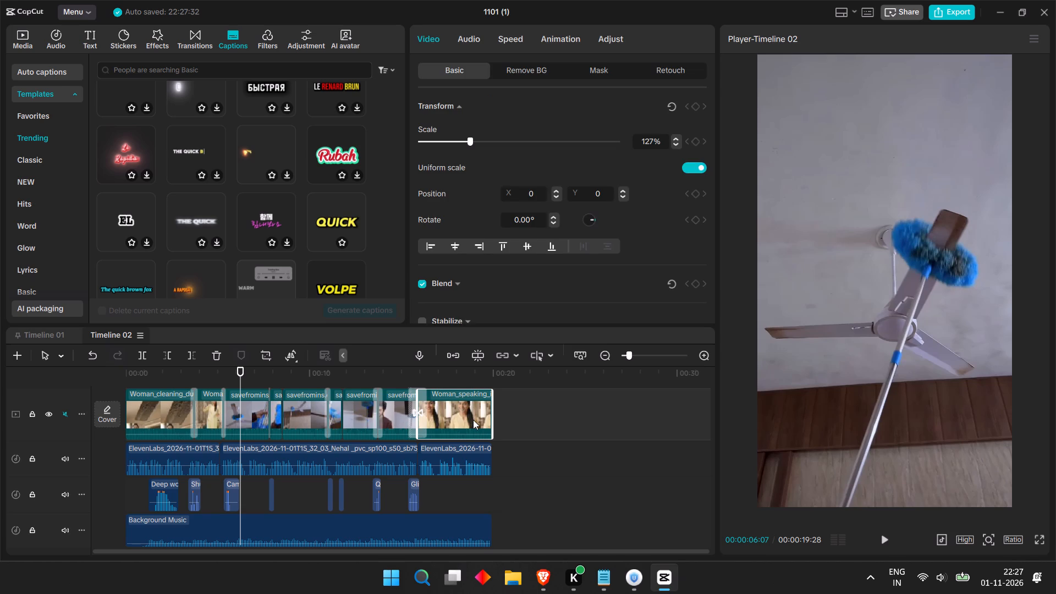
drag(502, 374, 413, 358)
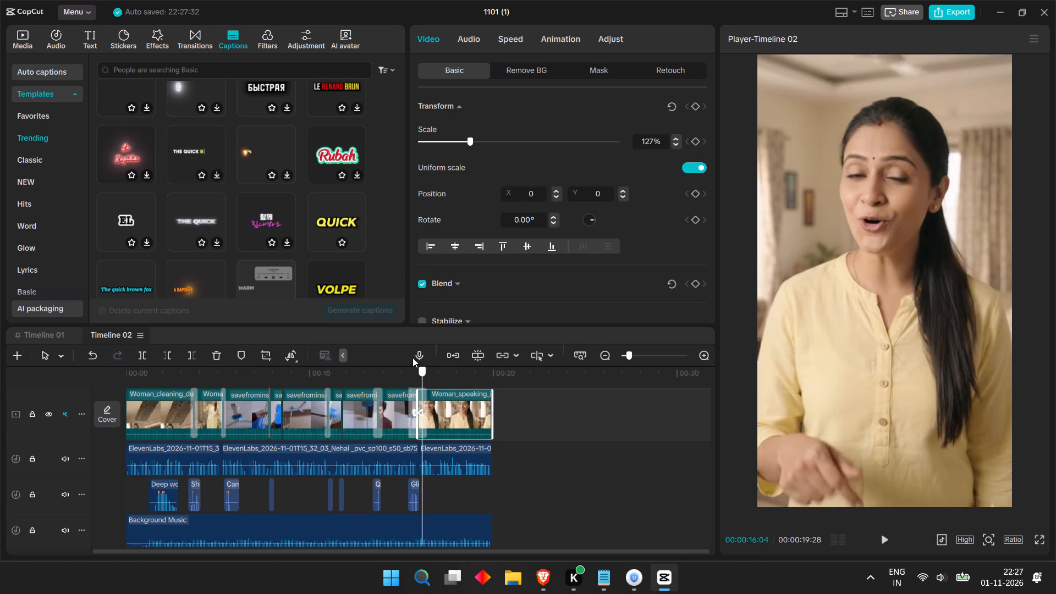
drag(413, 358, 129, 345)
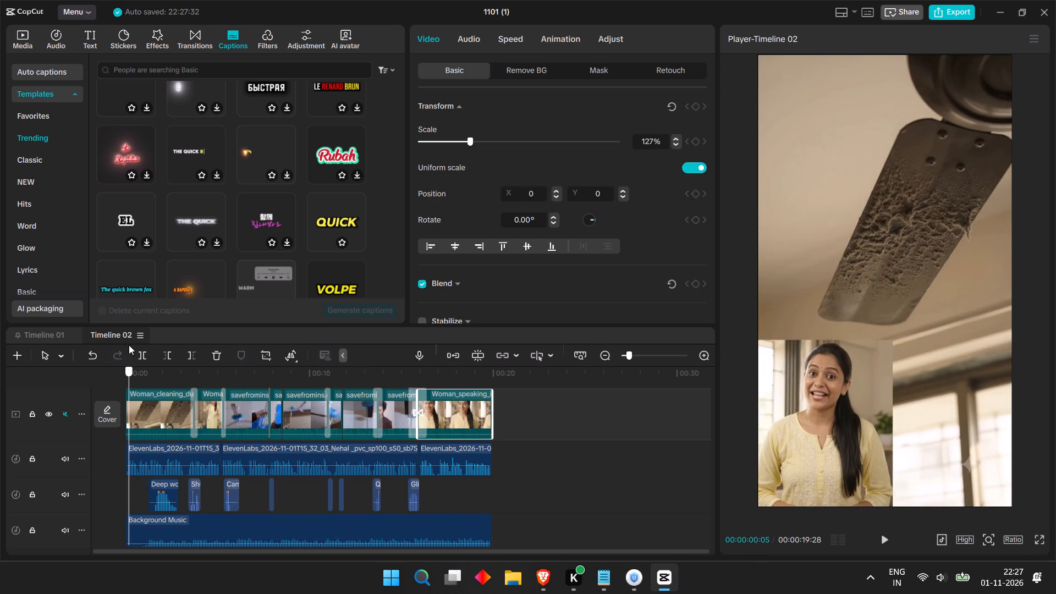
drag(129, 345, 180, 361)
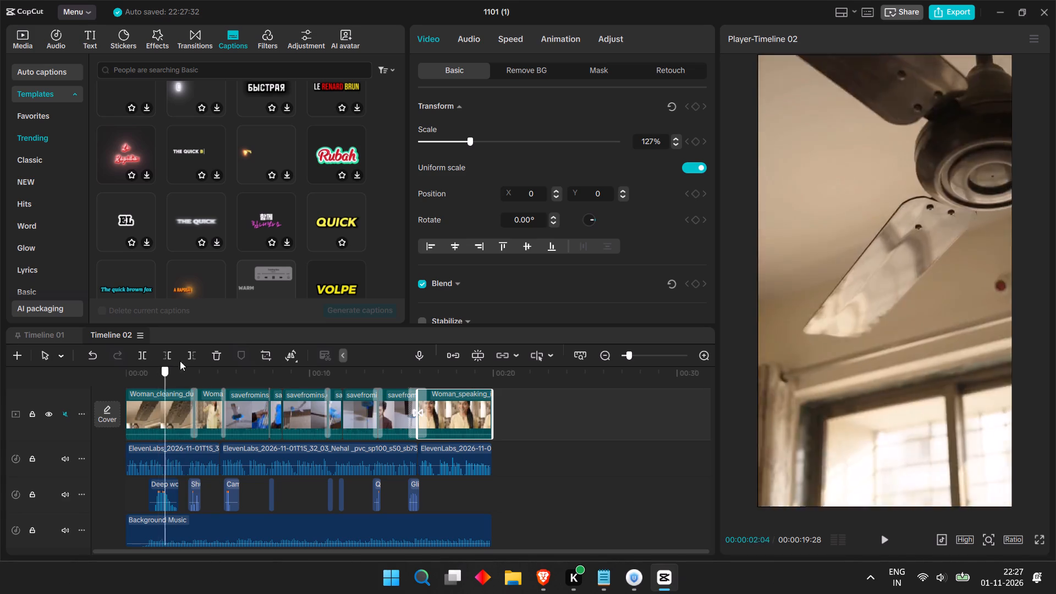
drag(180, 361, 501, 450)
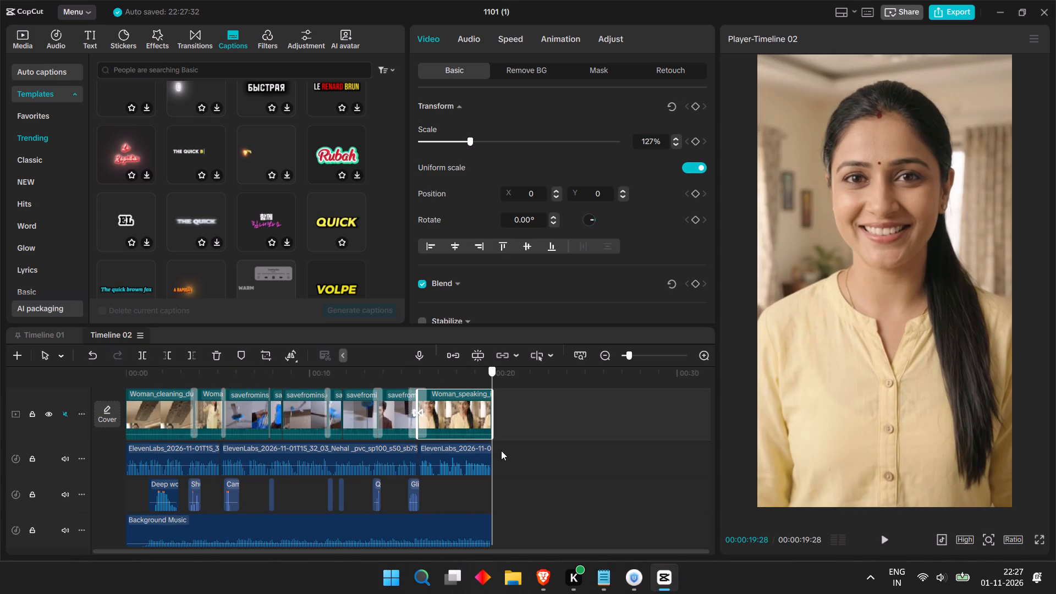
drag(501, 450, 319, 435)
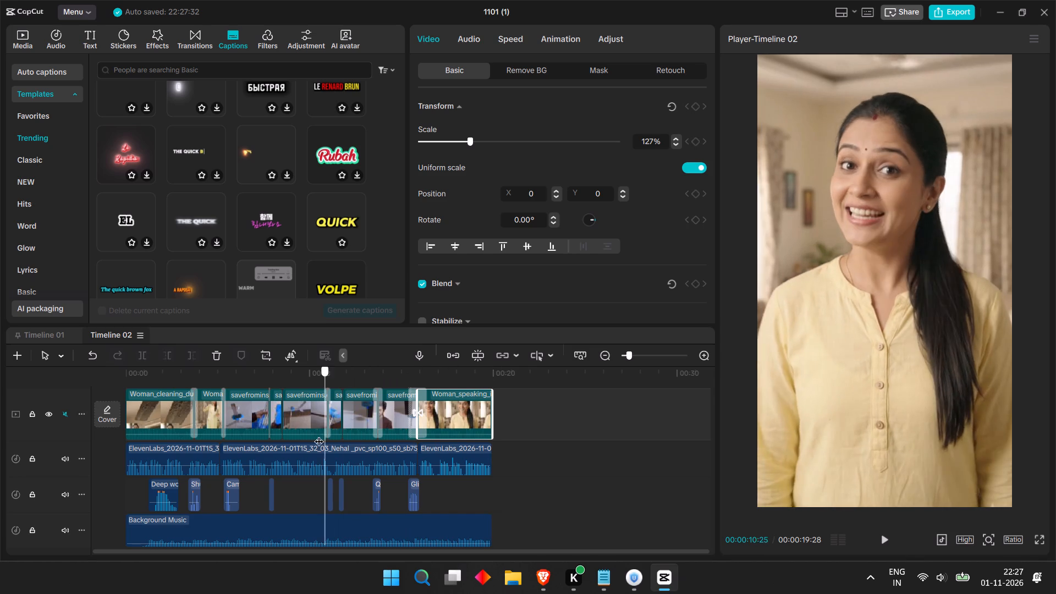
drag(319, 435, 49, 481)
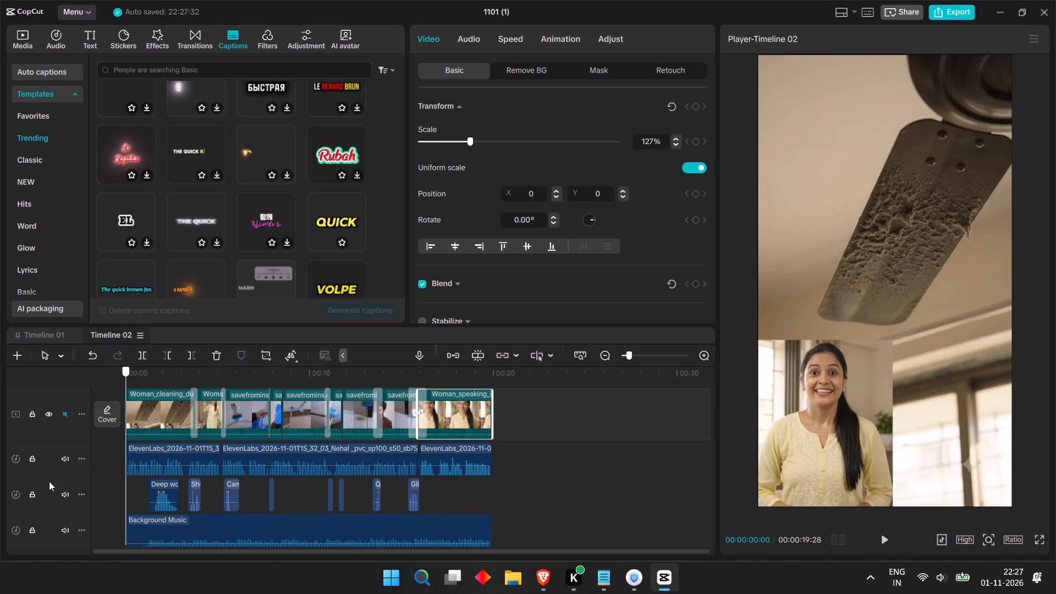
drag(49, 481, 26, 487)
drag(26, 487, 409, 497)
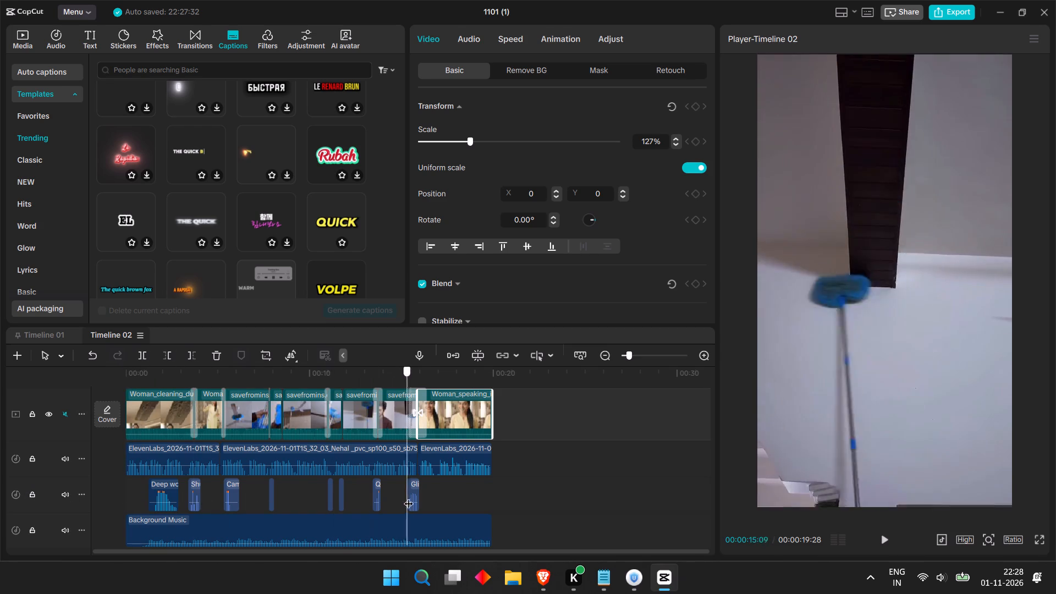
drag(409, 497, 507, 475)
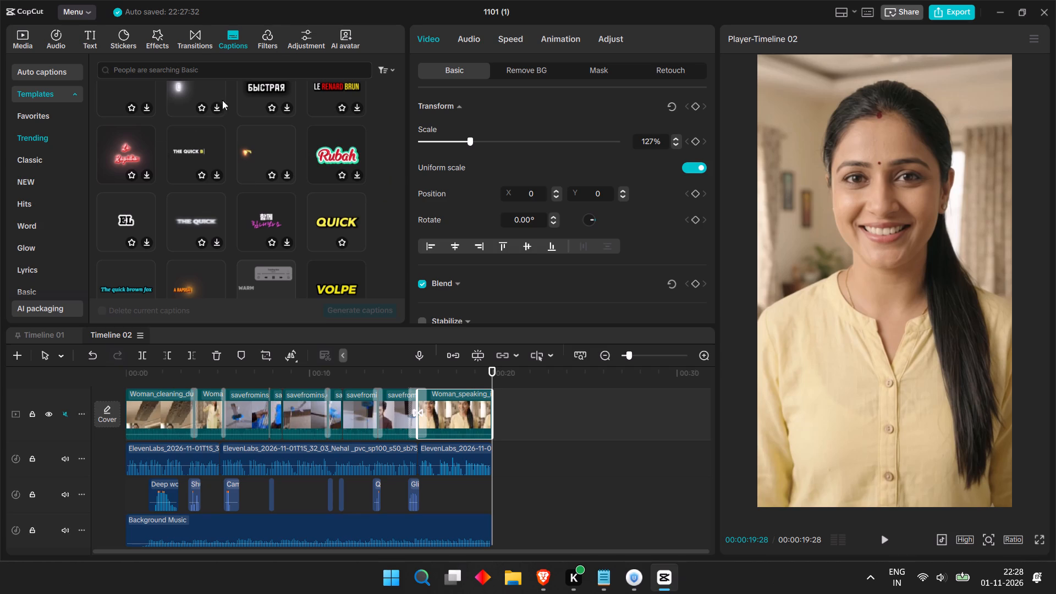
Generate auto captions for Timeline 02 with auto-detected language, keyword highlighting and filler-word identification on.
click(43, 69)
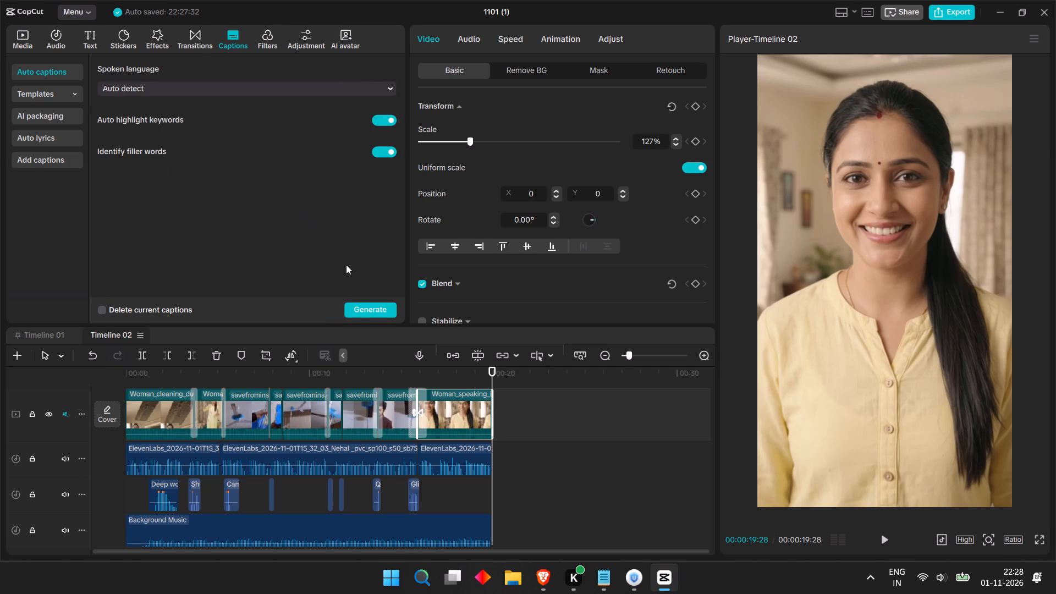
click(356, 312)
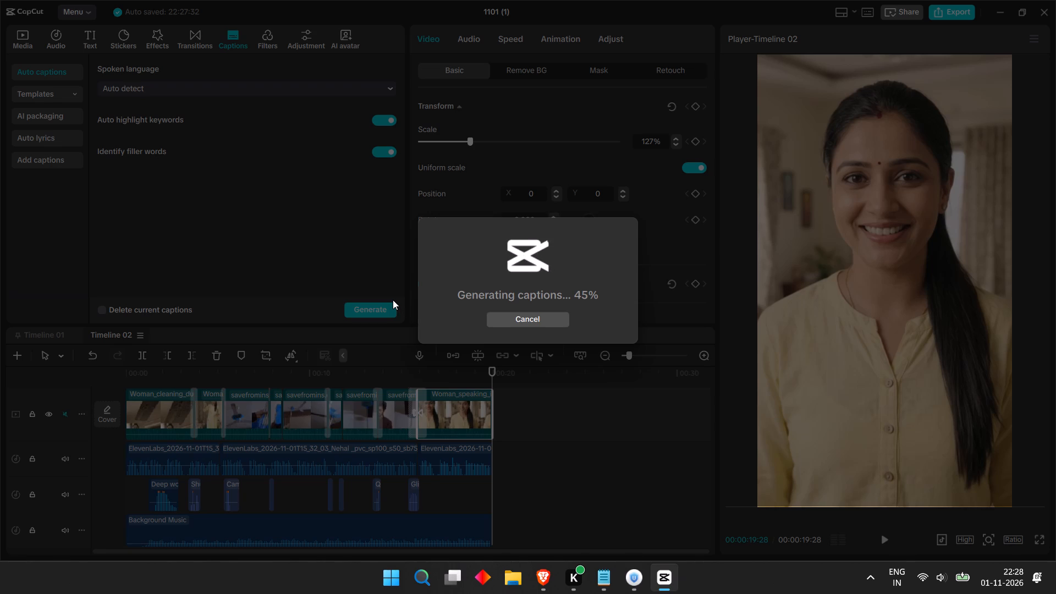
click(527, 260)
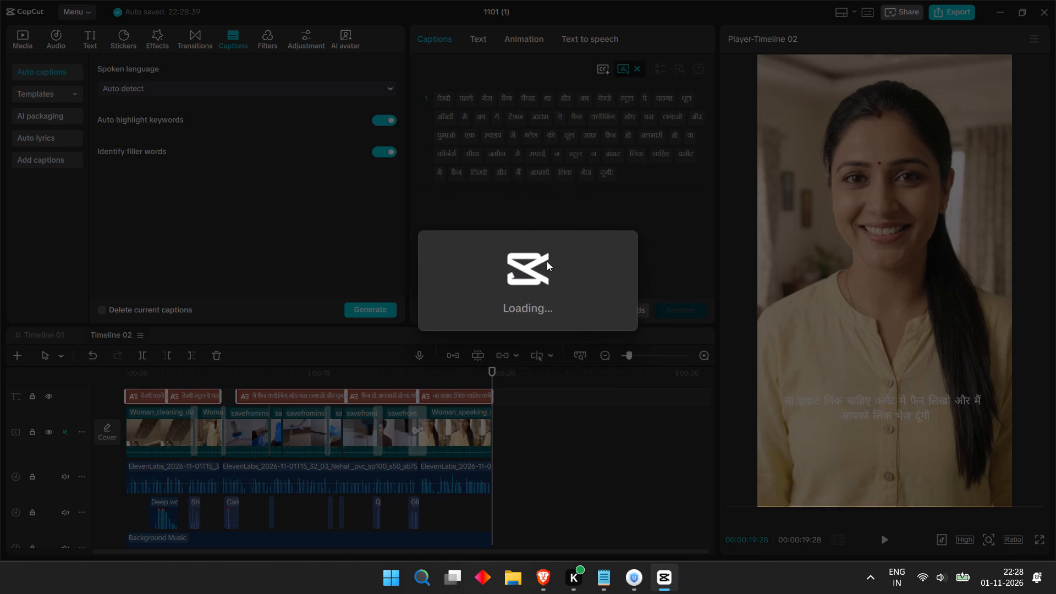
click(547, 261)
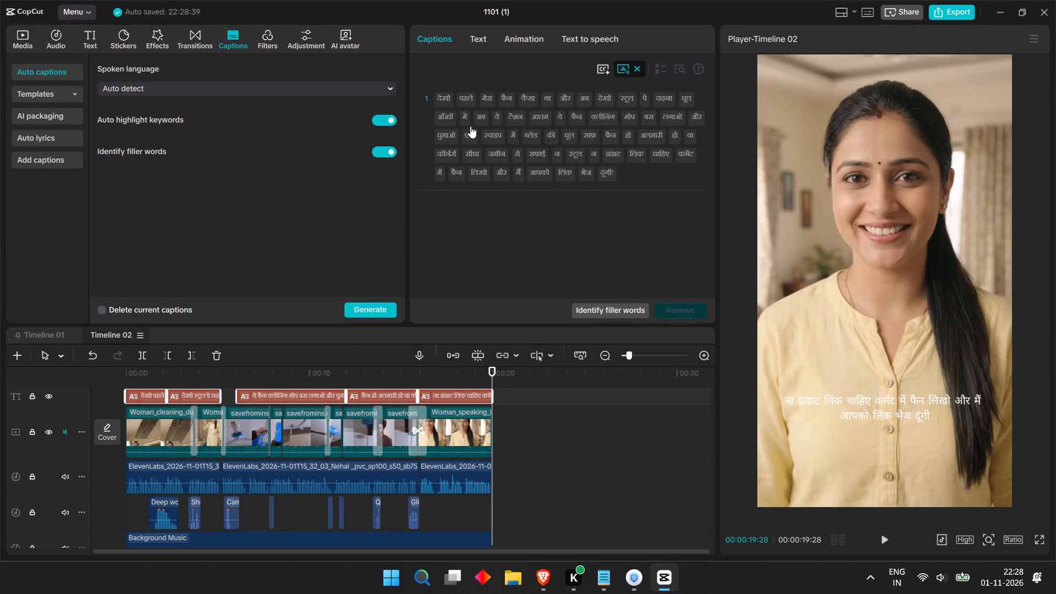
Examine the generated captions in the word-by-word transcript view and return to the caption line list.
click(618, 173)
click(616, 175)
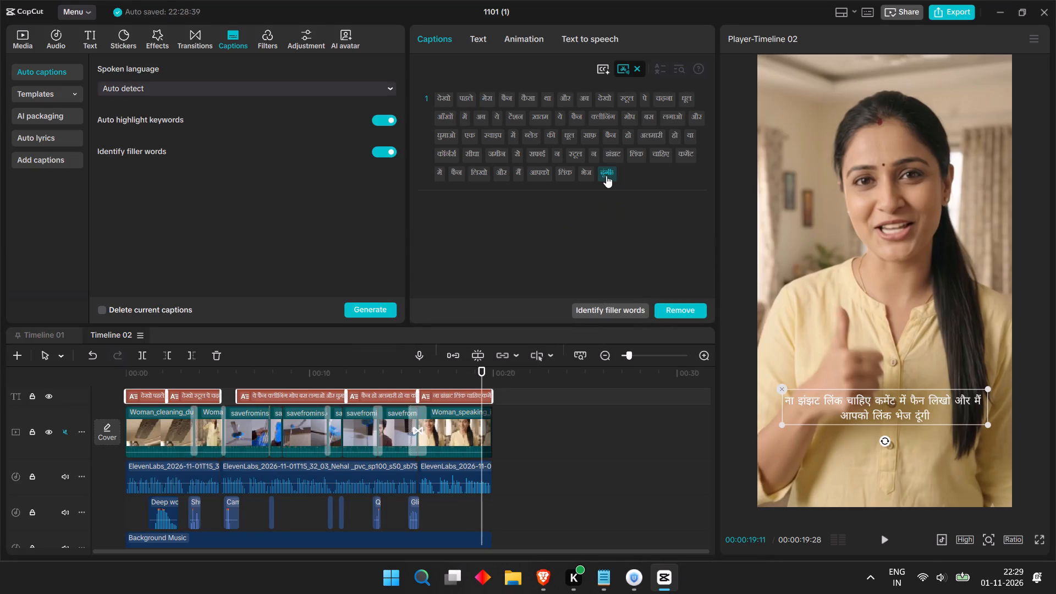
click(610, 179)
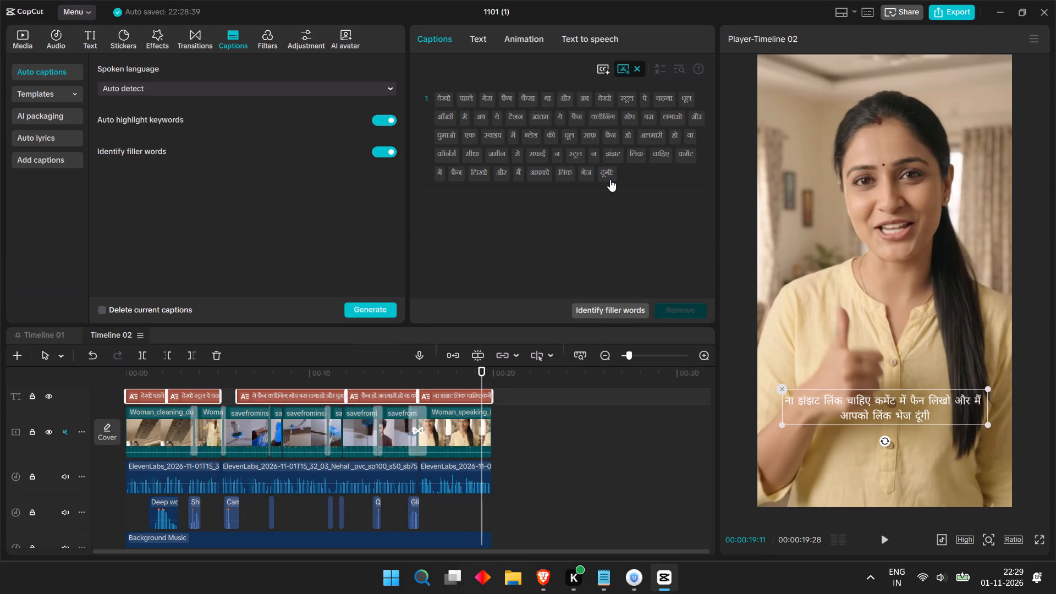
click(610, 179)
click(610, 179)
drag(439, 81, 648, 187)
click(625, 67)
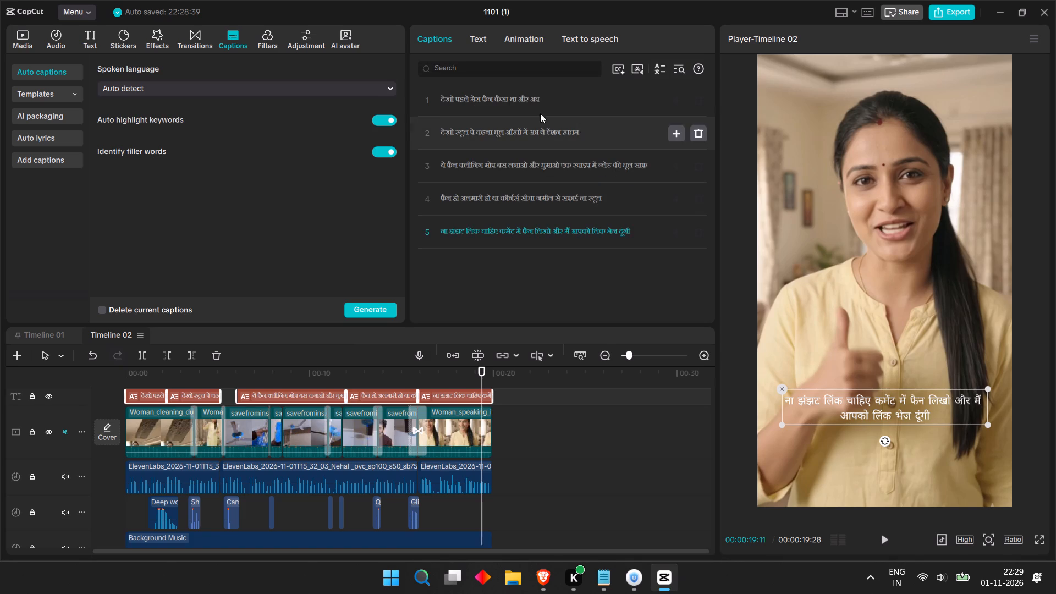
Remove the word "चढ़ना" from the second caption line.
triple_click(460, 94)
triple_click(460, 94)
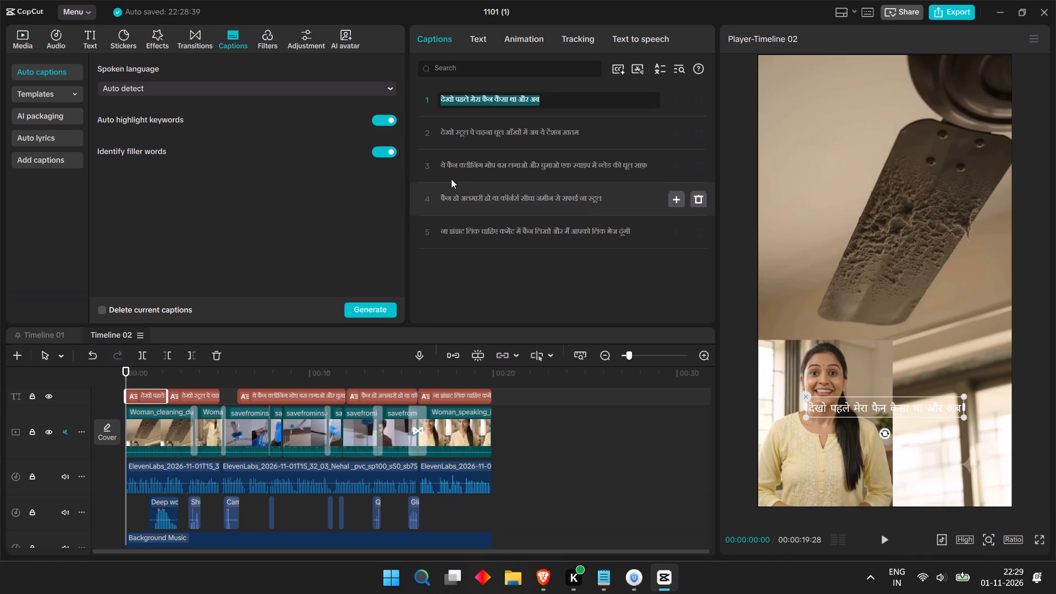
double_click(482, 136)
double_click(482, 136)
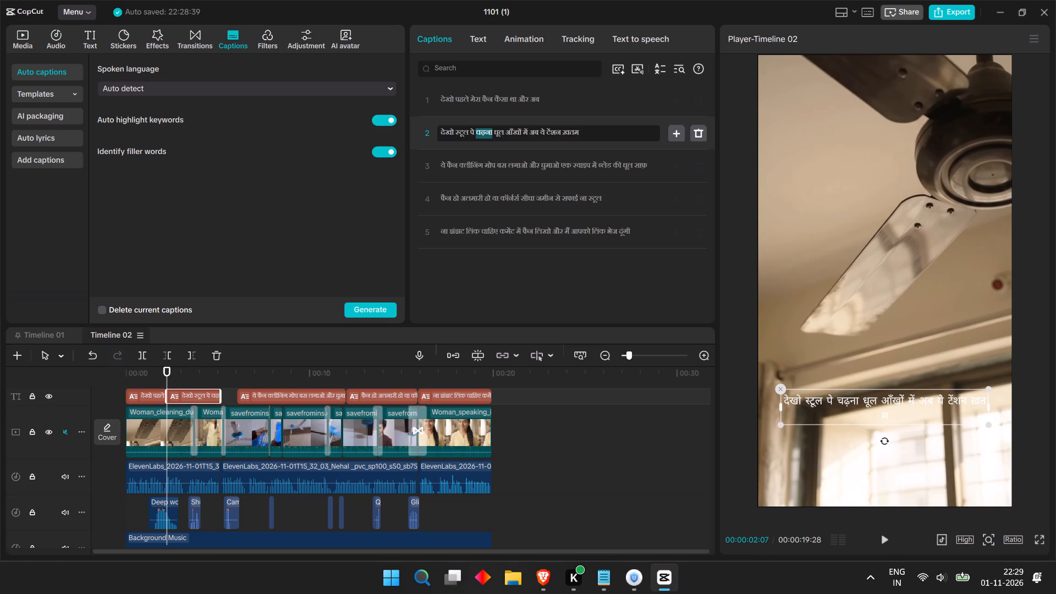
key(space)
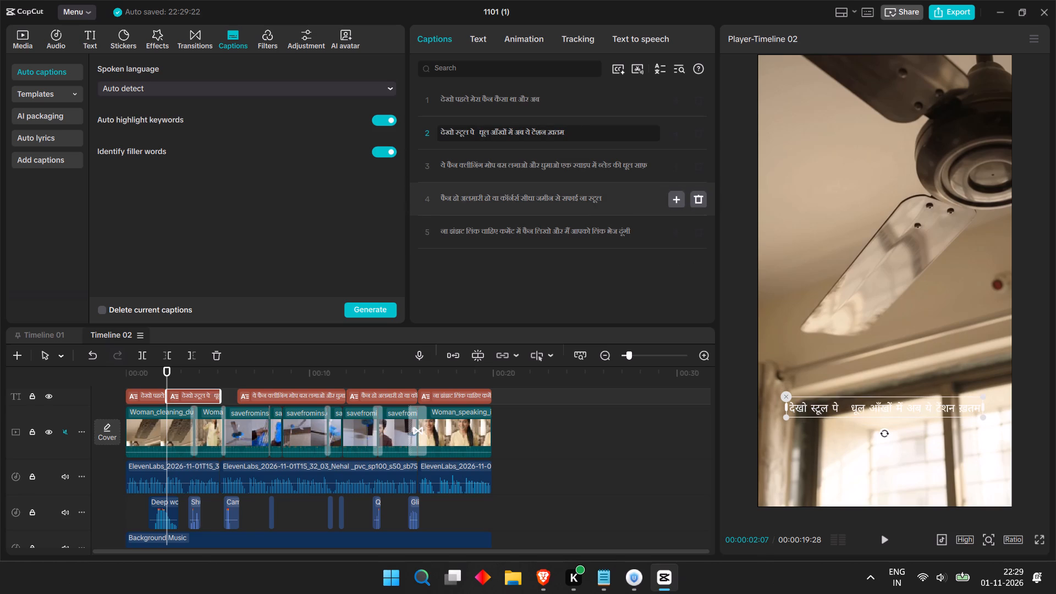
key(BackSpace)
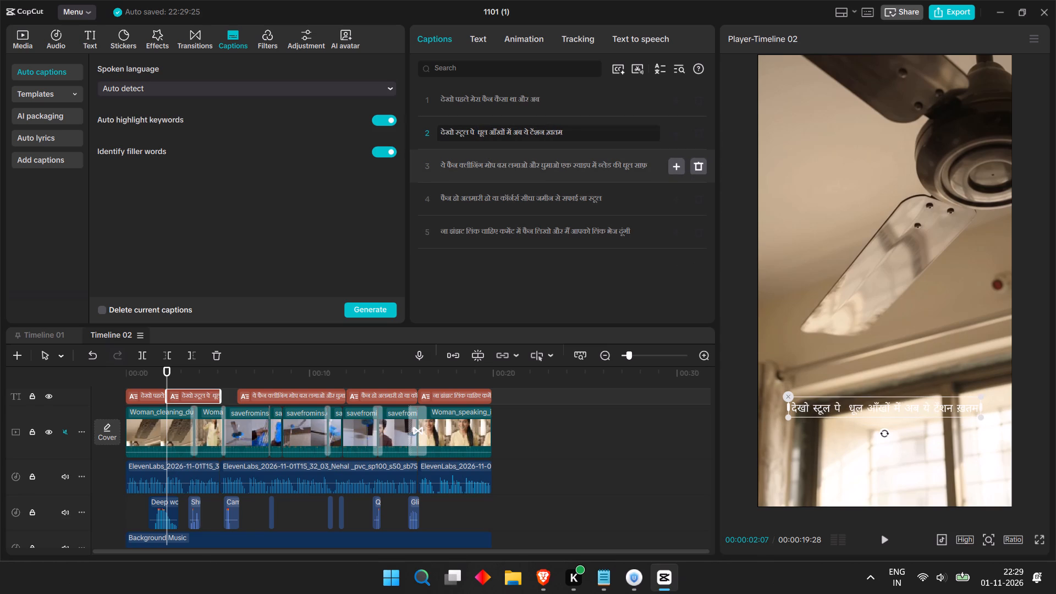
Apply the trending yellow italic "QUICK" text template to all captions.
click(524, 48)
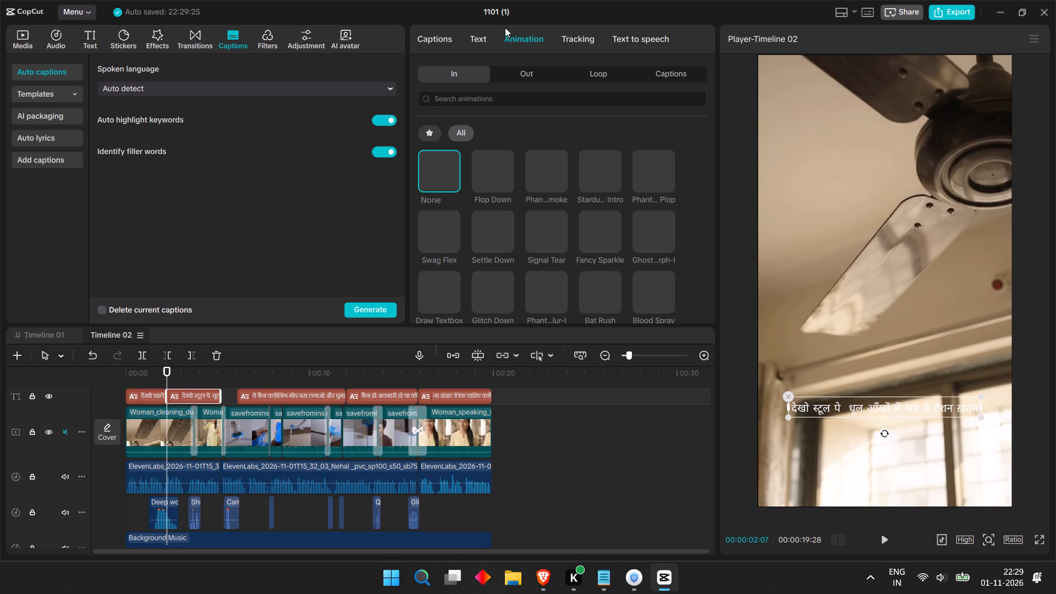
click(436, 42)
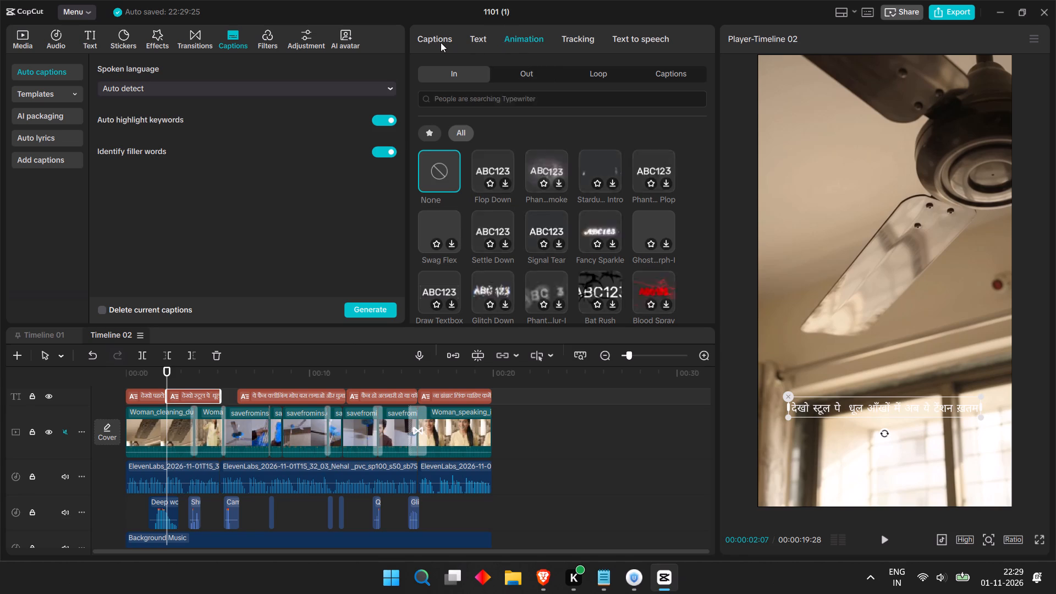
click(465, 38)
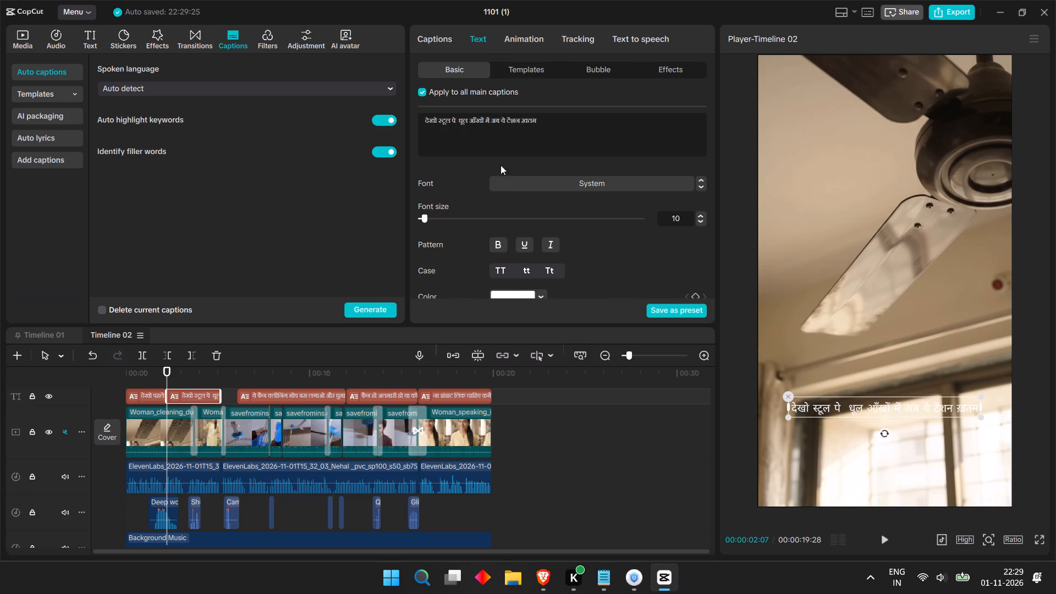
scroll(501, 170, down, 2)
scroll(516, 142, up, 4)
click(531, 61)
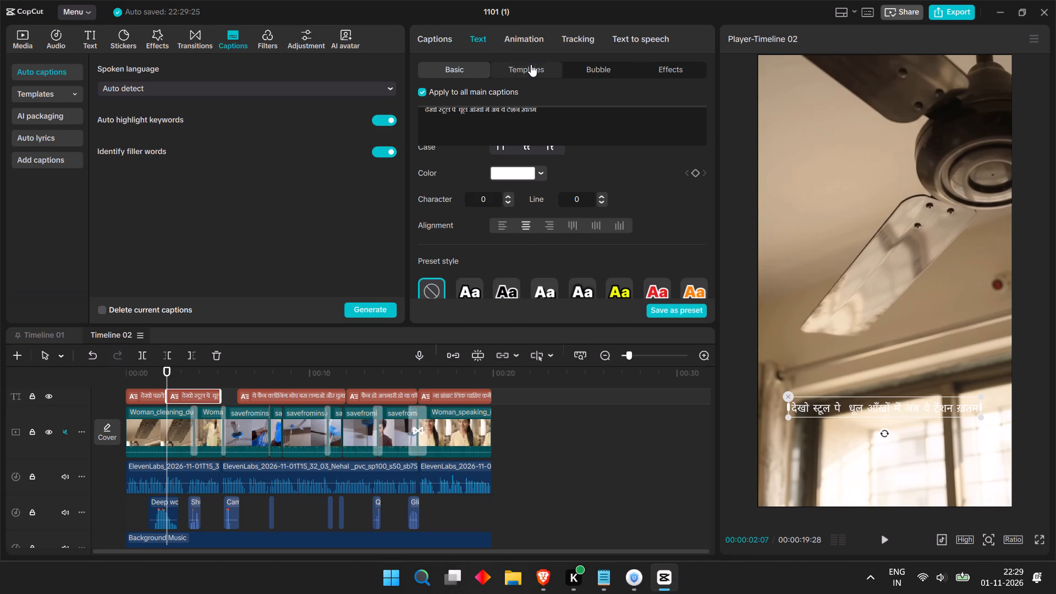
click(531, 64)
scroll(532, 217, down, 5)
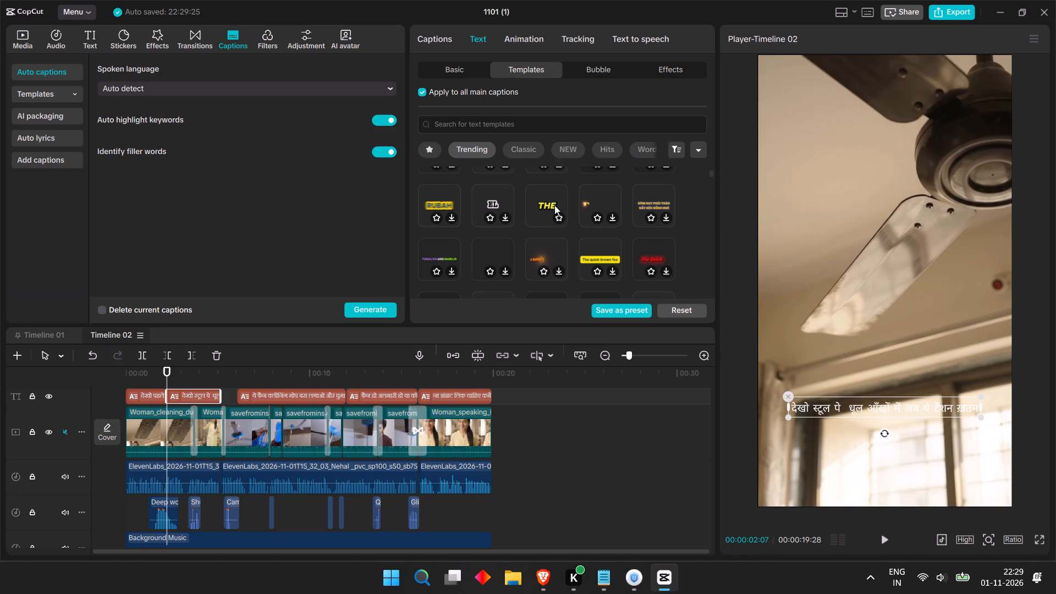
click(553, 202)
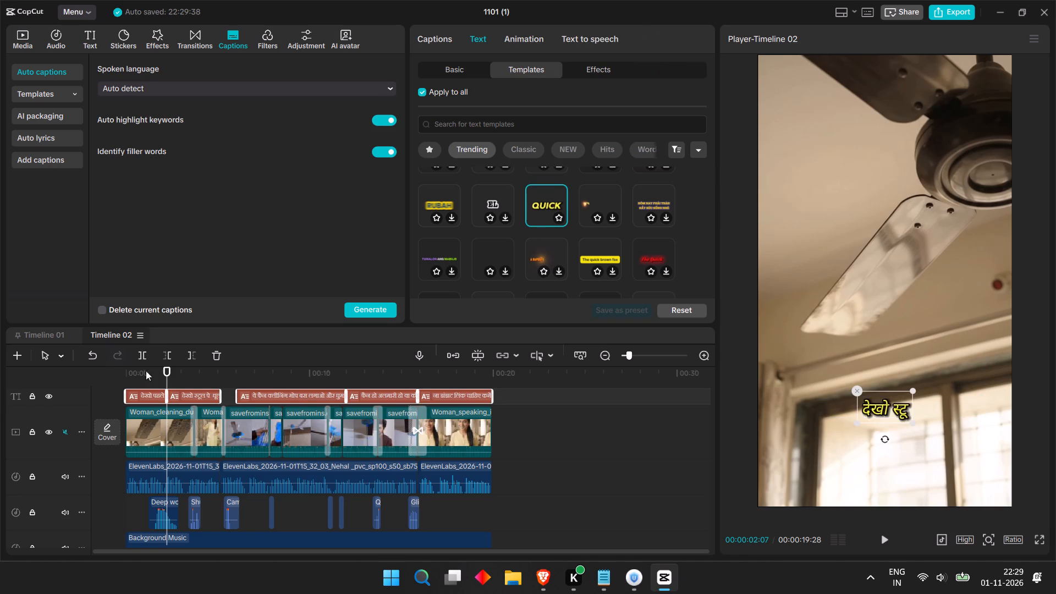
Play Timeline 02 from its start through the fan-cleaning shots to check the styled captions.
drag(164, 367, 96, 367)
key(space)
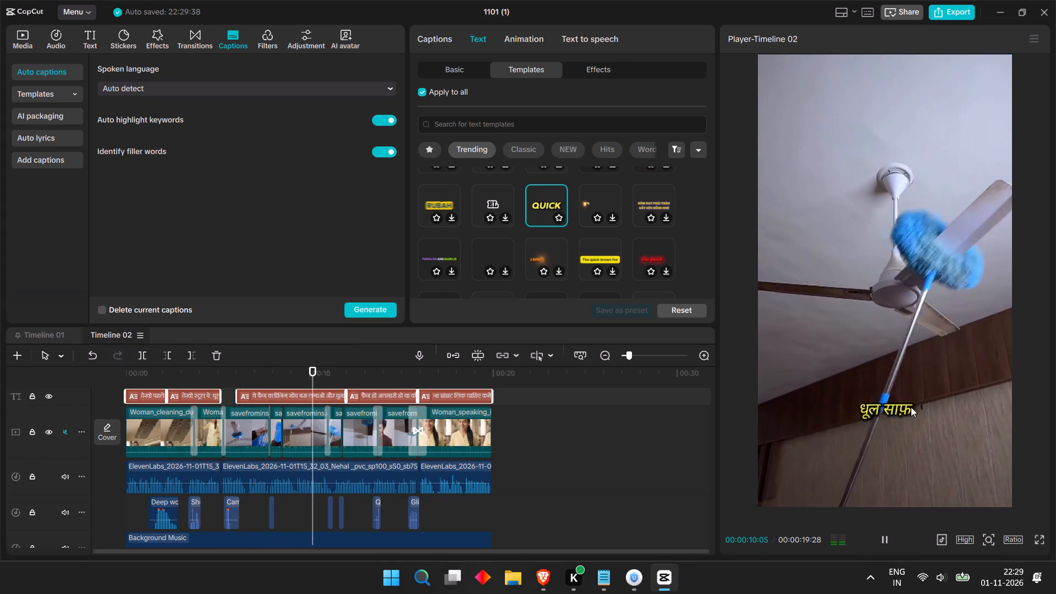
key(space)
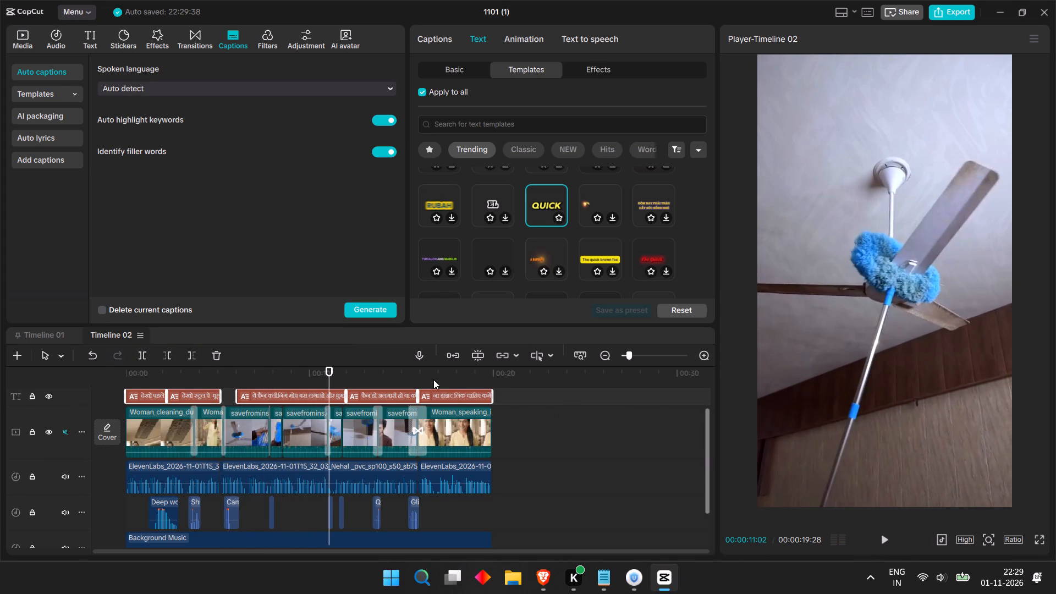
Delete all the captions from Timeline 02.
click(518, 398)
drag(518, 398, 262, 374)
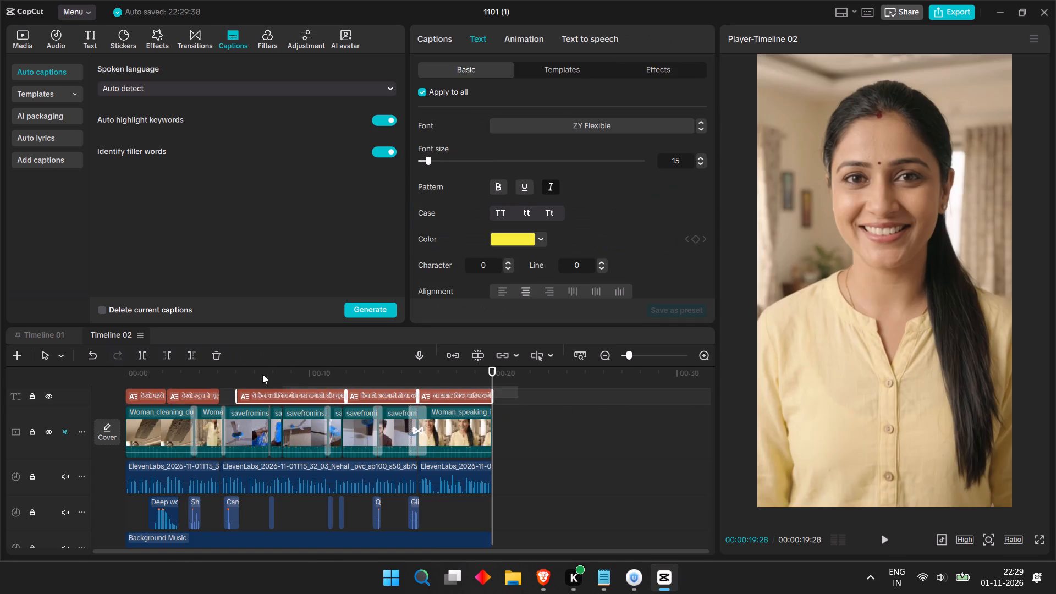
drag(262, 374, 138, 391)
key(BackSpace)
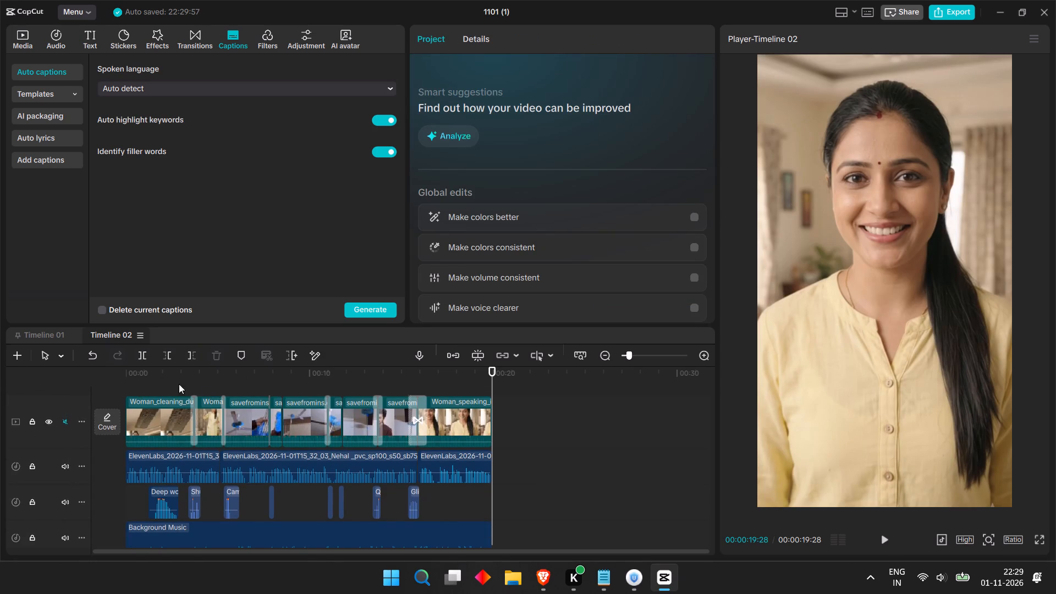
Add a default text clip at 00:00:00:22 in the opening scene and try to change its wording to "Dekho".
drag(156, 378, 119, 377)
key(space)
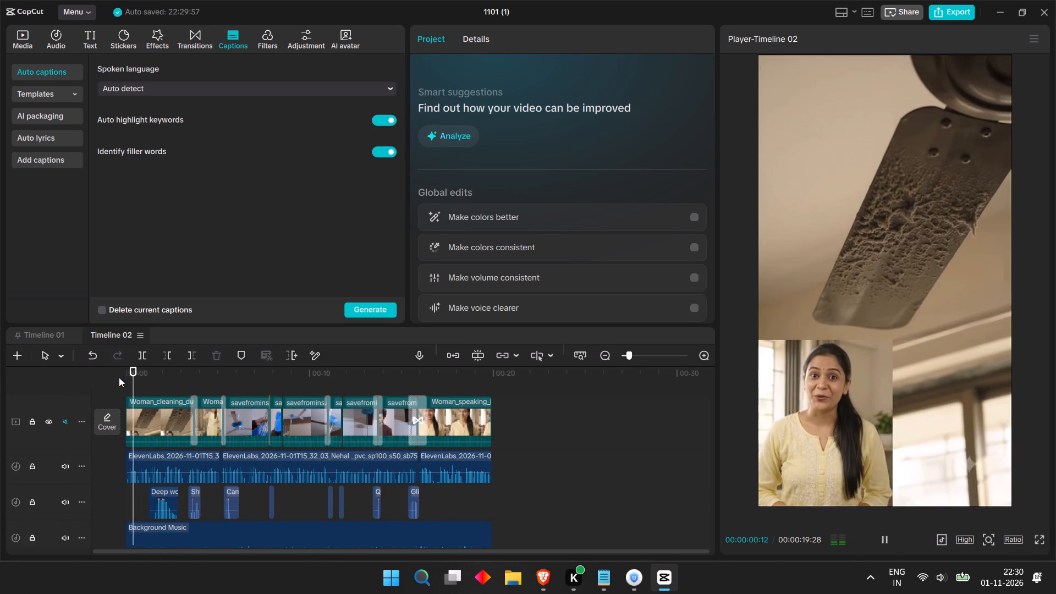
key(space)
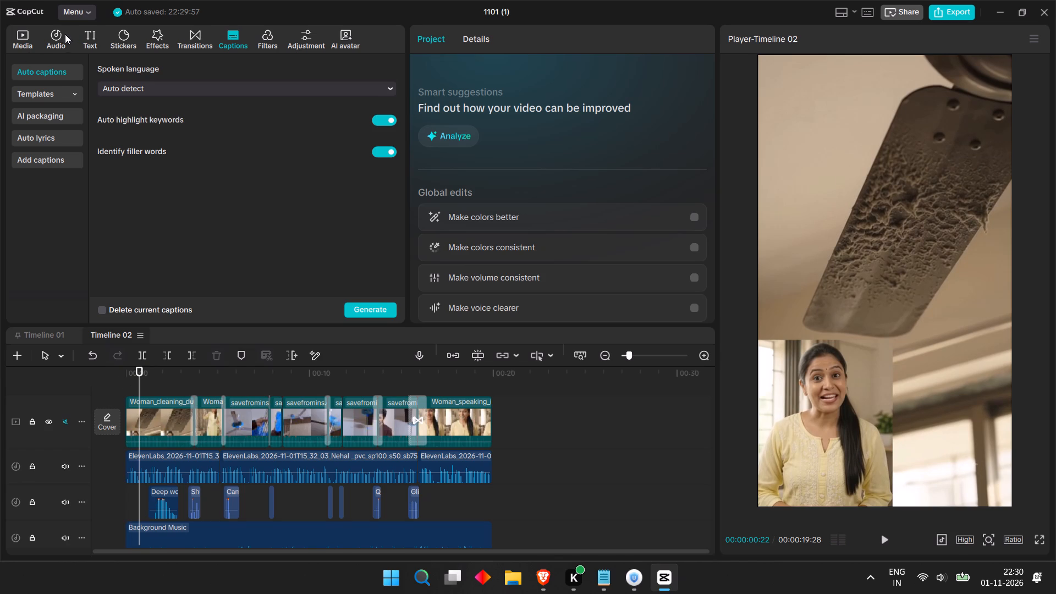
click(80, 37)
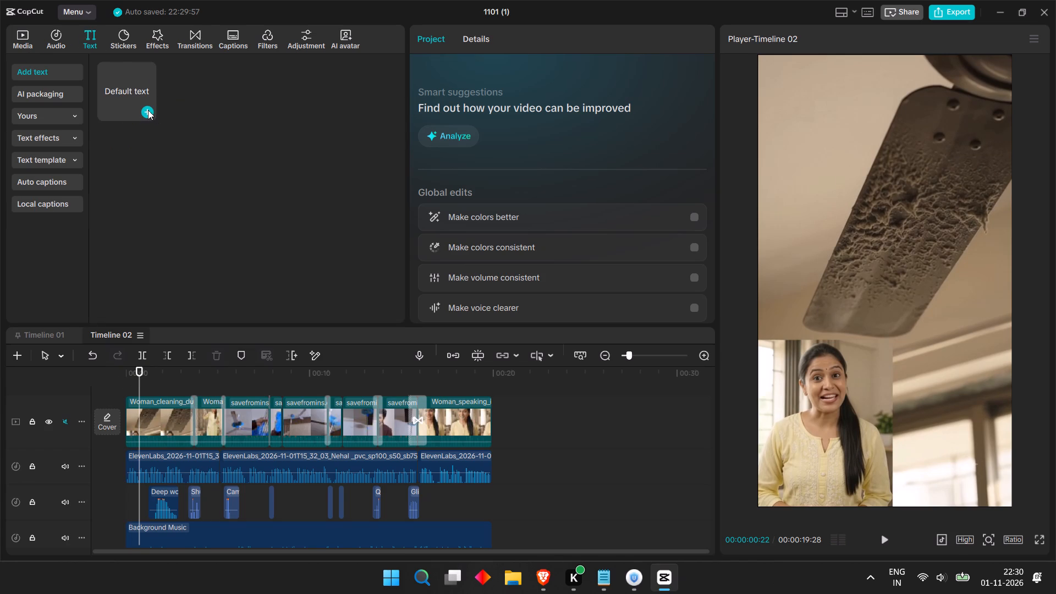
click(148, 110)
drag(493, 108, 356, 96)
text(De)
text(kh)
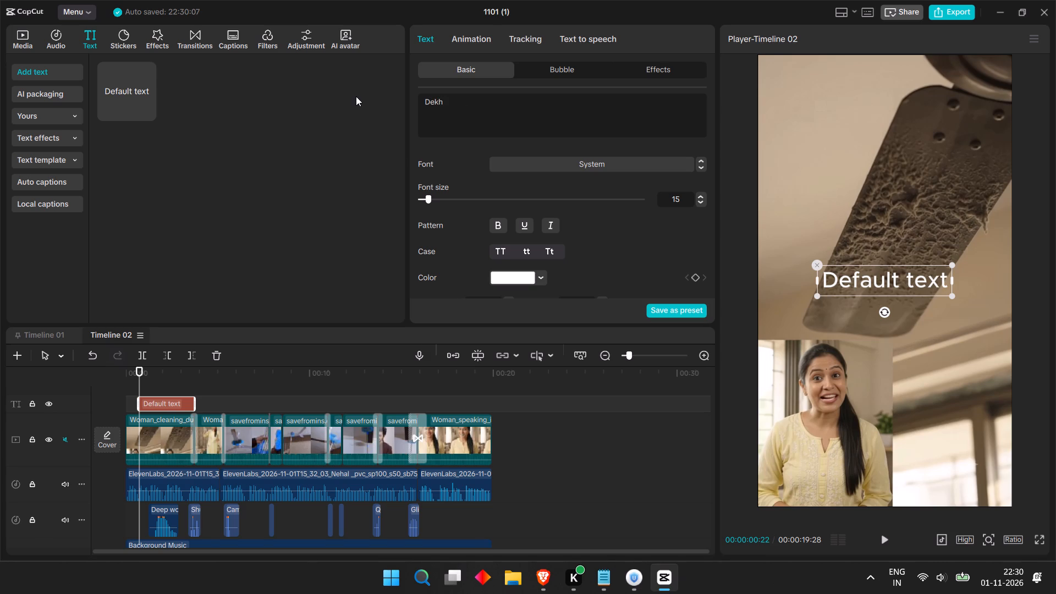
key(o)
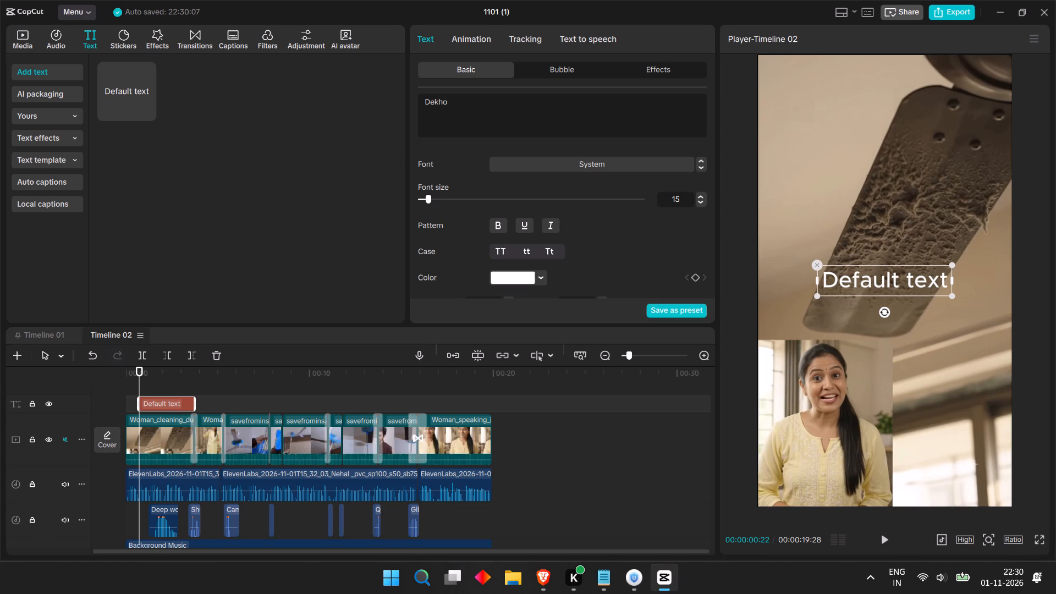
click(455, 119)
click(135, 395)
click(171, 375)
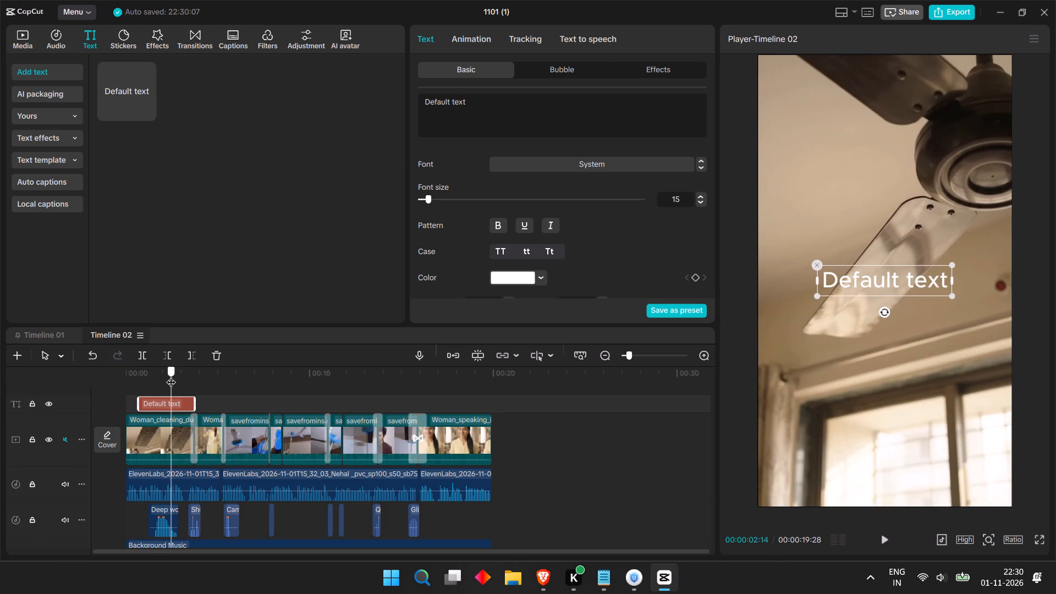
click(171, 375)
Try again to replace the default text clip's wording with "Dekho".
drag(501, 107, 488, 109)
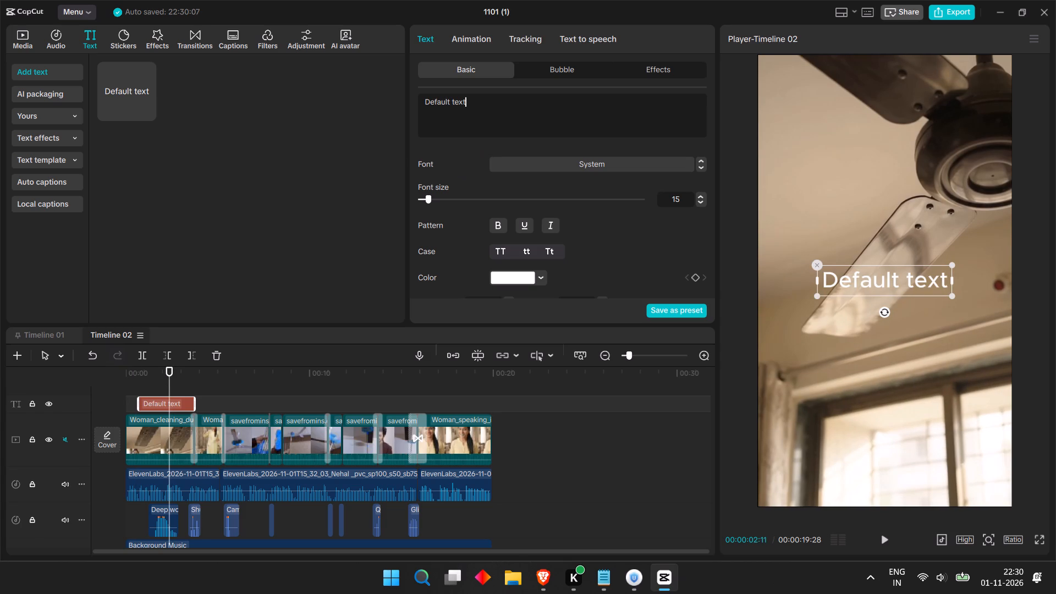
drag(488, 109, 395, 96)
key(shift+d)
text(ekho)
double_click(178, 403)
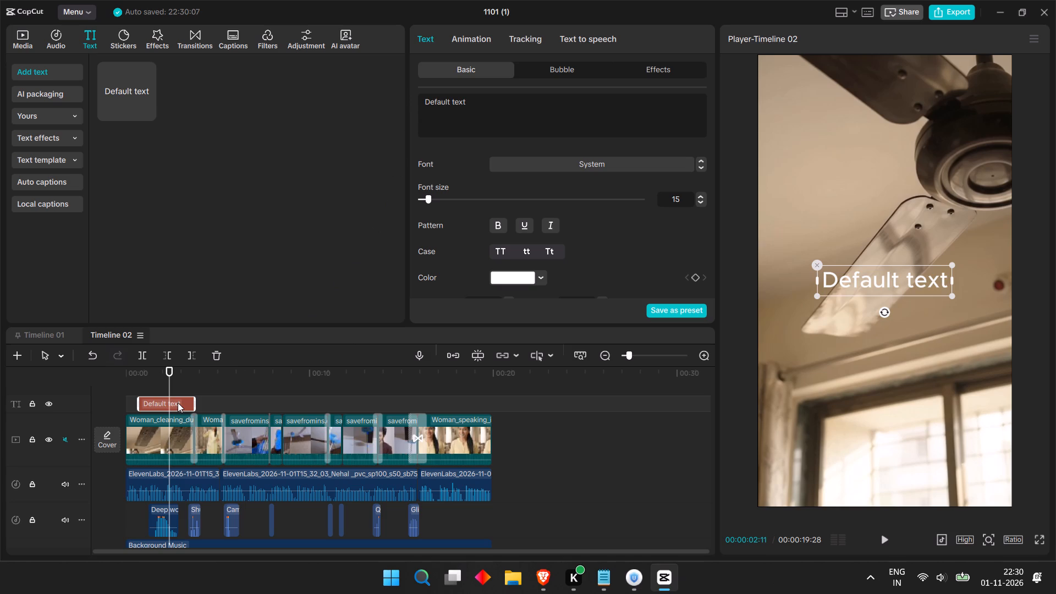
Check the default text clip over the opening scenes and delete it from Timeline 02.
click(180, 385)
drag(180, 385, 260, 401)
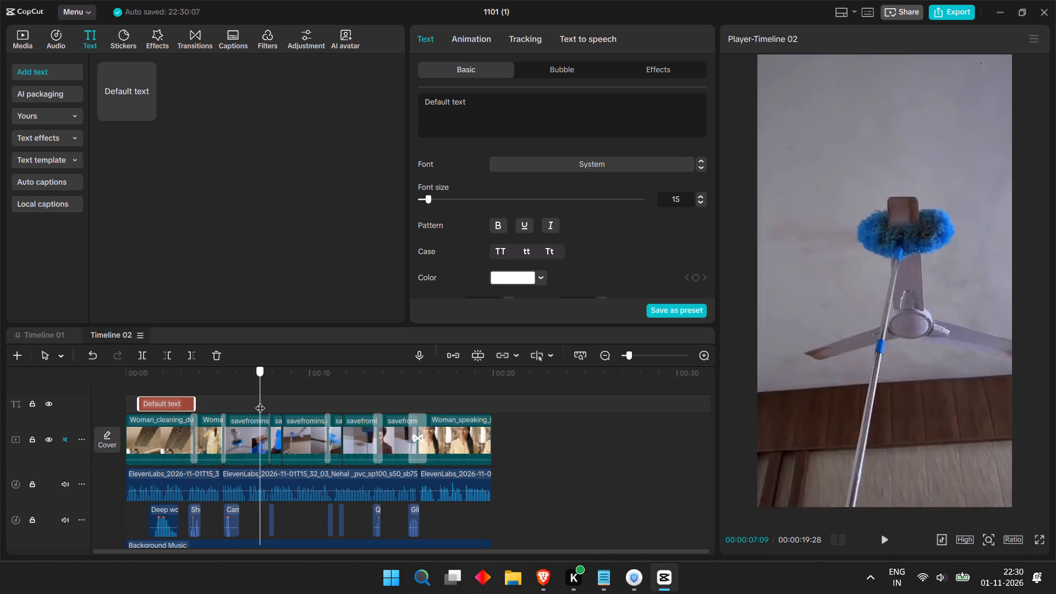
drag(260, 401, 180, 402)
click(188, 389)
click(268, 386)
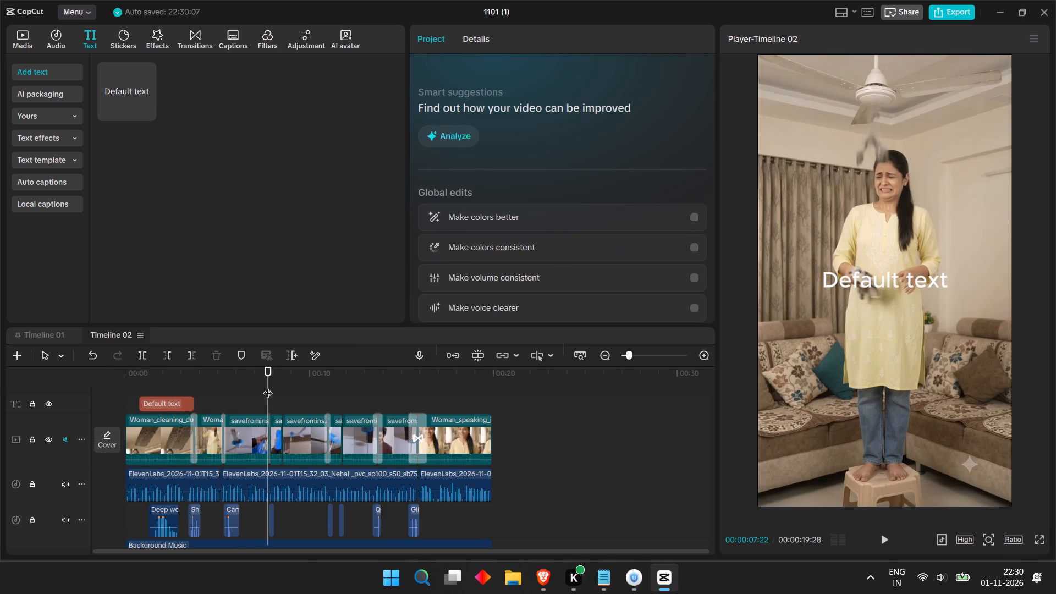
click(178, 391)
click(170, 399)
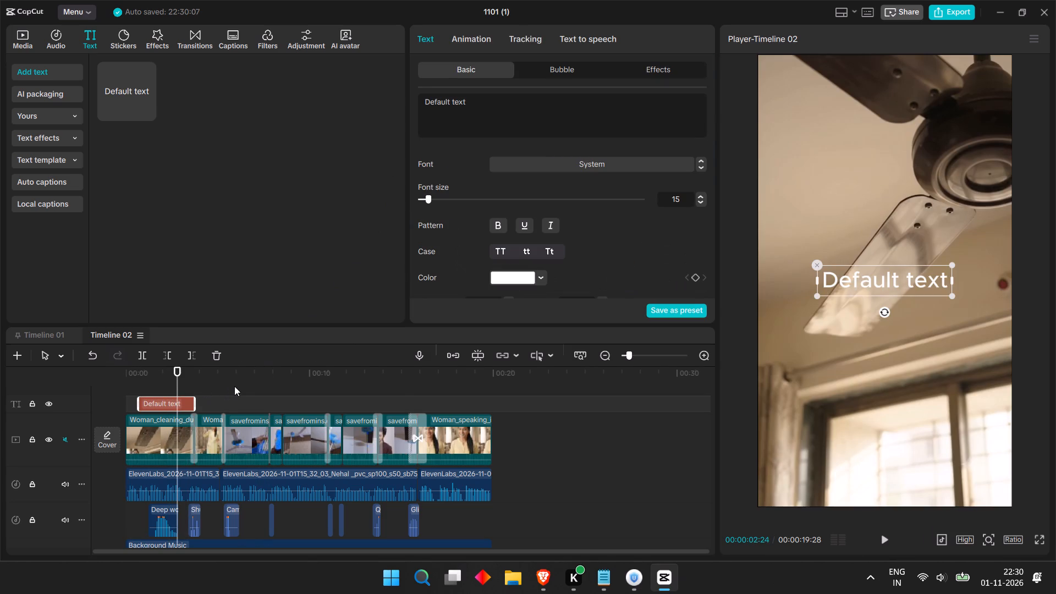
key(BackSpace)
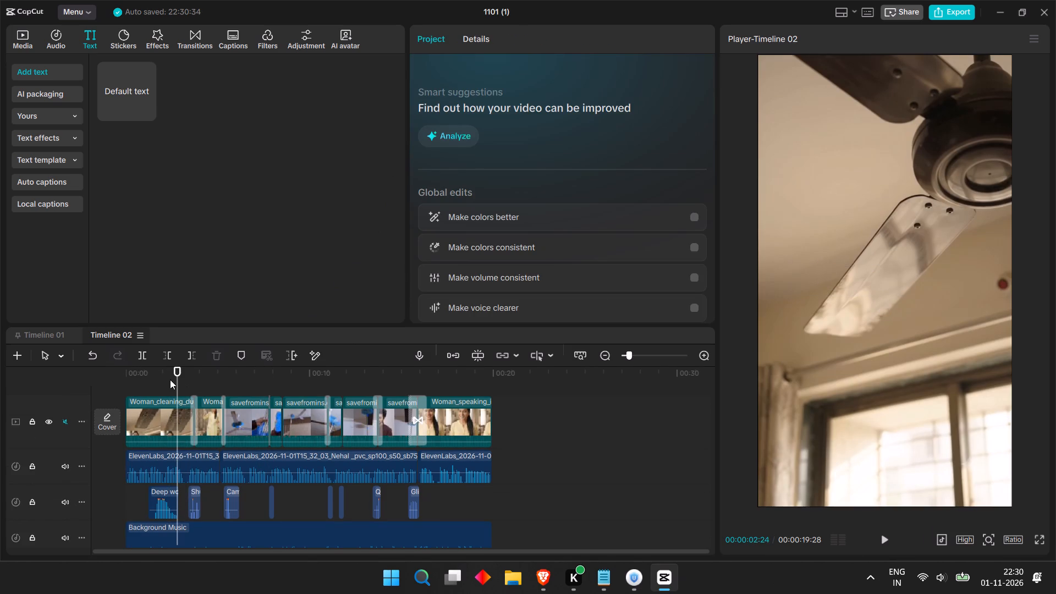
Play Timeline 02 from its start to review the opening scene.
drag(170, 380, 98, 388)
key(space)
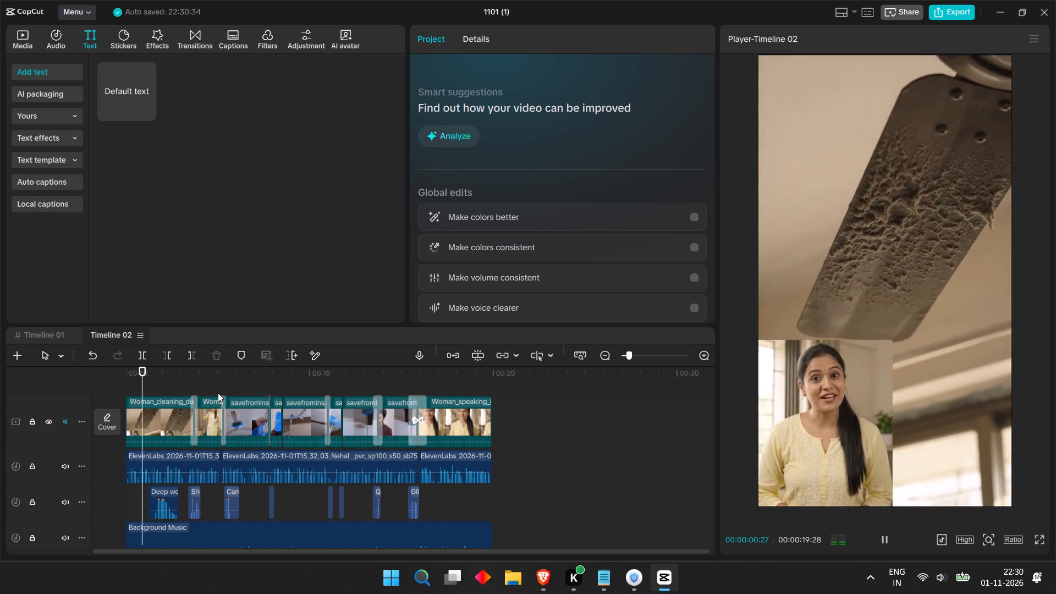